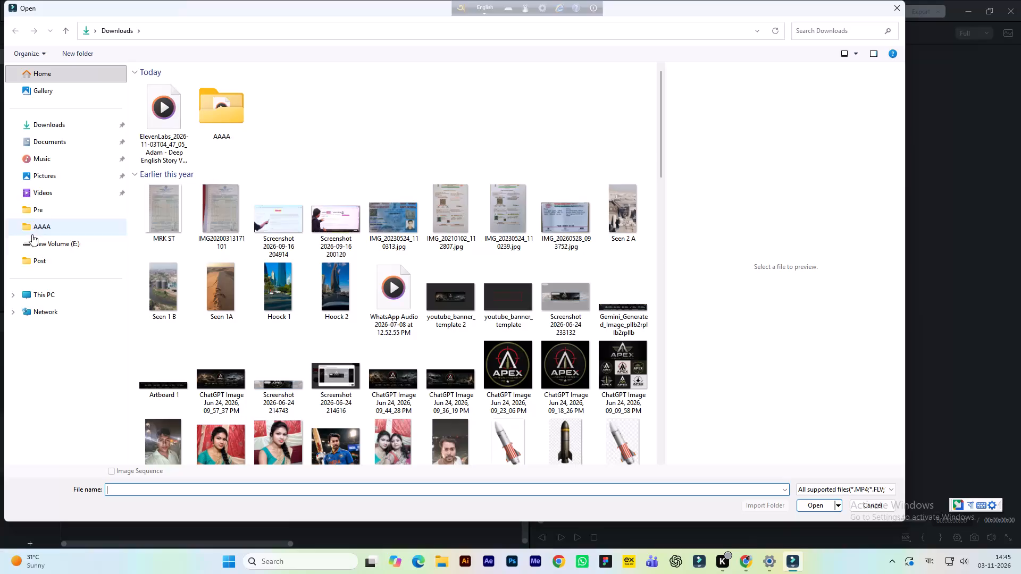
Import the video file 8 from the Post folder into the project media.
{"action": "left_click", "coordinate": [46, 259]}
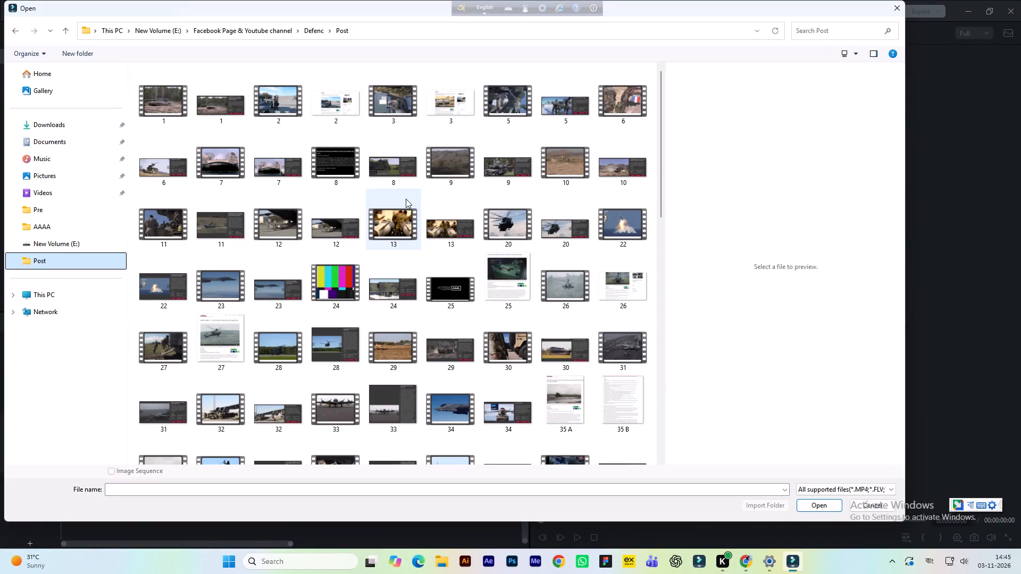
{"action": "left_click", "coordinate": [394, 173]}
{"action": "left_click", "coordinate": [338, 173]}
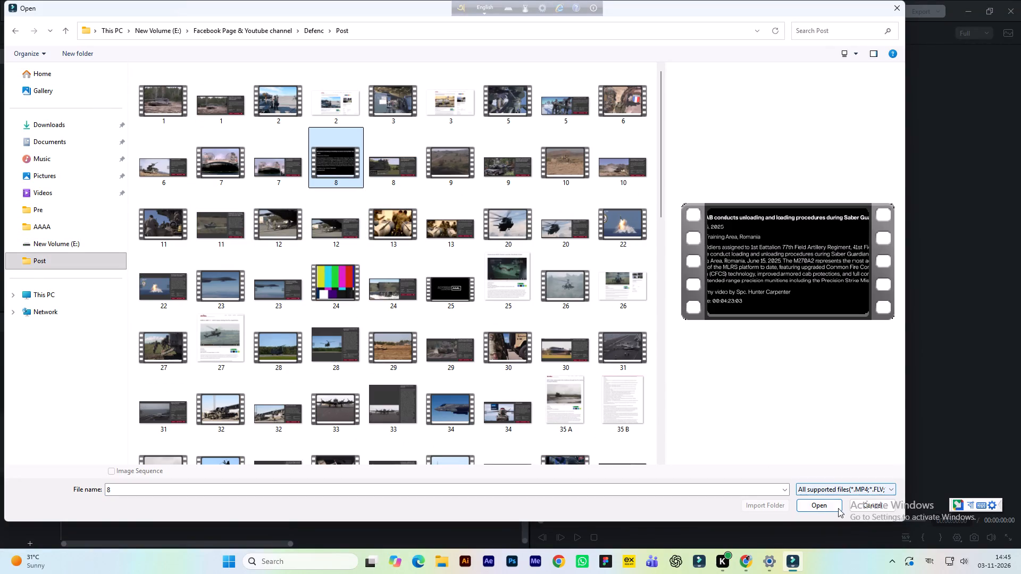
{"action": "left_click", "coordinate": [822, 510]}
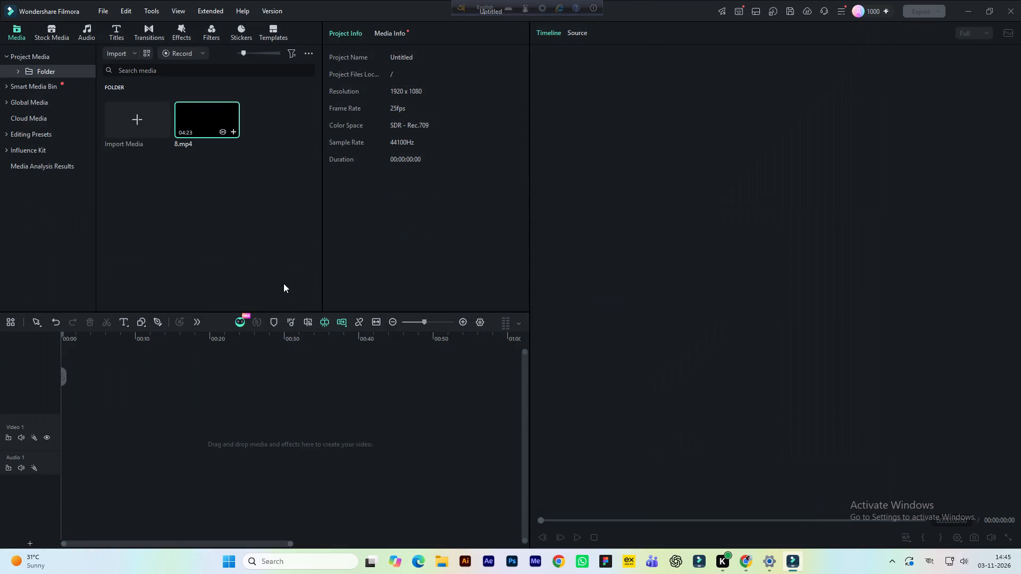
Open the imported 8.mp4 clip in the source preview and skip past its opening title card.
{"action": "left_click", "coordinate": [196, 124]}
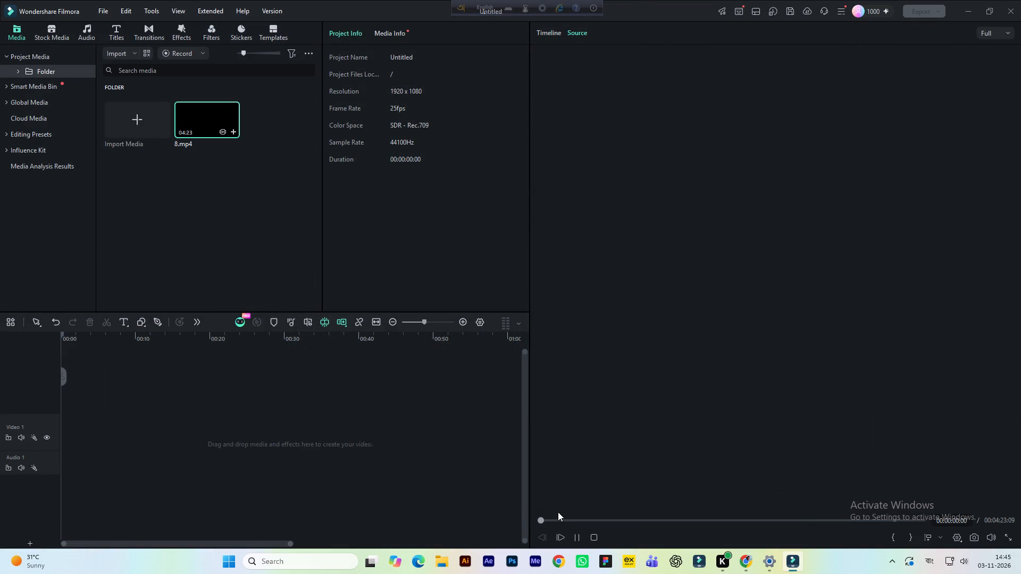
{"action": "left_click", "coordinate": [550, 520]}
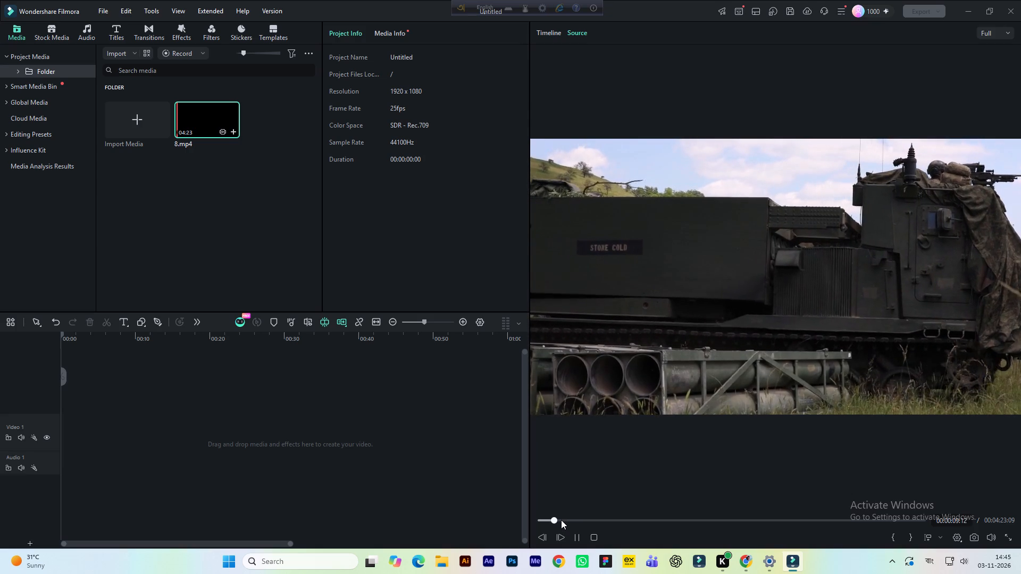
Save the project as Long in the AAAA folder under Downloads, switching the keyboard input language to English for the name.
{"action": "key", "text": "ctrl+s"}
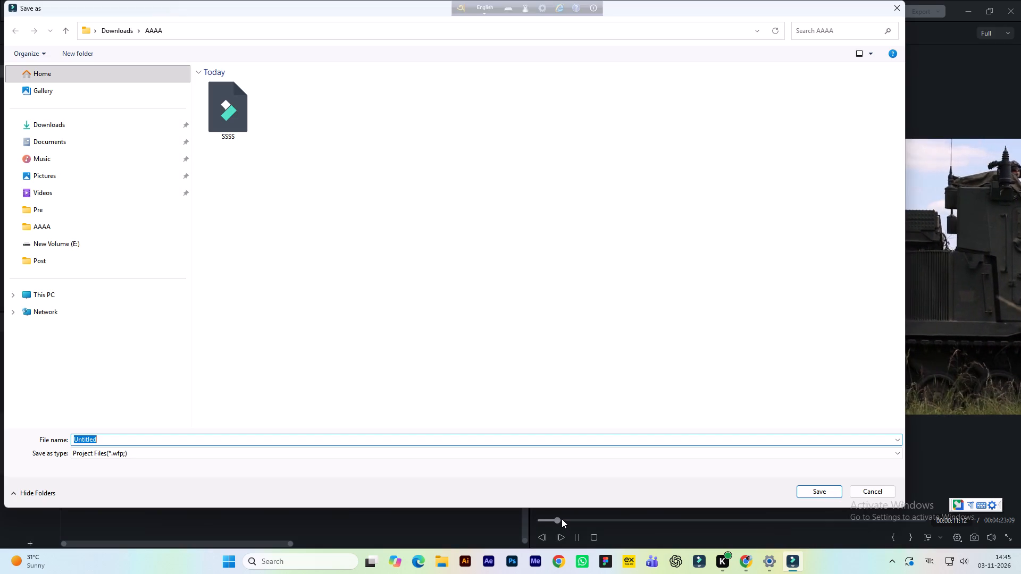
{"action": "left_click", "coordinate": [89, 125]}
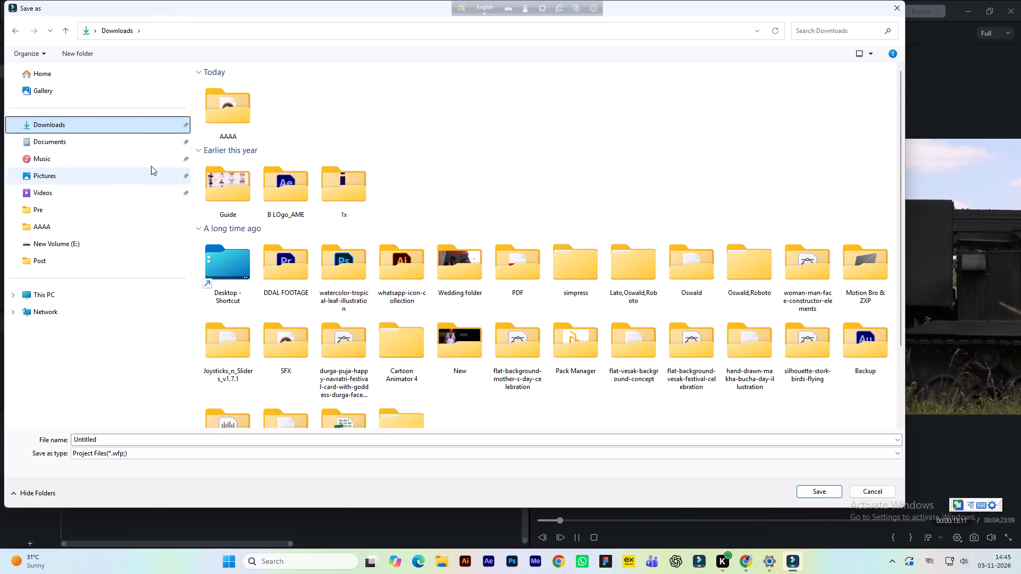
{"action": "double_click", "coordinate": [231, 102]}
{"action": "left_click", "coordinate": [121, 440]}
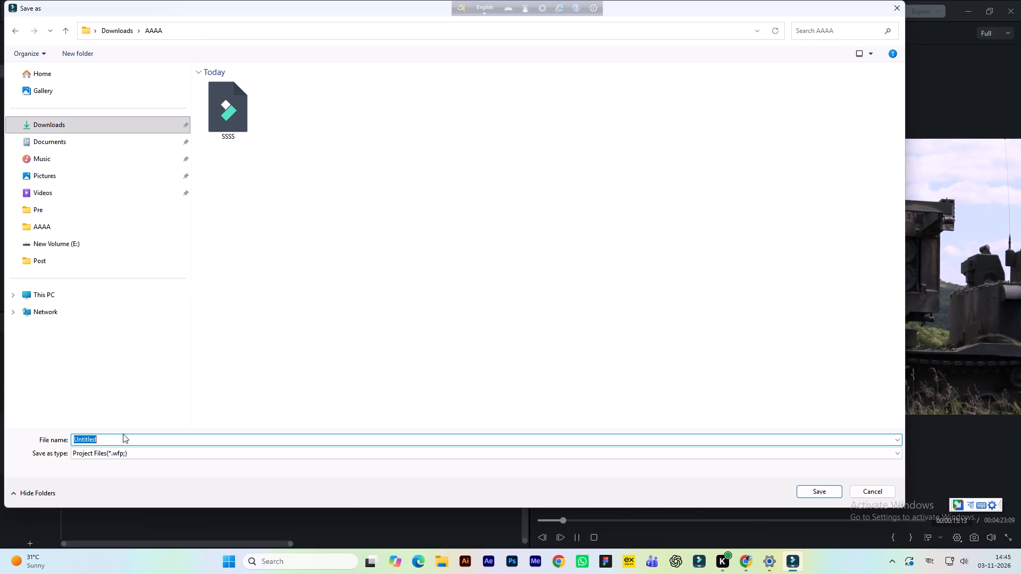
{"action": "key", "text": "shift+l"}
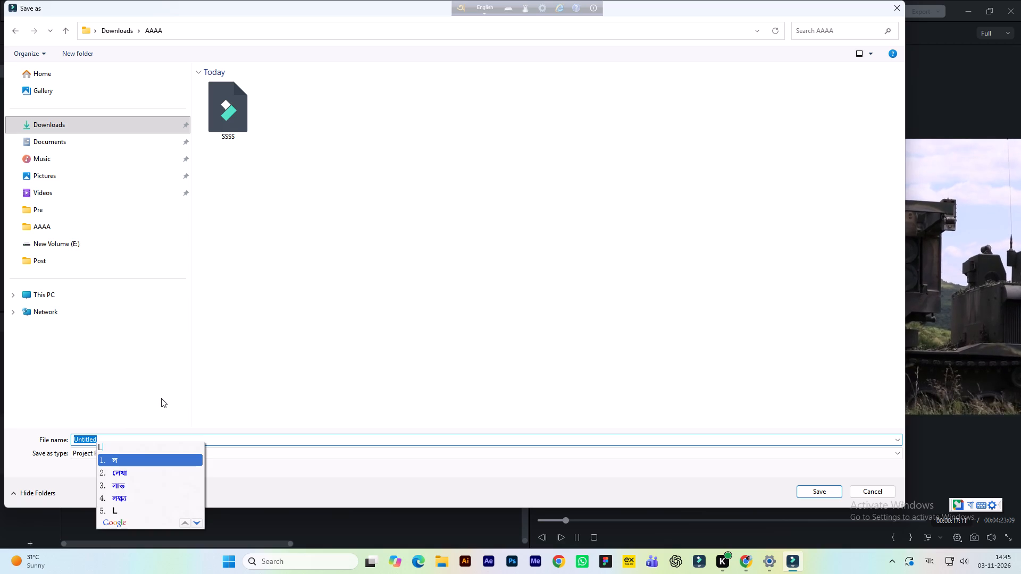
{"action": "left_click", "coordinate": [124, 509]}
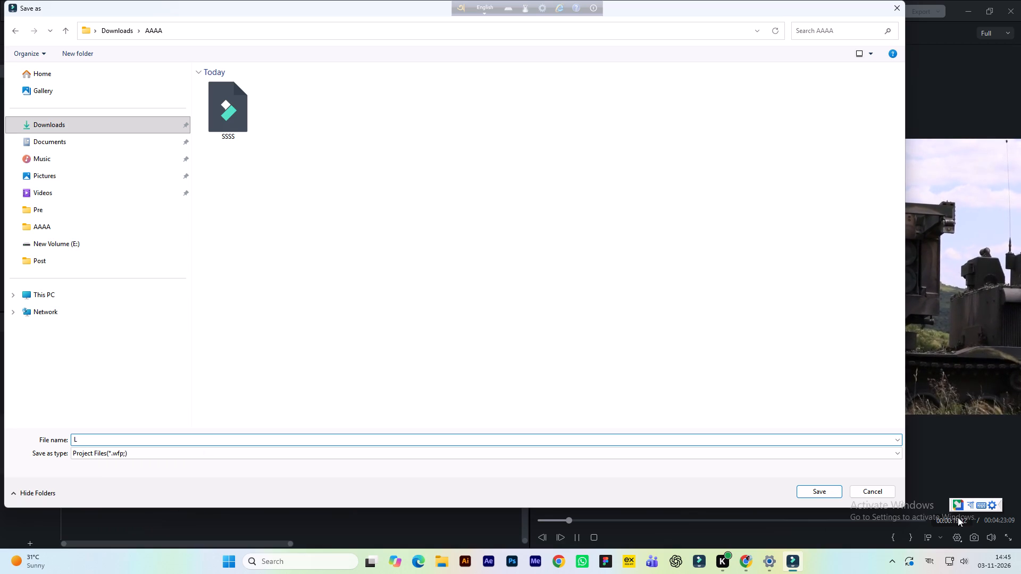
{"action": "left_click", "coordinate": [925, 559]}
{"action": "left_click", "coordinate": [897, 477]}
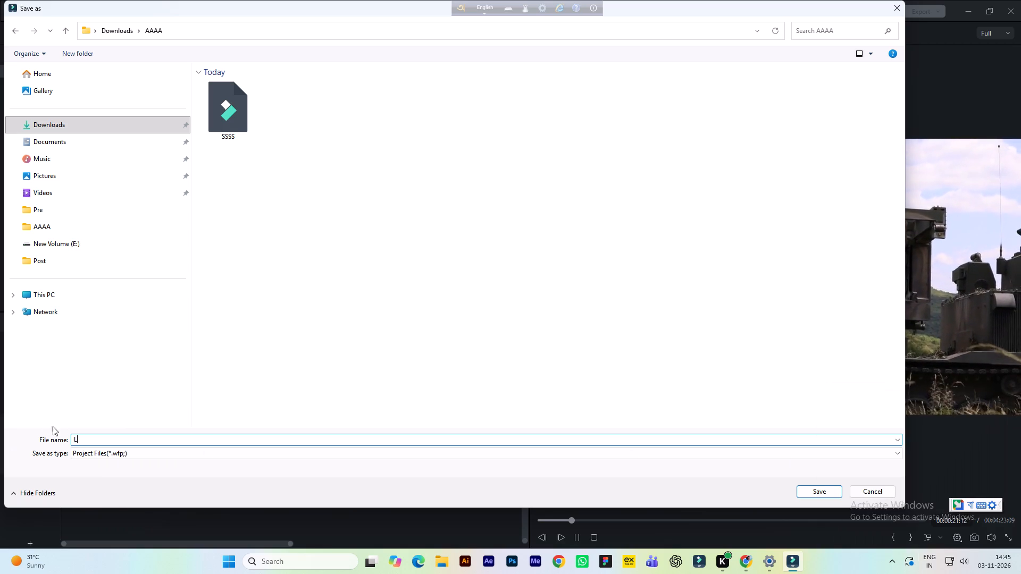
{"action": "key", "text": "BackSpace"}
{"action": "key", "text": "BackSpace"}
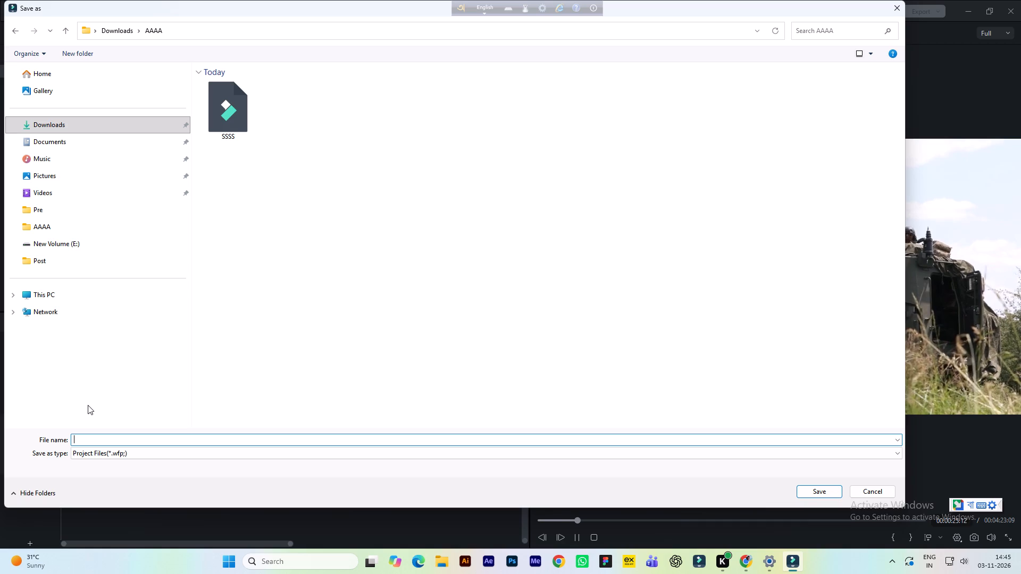
{"action": "key", "text": "shift+l"}
{"action": "key", "text": "o"}
{"action": "type", "text": "ng"}
{"action": "key", "text": "Return"}
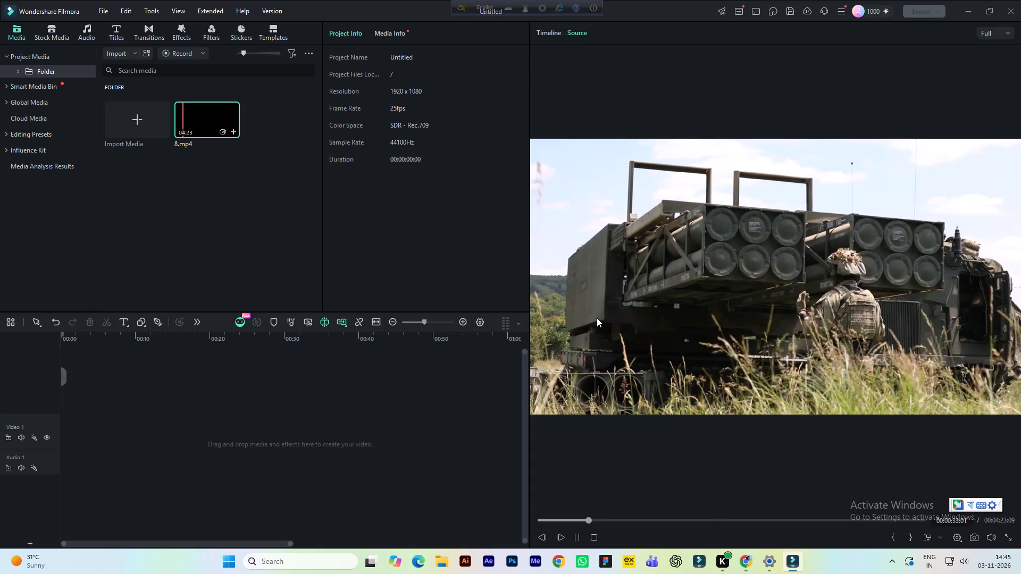
Set the in point of 8.mp4 at about 6 seconds, just after the title card, in the source preview.
{"action": "left_click", "coordinate": [552, 521]}
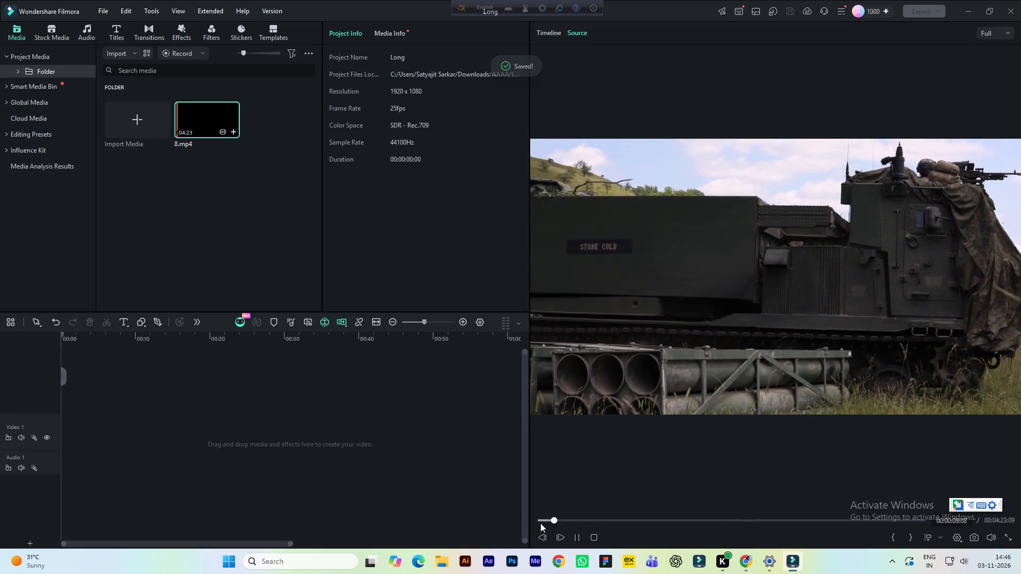
{"action": "left_click", "coordinate": [545, 522]}
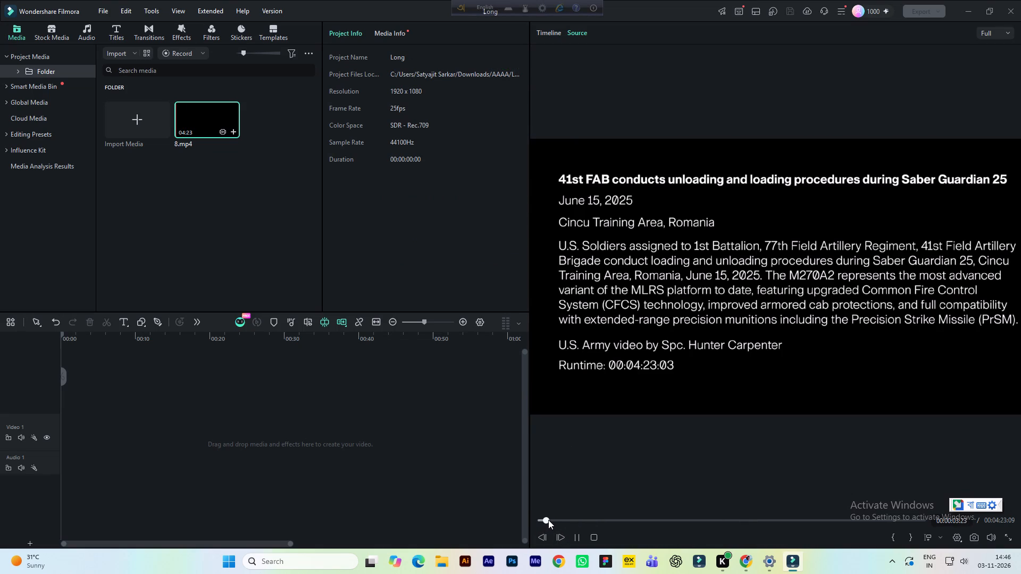
{"action": "left_click", "coordinate": [548, 520]}
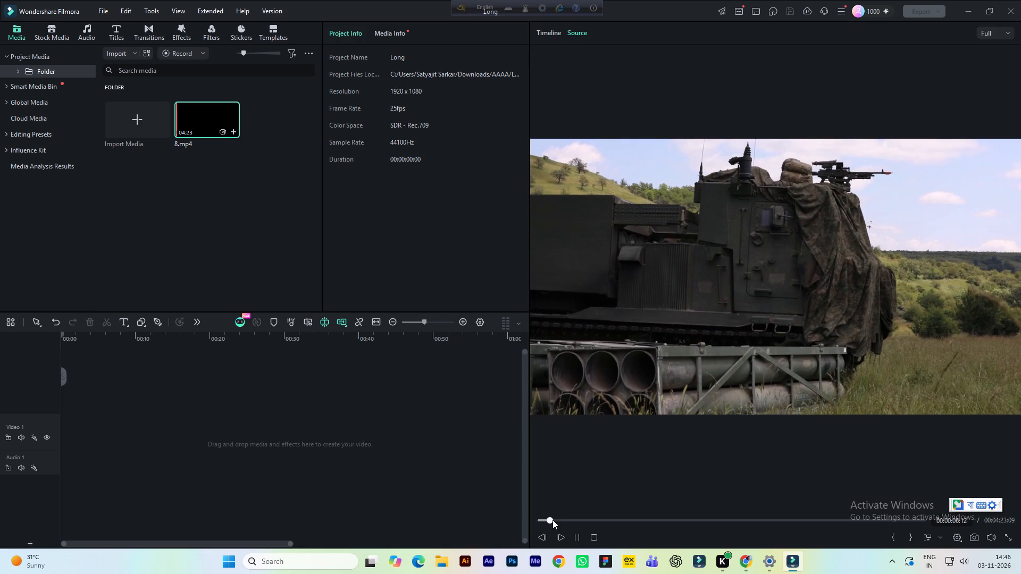
{"action": "key", "text": "space"}
{"action": "left_click", "coordinate": [889, 538]}
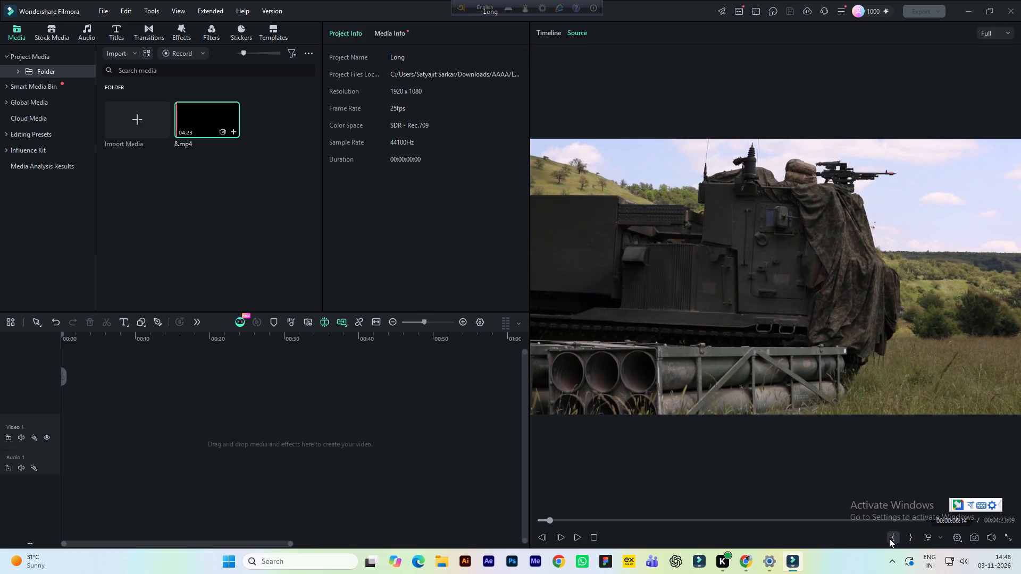
Skim 8.mp4 in the source preview from the in point through the rocket launcher loading shots, checking for usable footage.
{"action": "key", "text": "space"}
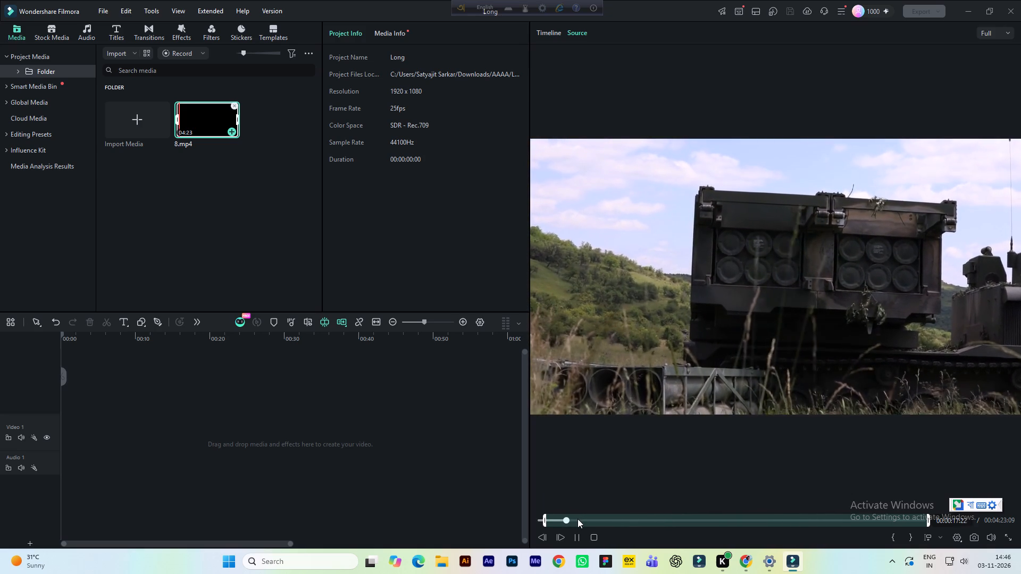
{"action": "left_click", "coordinate": [578, 519]}
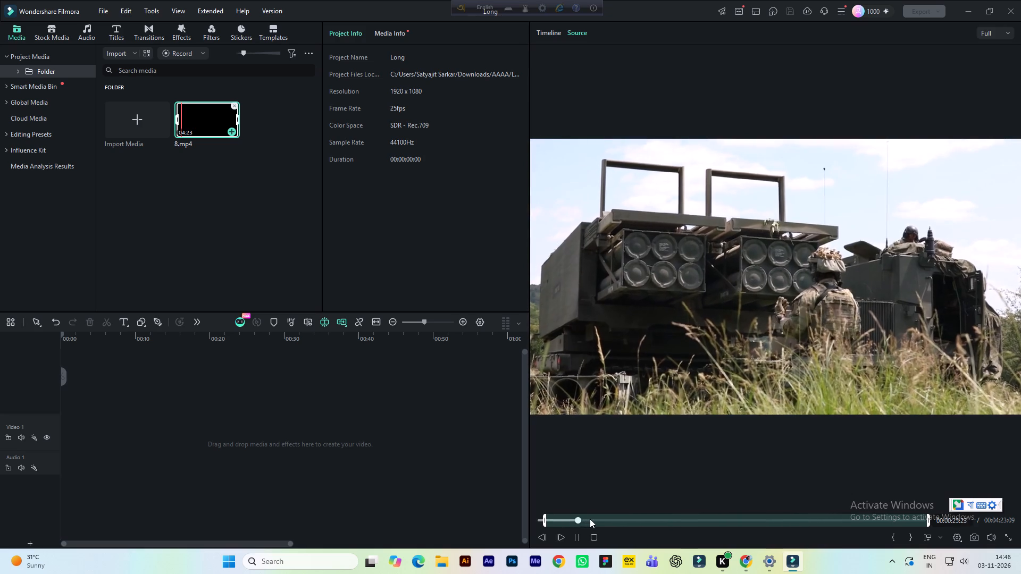
{"action": "left_click", "coordinate": [592, 519]}
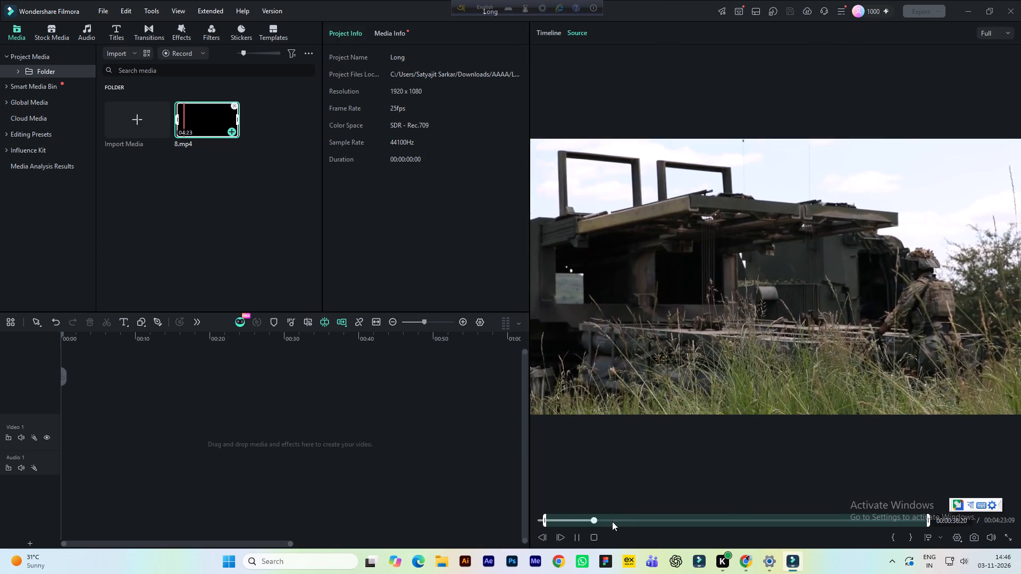
{"action": "left_click", "coordinate": [612, 521]}
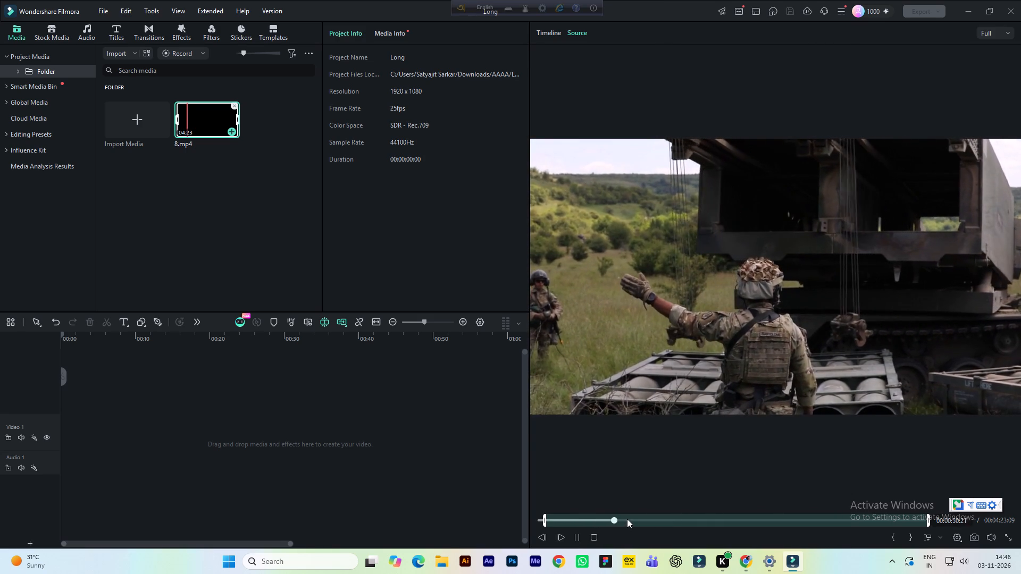
{"action": "left_click", "coordinate": [627, 519]}
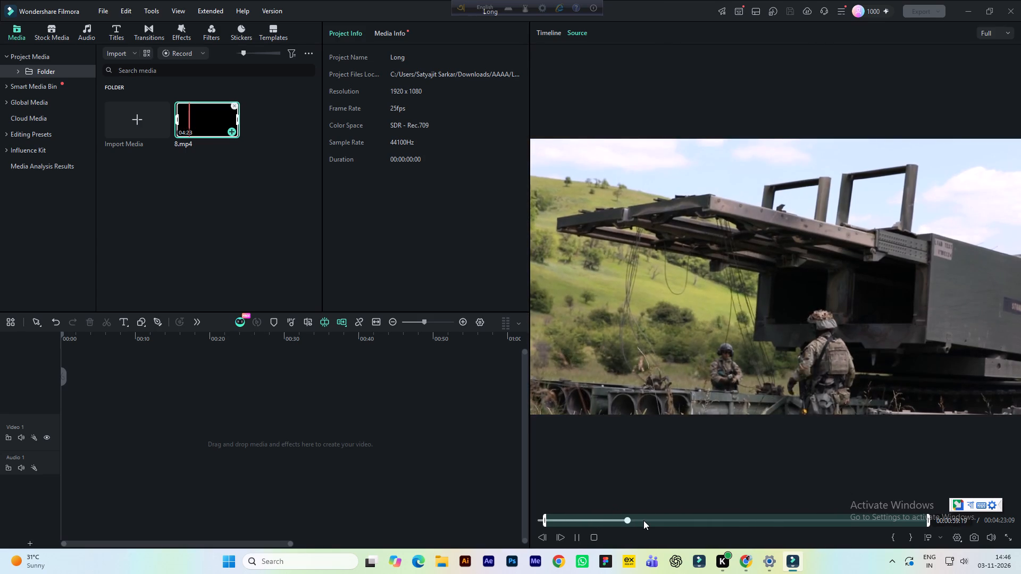
{"action": "left_click", "coordinate": [643, 520]}
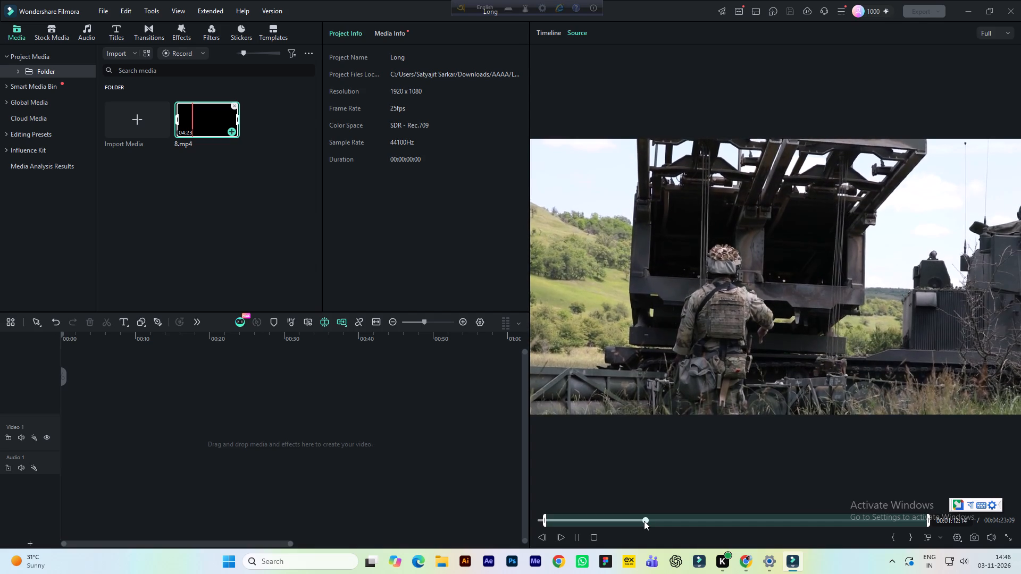
{"action": "left_click", "coordinate": [657, 521]}
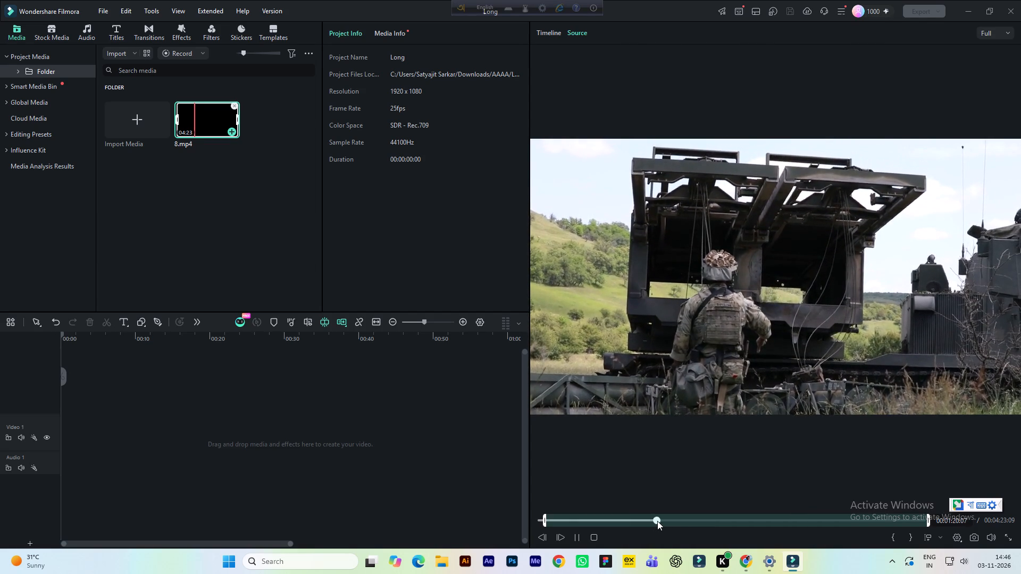
{"action": "left_click", "coordinate": [668, 521]}
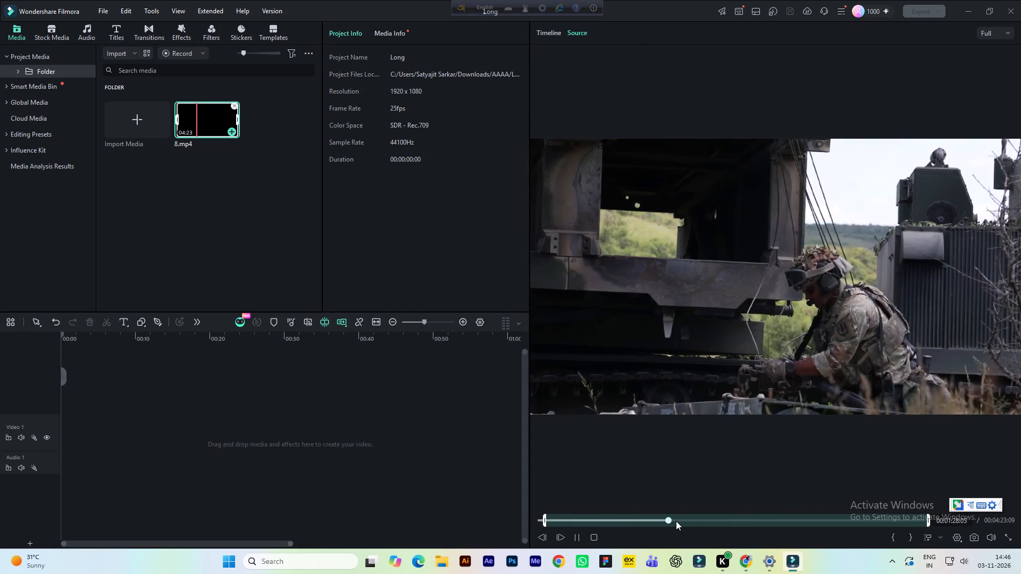
{"action": "left_click", "coordinate": [684, 520]}
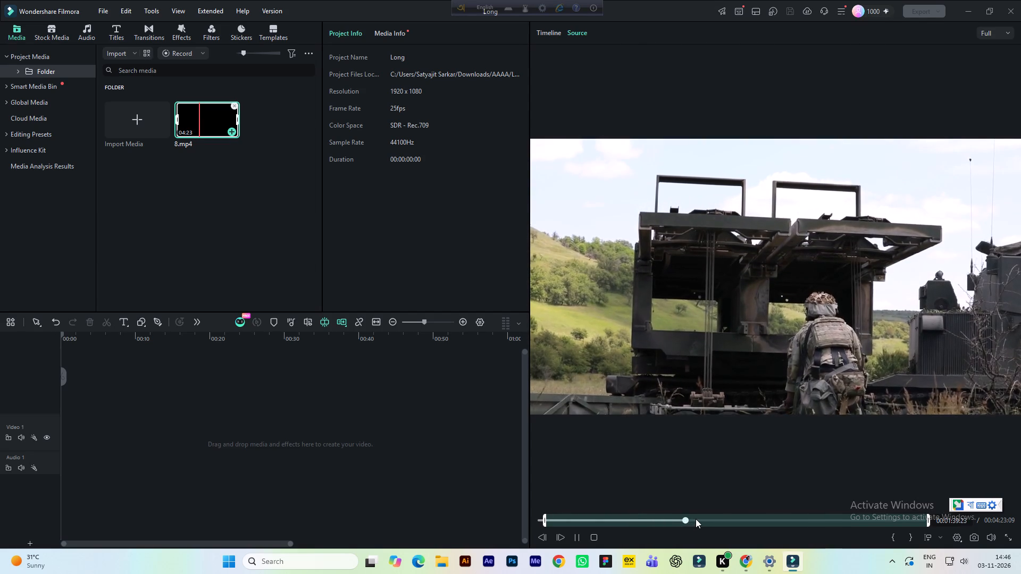
{"action": "left_click", "coordinate": [696, 519]}
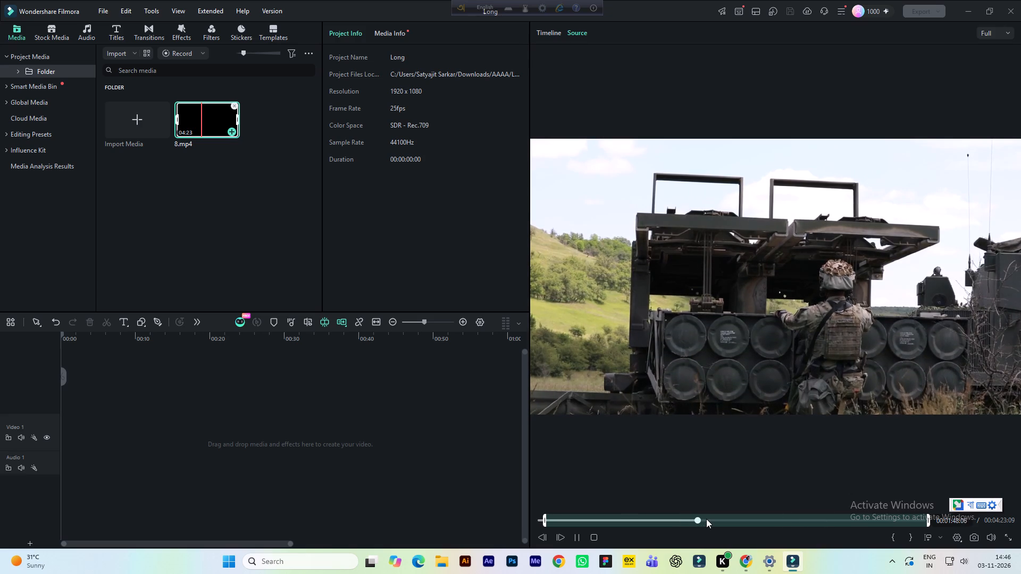
{"action": "left_click", "coordinate": [707, 519]}
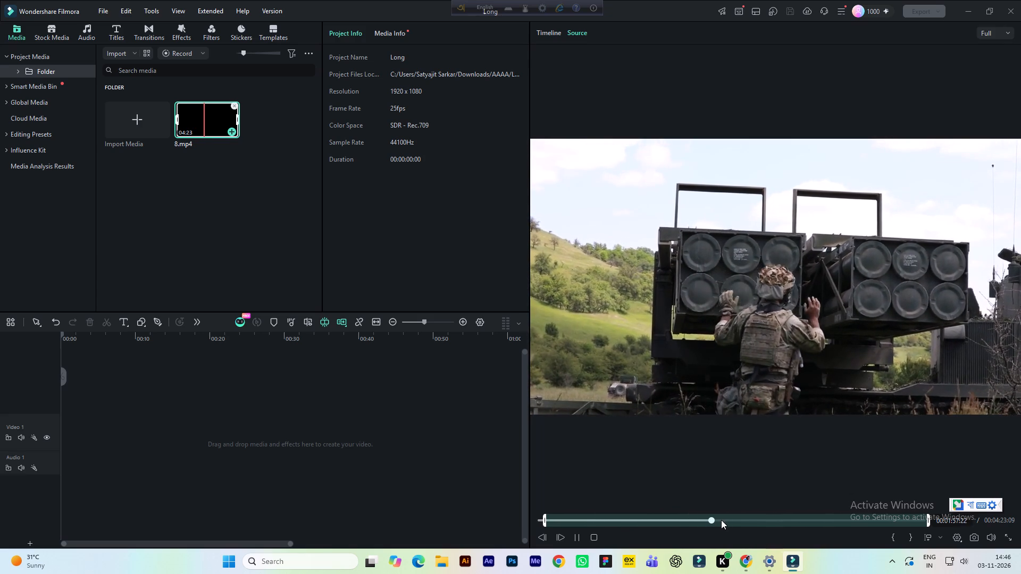
{"action": "left_click", "coordinate": [726, 521]}
{"action": "left_click", "coordinate": [744, 522]}
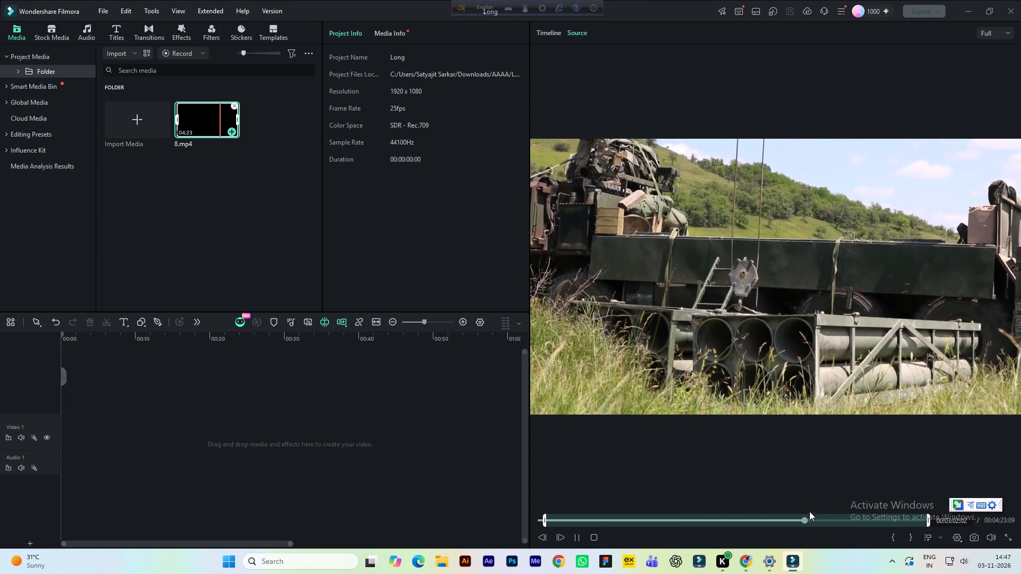
Review the rest of 8.mp4 from about 3 minutes to its end, checking the shots of soldiers loading rocket pods onto the truck.
{"action": "left_click", "coordinate": [816, 520]}
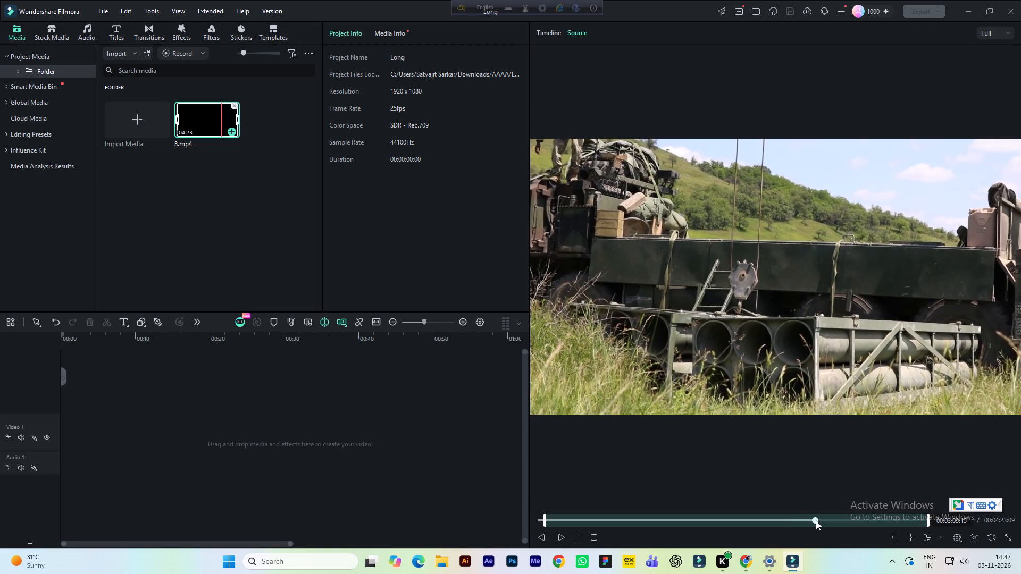
{"action": "left_click", "coordinate": [813, 520]}
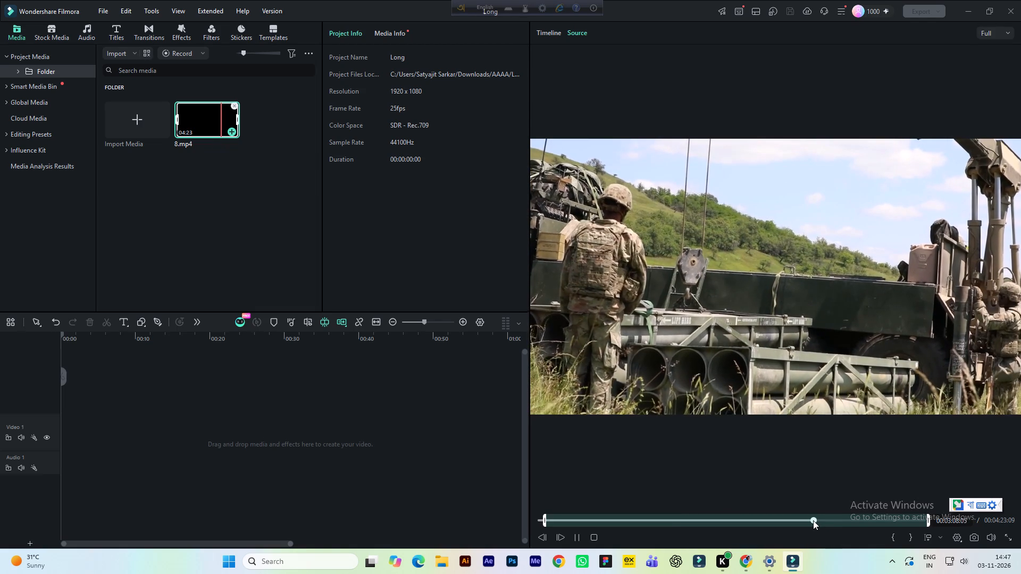
{"action": "left_click", "coordinate": [810, 522]}
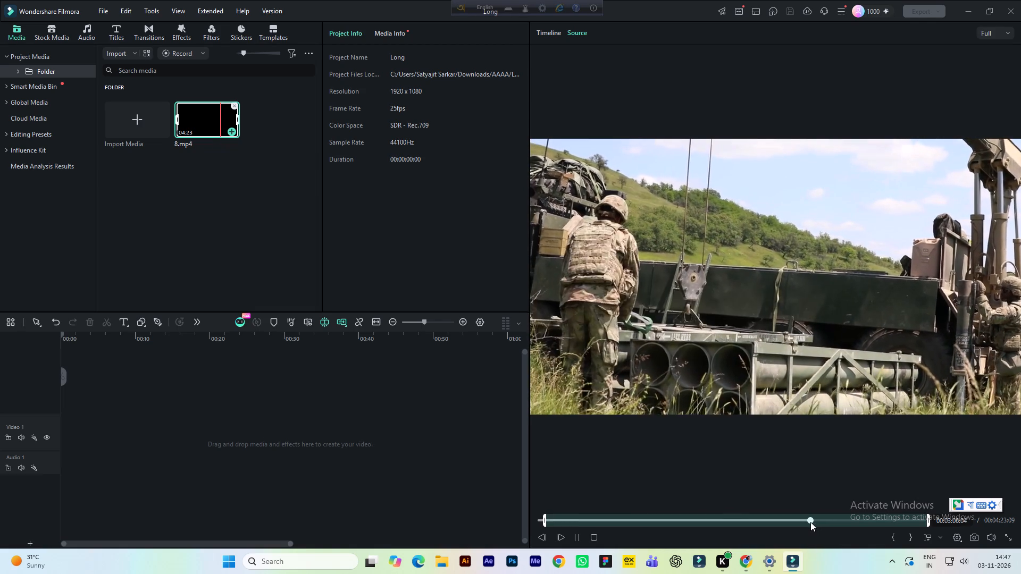
{"action": "left_click", "coordinate": [805, 522]}
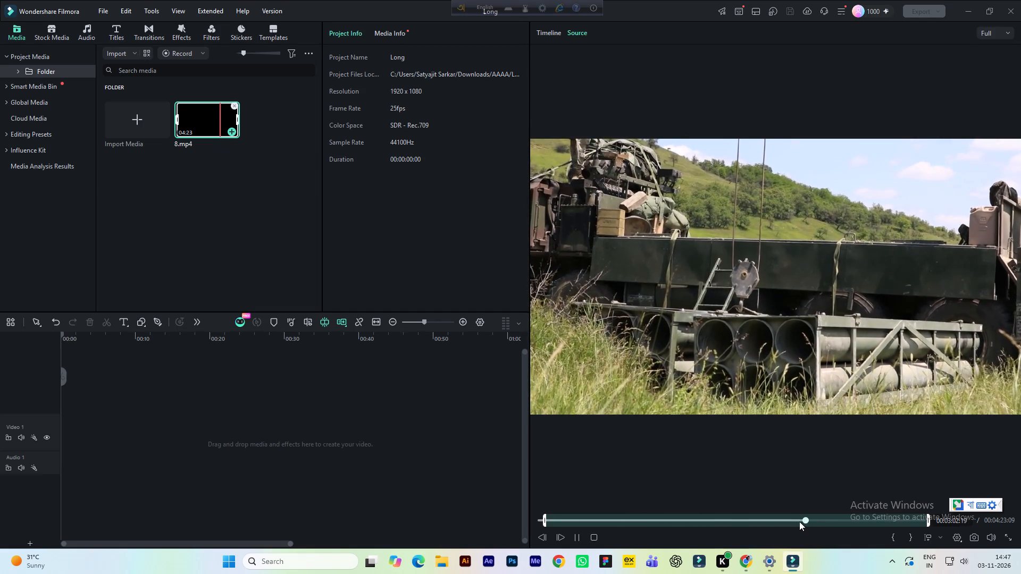
{"action": "left_click", "coordinate": [799, 521]}
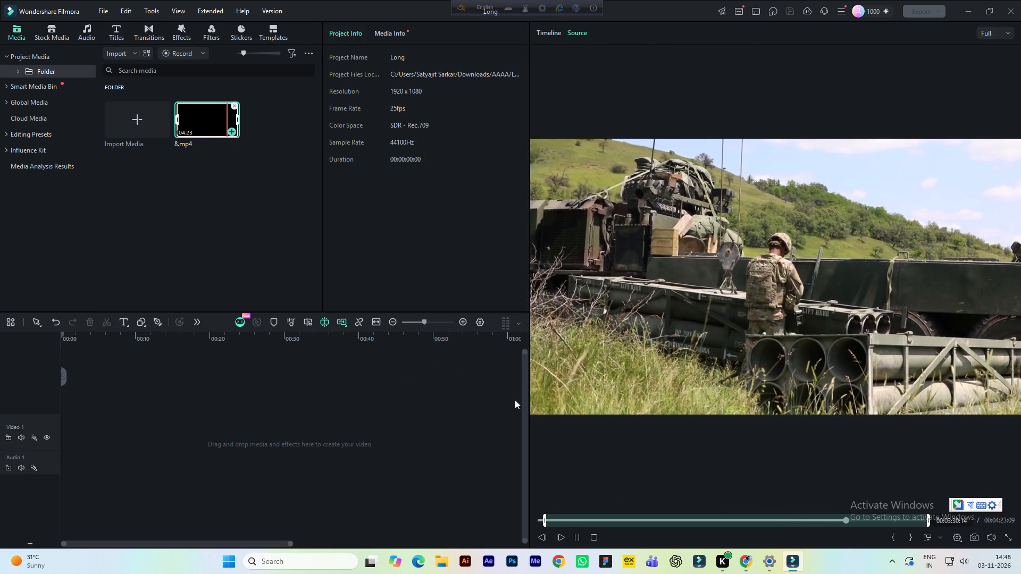
{"action": "left_click", "coordinate": [856, 521]}
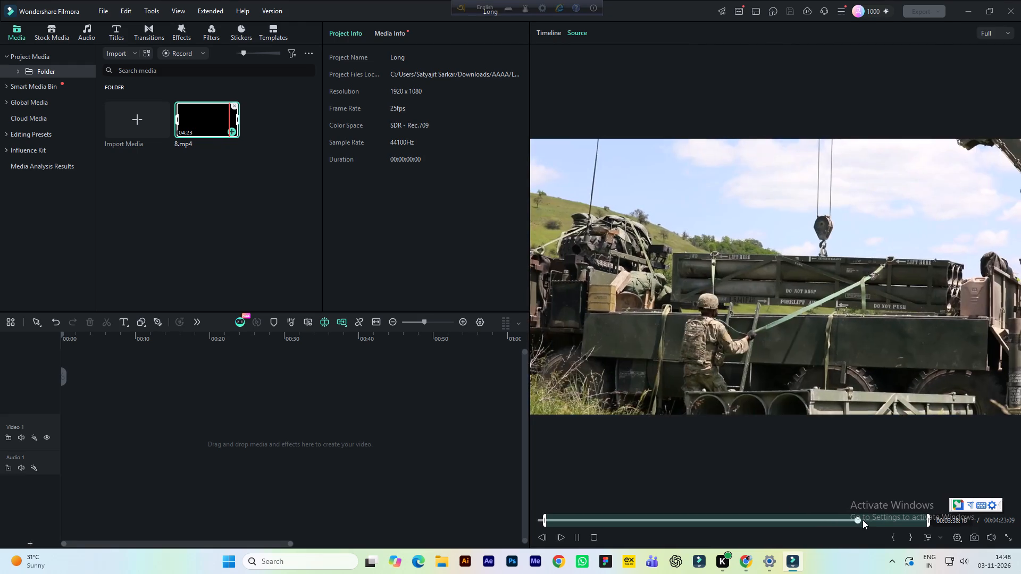
{"action": "left_click", "coordinate": [863, 520]}
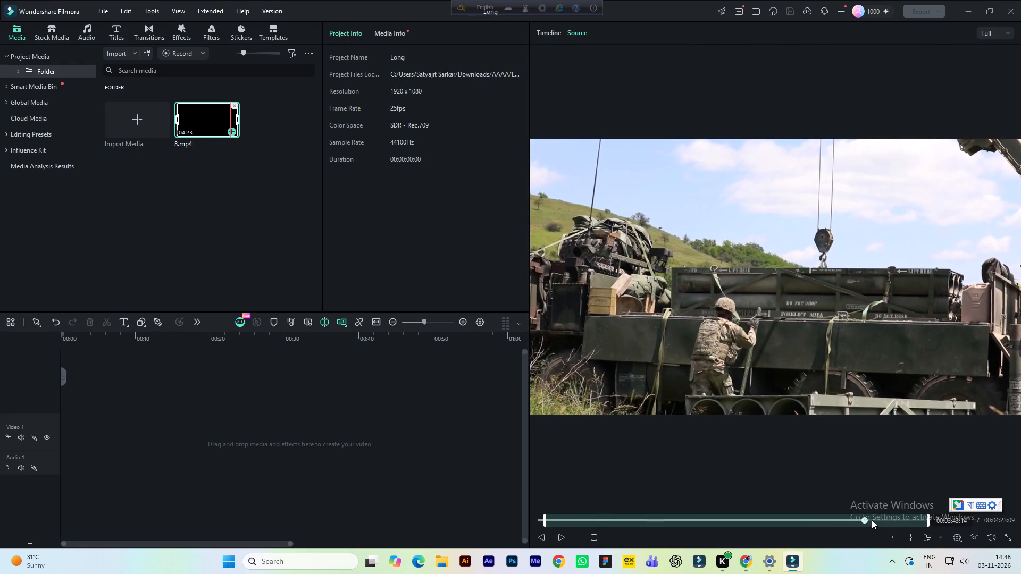
{"action": "left_click", "coordinate": [872, 520]}
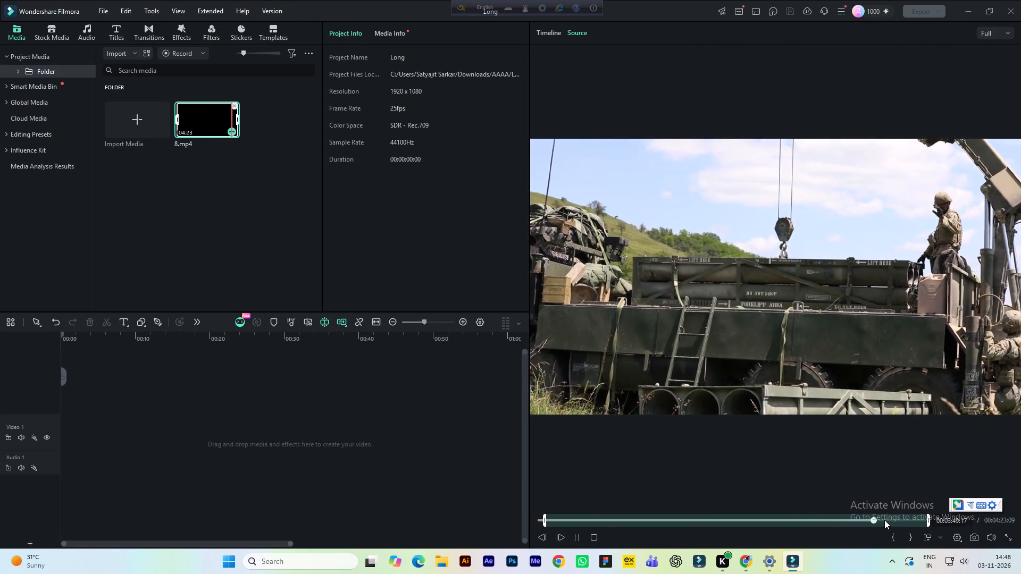
{"action": "left_click", "coordinate": [882, 520]}
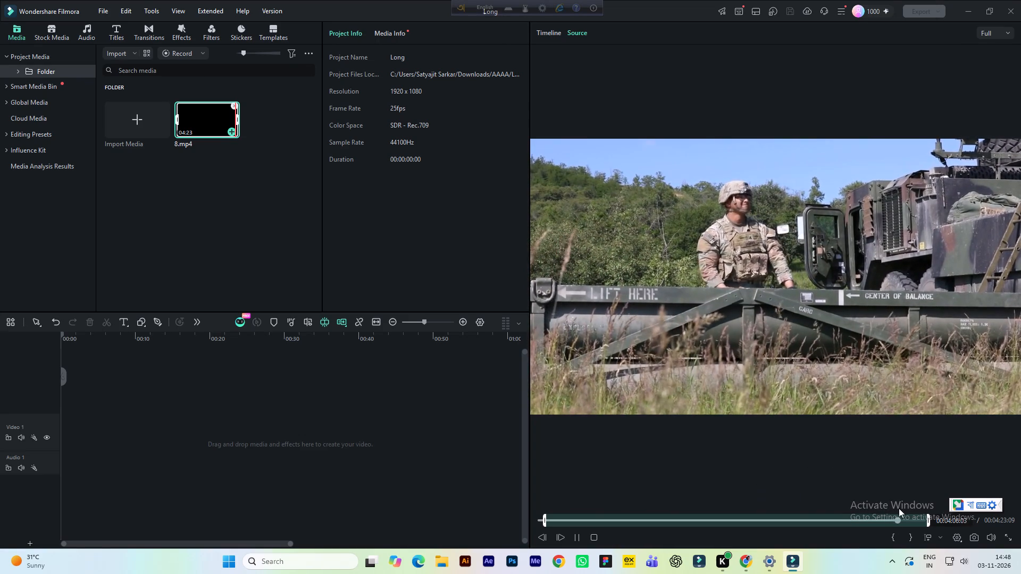
{"action": "left_click", "coordinate": [907, 520]}
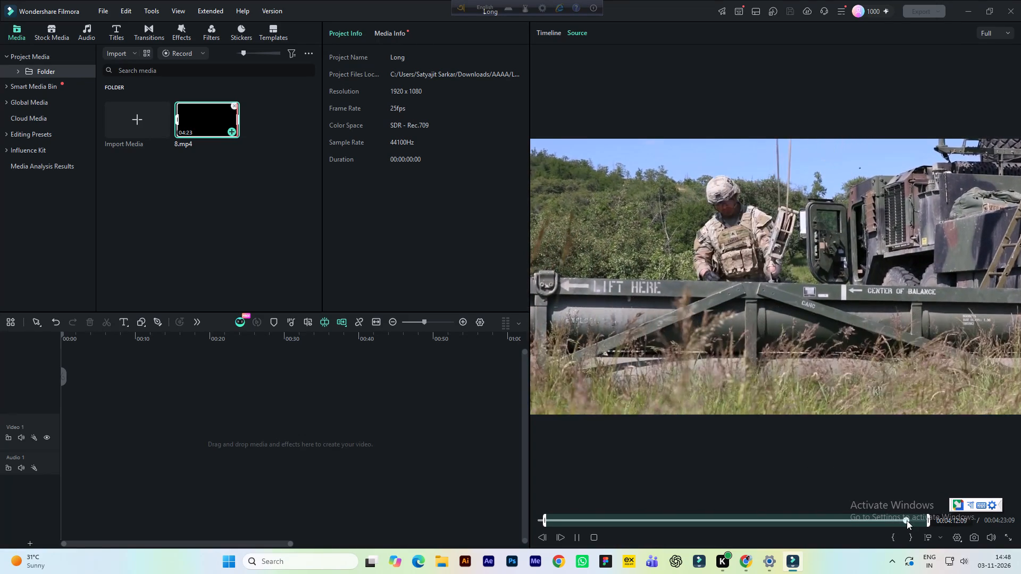
{"action": "left_click", "coordinate": [914, 519]}
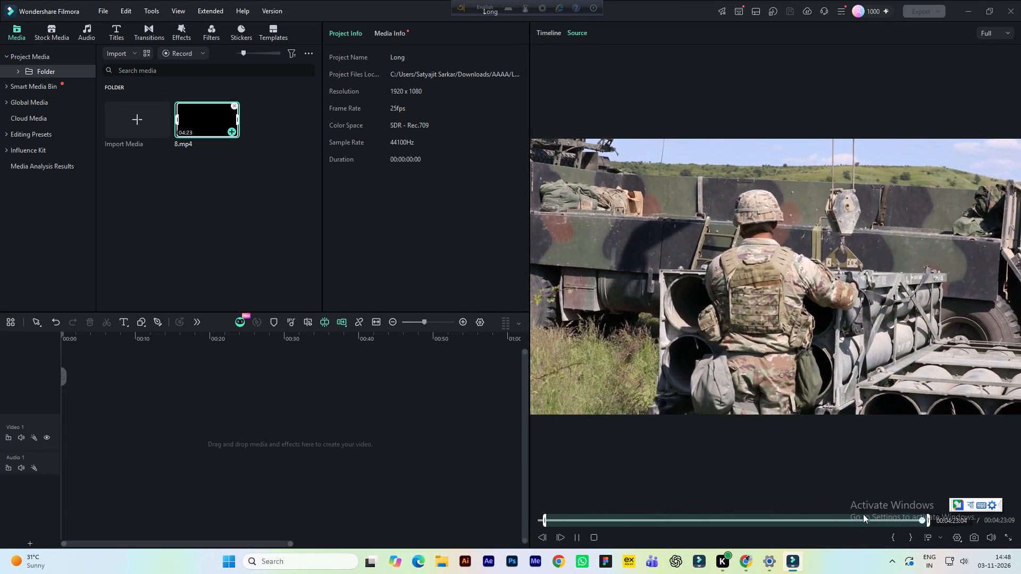
Set the out point of 8.mp4 at about 4 minutes 22 seconds, just before the clip ends, in the source preview.
{"action": "left_click", "coordinate": [895, 525]}
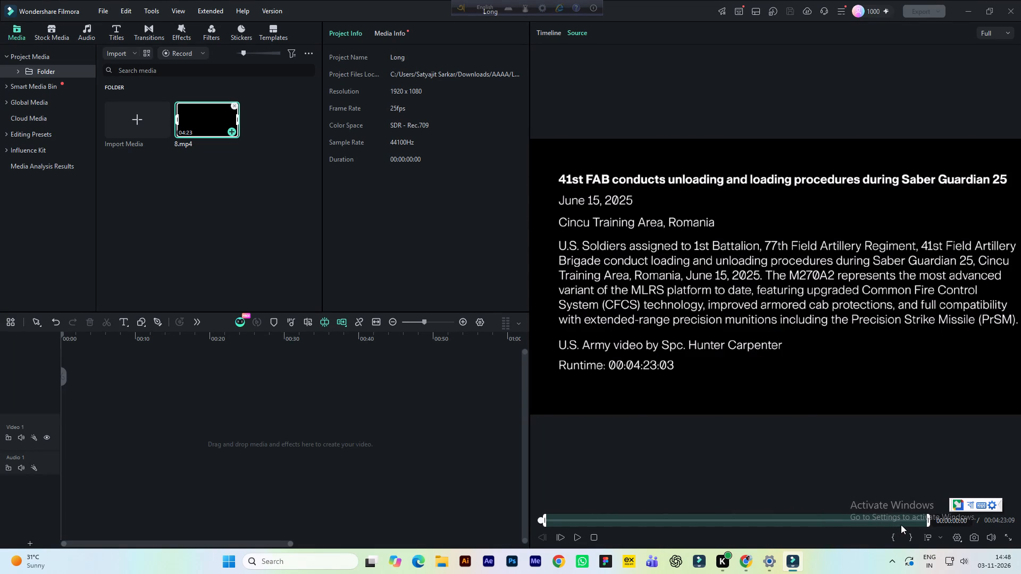
{"action": "left_click", "coordinate": [903, 521]}
{"action": "left_click", "coordinate": [894, 519]}
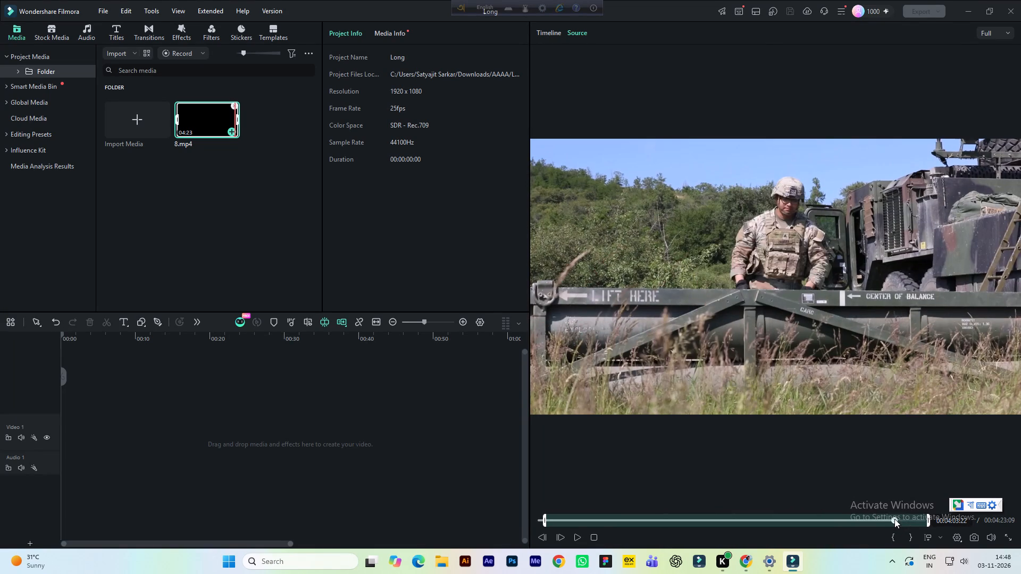
{"action": "key", "text": "space"}
{"action": "left_click", "coordinate": [902, 518]}
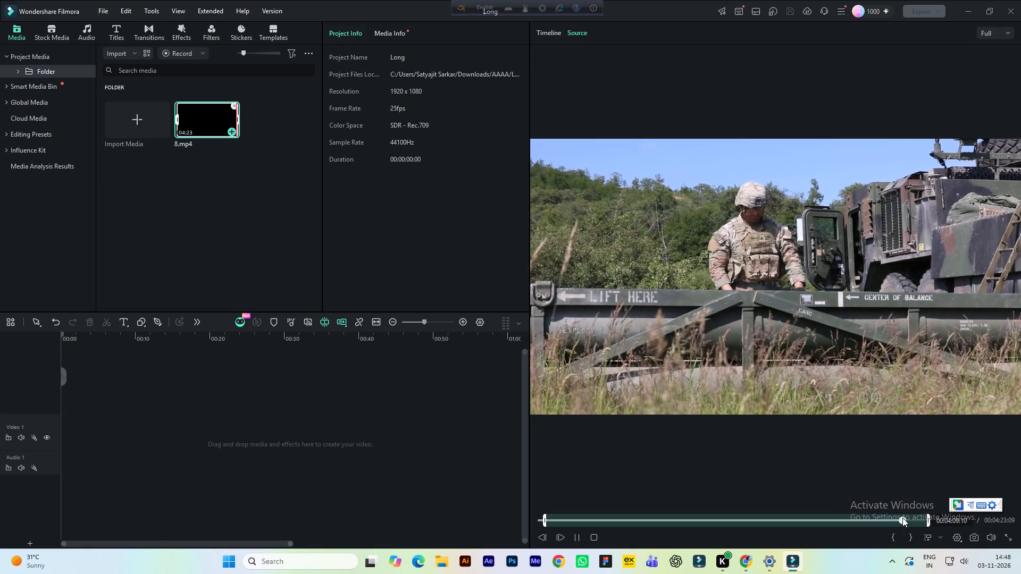
{"action": "left_click", "coordinate": [911, 520]}
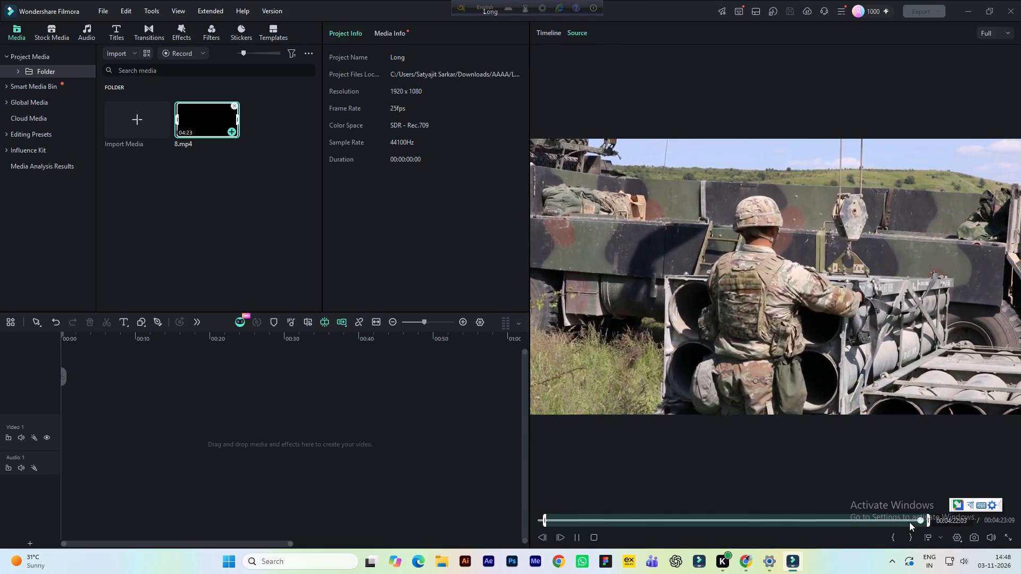
{"action": "key", "text": "space"}
{"action": "left_click", "coordinate": [908, 536]}
Place the marked section of 8.mp4 on the Video 1 track at the start of the timeline.
{"action": "left_click_drag", "start_coordinate": [742, 316], "coordinate": [291, 461]}
{"action": "left_click", "coordinate": [575, 305]}
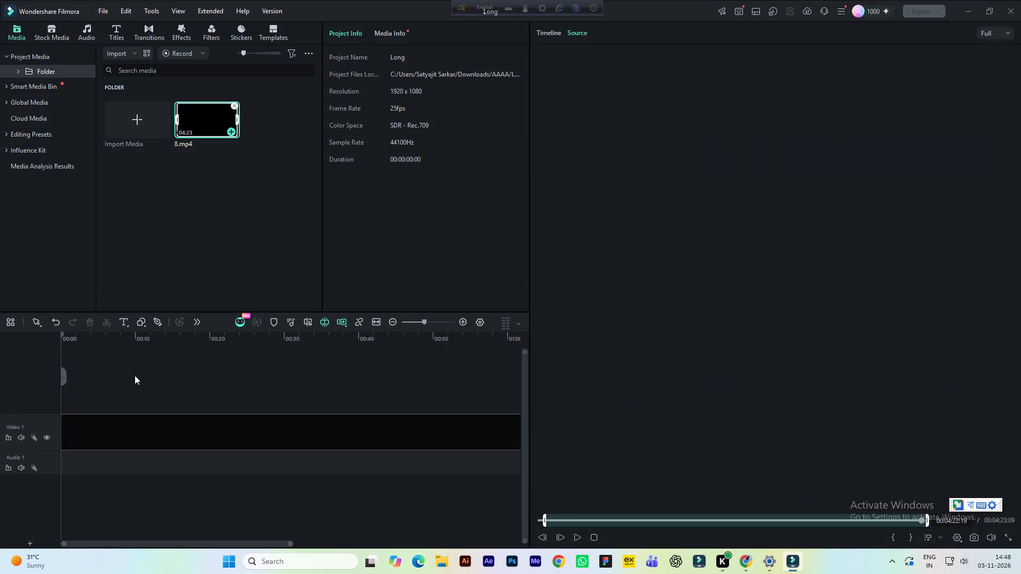
Bring up the timeline clip's color settings with playback paused at about 10 seconds on the launcher, and save the project.
{"action": "left_click", "coordinate": [76, 337]}
{"action": "key", "text": "space"}
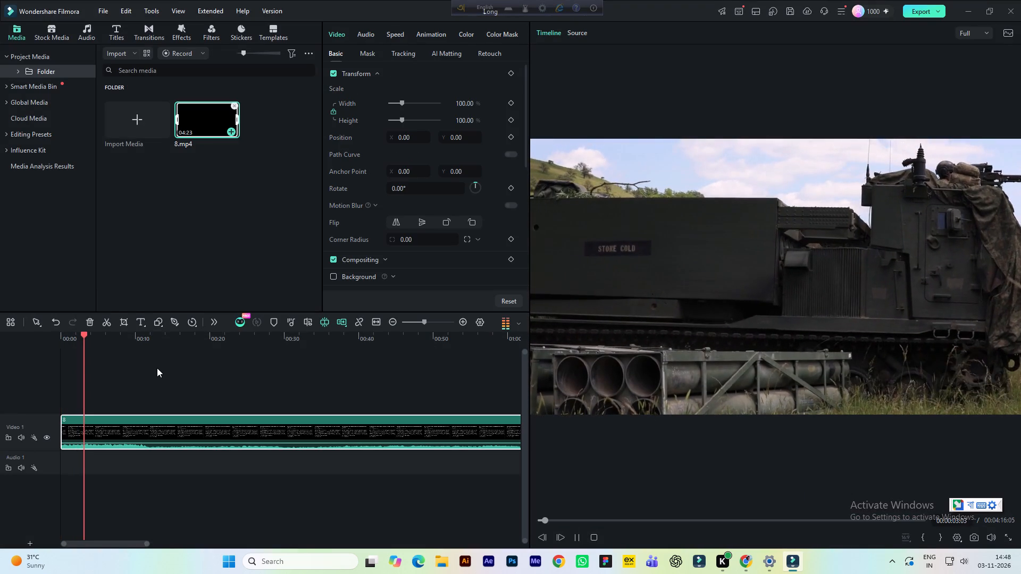
{"action": "left_click", "coordinate": [122, 338]}
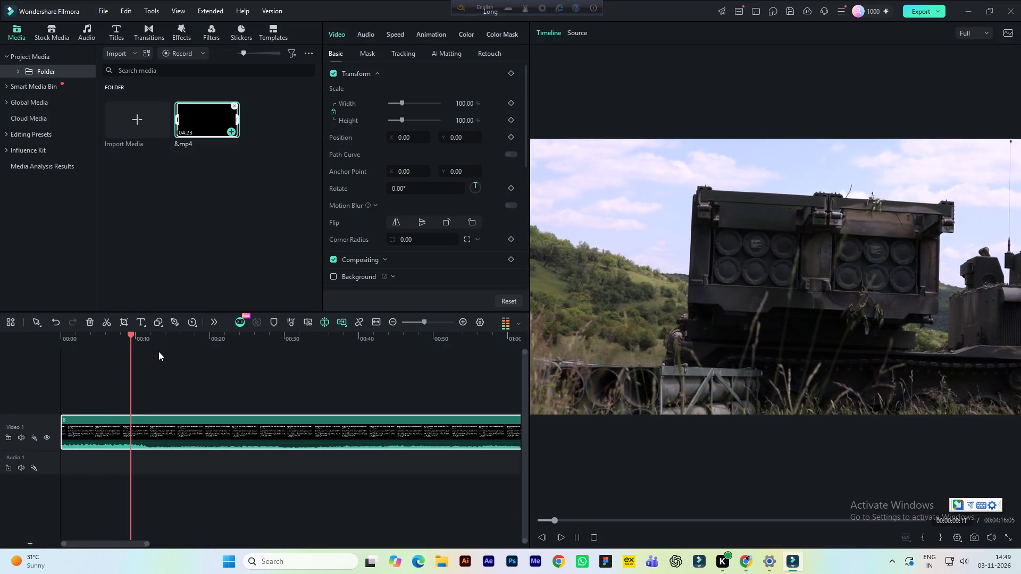
{"action": "key", "text": "space"}
{"action": "left_click", "coordinate": [175, 427]}
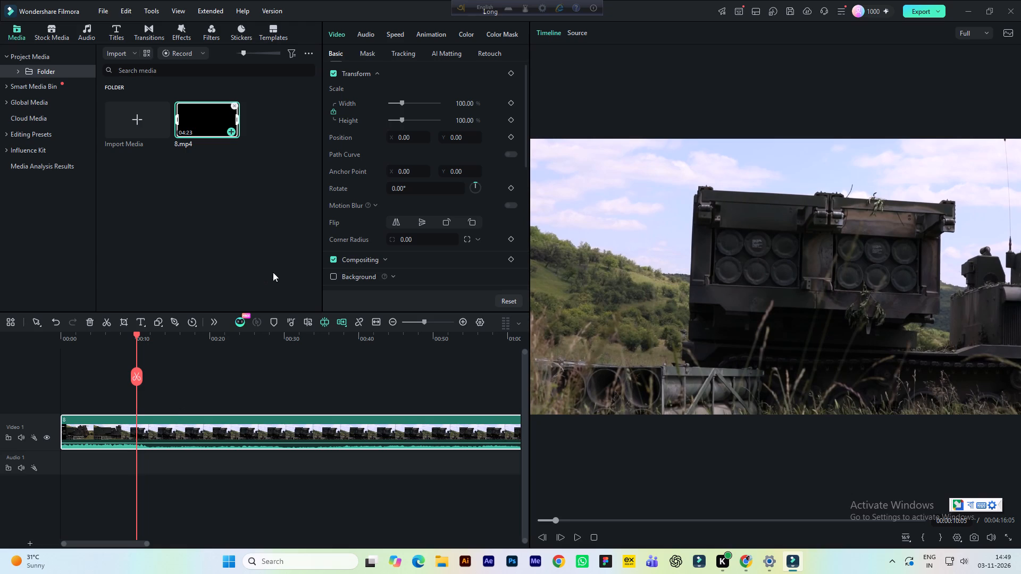
{"action": "left_click", "coordinate": [467, 34]}
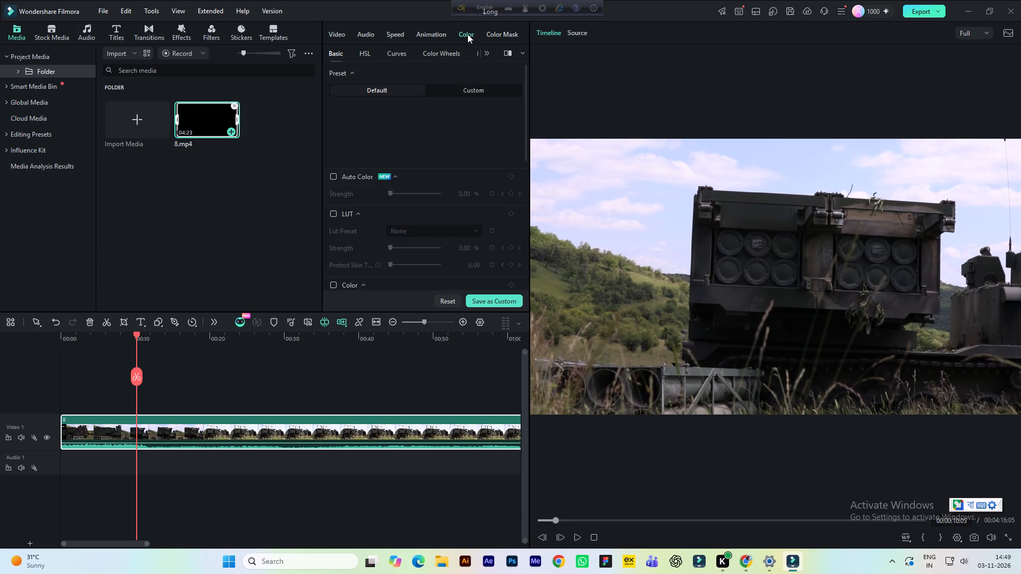
{"action": "key", "text": "ctrl+s"}
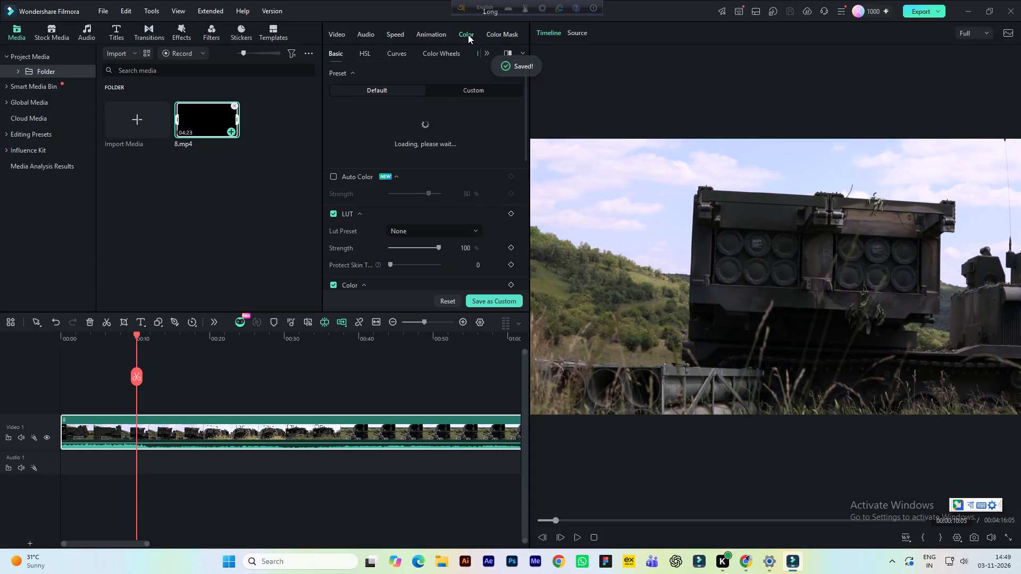
Set the timeline clip's basic color values to Brightness 18, Vibrance 67 and Saturation 28.
{"action": "scroll", "coordinate": [434, 215], "scroll_direction": "down", "scroll_amount": 3}
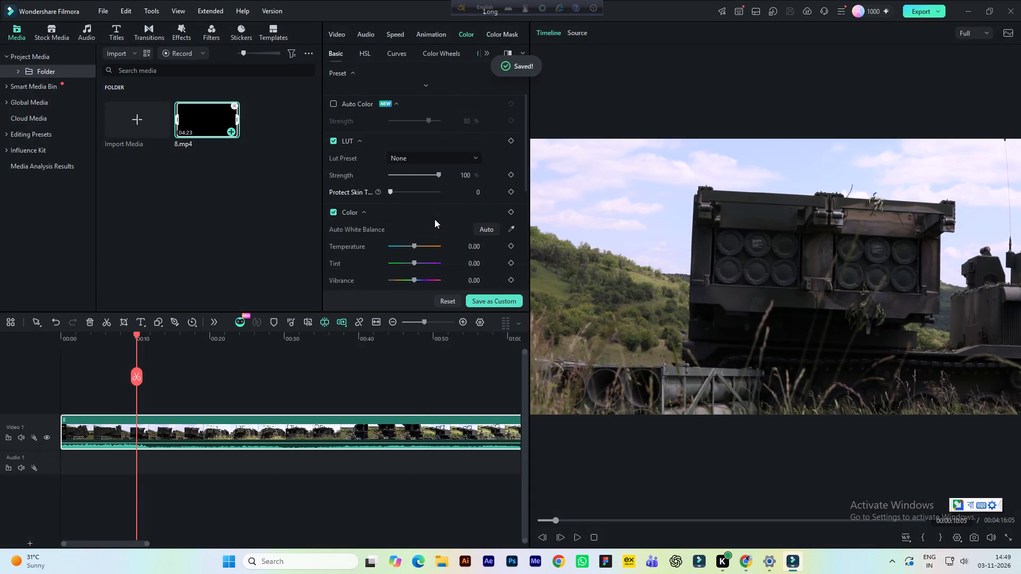
{"action": "scroll", "coordinate": [434, 219], "scroll_direction": "down", "scroll_amount": 4}
{"action": "left_click", "coordinate": [476, 205]}
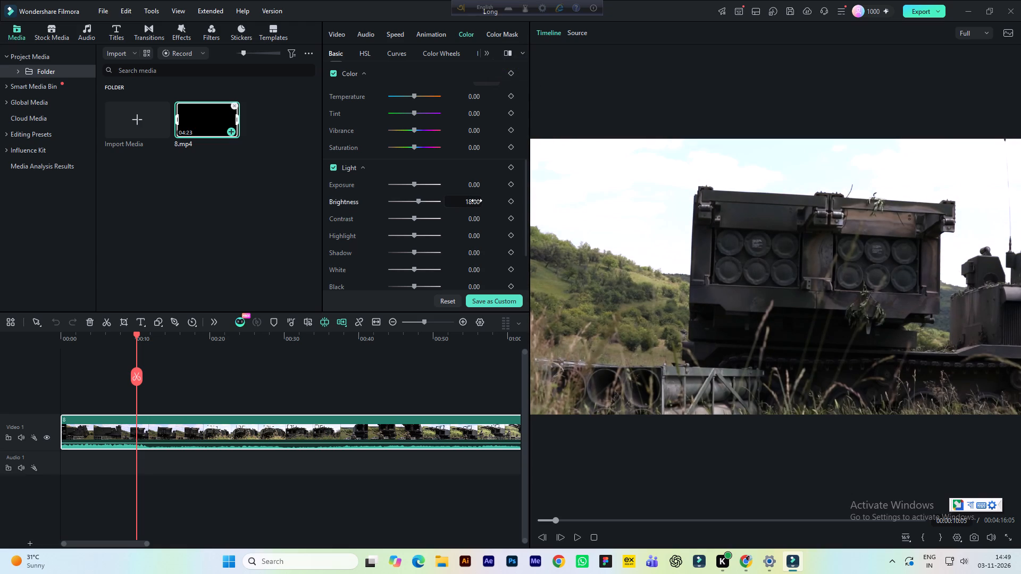
{"action": "left_click", "coordinate": [469, 131]}
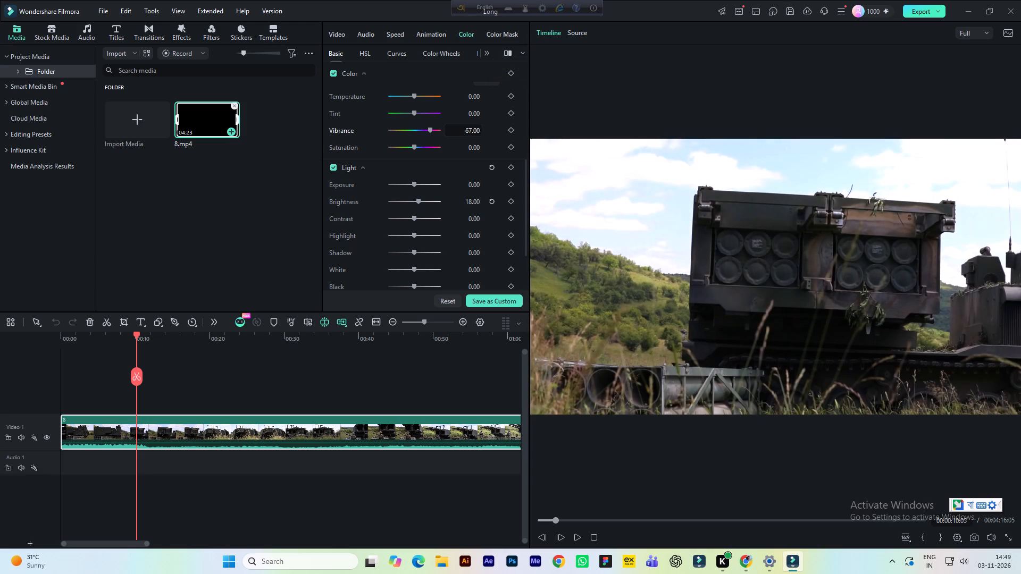
{"action": "left_click", "coordinate": [472, 148]}
Adjust the clip's light settings: Brightness to 25, Contrast to 10, and raise Highlight.
{"action": "left_click", "coordinate": [472, 201]}
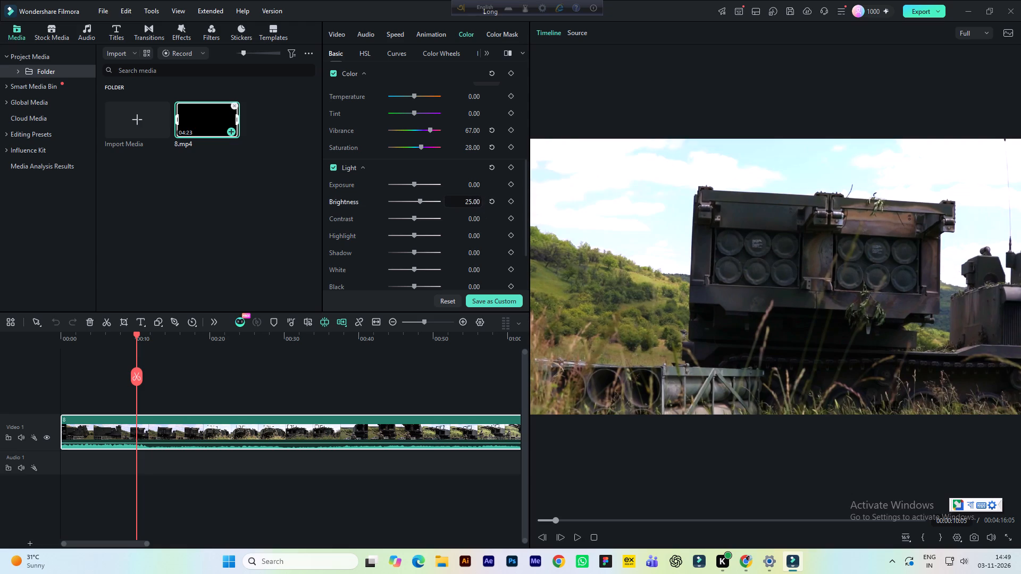
{"action": "left_click", "coordinate": [472, 220]}
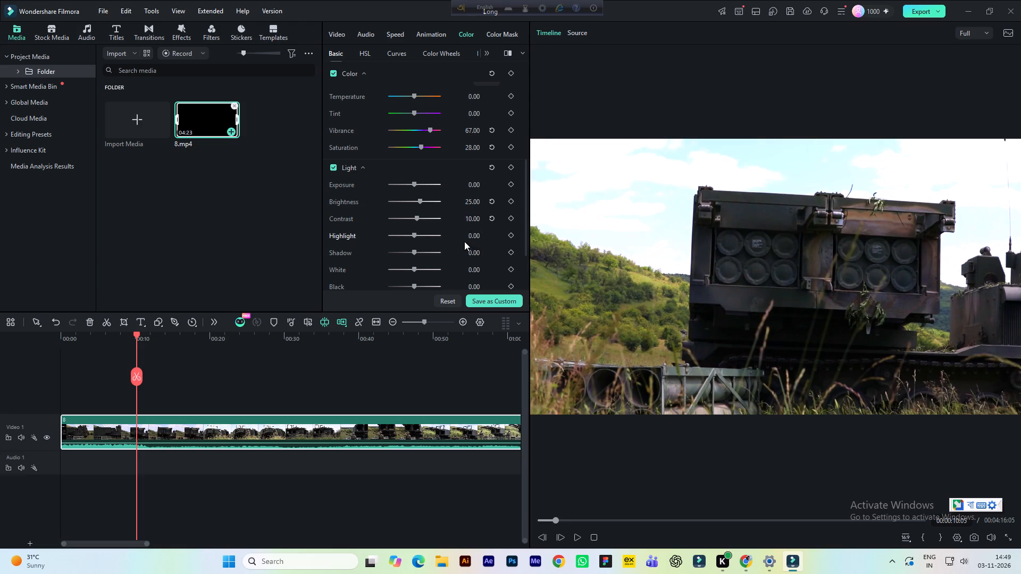
{"action": "left_click", "coordinate": [471, 233]}
Sample the grassy hillside as a custom HSL color and set its Hue to 100, Saturation to 45 and Luminance to -23.
{"action": "scroll", "coordinate": [481, 293], "scroll_direction": "down", "scroll_amount": 2}
{"action": "scroll", "coordinate": [521, 228], "scroll_direction": "up", "scroll_amount": 3}
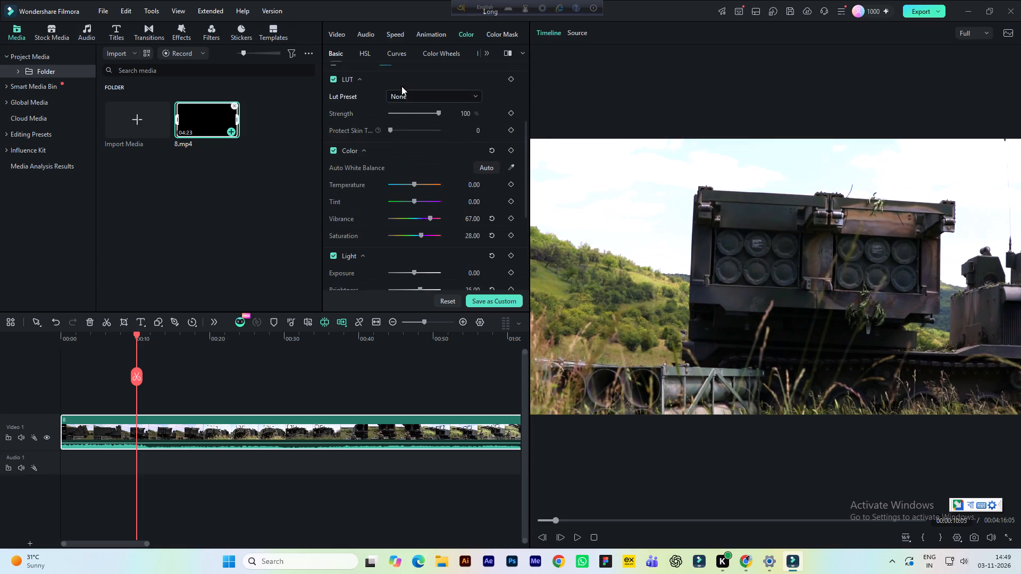
{"action": "left_click", "coordinate": [367, 56]}
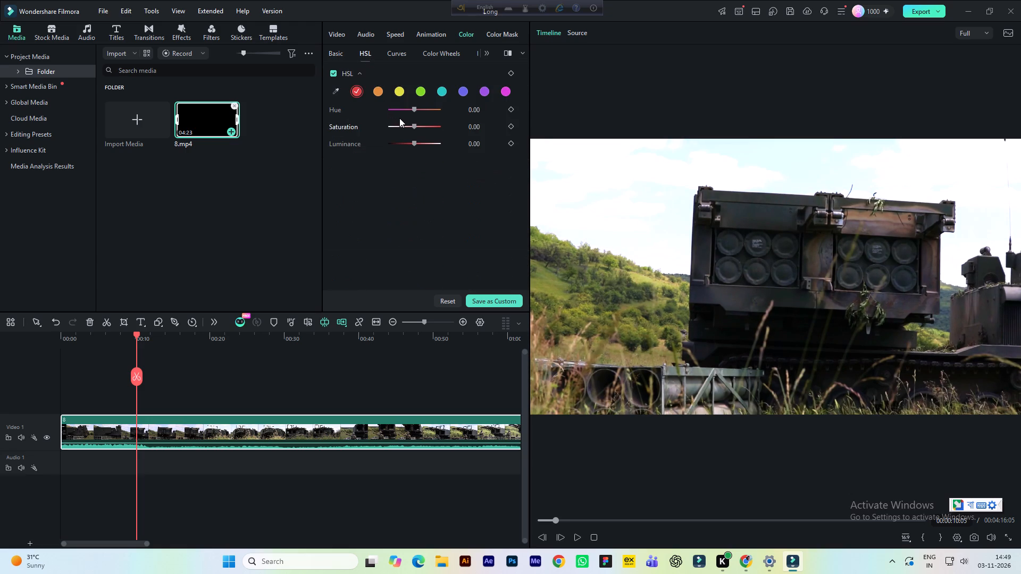
{"action": "left_click", "coordinate": [336, 91]}
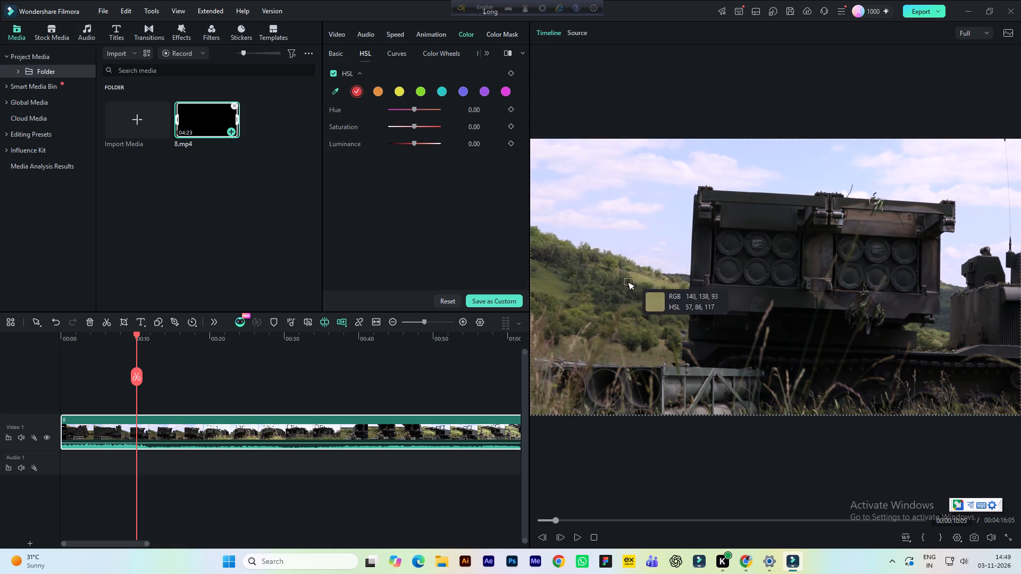
{"action": "left_click", "coordinate": [551, 282]}
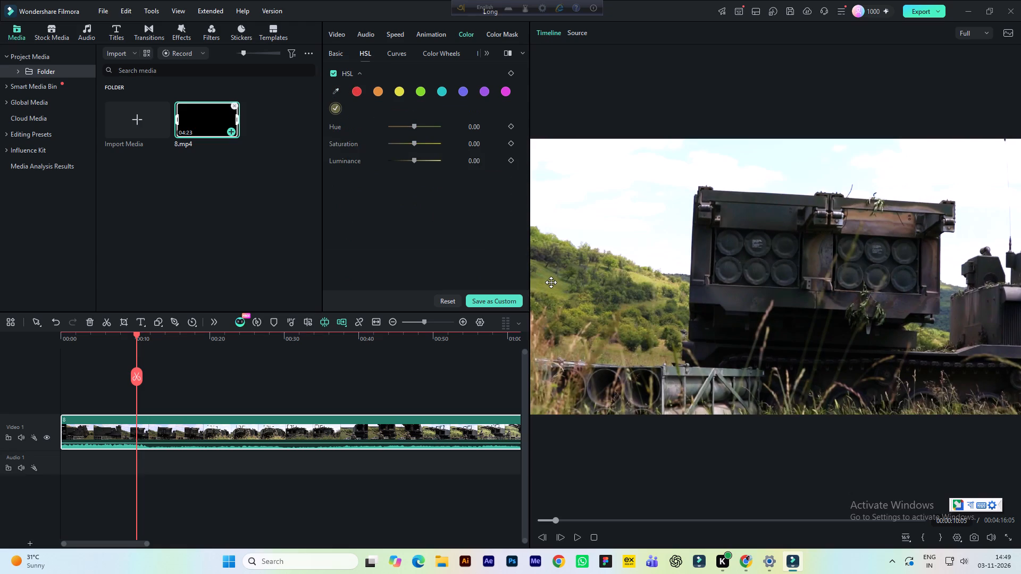
{"action": "left_click_drag", "start_coordinate": [413, 125], "coordinate": [413, 125]}
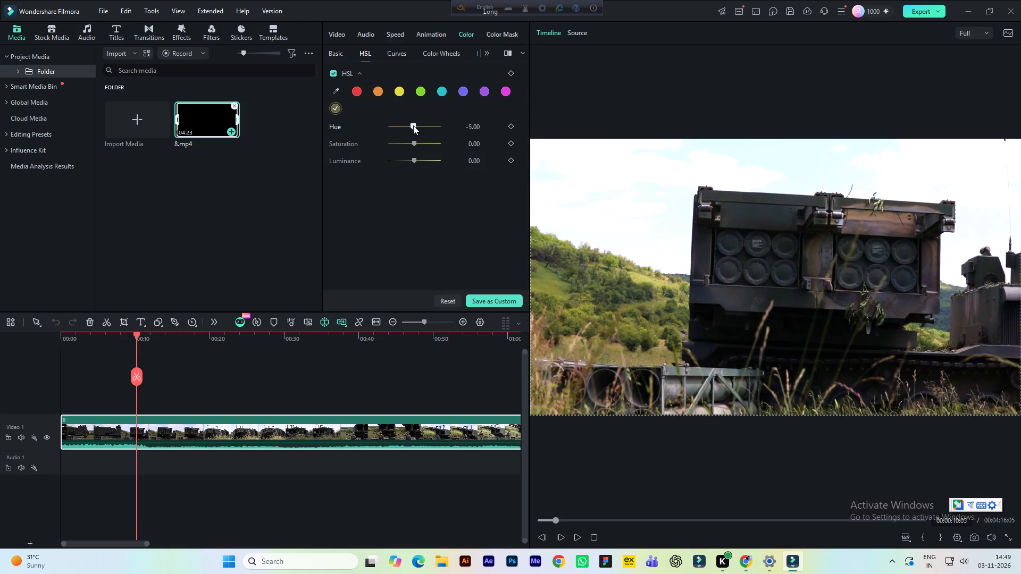
{"action": "left_click_drag", "start_coordinate": [413, 125], "coordinate": [457, 136]}
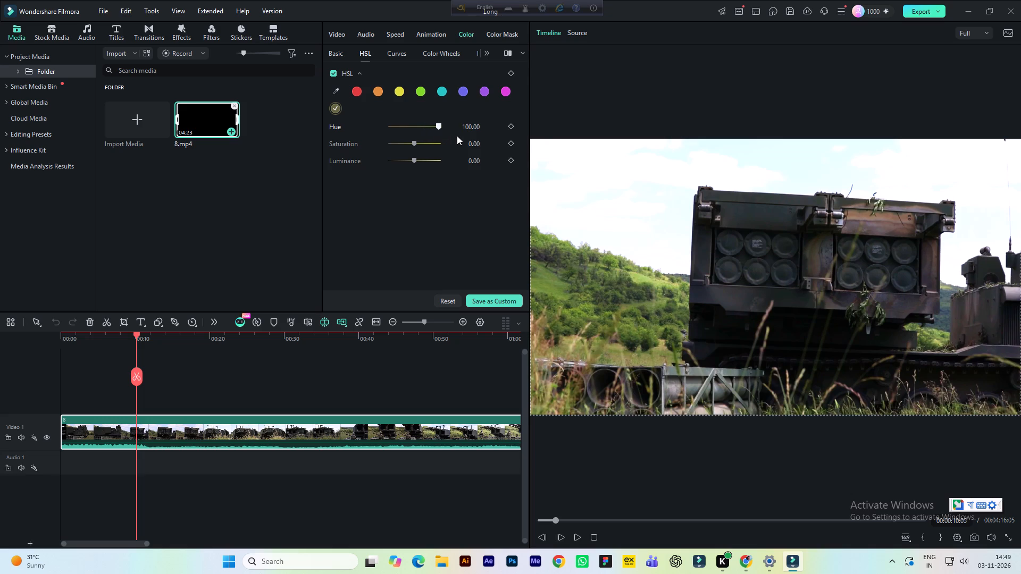
{"action": "left_click_drag", "start_coordinate": [457, 136], "coordinate": [452, 140]}
{"action": "left_click_drag", "start_coordinate": [417, 142], "coordinate": [439, 141]}
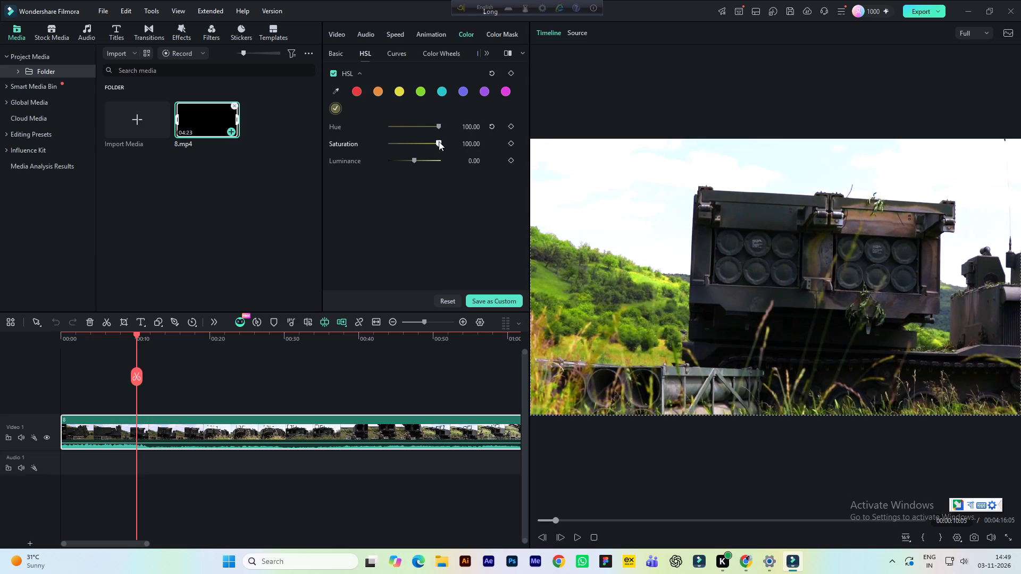
{"action": "left_click_drag", "start_coordinate": [439, 141], "coordinate": [425, 140]}
{"action": "left_click_drag", "start_coordinate": [416, 159], "coordinate": [397, 164]}
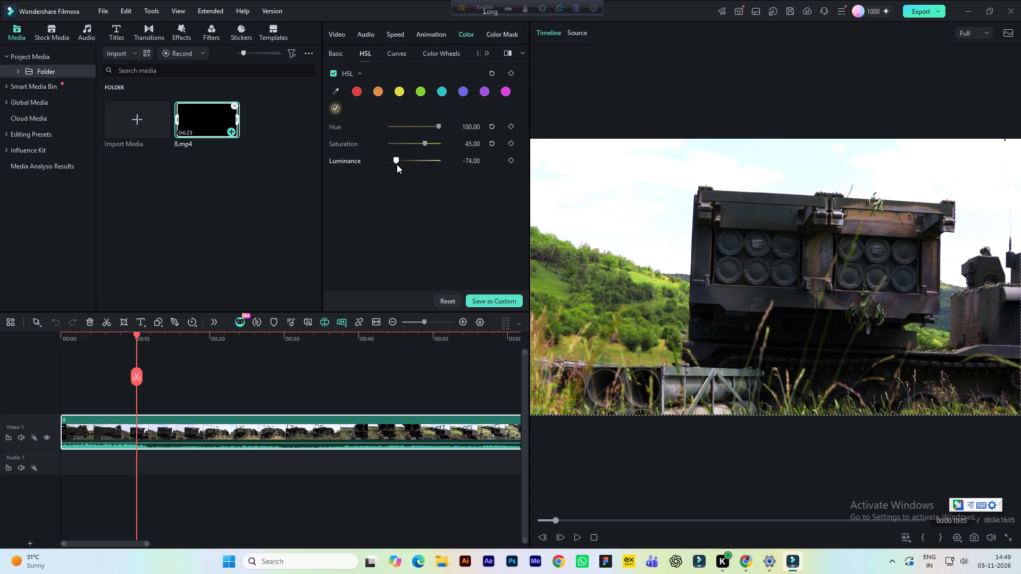
{"action": "left_click_drag", "start_coordinate": [397, 164], "coordinate": [412, 171]}
{"action": "left_click_drag", "start_coordinate": [412, 171], "coordinate": [409, 172]}
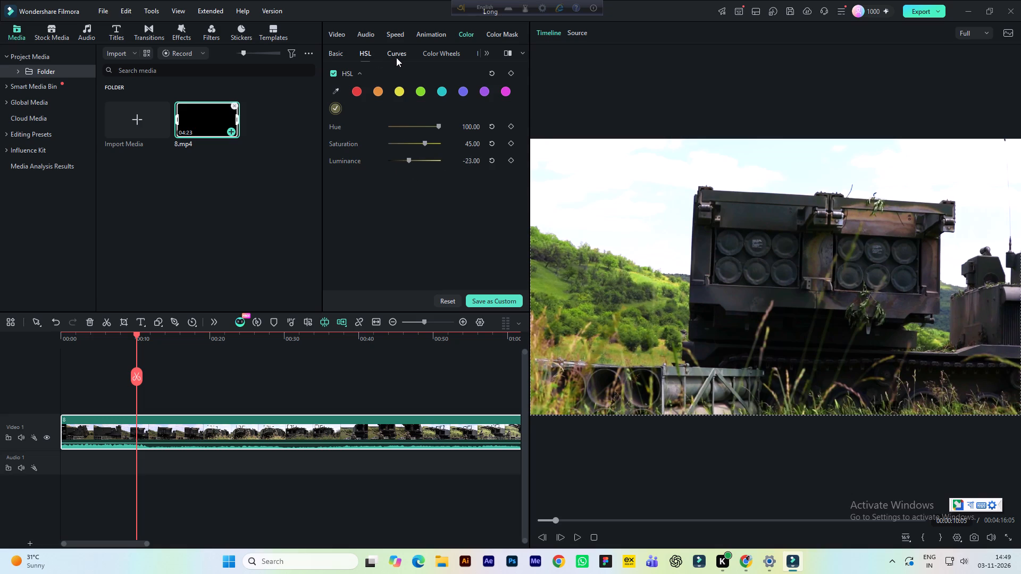
Add a luma curve point sampled from the dark launcher body and raise it to brighten the shadows.
{"action": "left_click", "coordinate": [399, 54]}
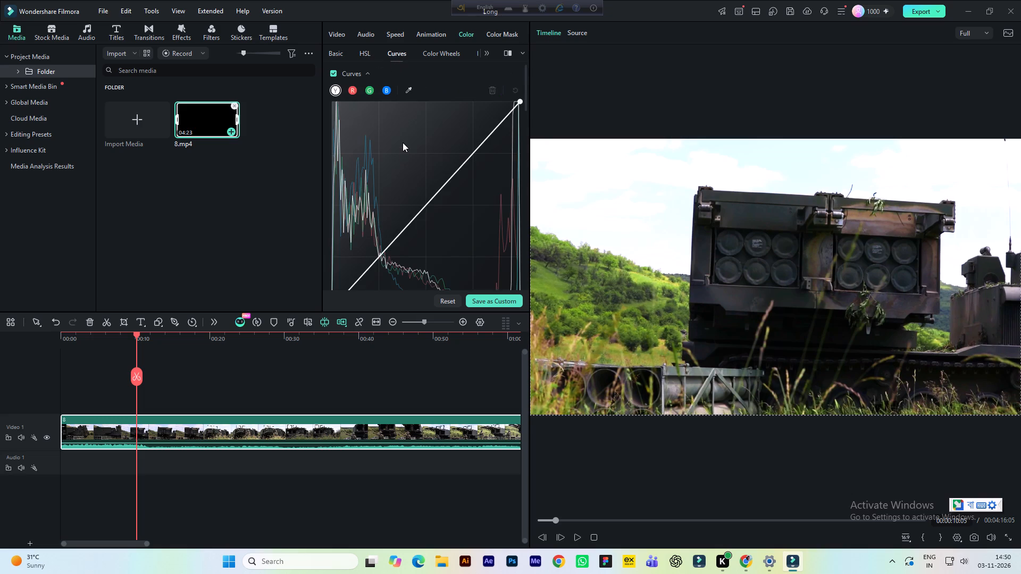
{"action": "left_click", "coordinate": [409, 88]}
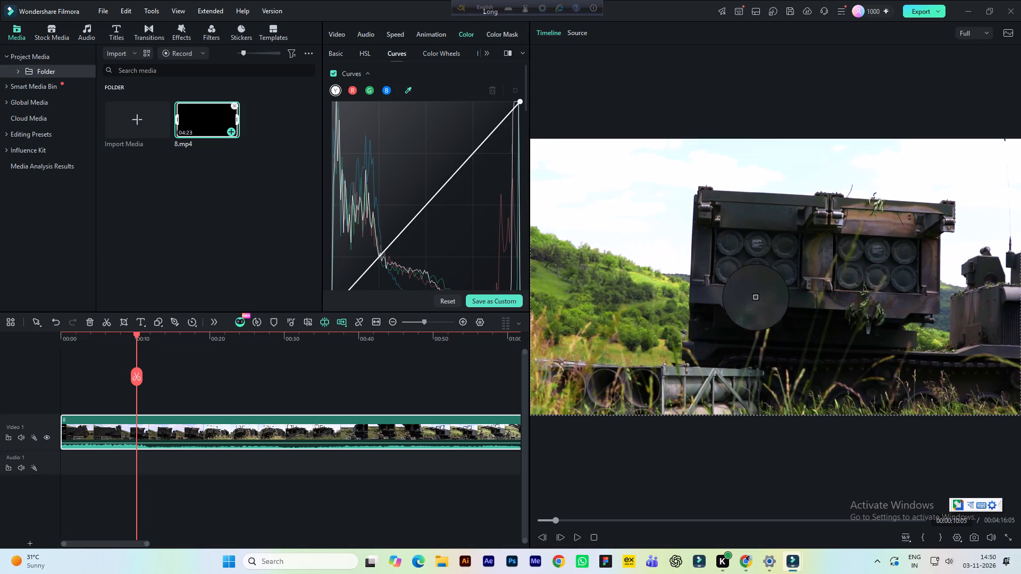
{"action": "left_click", "coordinate": [744, 221]}
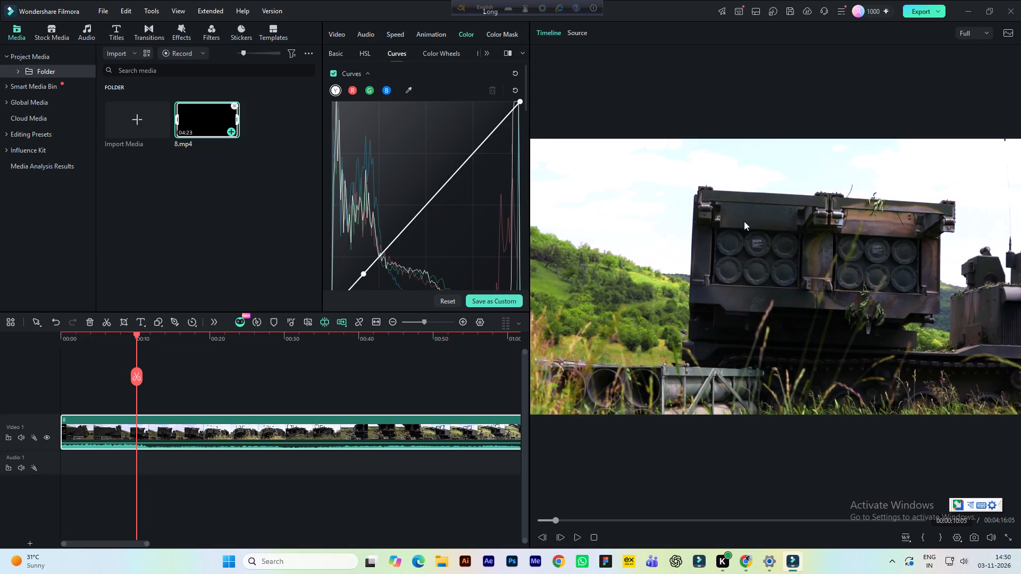
{"action": "left_click_drag", "start_coordinate": [362, 273], "coordinate": [361, 269]}
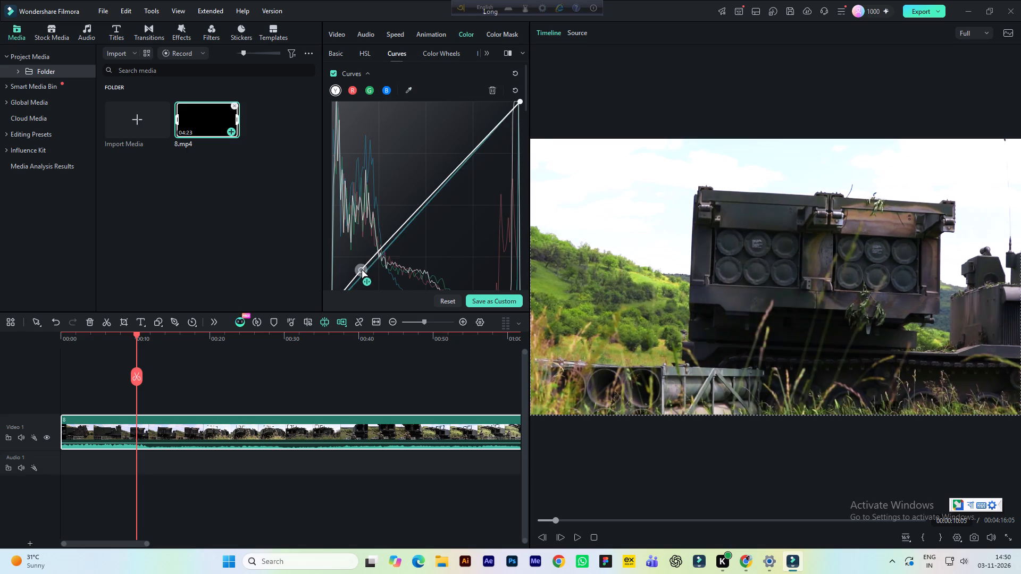
{"action": "left_click_drag", "start_coordinate": [361, 269], "coordinate": [359, 270]}
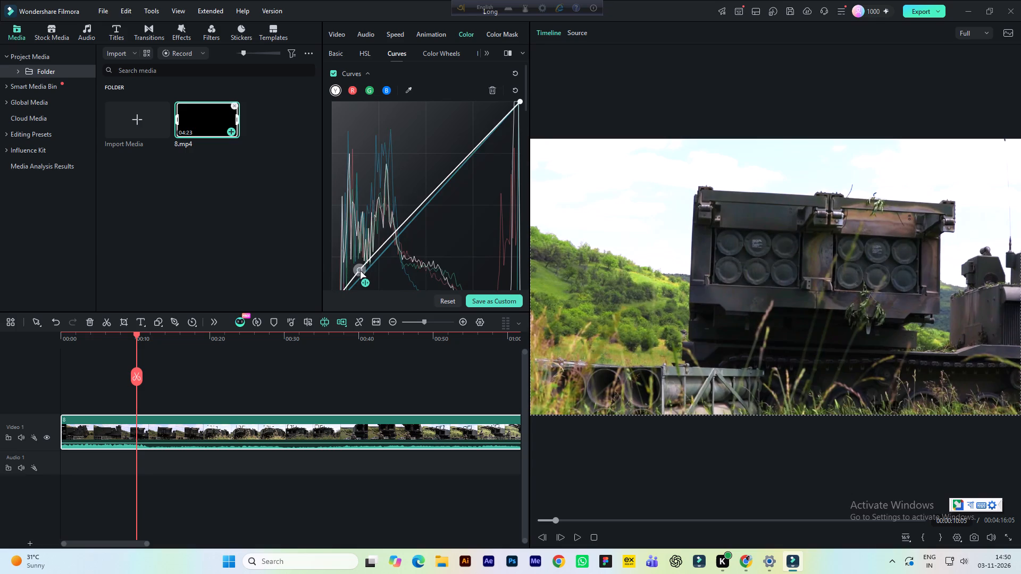
{"action": "left_click_drag", "start_coordinate": [359, 270], "coordinate": [353, 261]}
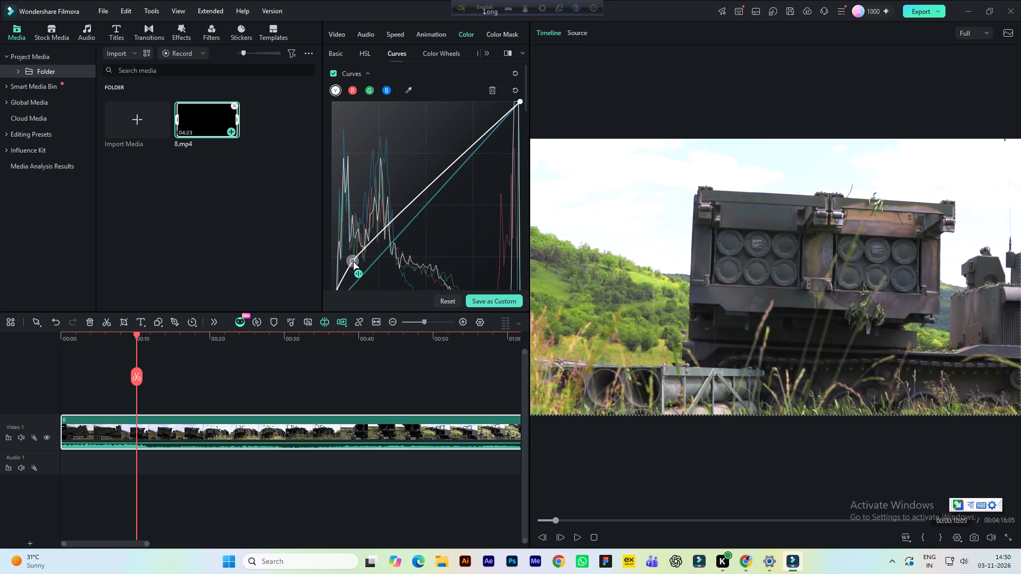
{"action": "left_click_drag", "start_coordinate": [353, 261], "coordinate": [353, 263]}
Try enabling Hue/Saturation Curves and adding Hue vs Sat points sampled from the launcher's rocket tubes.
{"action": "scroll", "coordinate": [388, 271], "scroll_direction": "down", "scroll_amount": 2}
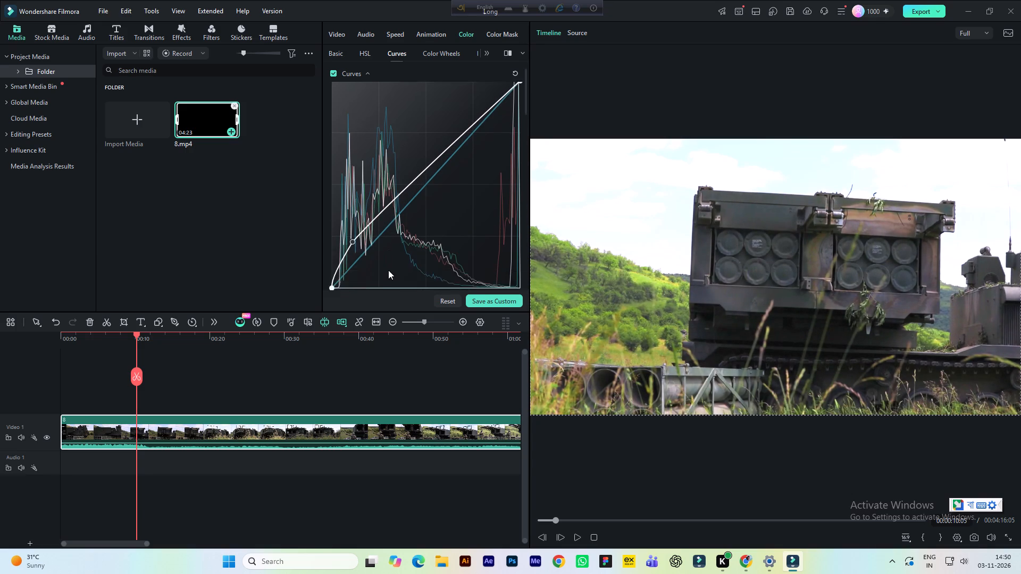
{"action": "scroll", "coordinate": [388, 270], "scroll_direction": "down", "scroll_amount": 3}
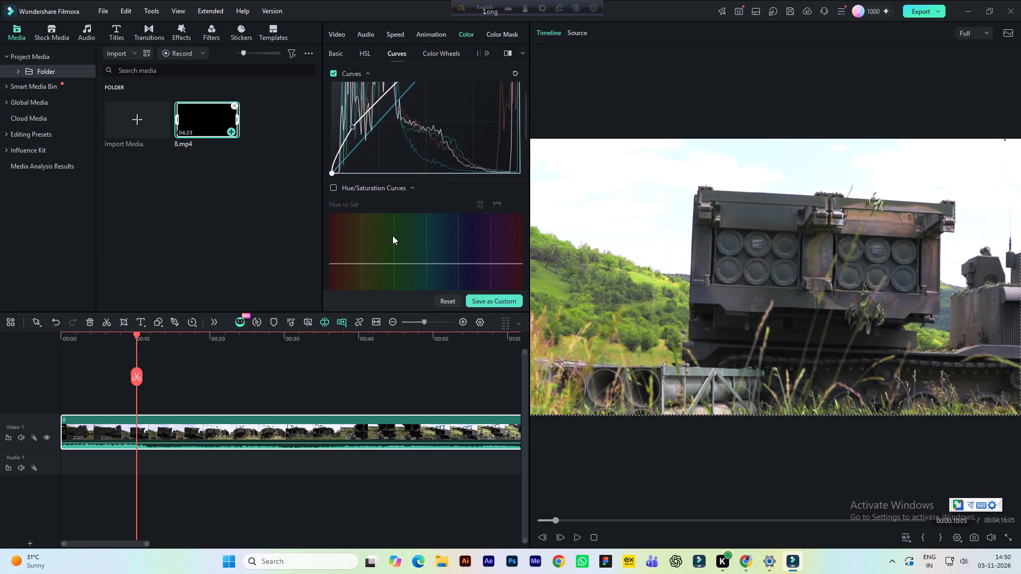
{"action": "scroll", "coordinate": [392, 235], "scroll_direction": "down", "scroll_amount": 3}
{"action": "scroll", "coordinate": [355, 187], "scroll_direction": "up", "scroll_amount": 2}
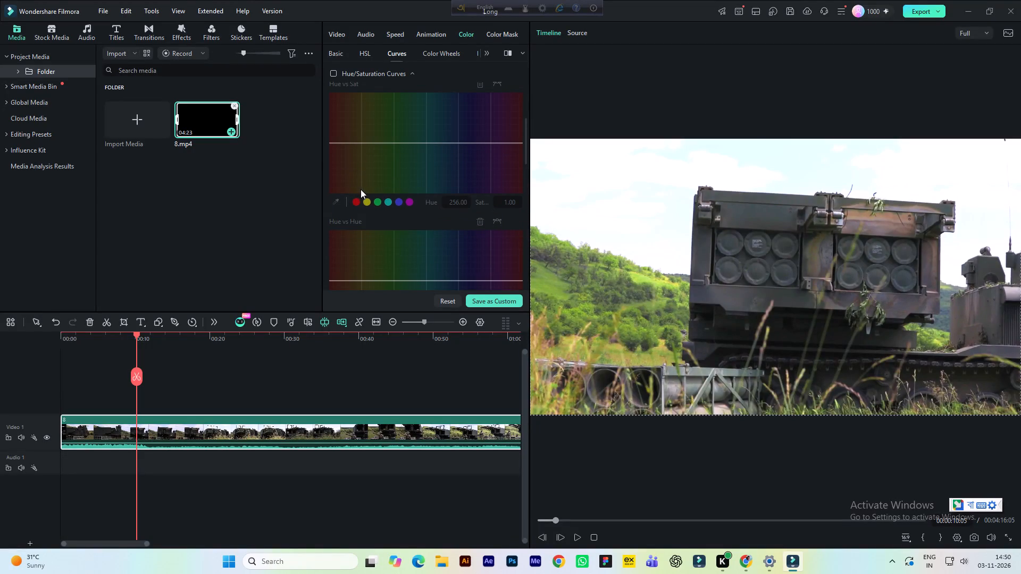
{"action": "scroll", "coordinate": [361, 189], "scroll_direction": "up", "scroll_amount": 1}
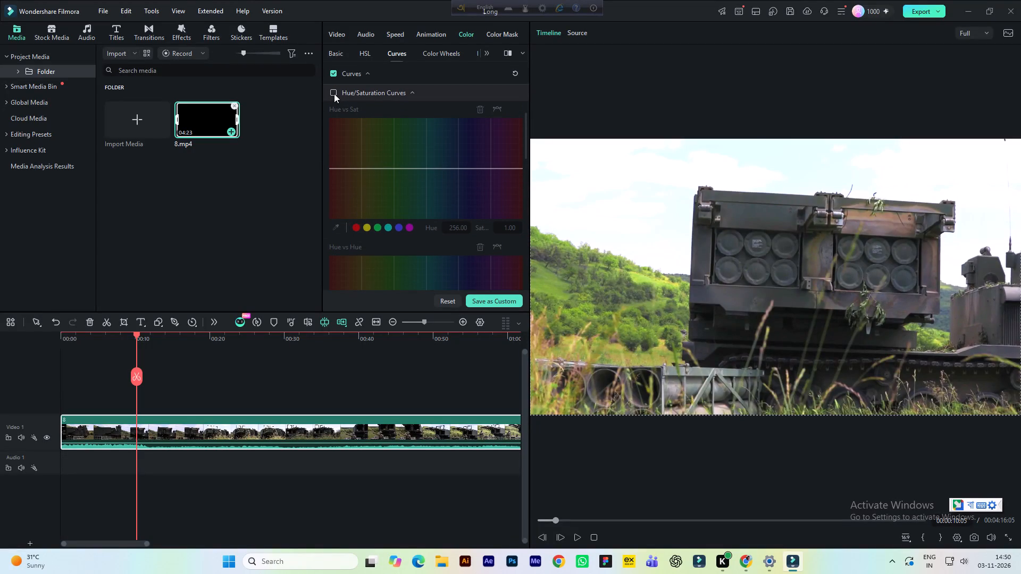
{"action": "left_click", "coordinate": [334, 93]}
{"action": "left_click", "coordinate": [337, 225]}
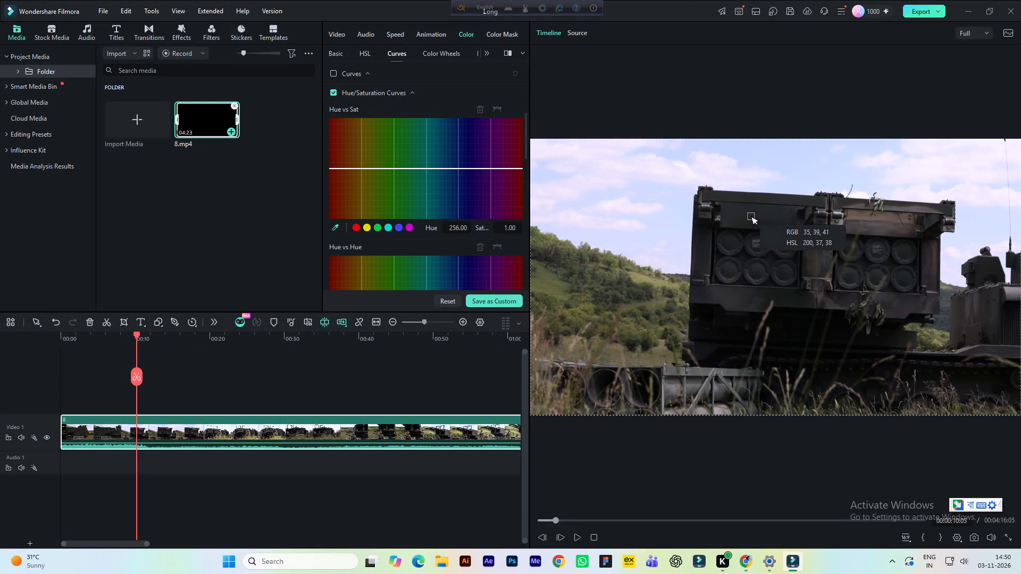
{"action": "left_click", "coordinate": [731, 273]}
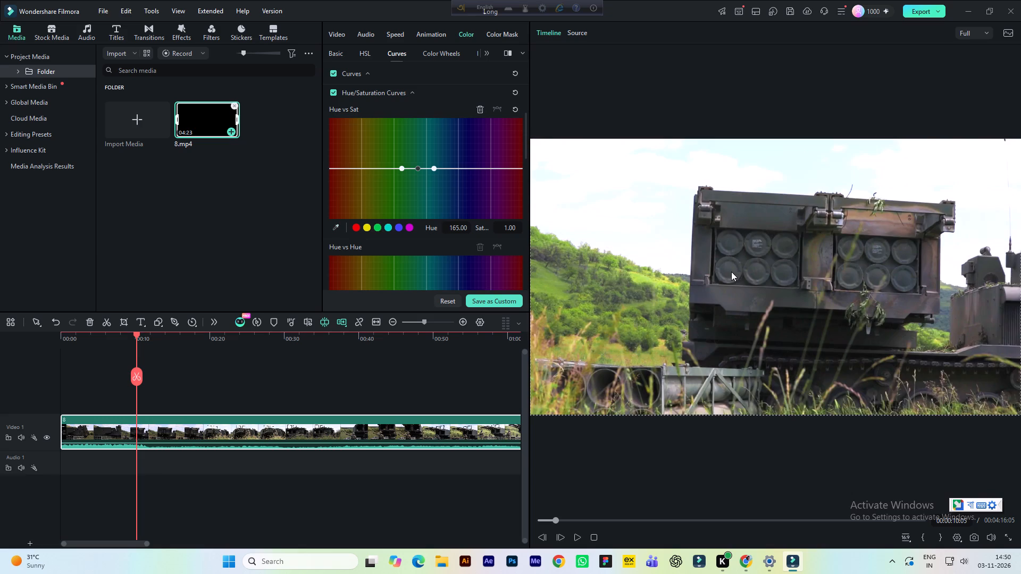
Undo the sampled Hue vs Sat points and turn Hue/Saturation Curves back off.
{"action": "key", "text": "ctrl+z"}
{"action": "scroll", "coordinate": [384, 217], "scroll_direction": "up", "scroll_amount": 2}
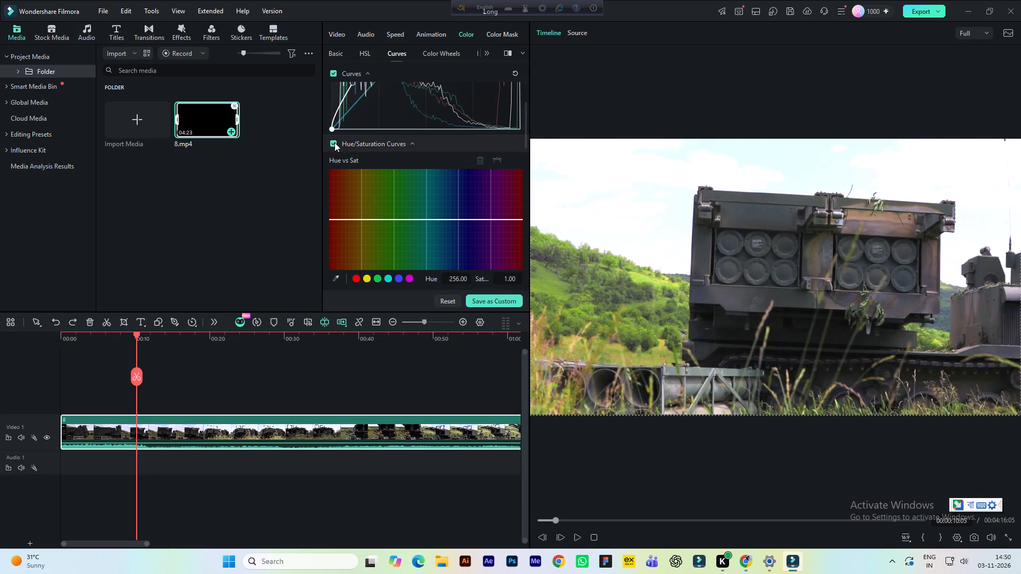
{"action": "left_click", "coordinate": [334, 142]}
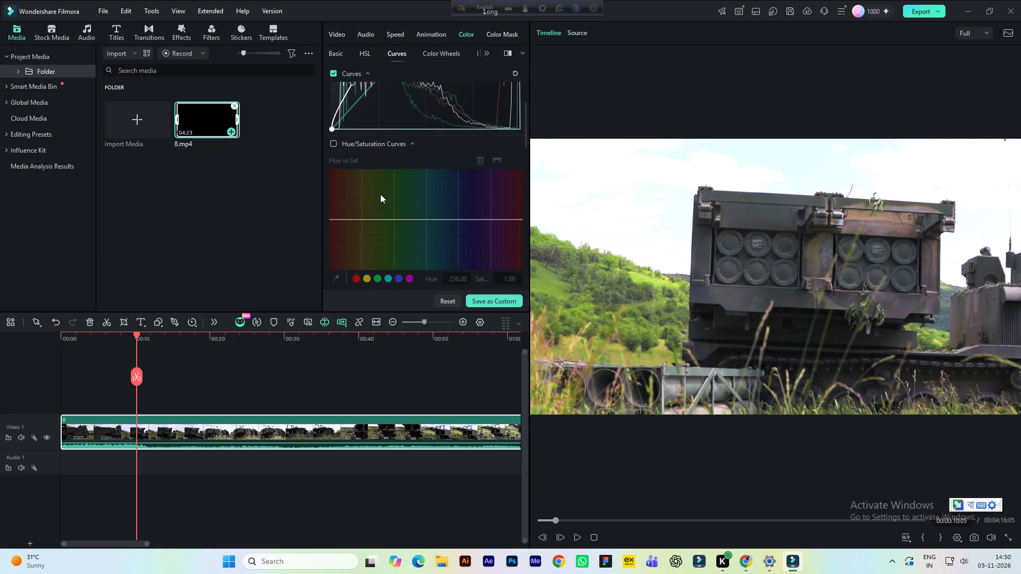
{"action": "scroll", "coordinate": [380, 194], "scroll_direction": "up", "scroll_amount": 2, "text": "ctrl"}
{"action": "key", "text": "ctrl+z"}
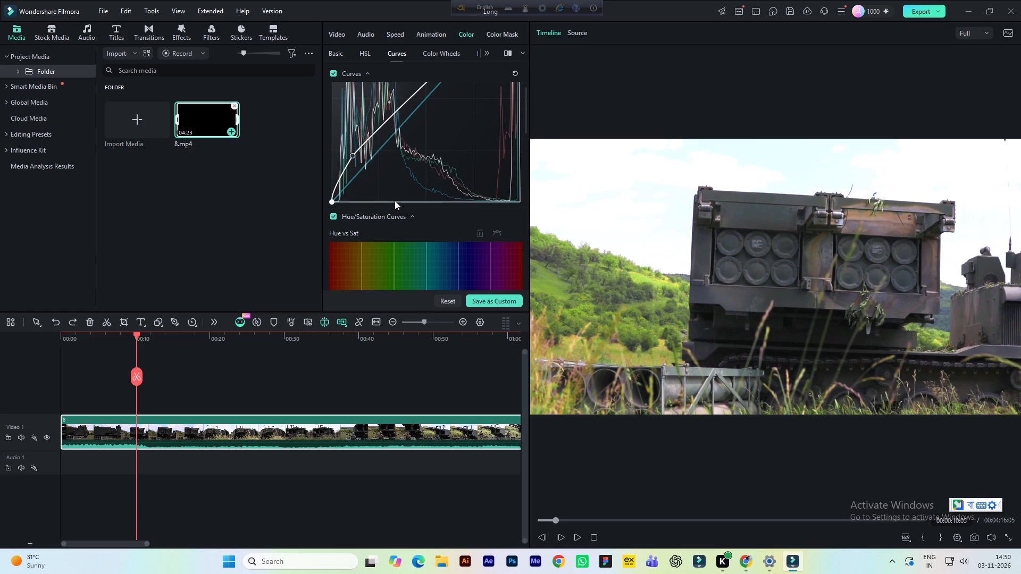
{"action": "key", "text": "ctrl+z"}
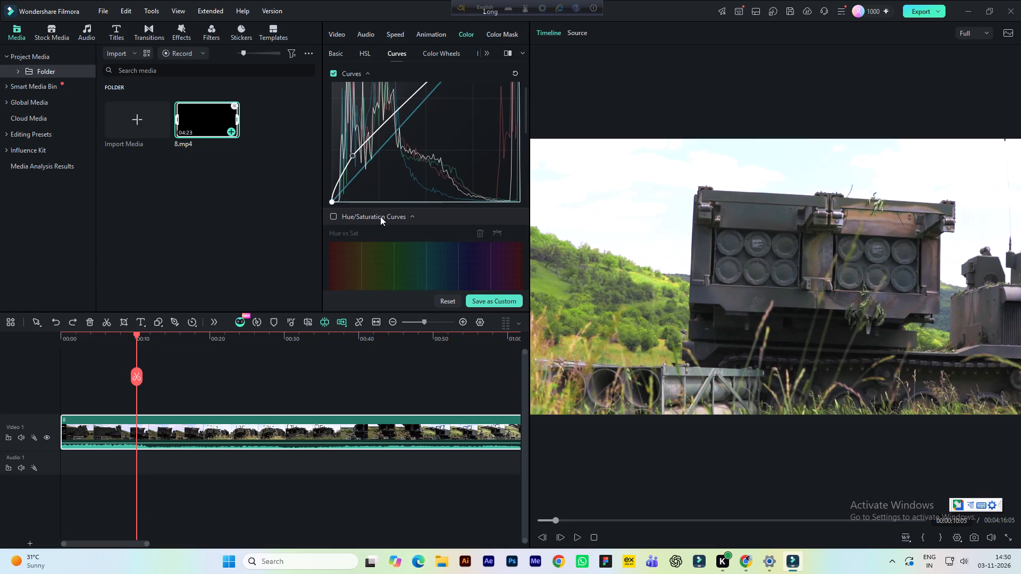
Play the graded clip from about 10 seconds to check its color, and save the project.
{"action": "key", "text": "space"}
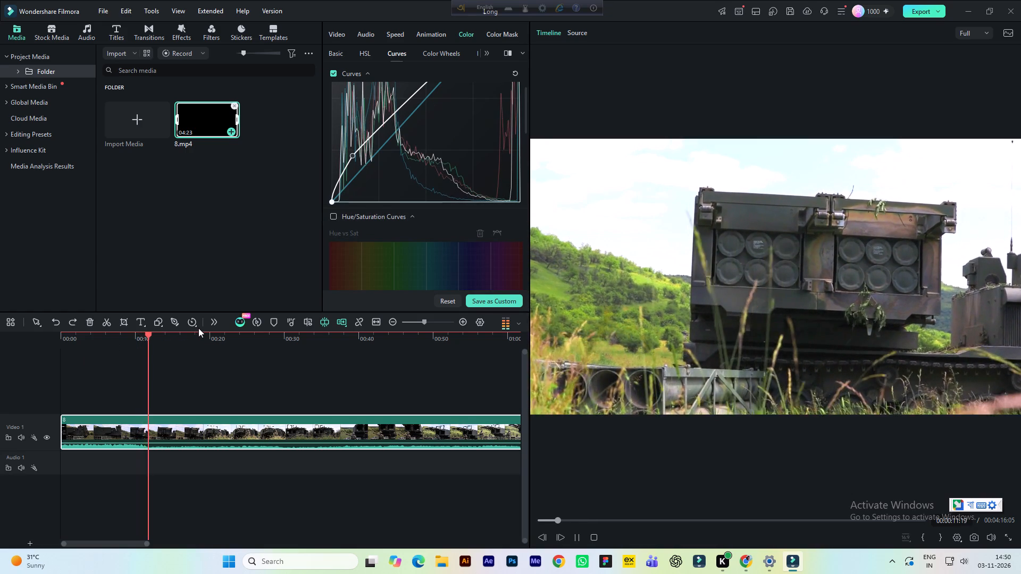
{"action": "key", "text": "ctrl+s"}
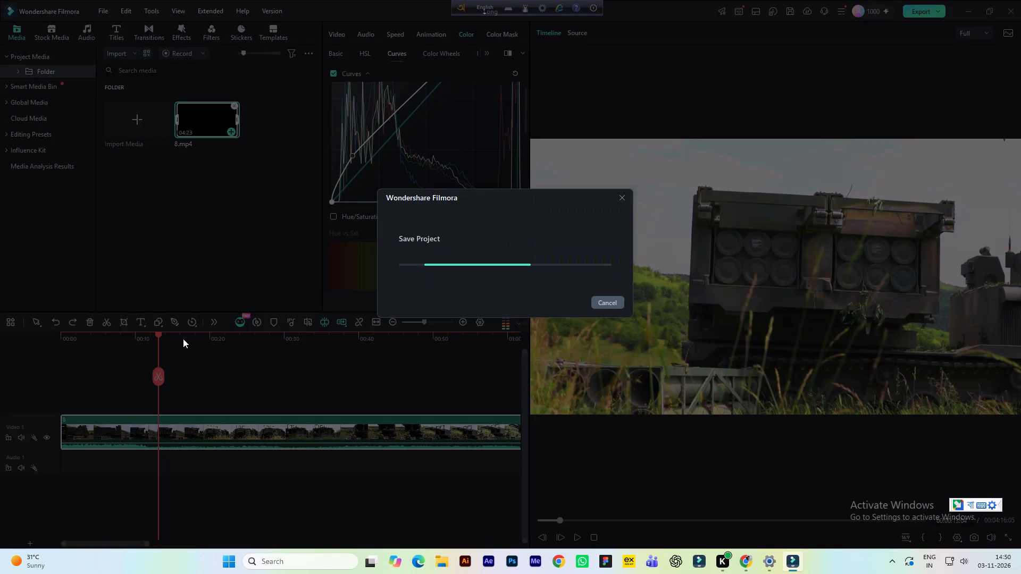
Compare the graded launcher shot with the same shot in the ungraded 8.mp4 source footage.
{"action": "left_click_drag", "start_coordinate": [94, 341], "coordinate": [89, 341]}
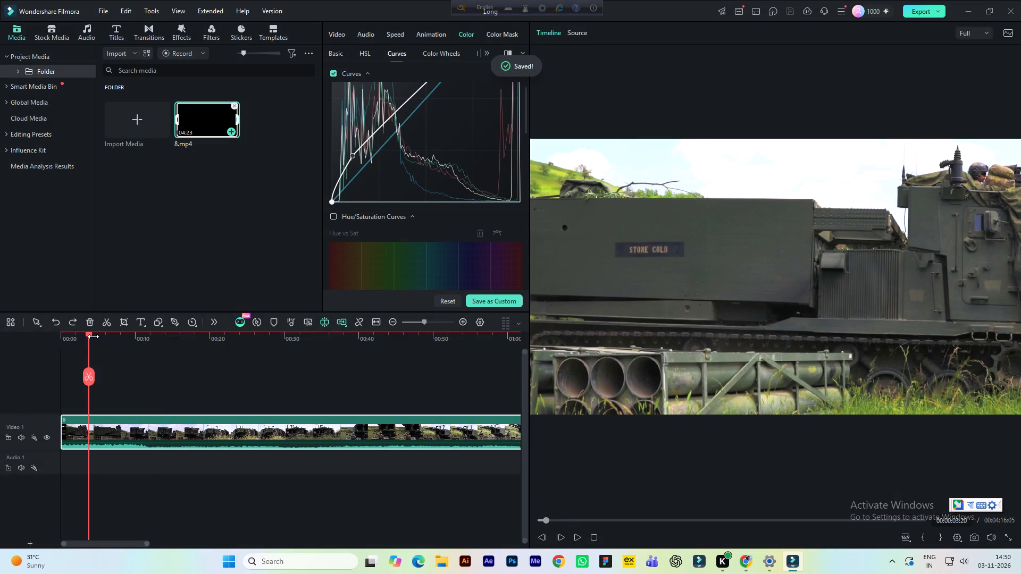
{"action": "key", "text": "space"}
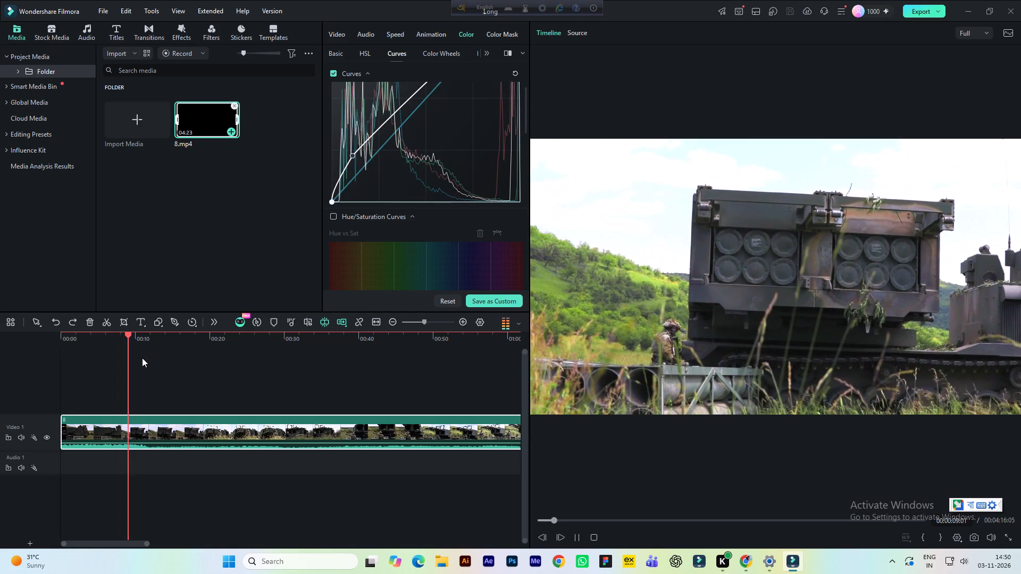
{"action": "scroll", "coordinate": [384, 283], "scroll_direction": "up", "scroll_amount": 3}
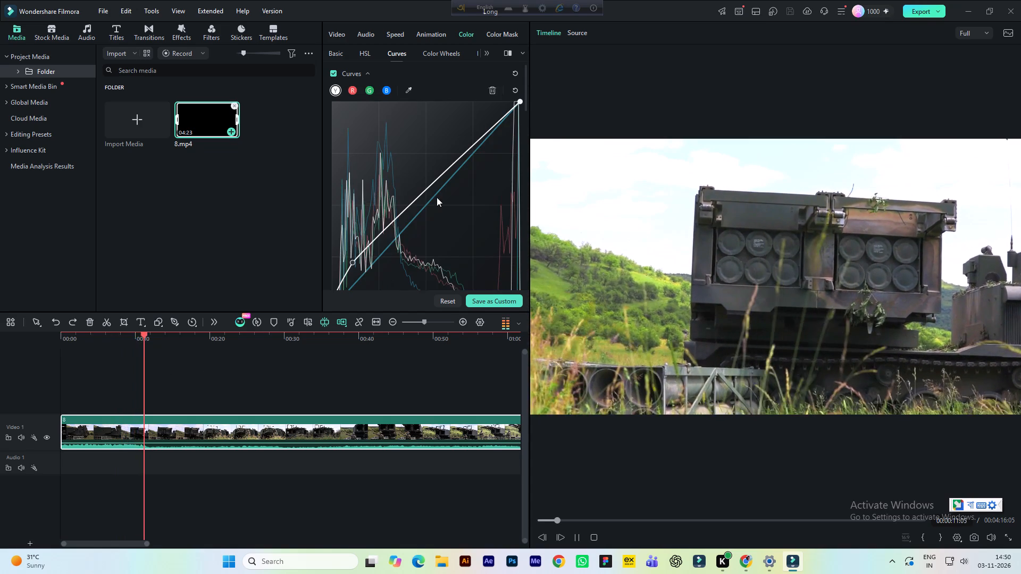
{"action": "key", "text": "space"}
{"action": "left_click", "coordinate": [581, 30]}
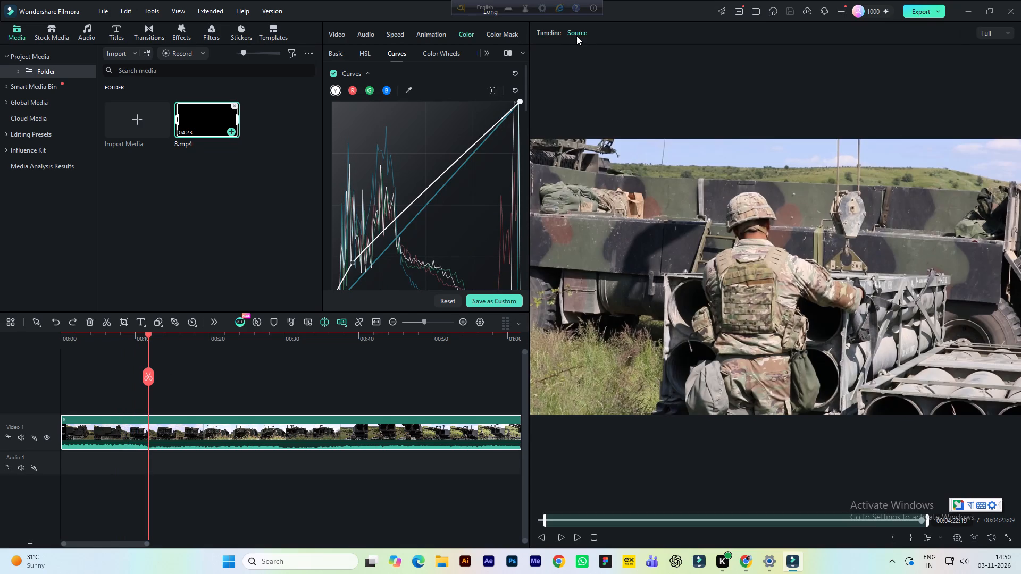
{"action": "left_click_drag", "start_coordinate": [551, 519], "coordinate": [576, 520]}
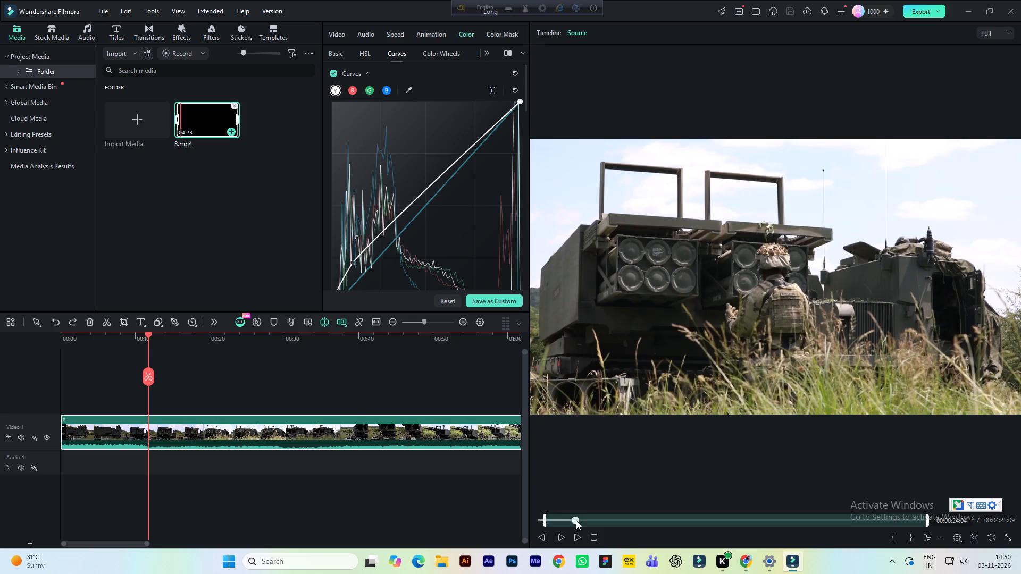
{"action": "left_click_drag", "start_coordinate": [576, 520], "coordinate": [569, 525]}
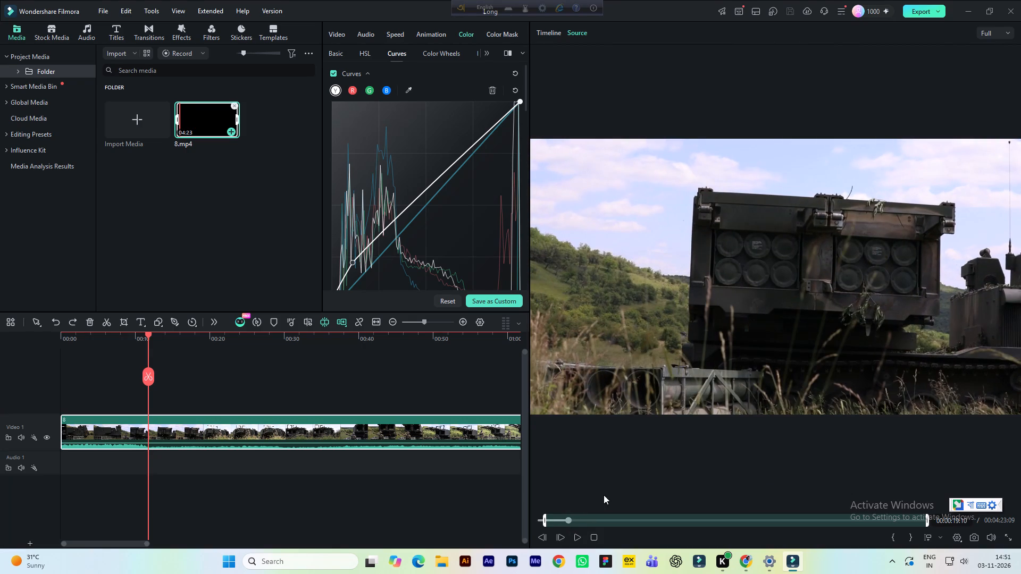
{"action": "left_click", "coordinate": [549, 32]}
{"action": "left_click", "coordinate": [573, 33]}
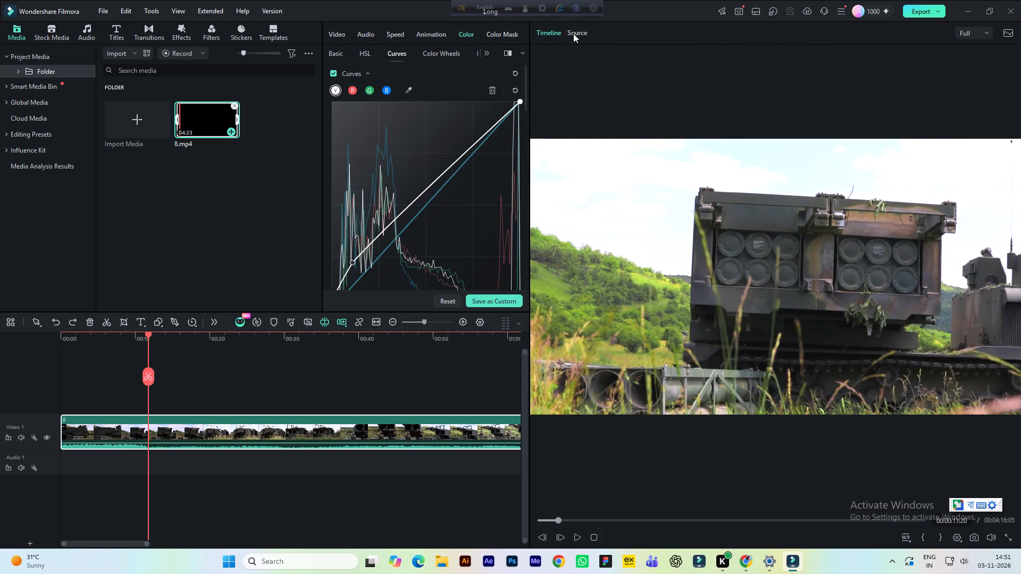
{"action": "left_click", "coordinate": [548, 33]}
{"action": "key", "text": "space"}
{"action": "key", "text": "space"}
{"action": "left_click", "coordinate": [580, 35]}
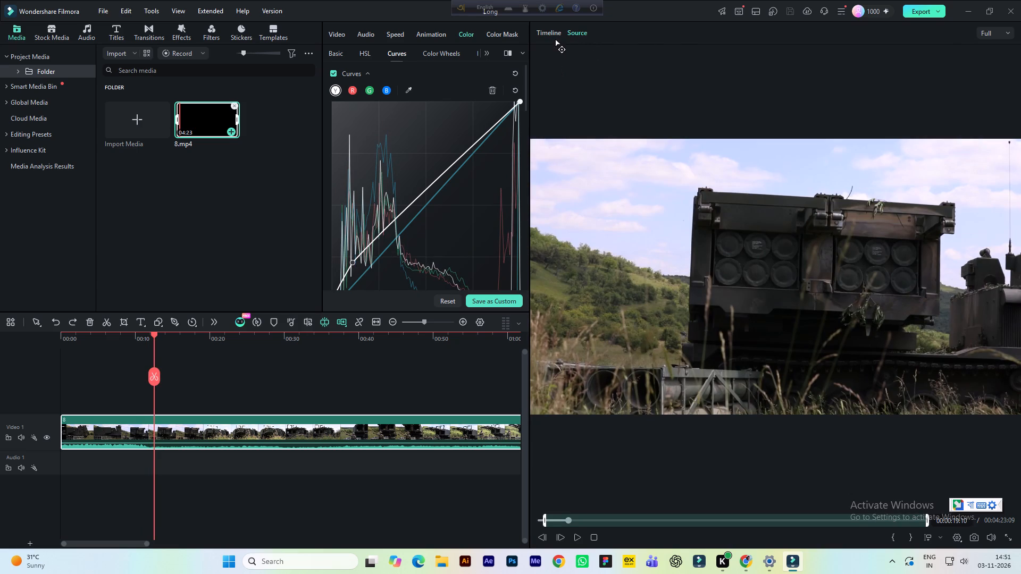
{"action": "left_click", "coordinate": [552, 35]}
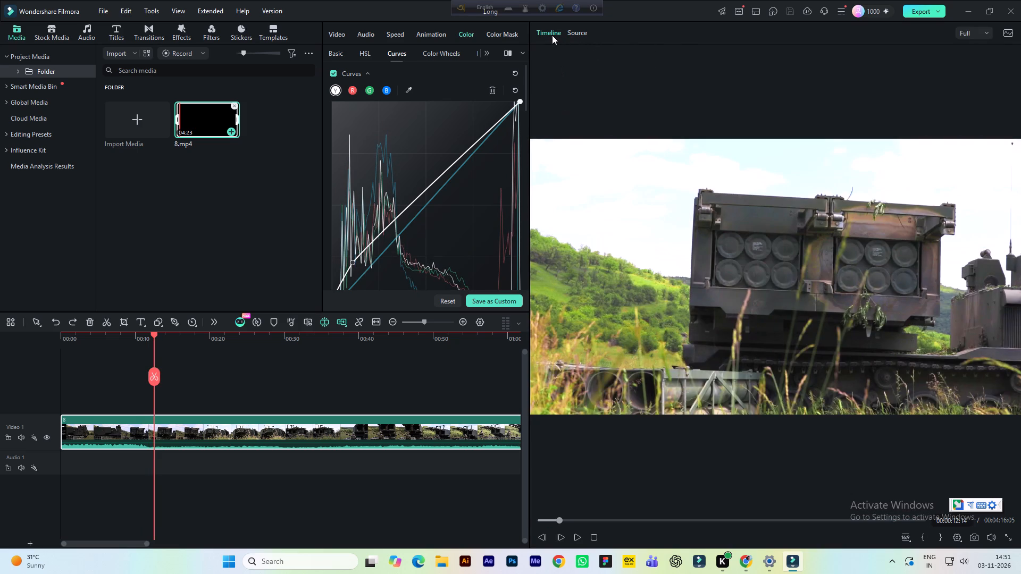
{"action": "left_click", "coordinate": [582, 35]}
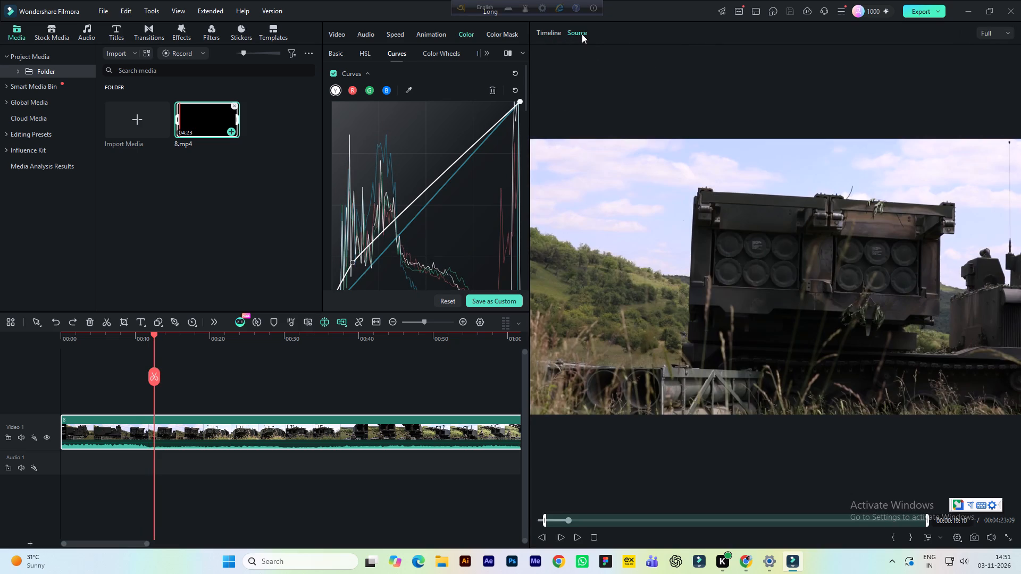
{"action": "left_click", "coordinate": [558, 33]}
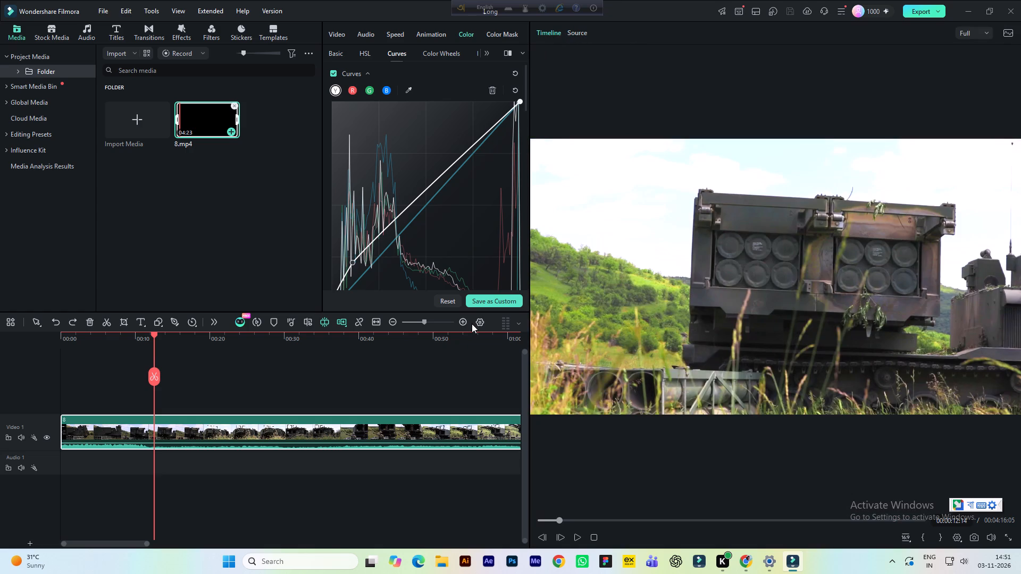
Play the graded footage onward to about the 50-second mark to review its color, saving the project along the way.
{"action": "key", "text": "space"}
{"action": "key", "text": "ctrl+s"}
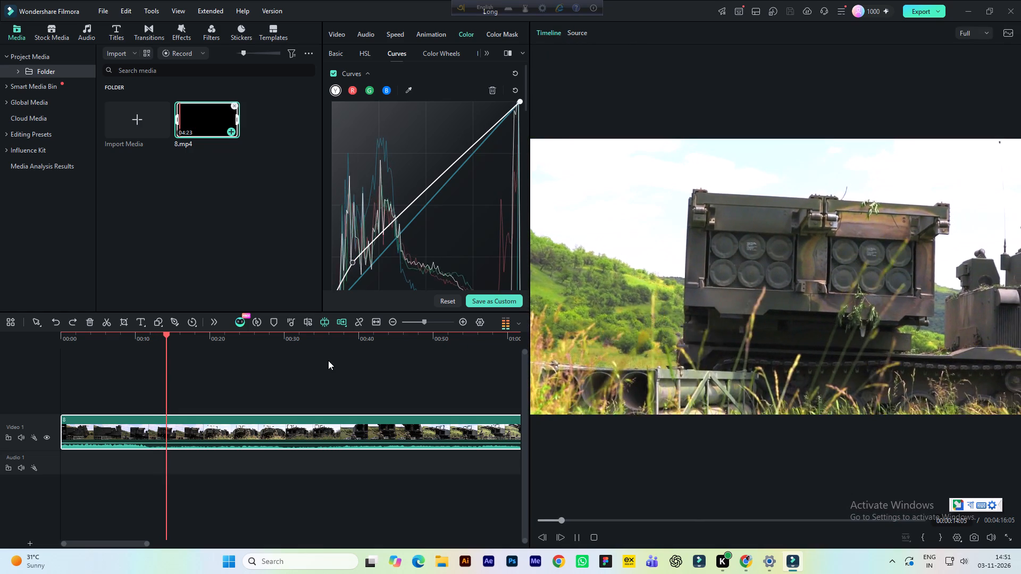
{"action": "left_click", "coordinate": [334, 32]}
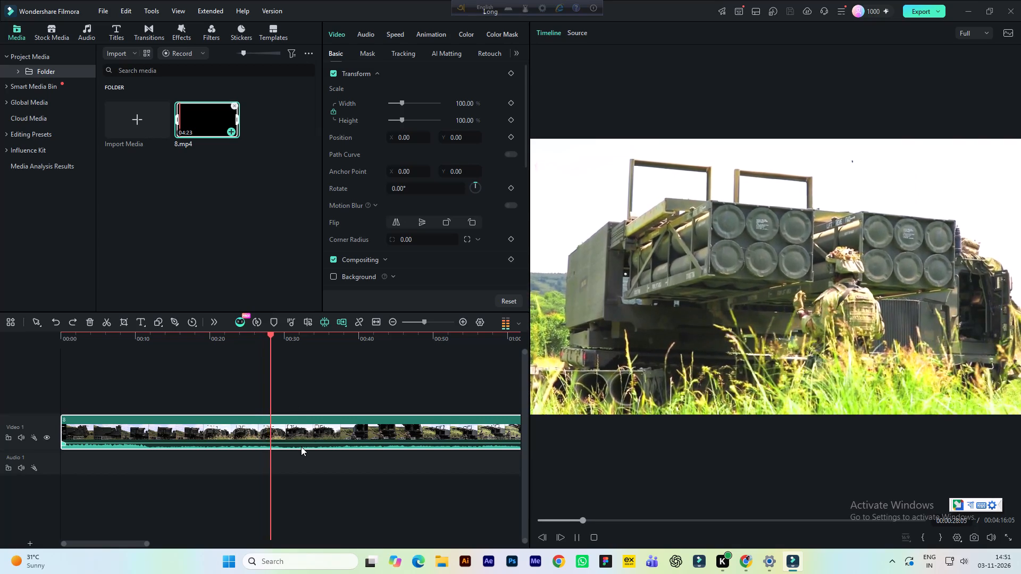
{"action": "left_click_drag", "start_coordinate": [330, 341], "coordinate": [325, 341]}
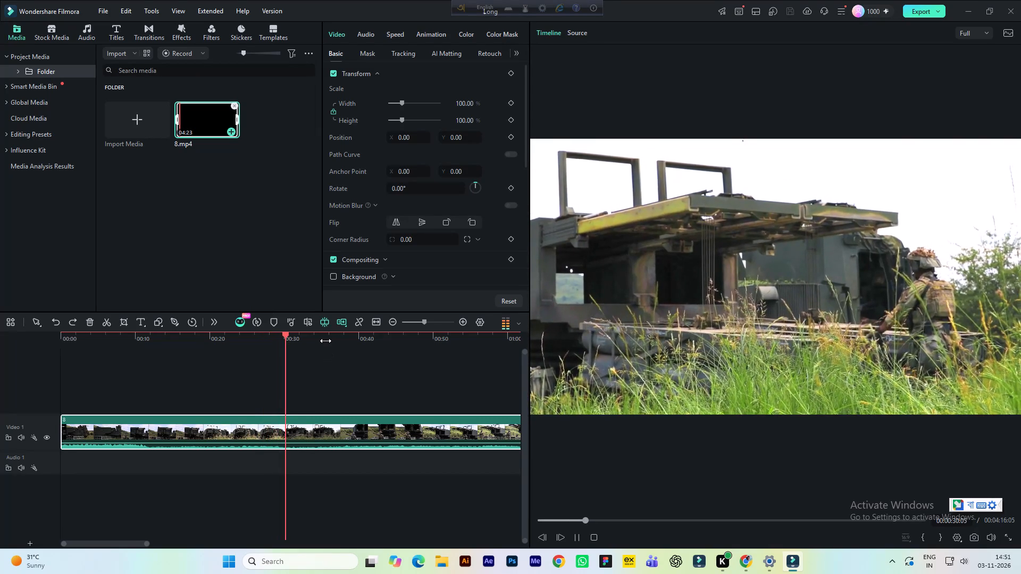
{"action": "left_click_drag", "start_coordinate": [325, 341], "coordinate": [272, 344]}
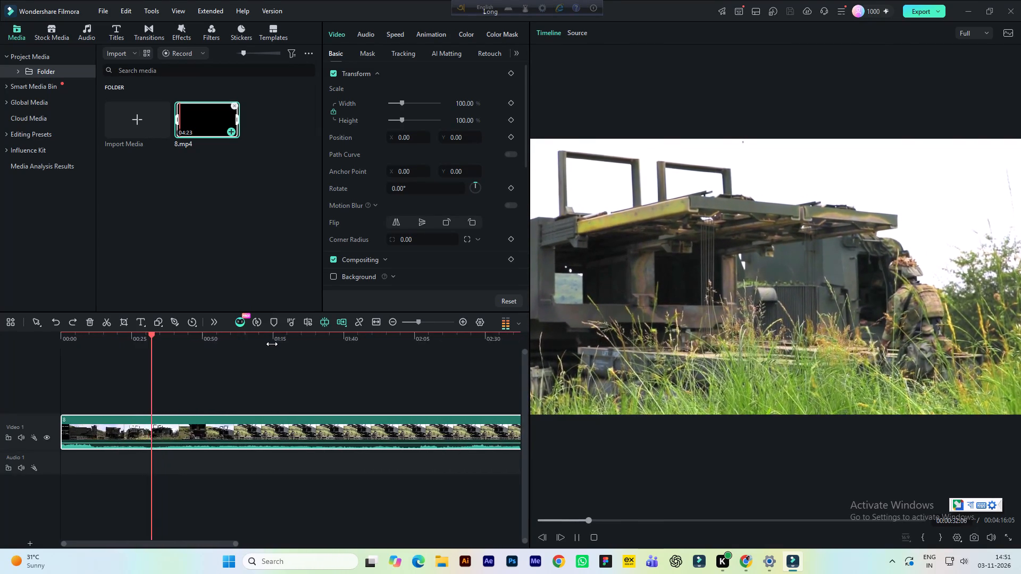
{"action": "left_click_drag", "start_coordinate": [272, 344], "coordinate": [239, 353]}
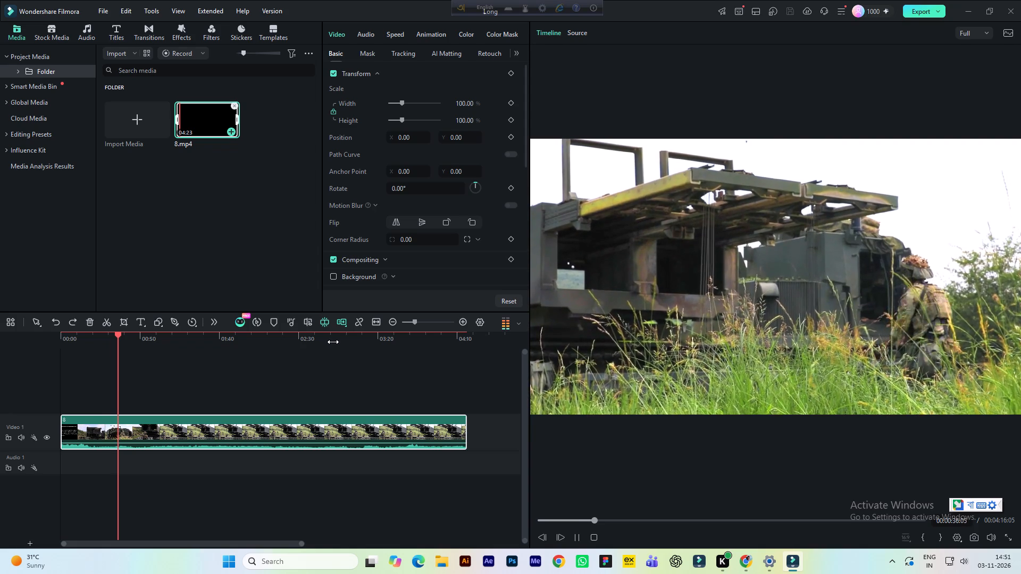
{"action": "key", "text": "ctrl+s"}
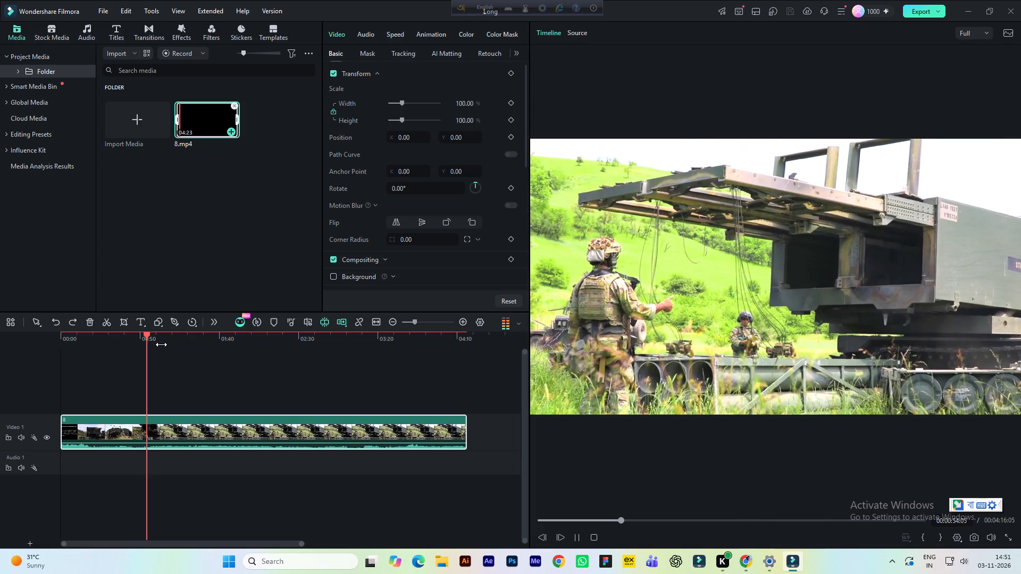
Split the video clip at 00:00:07:24, where the STONE COLD vehicle shot cuts to the rear launcher shot.
{"action": "left_click", "coordinate": [65, 340]}
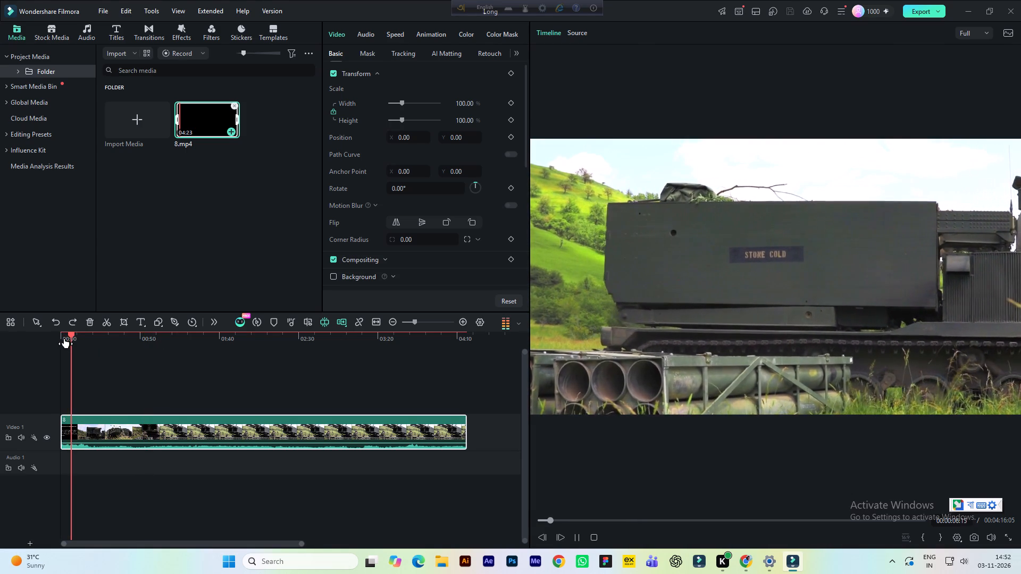
{"action": "key", "text": "space"}
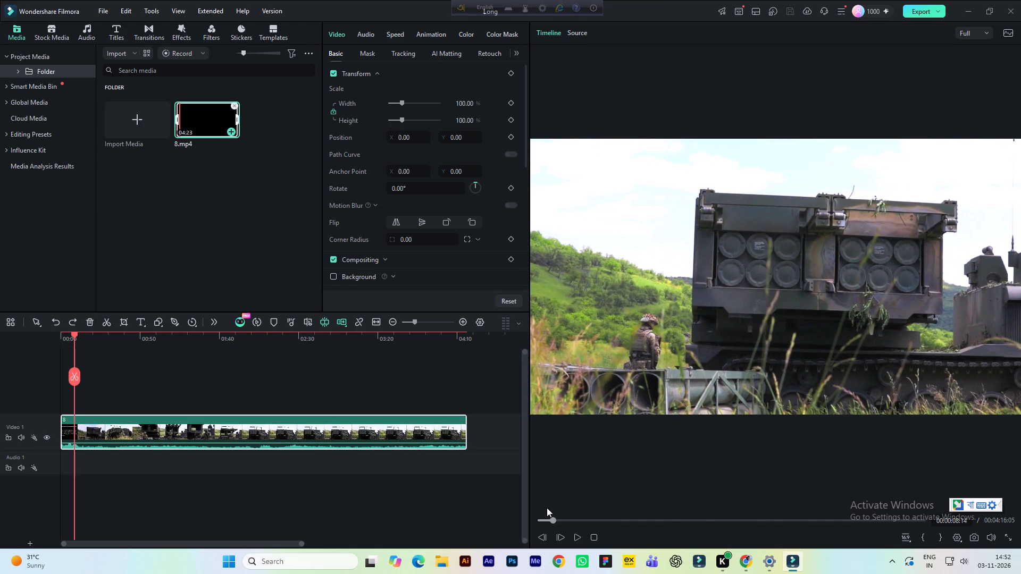
{"action": "triple_click", "coordinate": [546, 533]}
{"action": "double_click", "coordinate": [546, 533]}
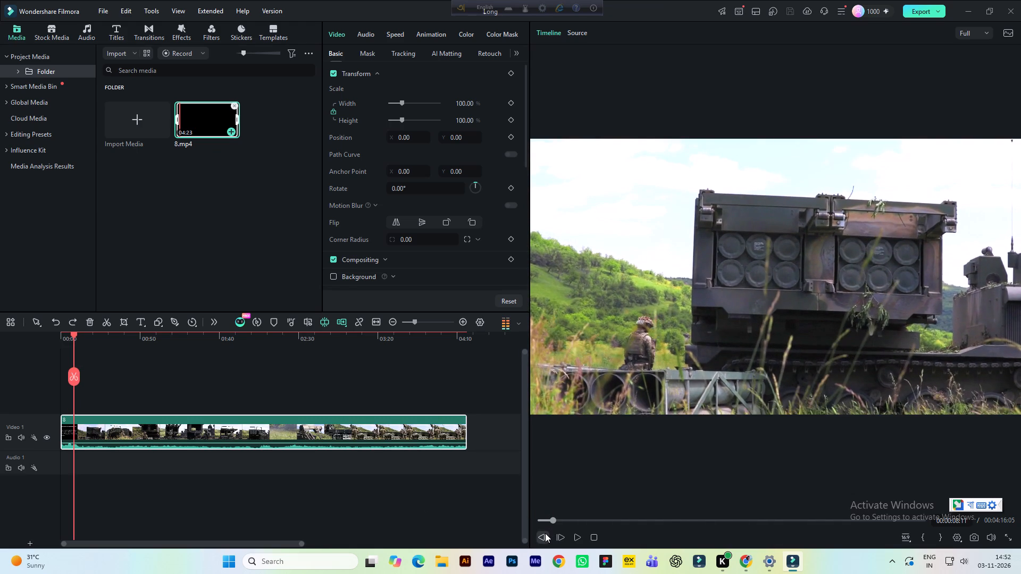
{"action": "triple_click", "coordinate": [541, 539]}
{"action": "triple_click", "coordinate": [541, 539]}
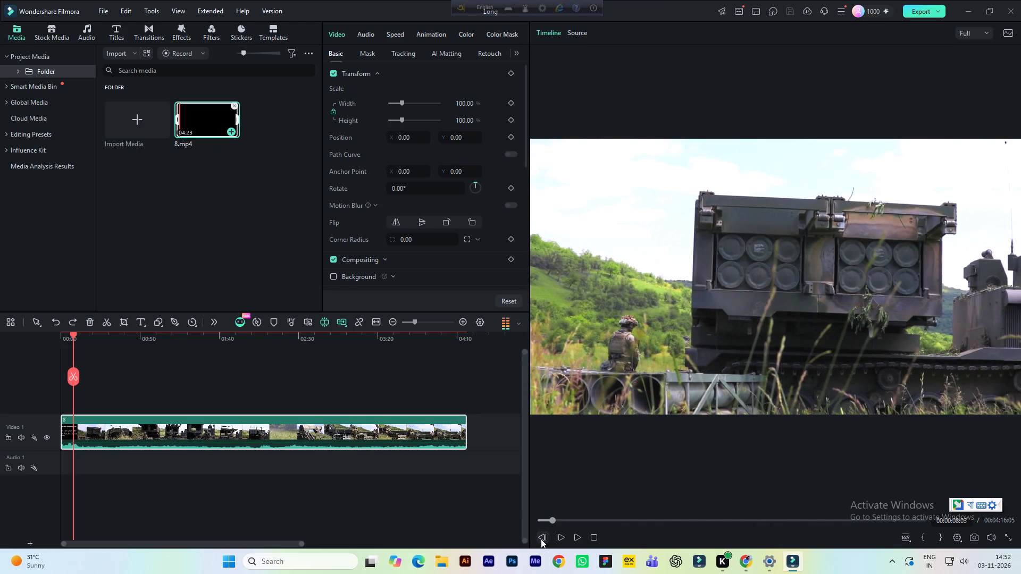
{"action": "triple_click", "coordinate": [541, 539]}
{"action": "triple_click", "coordinate": [541, 539]}
{"action": "double_click", "coordinate": [540, 538]}
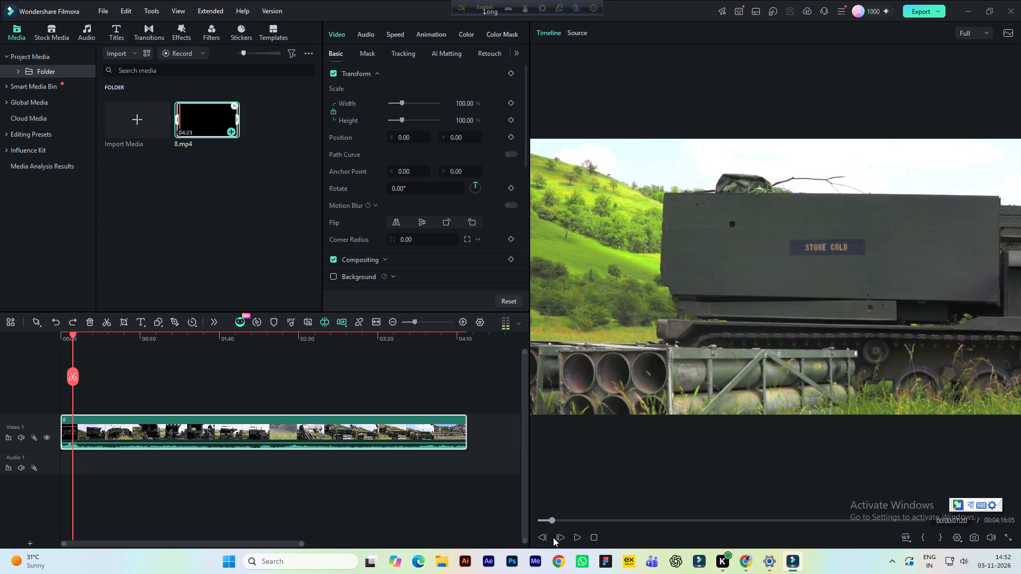
{"action": "triple_click", "coordinate": [559, 537]}
{"action": "left_click", "coordinate": [559, 537]}
{"action": "left_click", "coordinate": [559, 537]}
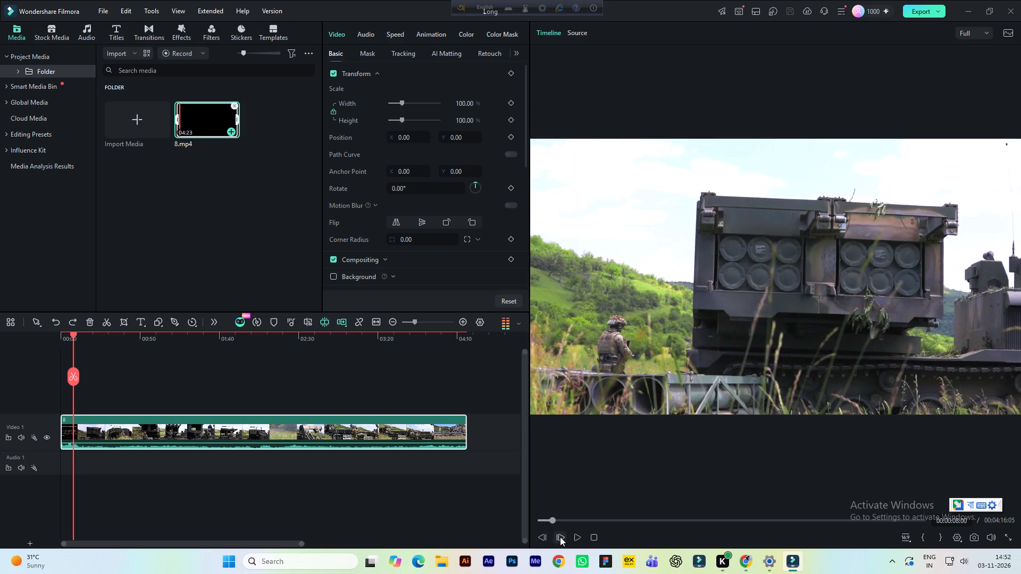
{"action": "left_click", "coordinate": [545, 537]}
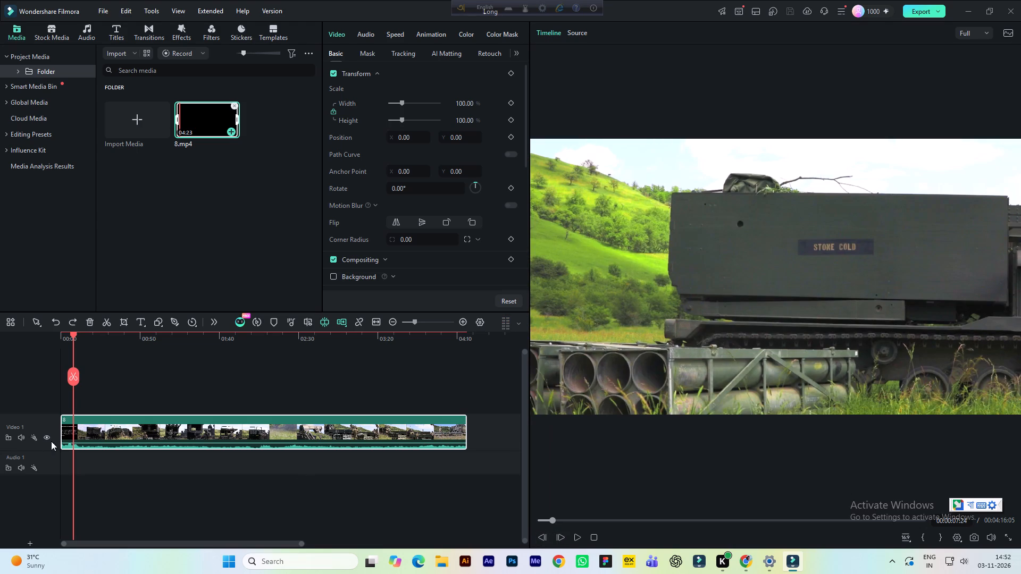
{"action": "left_click", "coordinate": [98, 433]}
{"action": "left_click", "coordinate": [74, 379]}
Deselect the split clip and save the project.
{"action": "left_click_drag", "start_coordinate": [98, 339], "coordinate": [167, 351]}
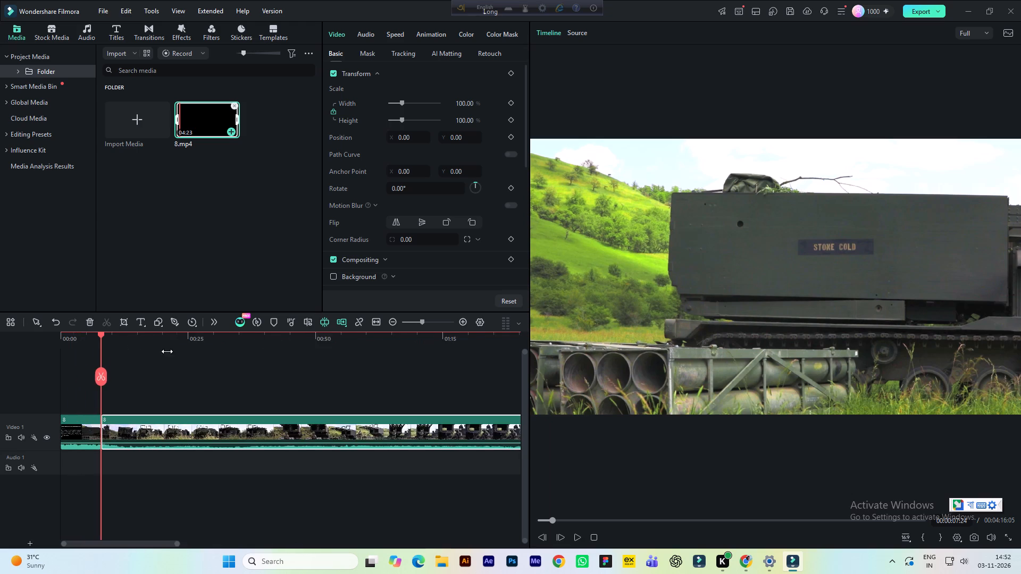
{"action": "left_click_drag", "start_coordinate": [167, 351], "coordinate": [183, 353]}
{"action": "left_click", "coordinate": [183, 370]}
{"action": "key", "text": "ctrl+s"}
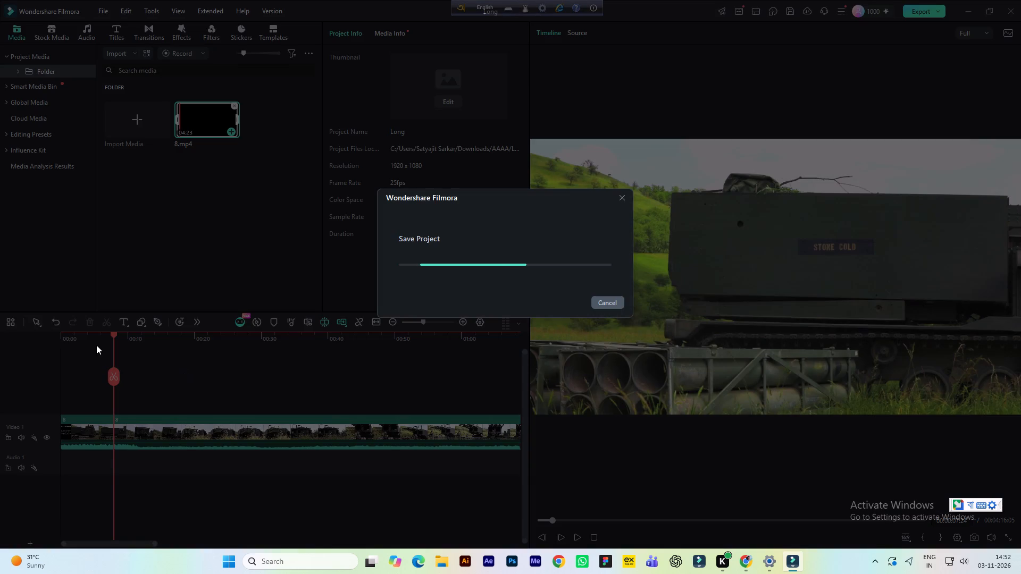
Browse the Arrow group of the MG transitions and preview the YouTube arrow transition 01 for the new cut.
{"action": "left_click", "coordinate": [92, 338]}
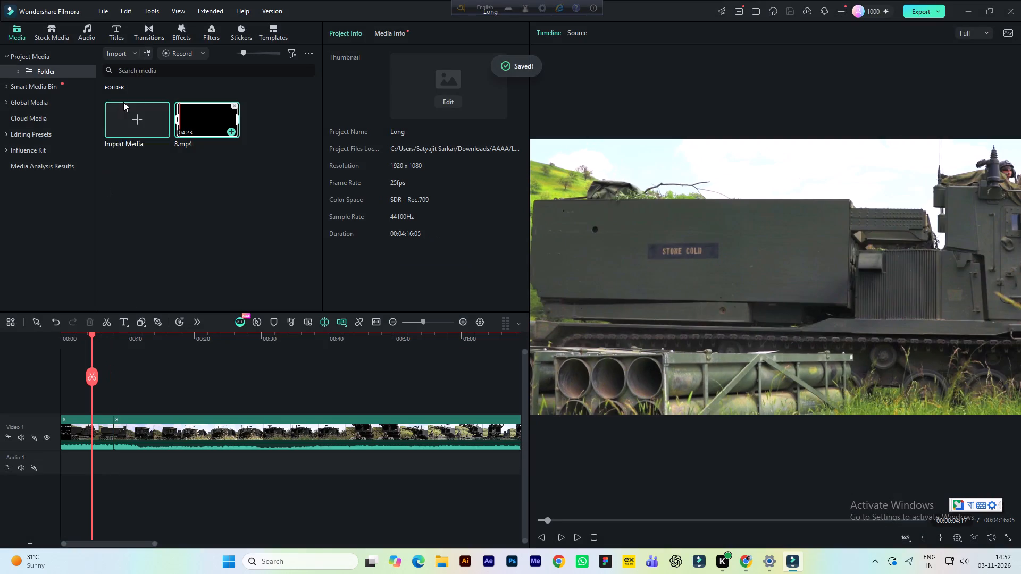
{"action": "left_click", "coordinate": [144, 36]}
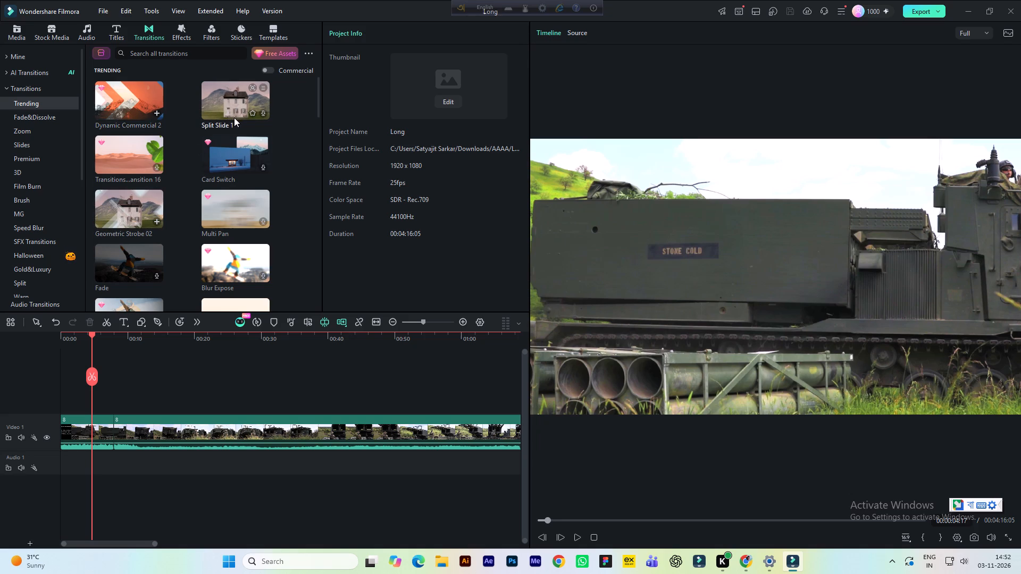
{"action": "left_click", "coordinate": [22, 212]}
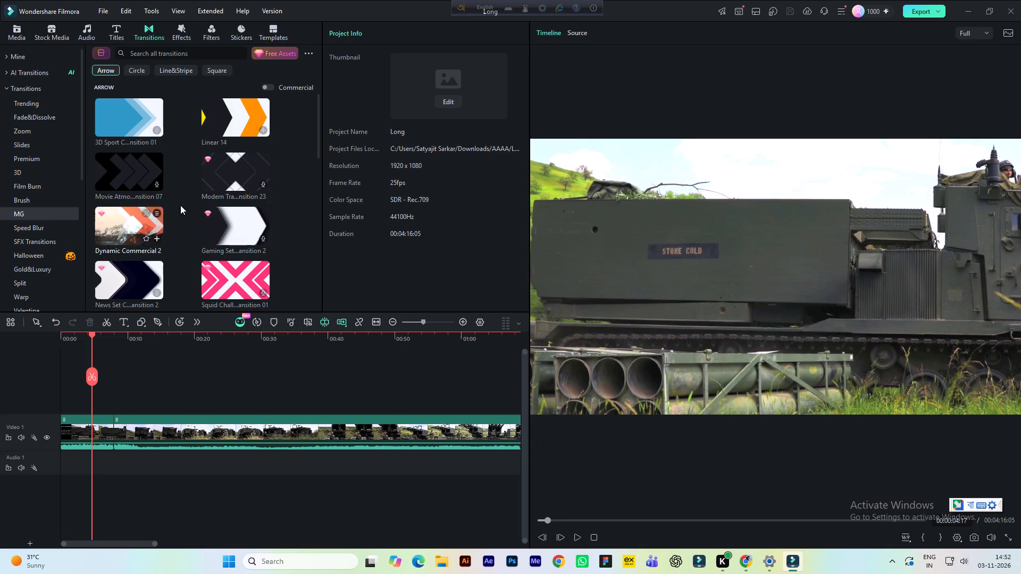
{"action": "scroll", "coordinate": [245, 175], "scroll_direction": "down", "scroll_amount": 1}
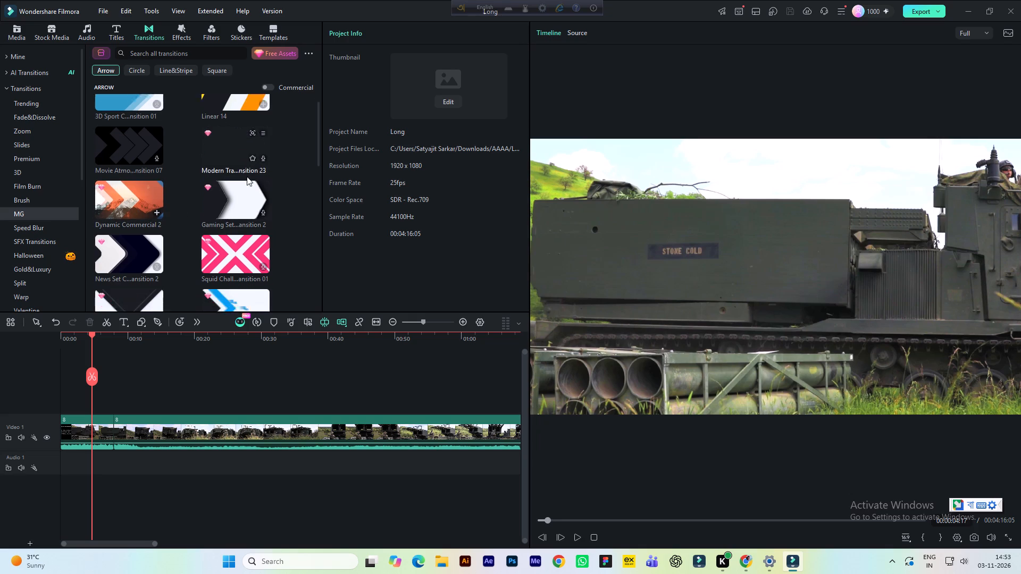
{"action": "scroll", "coordinate": [255, 187], "scroll_direction": "down", "scroll_amount": 2}
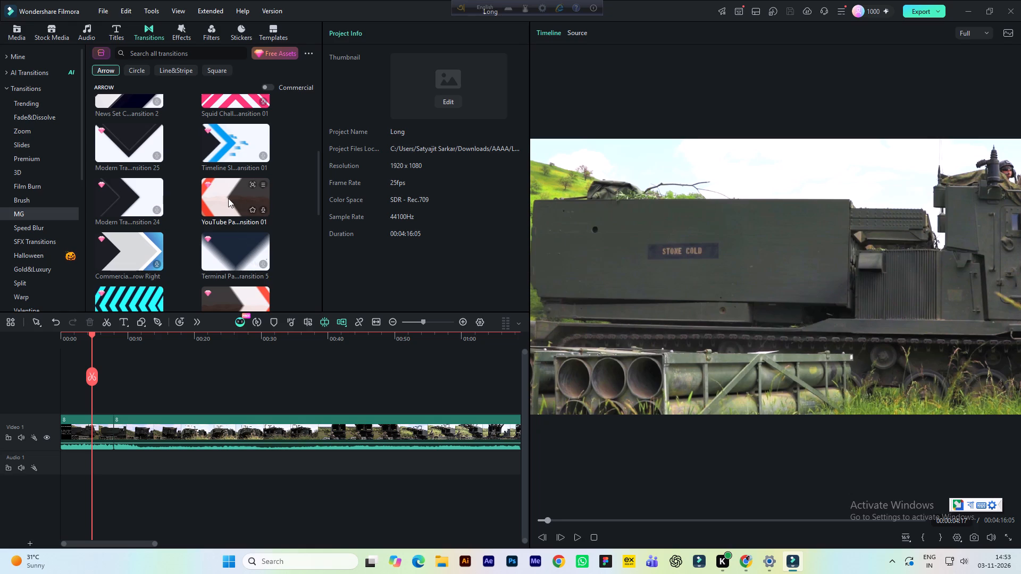
{"action": "left_click", "coordinate": [227, 196]}
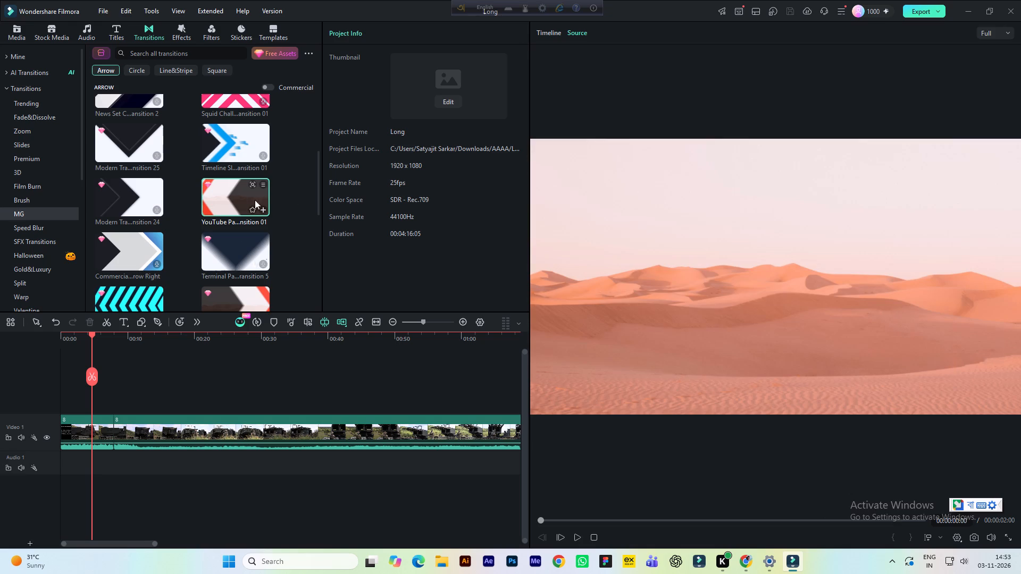
{"action": "scroll", "coordinate": [315, 204], "scroll_direction": "down", "scroll_amount": 3}
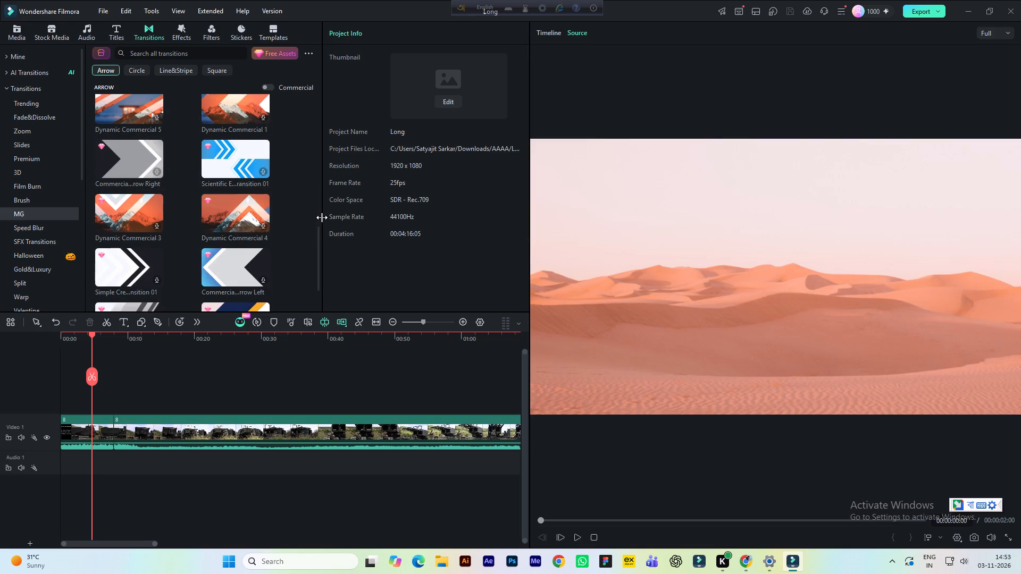
{"action": "scroll", "coordinate": [323, 217], "scroll_direction": "down", "scroll_amount": 2}
{"action": "scroll", "coordinate": [284, 249], "scroll_direction": "down", "scroll_amount": 2}
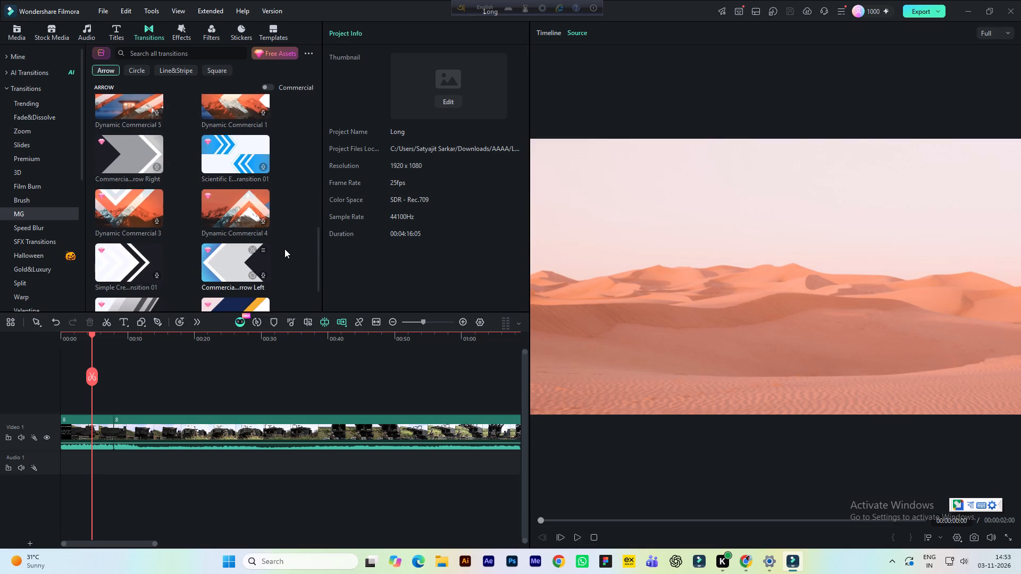
{"action": "scroll", "coordinate": [284, 249], "scroll_direction": "down", "scroll_amount": 2}
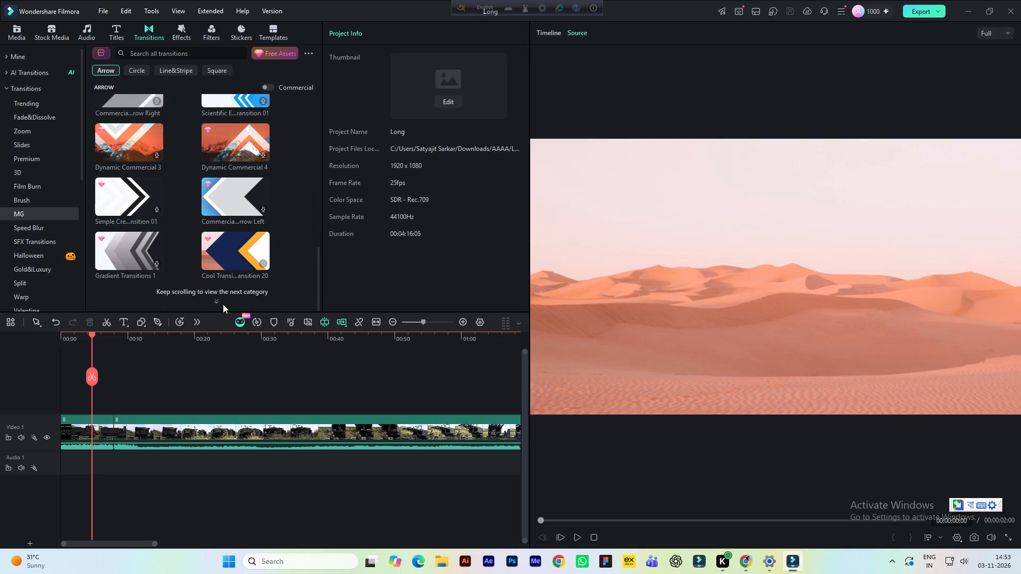
{"action": "left_click", "coordinate": [214, 301]}
{"action": "scroll", "coordinate": [223, 267], "scroll_direction": "down", "scroll_amount": 2}
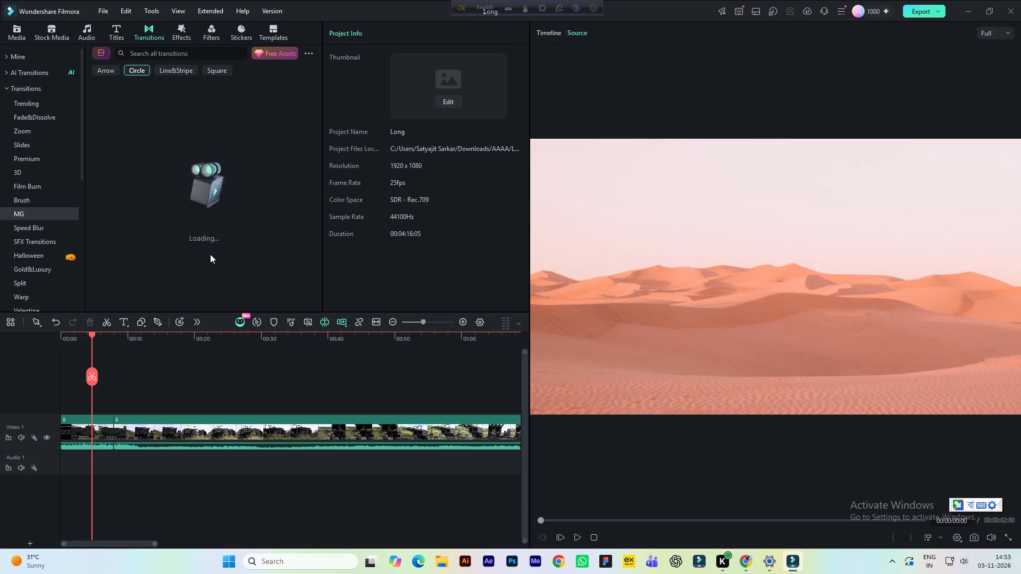
{"action": "left_click", "coordinate": [114, 72]}
{"action": "scroll", "coordinate": [229, 232], "scroll_direction": "down", "scroll_amount": 4}
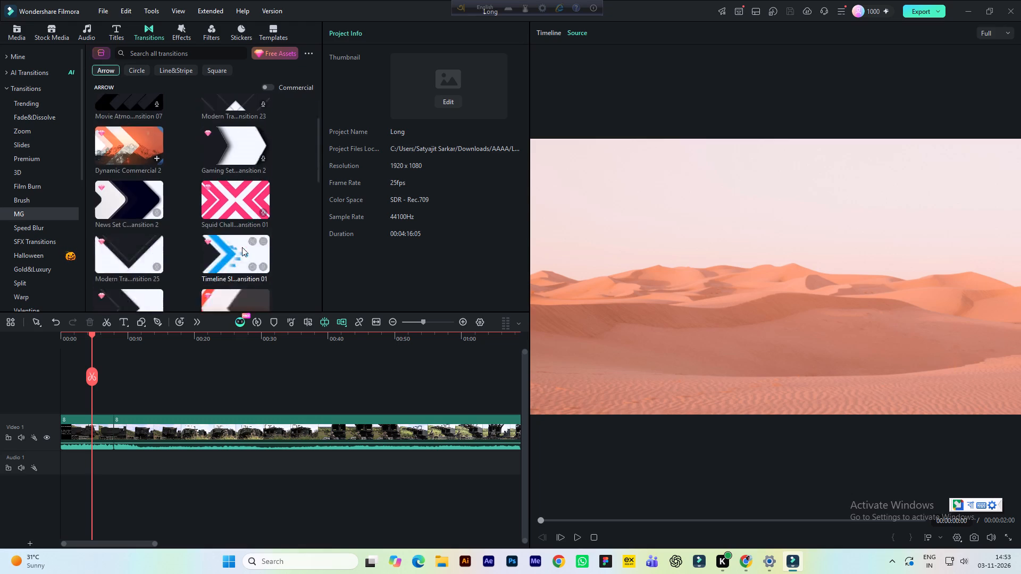
{"action": "scroll", "coordinate": [242, 247], "scroll_direction": "down", "scroll_amount": 8}
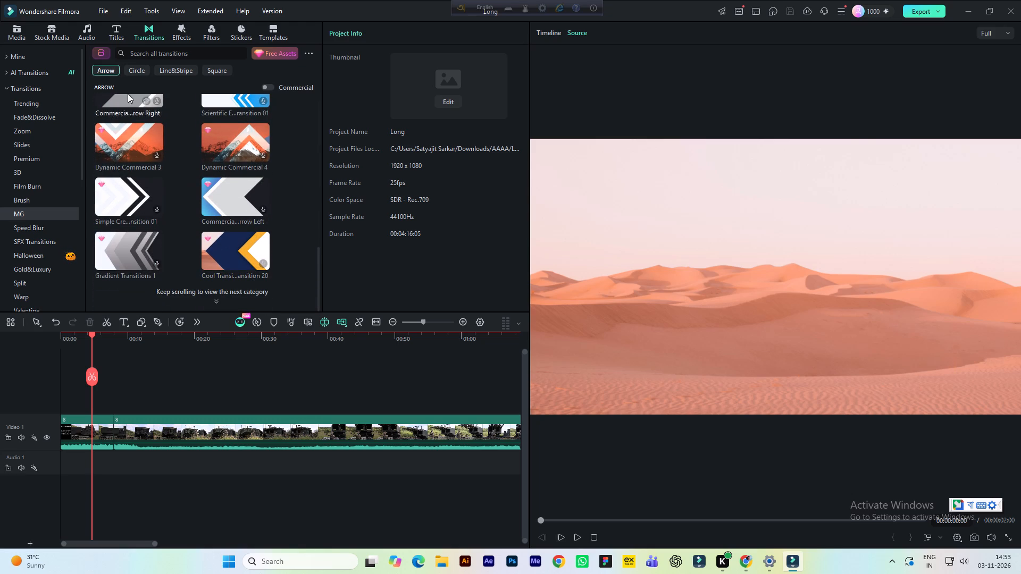
Look through the Circle, Line&Stripe and Square groups of the MG transitions for a suitable style, ending back at Arrow.
{"action": "left_click", "coordinate": [132, 71]}
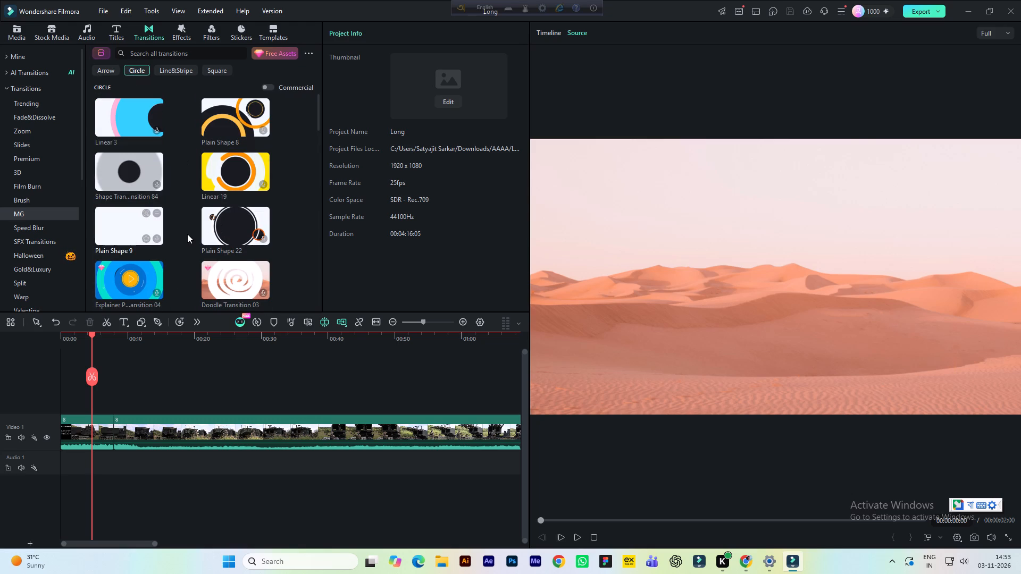
{"action": "scroll", "coordinate": [187, 234], "scroll_direction": "down", "scroll_amount": 7}
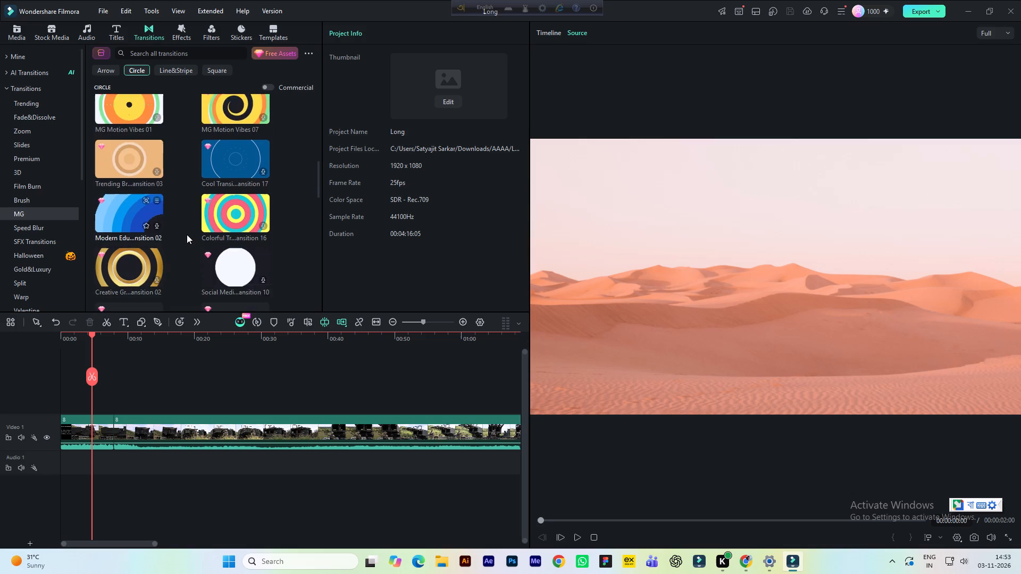
{"action": "scroll", "coordinate": [187, 234], "scroll_direction": "down", "scroll_amount": 5}
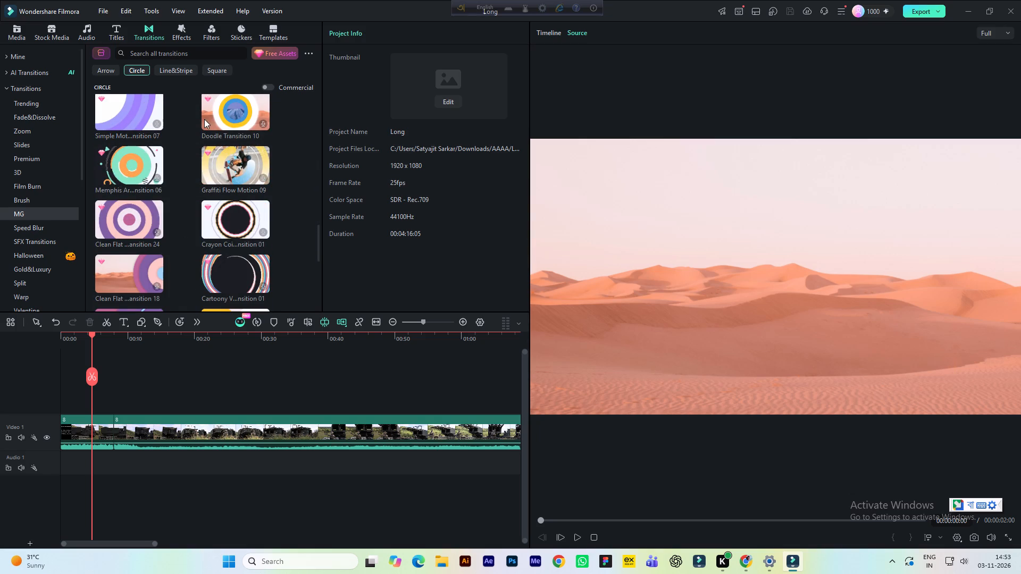
{"action": "left_click", "coordinate": [181, 74]}
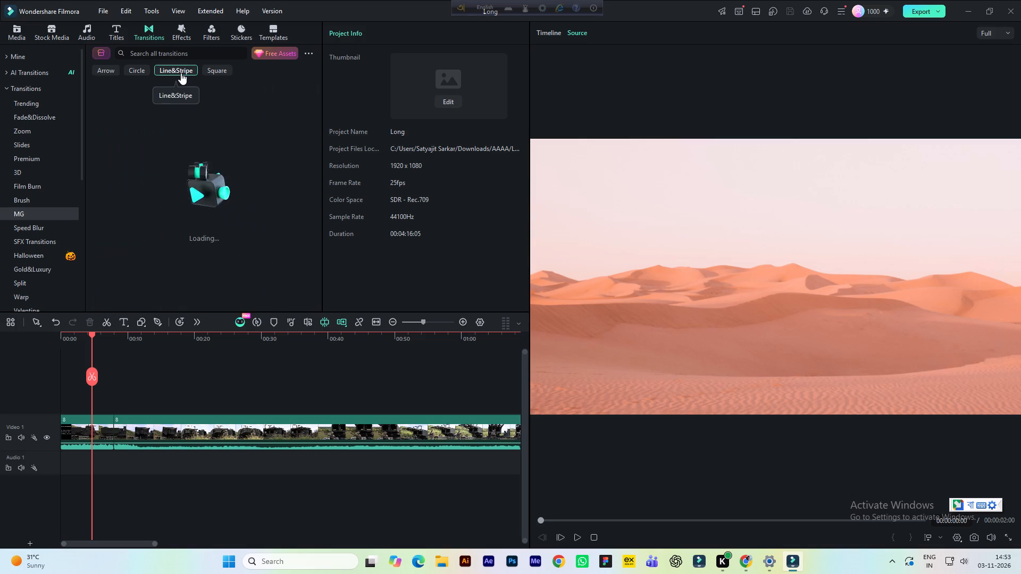
{"action": "scroll", "coordinate": [287, 217], "scroll_direction": "down", "scroll_amount": 1}
{"action": "scroll", "coordinate": [251, 210], "scroll_direction": "up", "scroll_amount": 2}
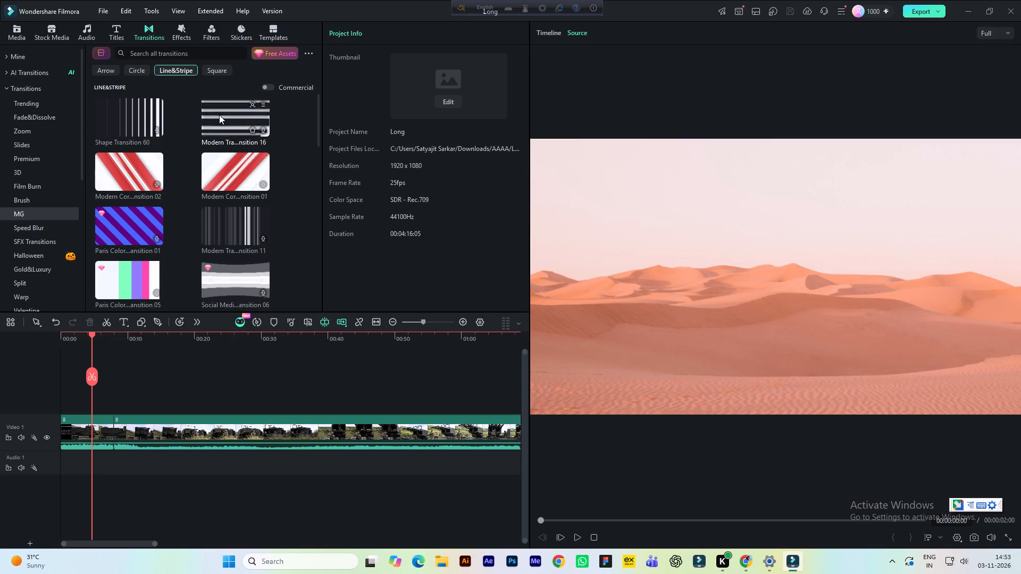
{"action": "scroll", "coordinate": [224, 173], "scroll_direction": "down", "scroll_amount": 3}
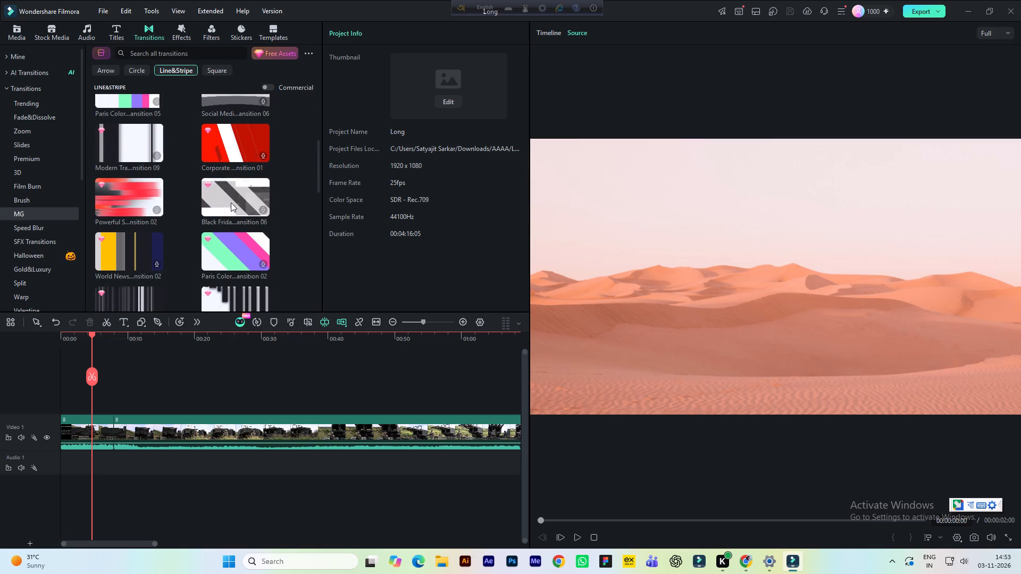
{"action": "scroll", "coordinate": [219, 218], "scroll_direction": "down", "scroll_amount": 3}
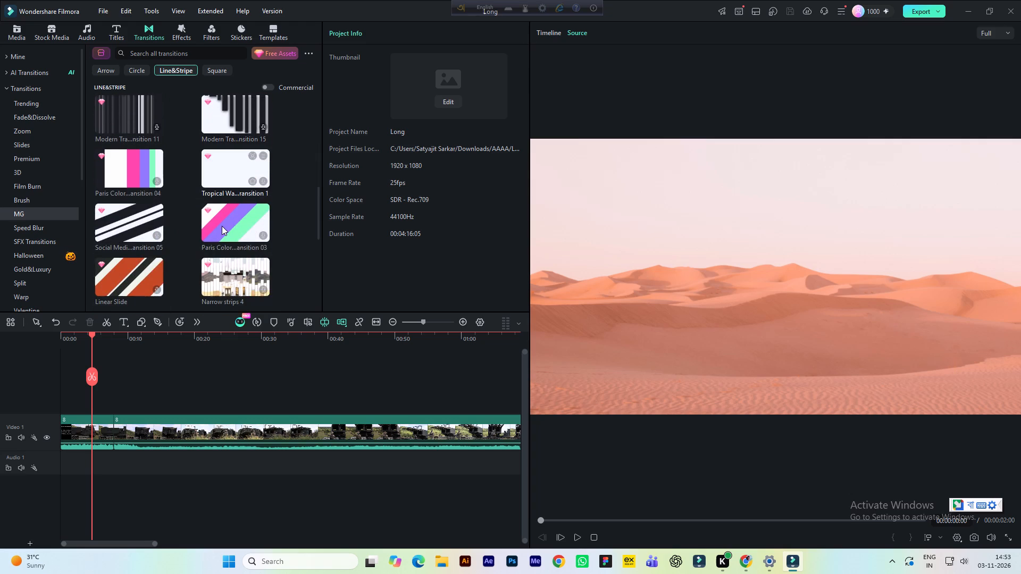
{"action": "scroll", "coordinate": [222, 226], "scroll_direction": "down", "scroll_amount": 1}
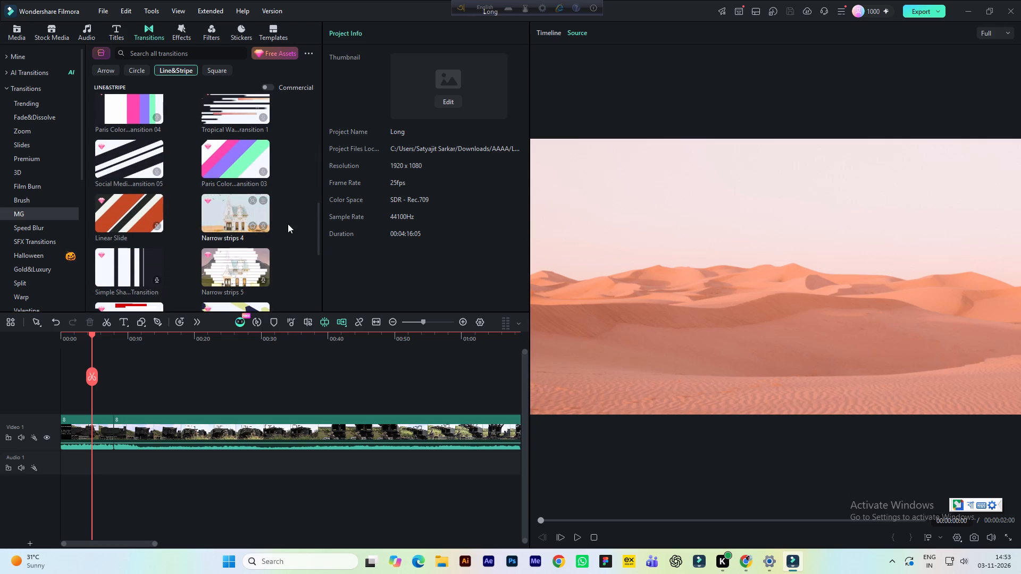
{"action": "scroll", "coordinate": [286, 229], "scroll_direction": "down", "scroll_amount": 3}
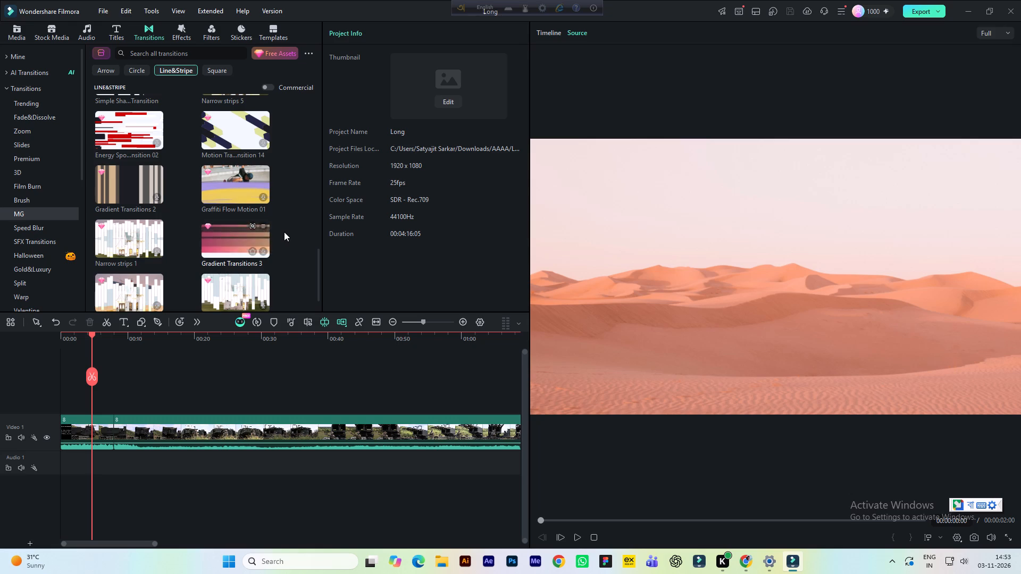
{"action": "scroll", "coordinate": [296, 240], "scroll_direction": "down", "scroll_amount": 2}
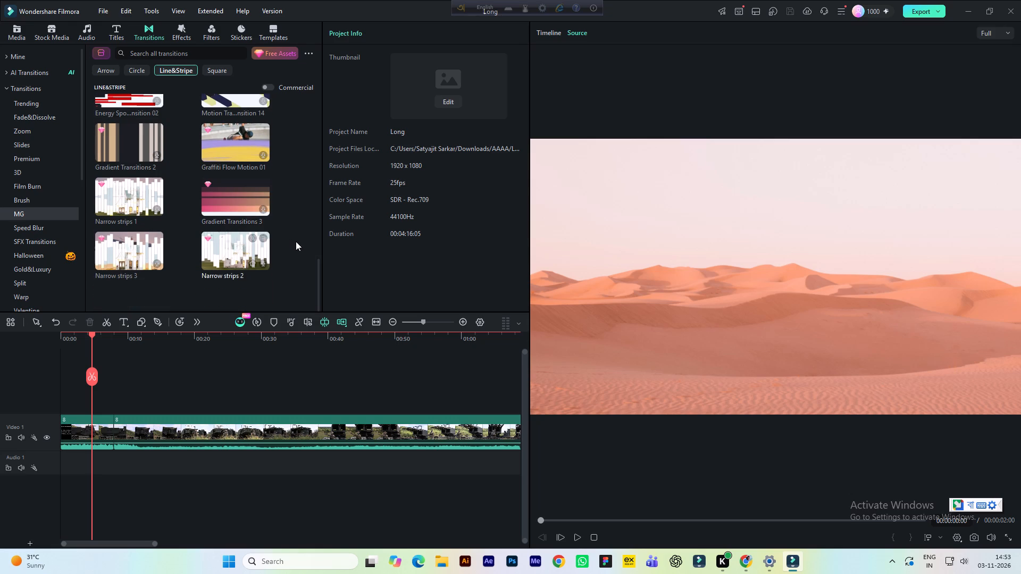
{"action": "scroll", "coordinate": [288, 230], "scroll_direction": "up", "scroll_amount": 1}
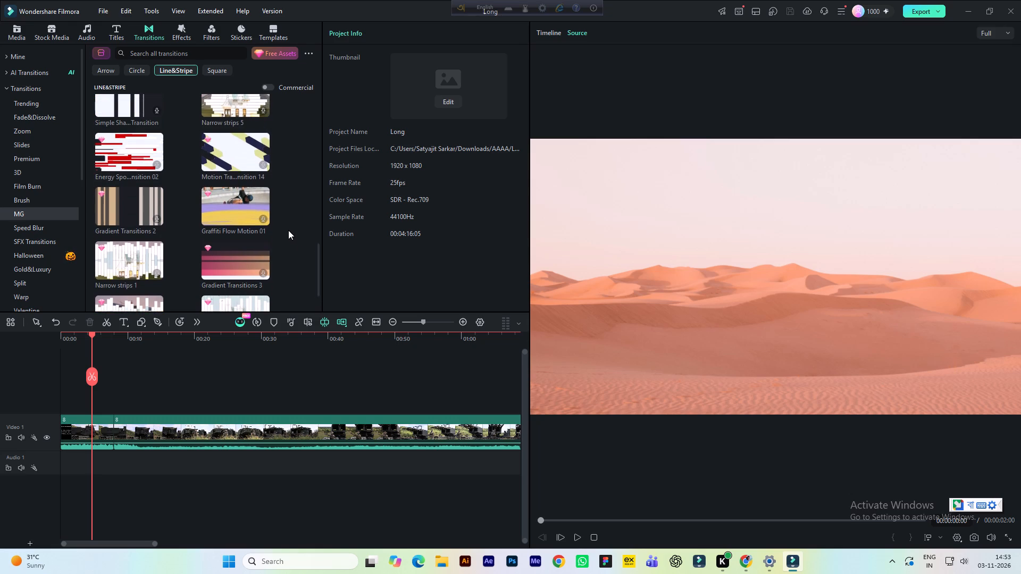
{"action": "left_click", "coordinate": [218, 70]}
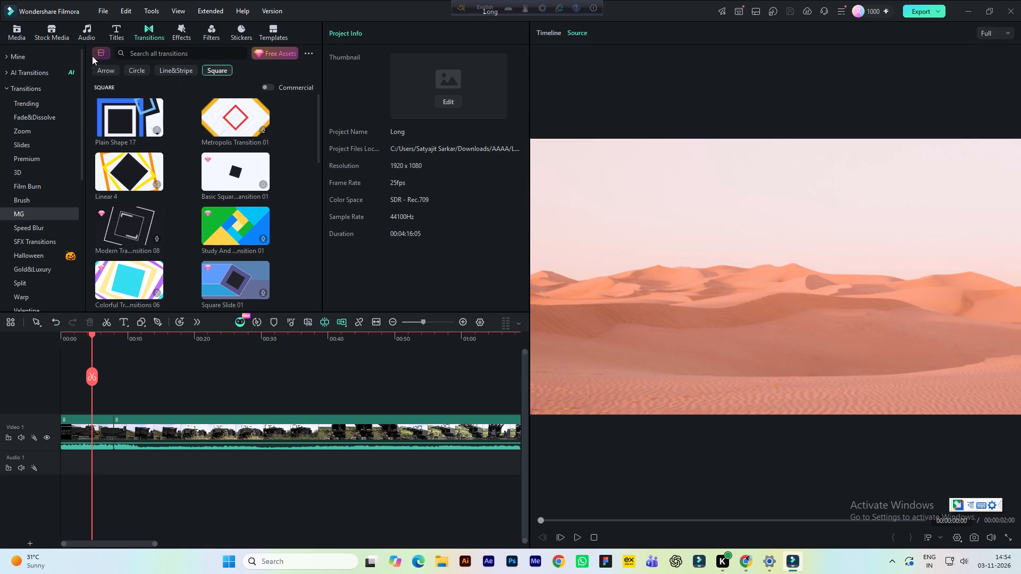
{"action": "left_click", "coordinate": [108, 70]}
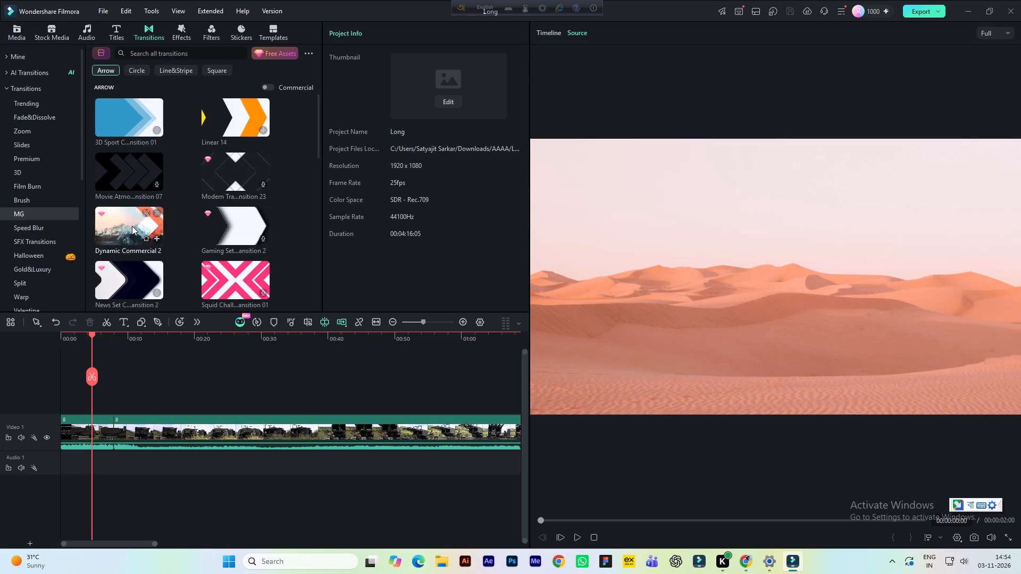
{"action": "scroll", "coordinate": [138, 225], "scroll_direction": "up", "scroll_amount": 4}
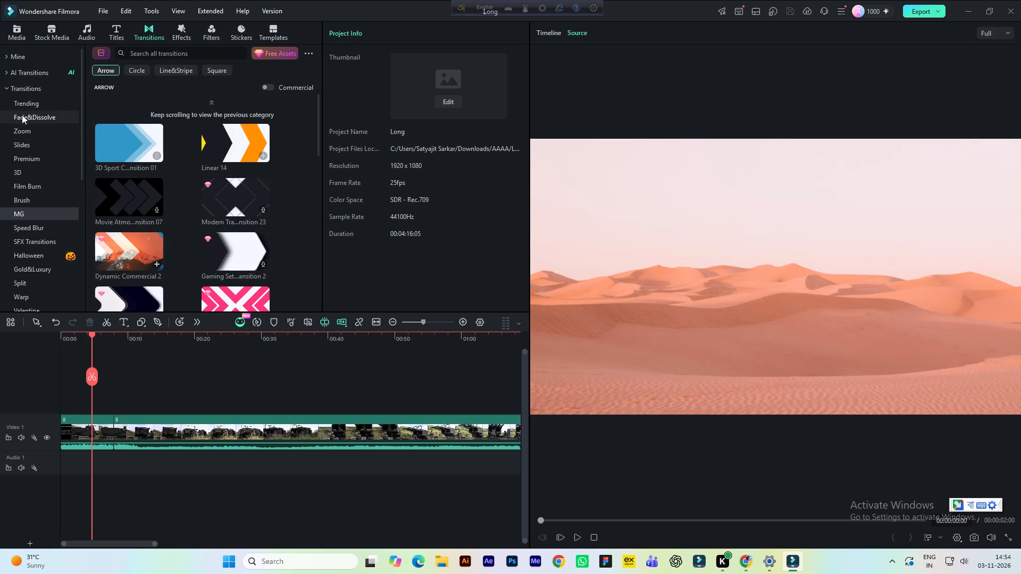
Add the Trending transition Geometric Strobe 02 at the cut between the first two clips and save the project.
{"action": "left_click", "coordinate": [23, 104]}
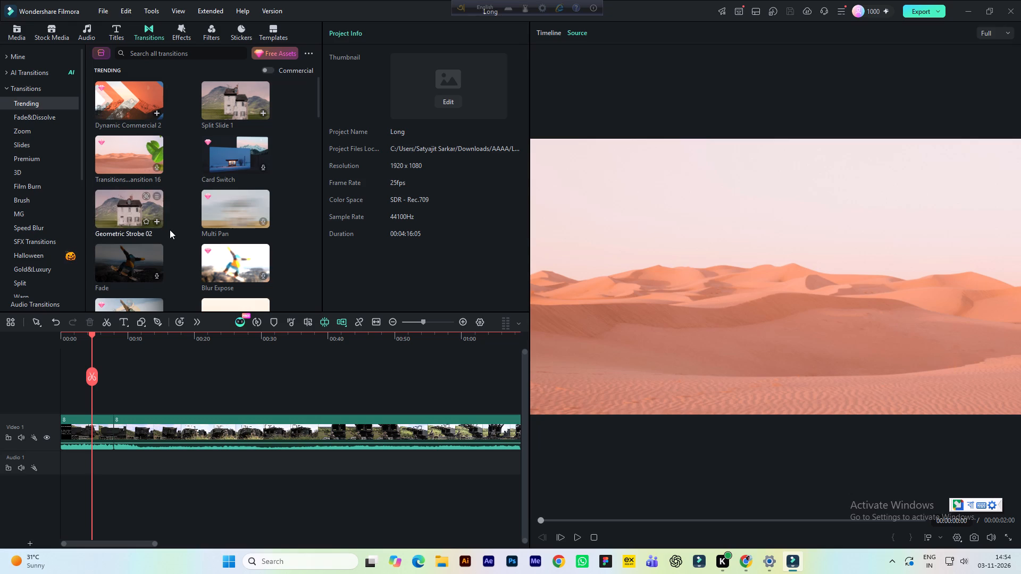
{"action": "left_click", "coordinate": [127, 213]}
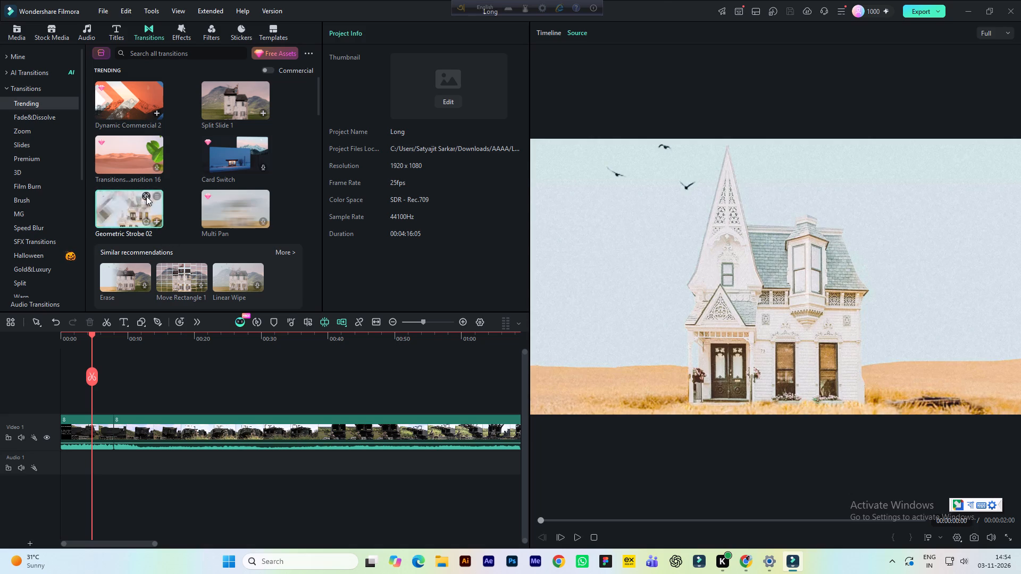
{"action": "left_click", "coordinate": [146, 196]}
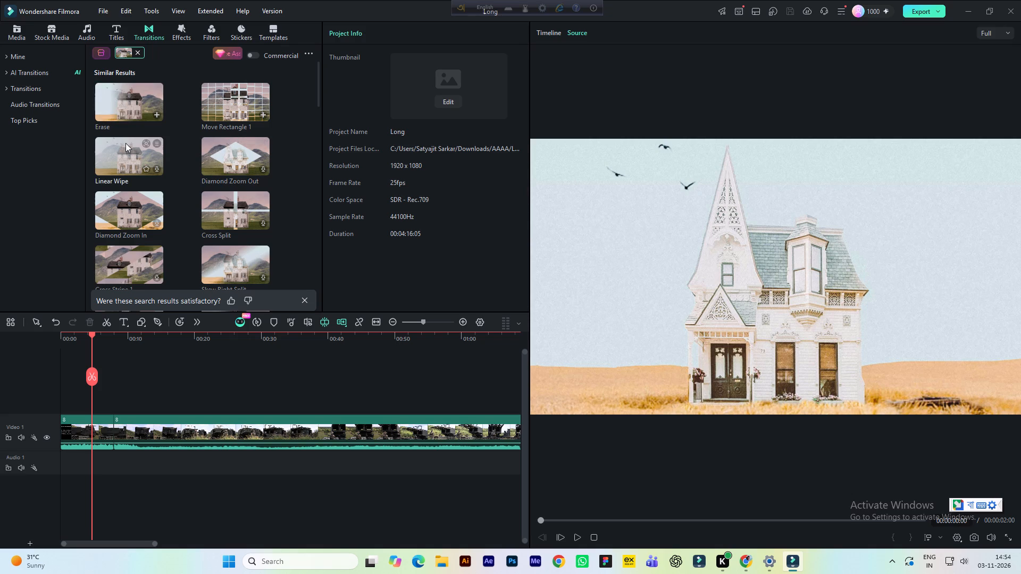
{"action": "left_click", "coordinate": [133, 53]}
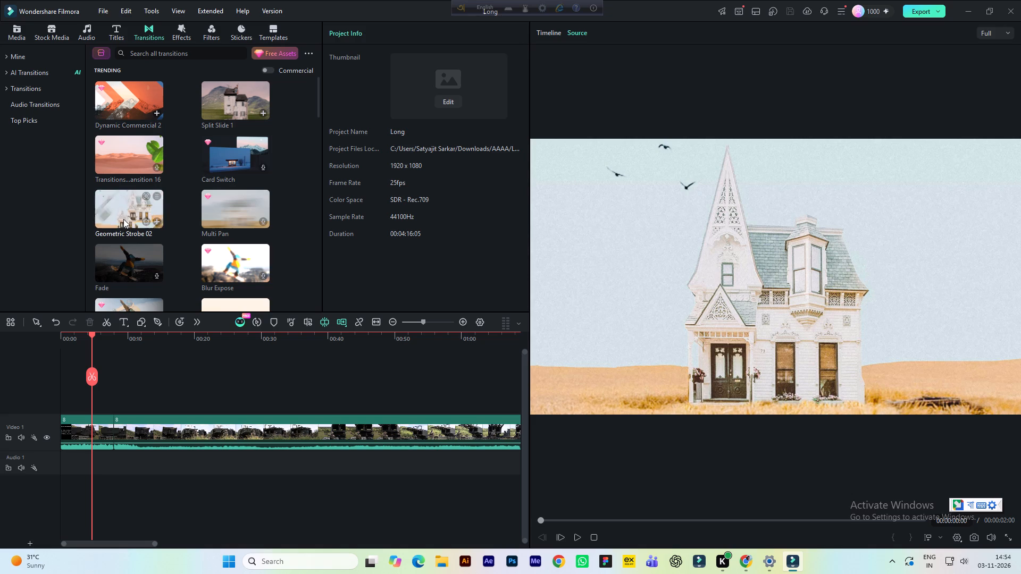
{"action": "left_click_drag", "start_coordinate": [124, 218], "coordinate": [120, 419]}
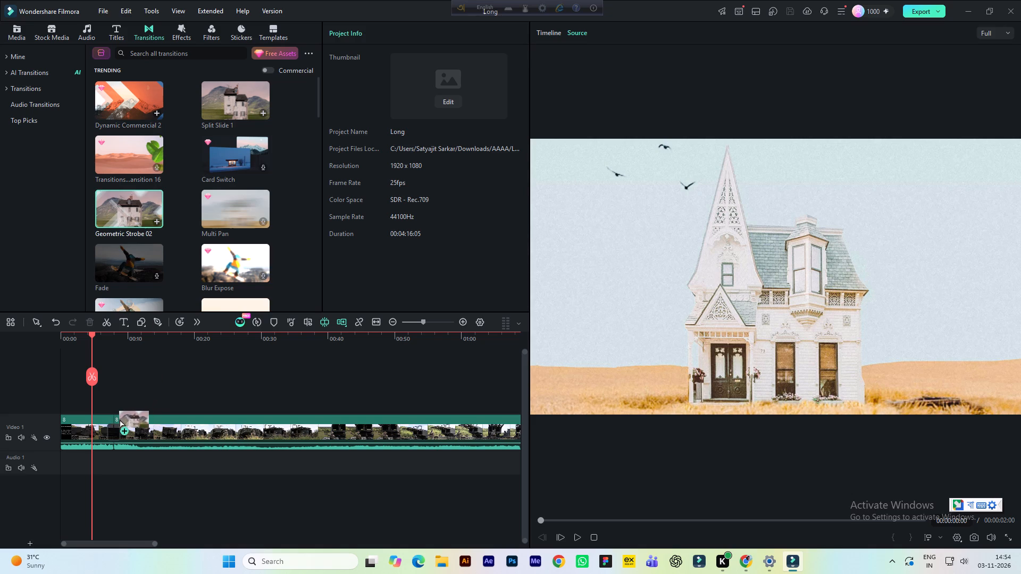
{"action": "key", "text": "ctrl+s"}
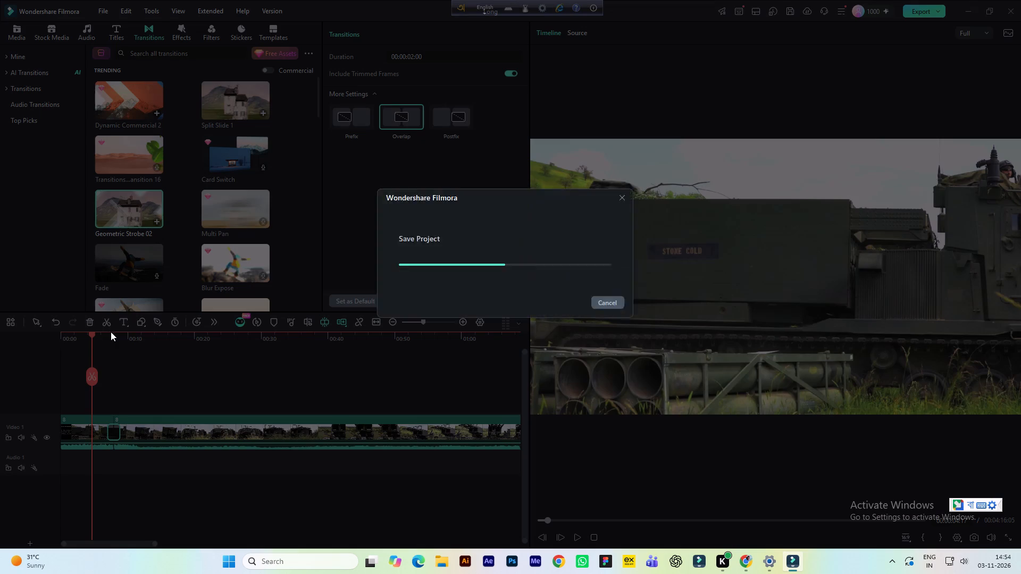
Play on to the next shot change and split the second clip at 00:00:29:09.
{"action": "key", "text": "space"}
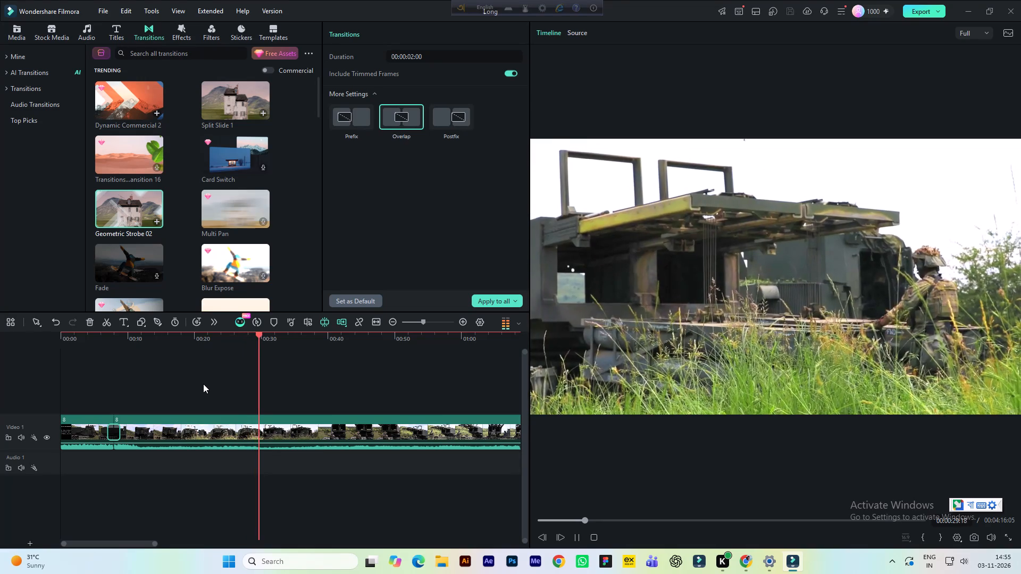
{"action": "key", "text": "space"}
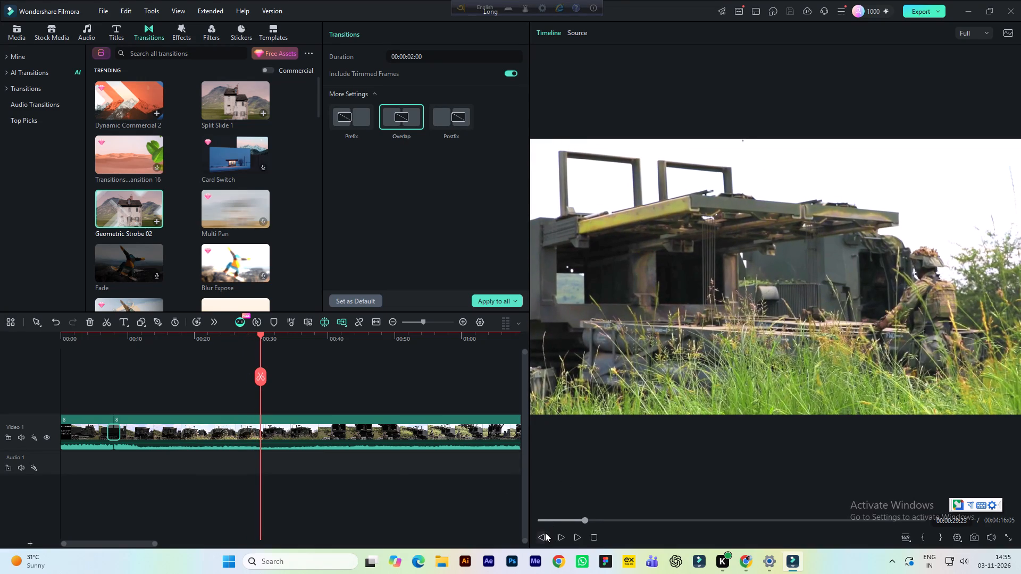
{"action": "triple_click", "coordinate": [545, 535]}
{"action": "triple_click", "coordinate": [544, 535]}
{"action": "triple_click", "coordinate": [543, 535]}
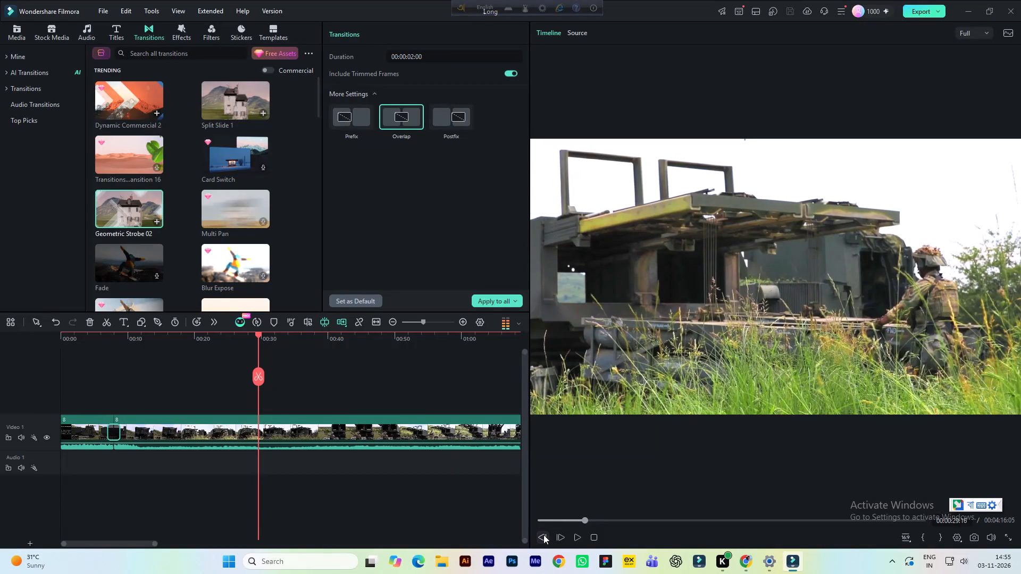
{"action": "triple_click", "coordinate": [543, 535]}
{"action": "triple_click", "coordinate": [543, 535]}
{"action": "left_click", "coordinate": [541, 534]}
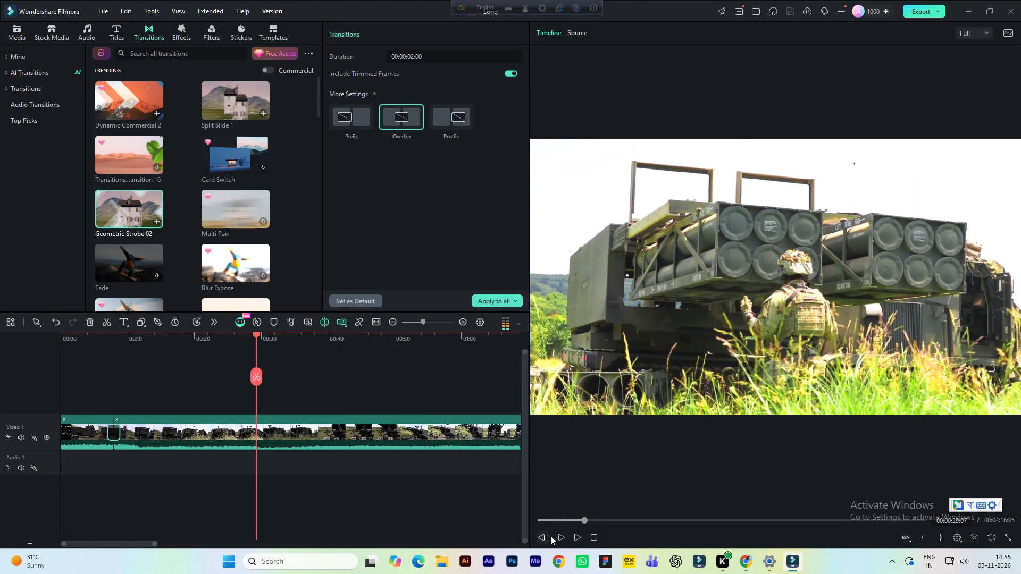
{"action": "double_click", "coordinate": [556, 537]}
{"action": "left_click", "coordinate": [557, 537]}
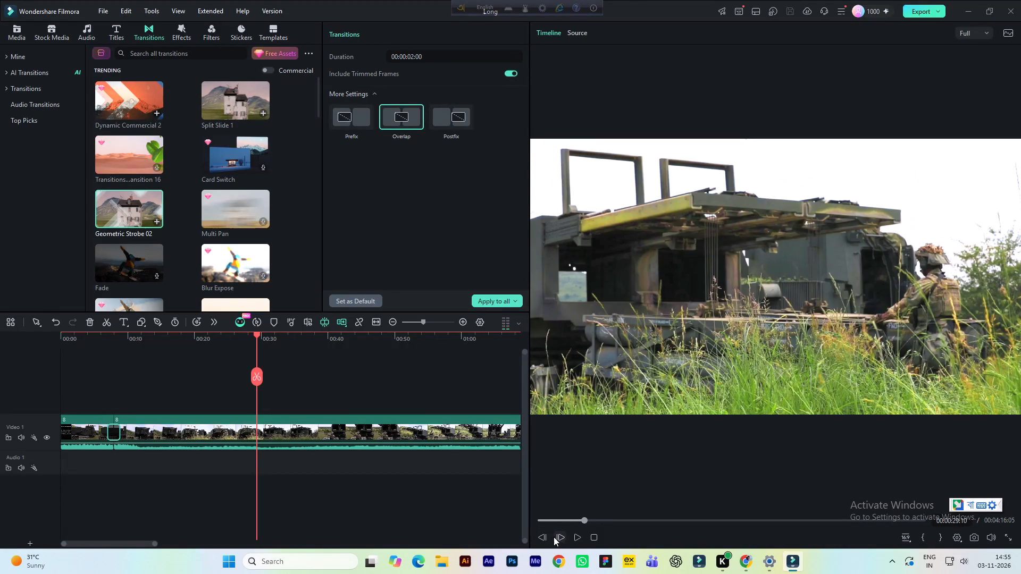
{"action": "left_click", "coordinate": [544, 537]}
{"action": "left_click", "coordinate": [347, 435]}
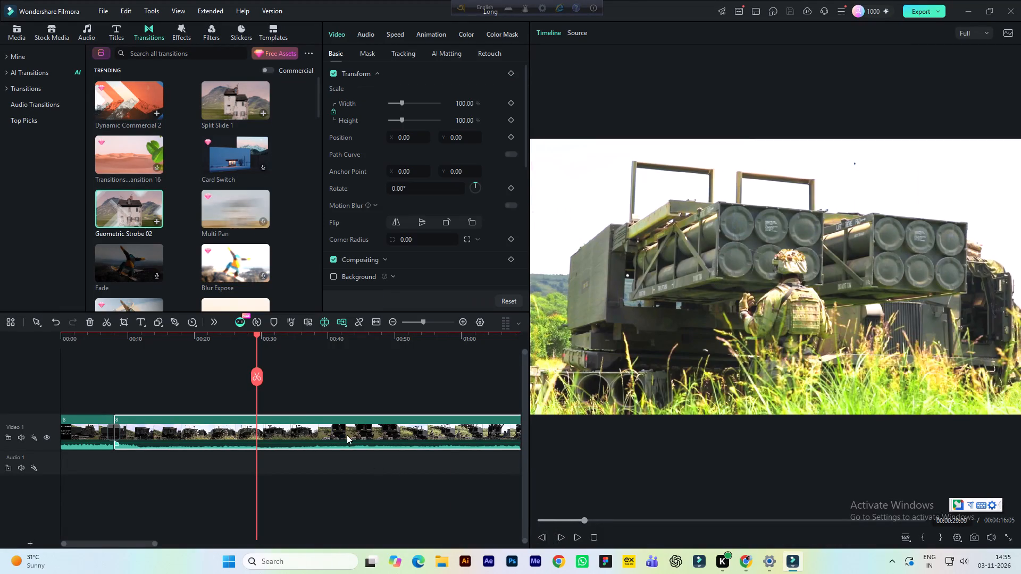
{"action": "left_click", "coordinate": [258, 379]}
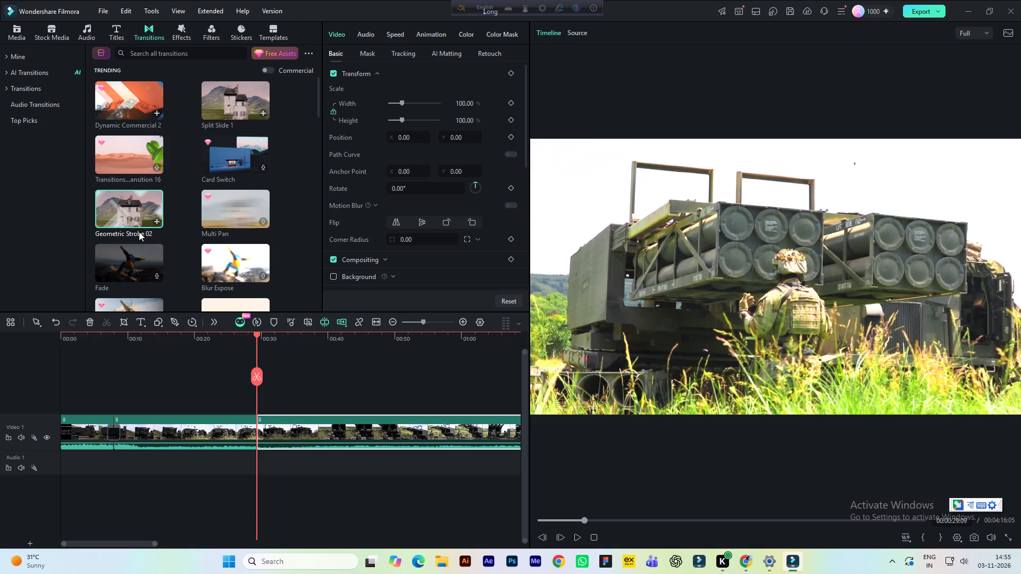
Find transitions similar to Geometric Strobe 02, add Cross Stripe 1 at the new 29-second cut and save the project.
{"action": "left_click", "coordinate": [147, 196]}
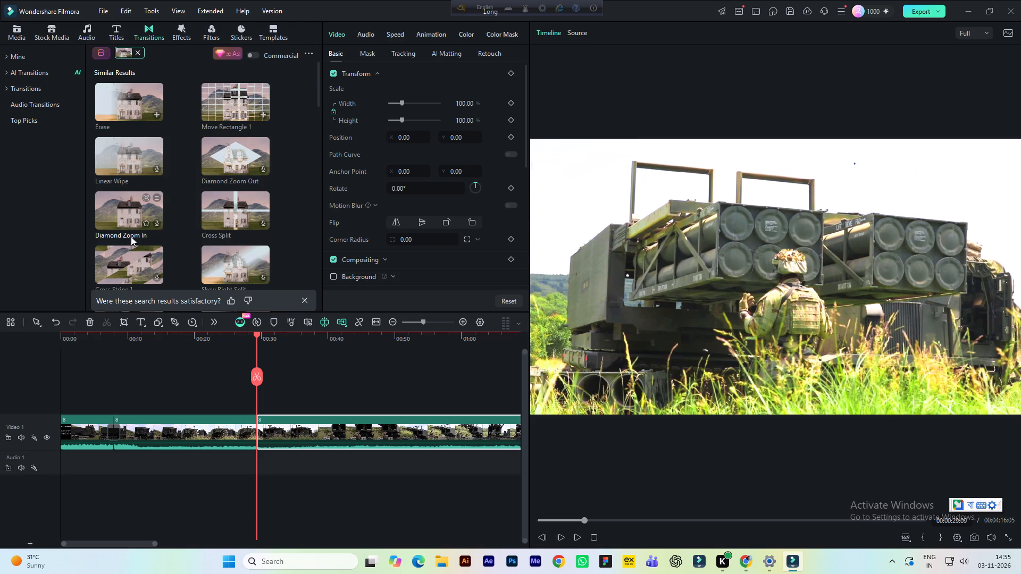
{"action": "left_click", "coordinate": [121, 201]}
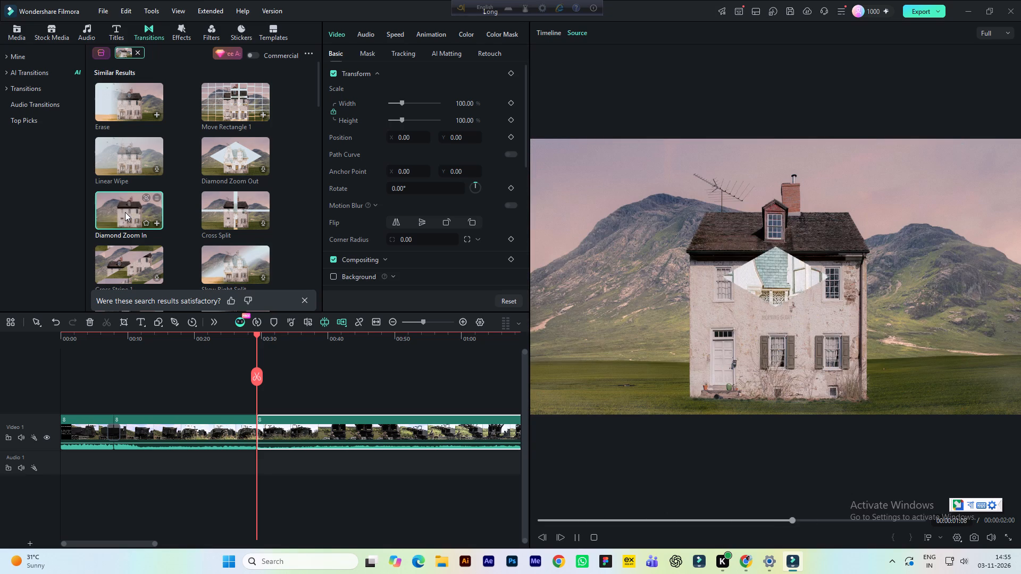
{"action": "left_click", "coordinate": [125, 254]}
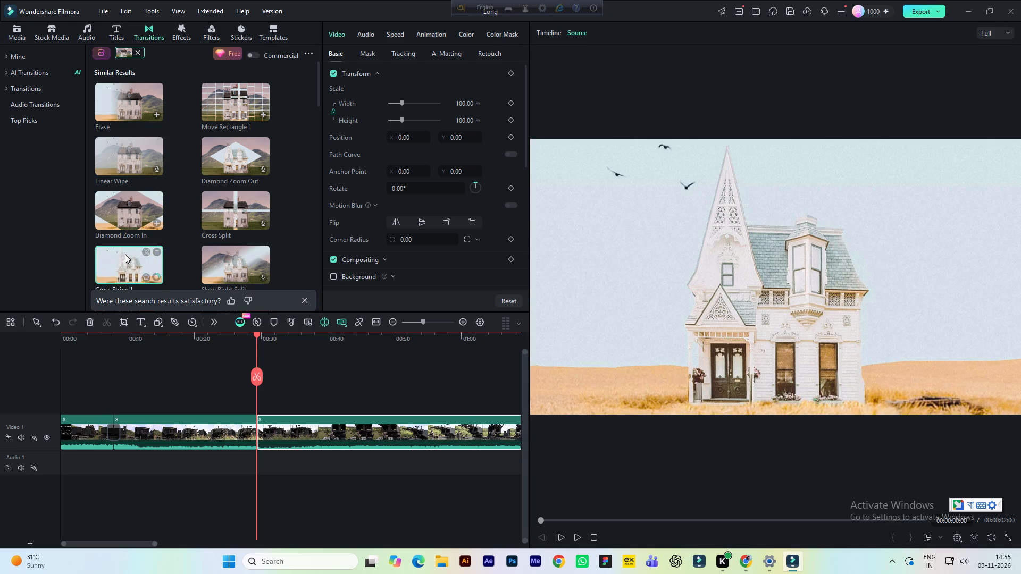
{"action": "scroll", "coordinate": [133, 244], "scroll_direction": "down", "scroll_amount": 1}
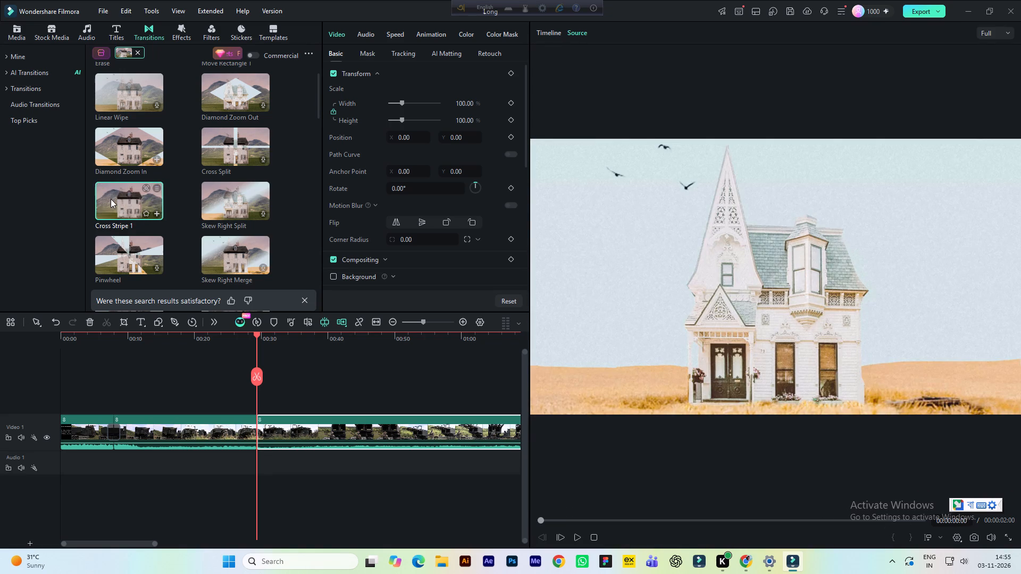
{"action": "left_click_drag", "start_coordinate": [111, 198], "coordinate": [254, 421]}
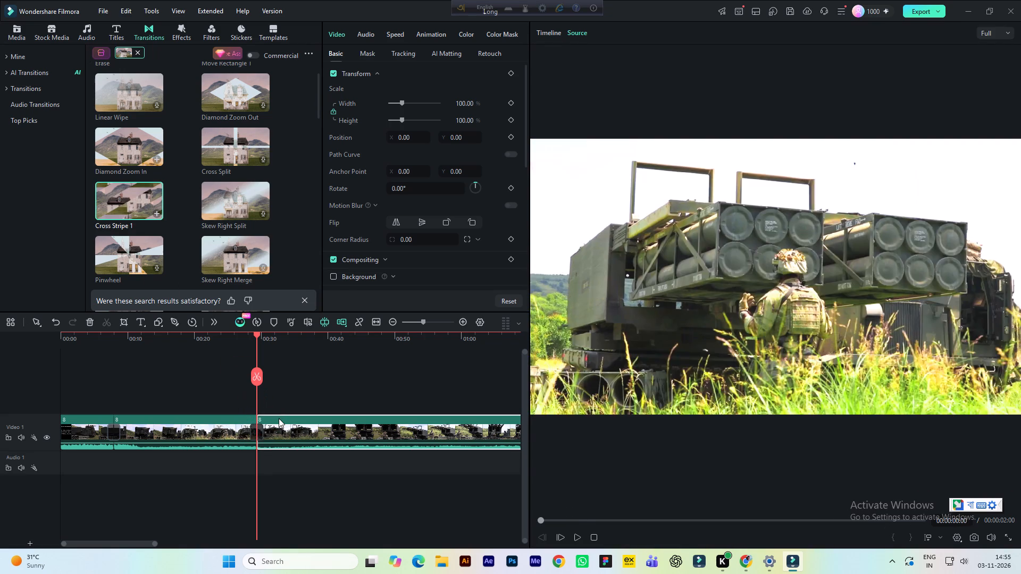
{"action": "left_click_drag", "start_coordinate": [272, 339], "coordinate": [298, 345]}
{"action": "left_click", "coordinate": [256, 341]}
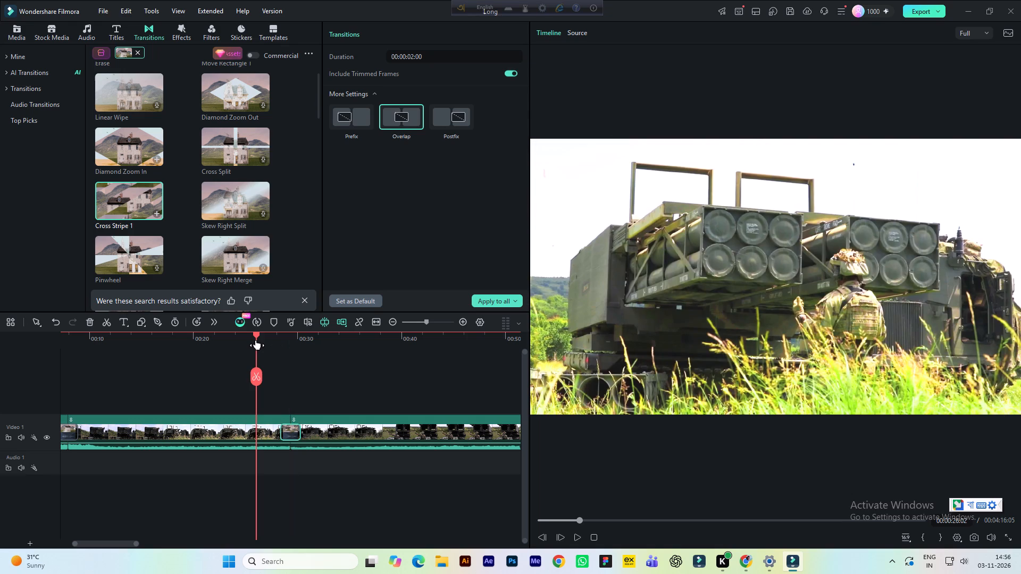
{"action": "key", "text": "ctrl+s"}
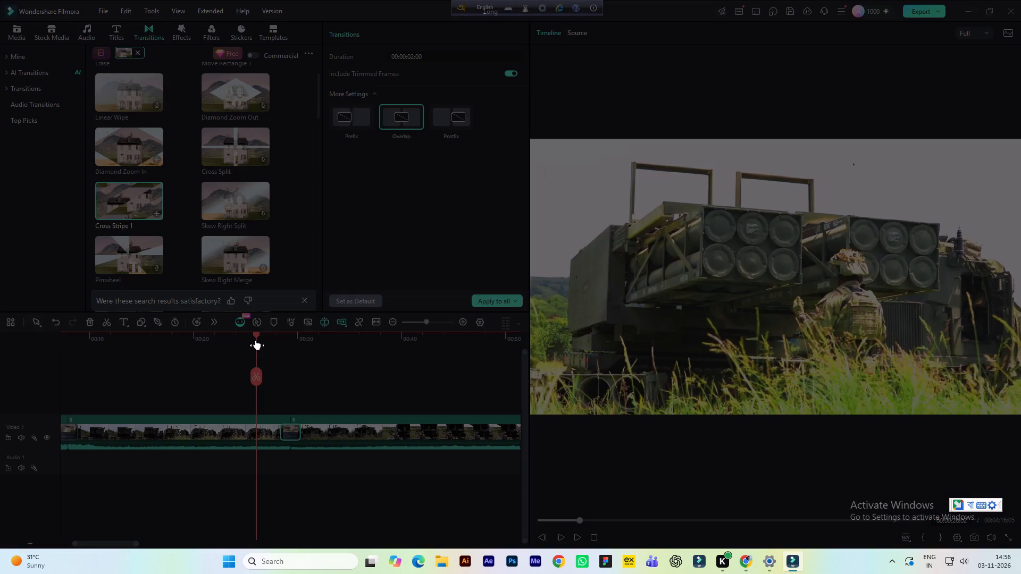
Play through the Cross Stripe 1 transition, shorten its duration to 00:00:00:12 and save the project.
{"action": "key", "text": "space"}
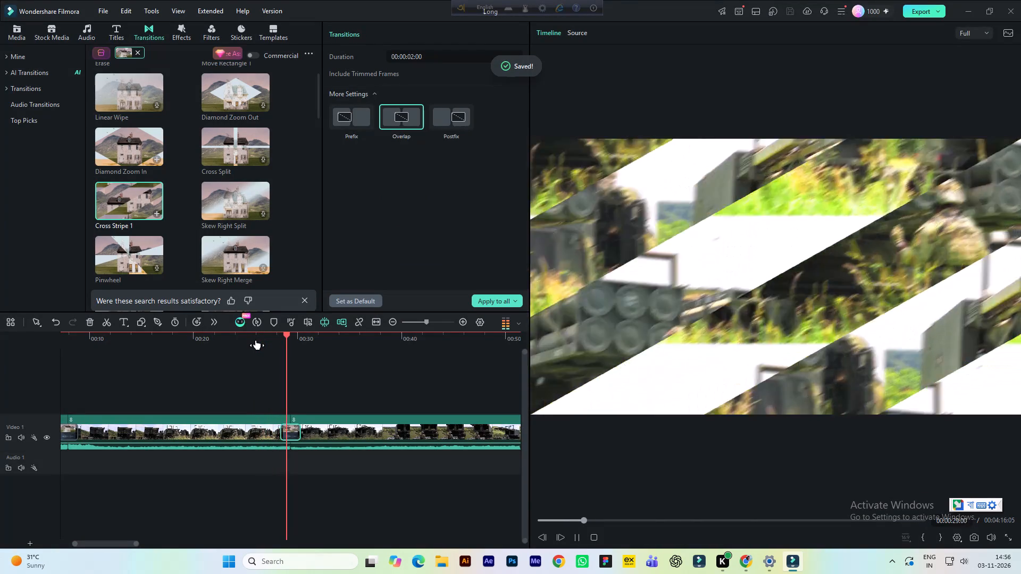
{"action": "key", "text": "space"}
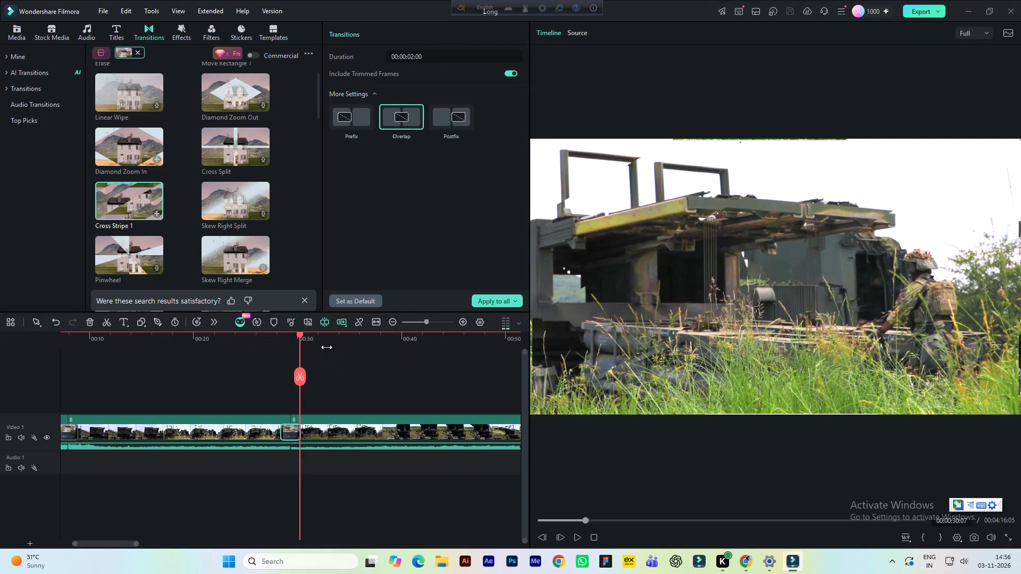
{"action": "left_click_drag", "start_coordinate": [321, 339], "coordinate": [397, 355]}
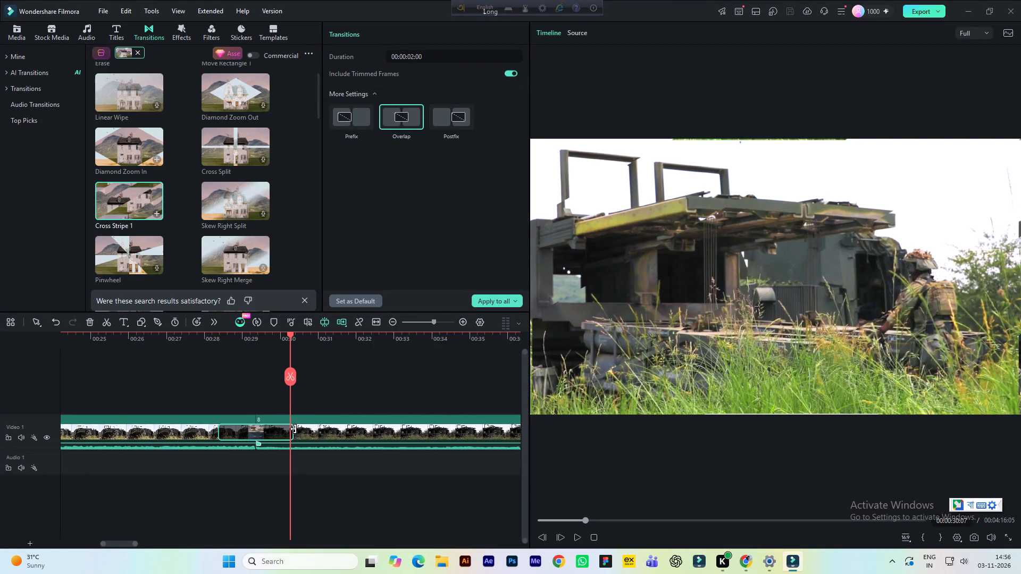
{"action": "left_click_drag", "start_coordinate": [293, 429], "coordinate": [275, 428]}
{"action": "left_click", "coordinate": [215, 336]}
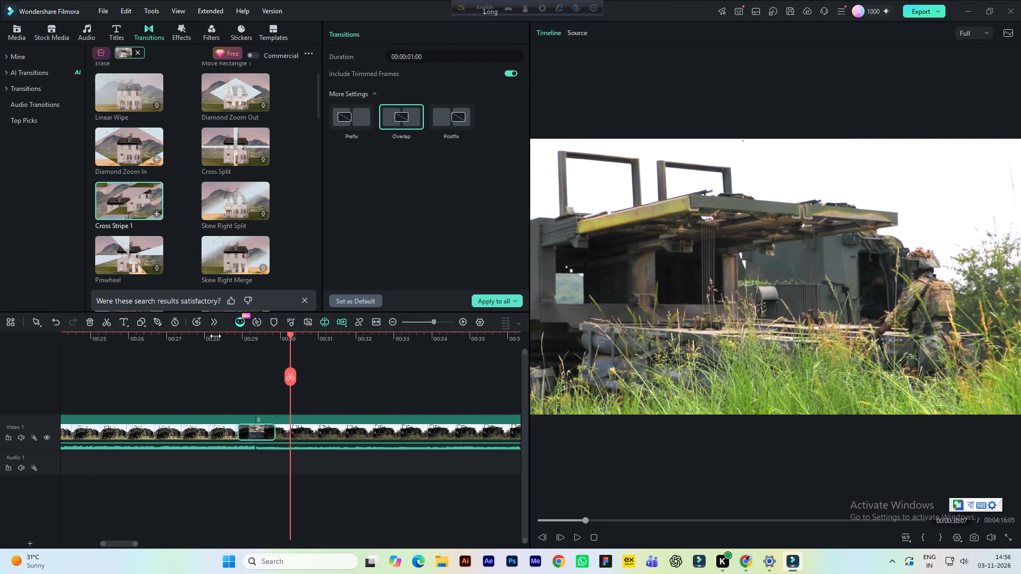
{"action": "key", "text": "space"}
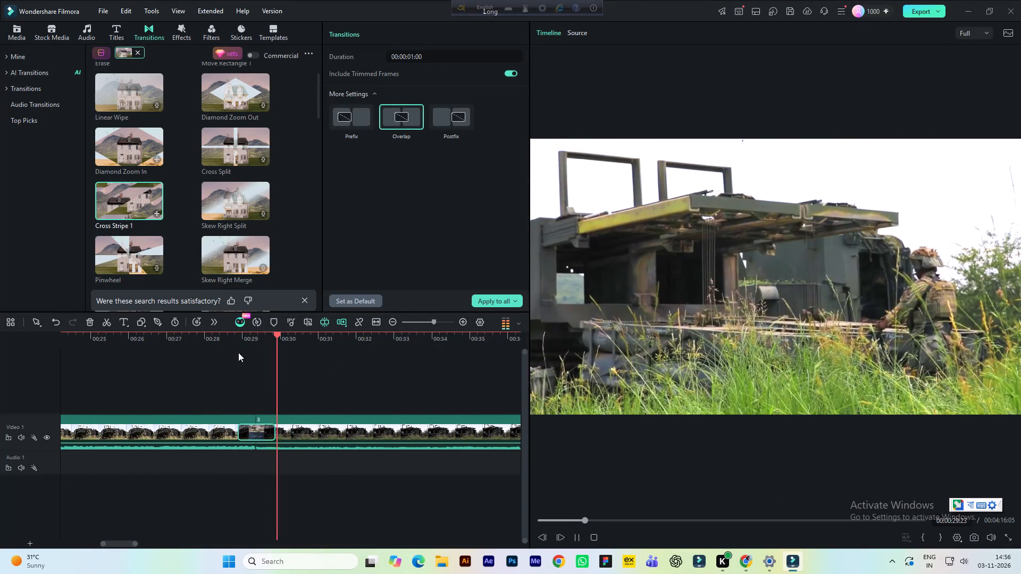
{"action": "key", "text": "space"}
{"action": "left_click_drag", "start_coordinate": [274, 433], "coordinate": [263, 433]}
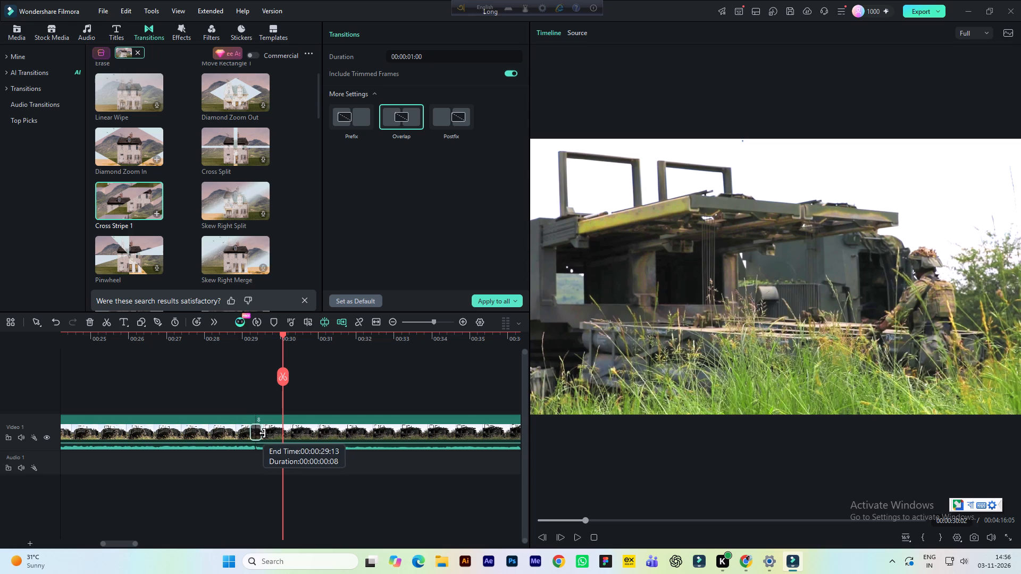
{"action": "left_click_drag", "start_coordinate": [263, 433], "coordinate": [266, 433]}
{"action": "left_click", "coordinate": [210, 339]}
{"action": "key", "text": "space"}
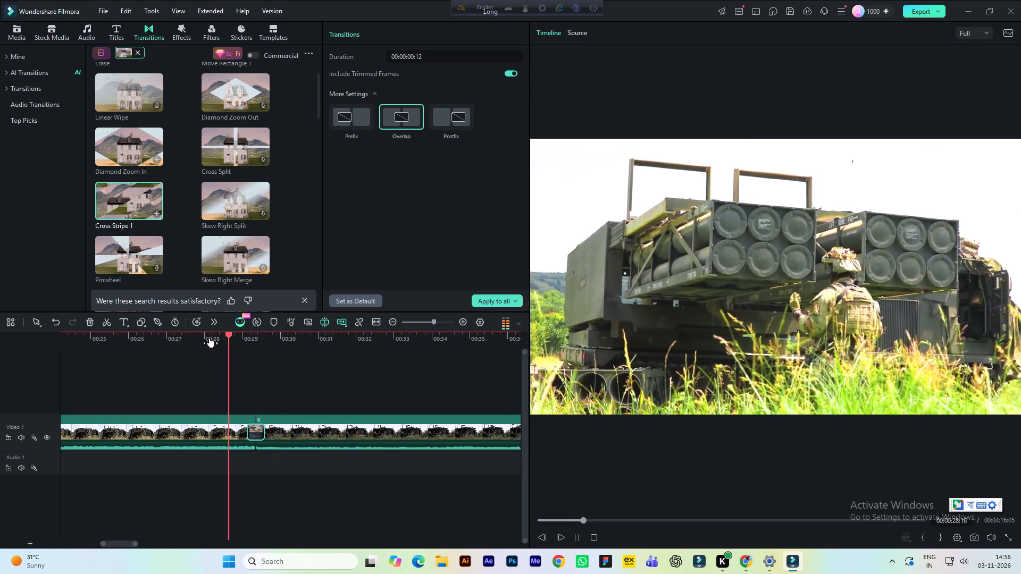
{"action": "key", "text": "space"}
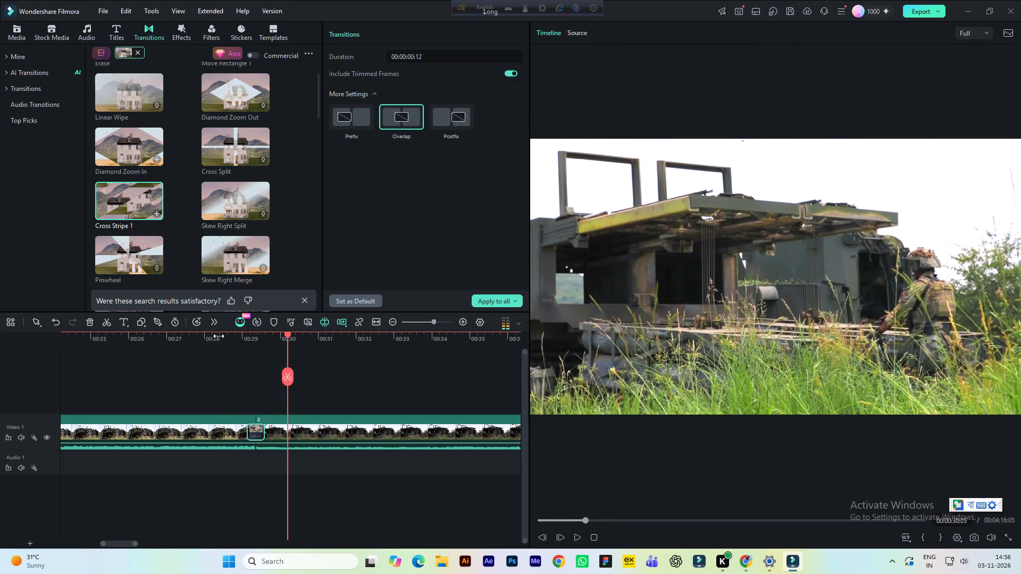
{"action": "key", "text": "ctrl+s"}
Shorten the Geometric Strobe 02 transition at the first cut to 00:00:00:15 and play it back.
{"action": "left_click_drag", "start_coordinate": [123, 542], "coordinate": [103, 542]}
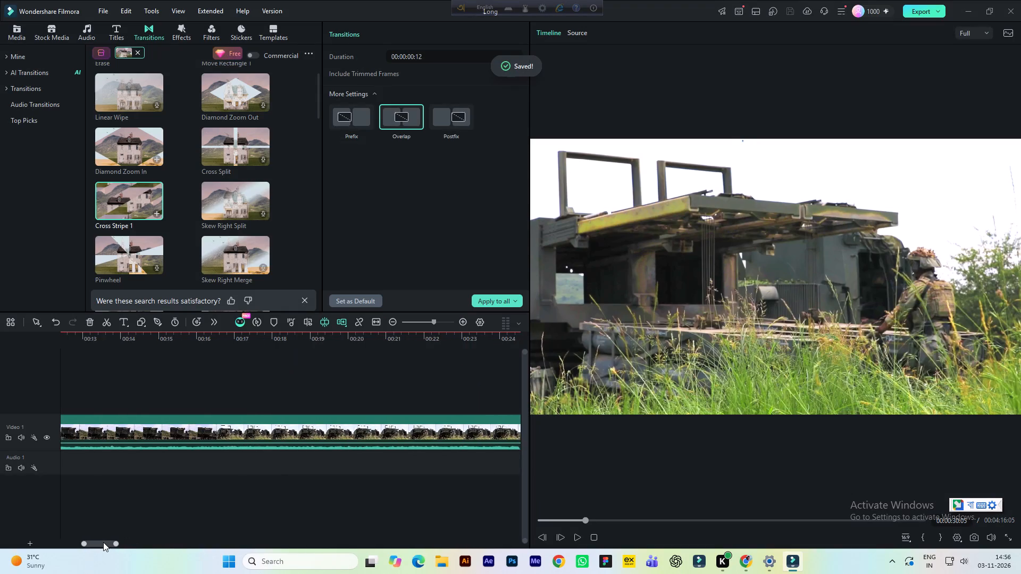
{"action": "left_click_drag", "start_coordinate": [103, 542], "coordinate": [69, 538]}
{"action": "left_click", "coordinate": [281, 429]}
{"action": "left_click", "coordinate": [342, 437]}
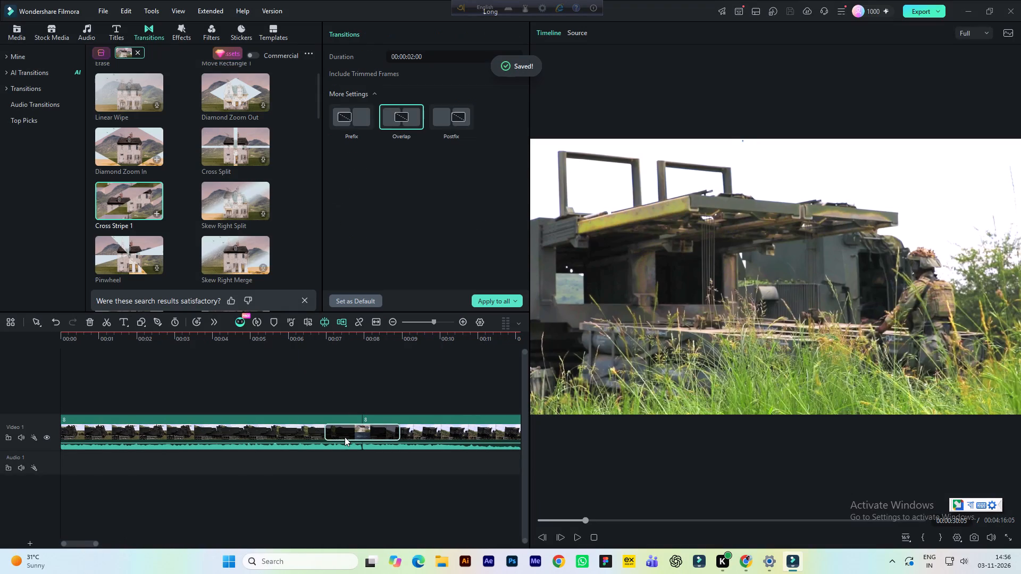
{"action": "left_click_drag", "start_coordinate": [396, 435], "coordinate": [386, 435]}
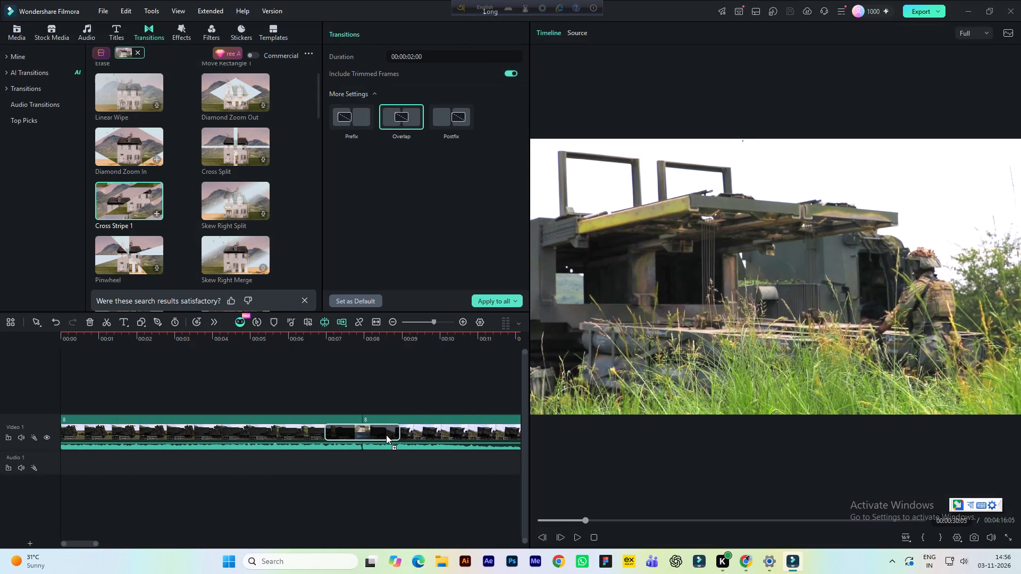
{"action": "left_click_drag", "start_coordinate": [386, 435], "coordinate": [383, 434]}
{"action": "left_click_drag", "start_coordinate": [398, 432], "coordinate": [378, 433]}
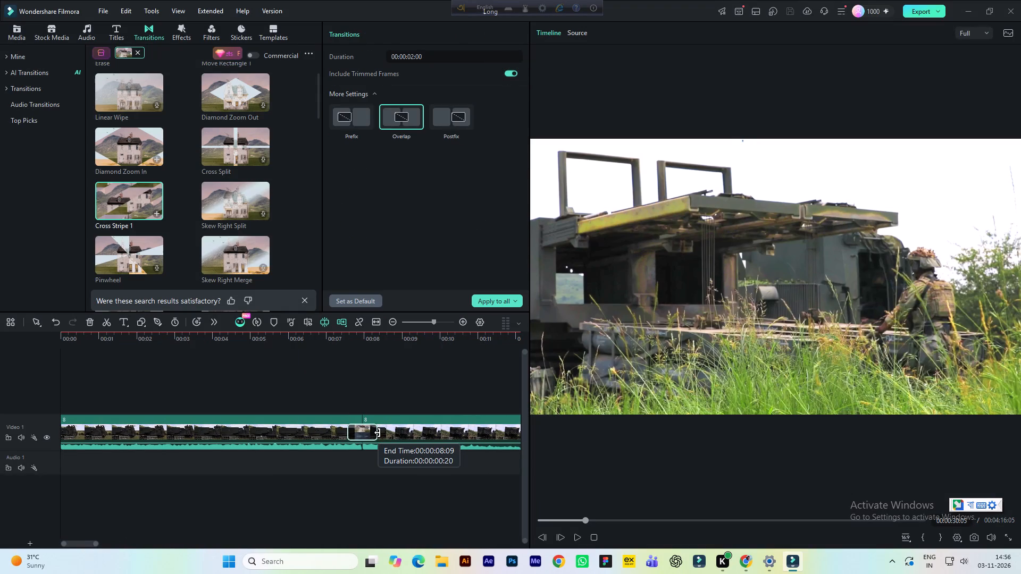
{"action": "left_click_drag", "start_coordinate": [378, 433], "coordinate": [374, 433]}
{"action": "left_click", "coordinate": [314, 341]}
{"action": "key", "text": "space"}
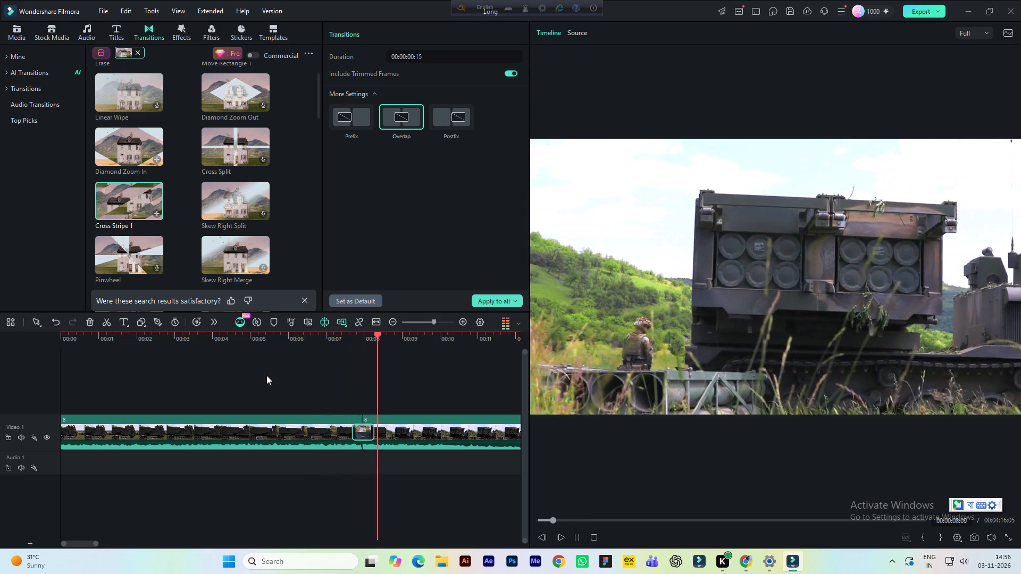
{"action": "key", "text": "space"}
Lengthen the Geometric Strobe 02 transition to 00:00:01:10, checking it in playback, and save the project.
{"action": "left_click_drag", "start_coordinate": [372, 433], "coordinate": [378, 432]}
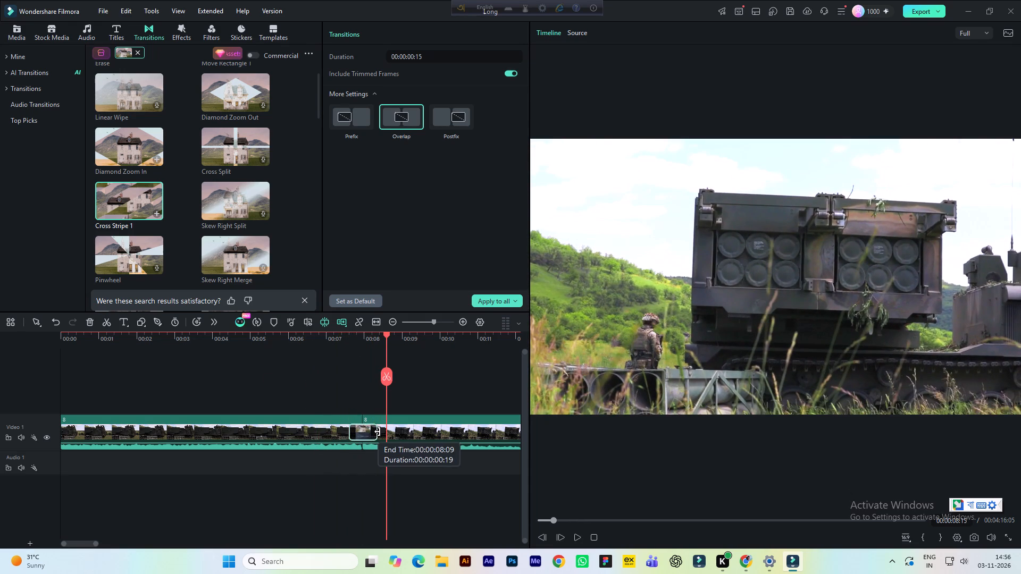
{"action": "left_click_drag", "start_coordinate": [378, 432], "coordinate": [382, 433]}
{"action": "left_click", "coordinate": [298, 341]}
{"action": "key", "text": "space"}
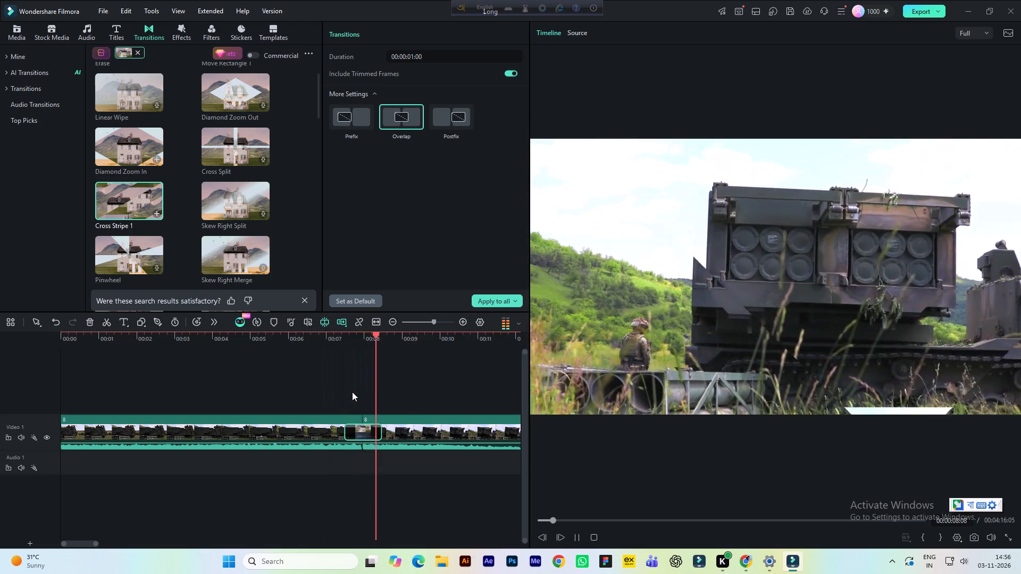
{"action": "key", "text": "space"}
{"action": "left_click_drag", "start_coordinate": [381, 430], "coordinate": [389, 431]}
{"action": "left_click", "coordinate": [306, 340]}
{"action": "key", "text": "space"}
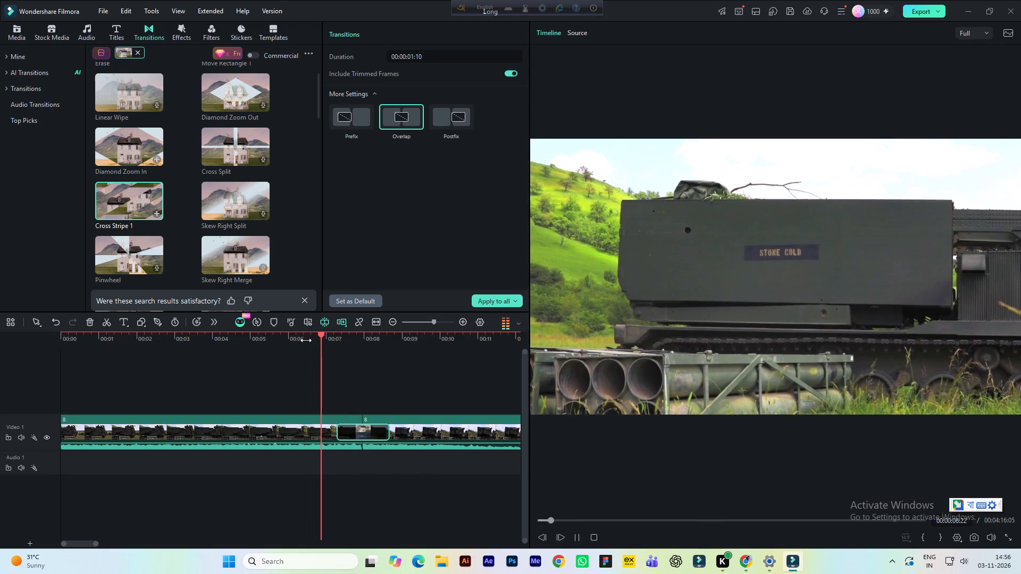
{"action": "key", "text": "space"}
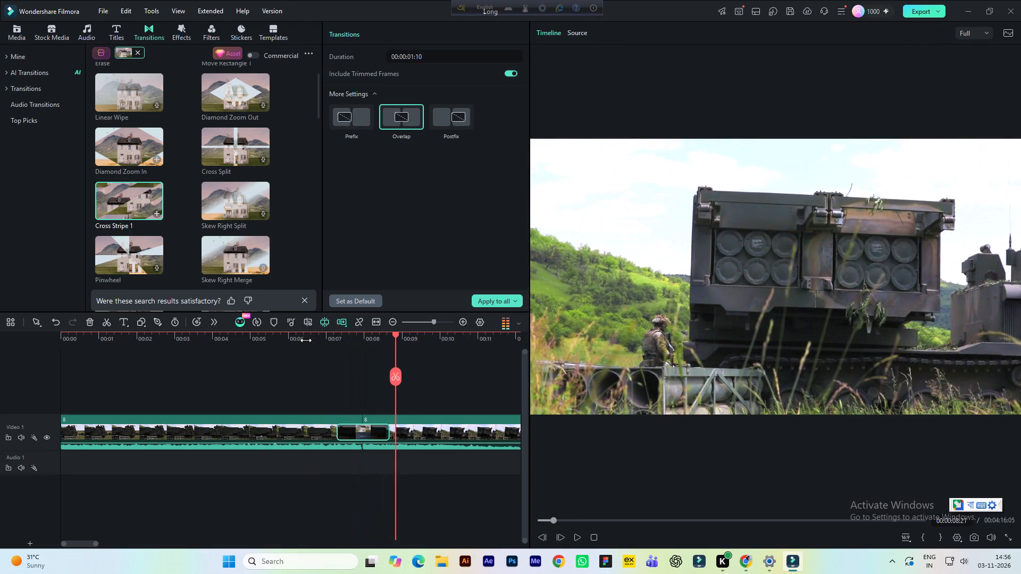
{"action": "key", "text": "ctrl+s"}
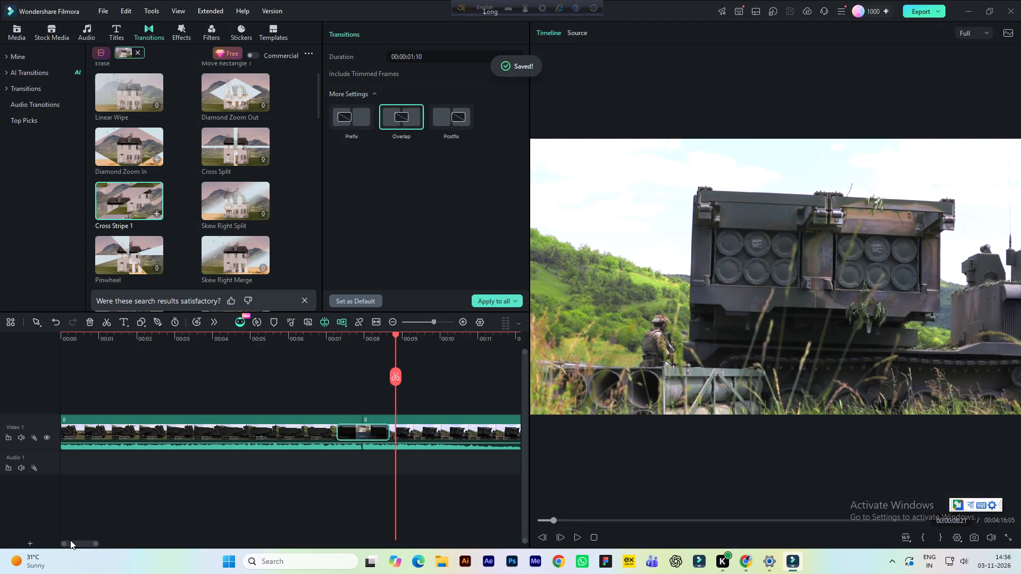
Play the footage from about 27 seconds onward, past the Cross Stripe 1 cut, to find the next shot change.
{"action": "left_click_drag", "start_coordinate": [196, 342], "coordinate": [143, 337]}
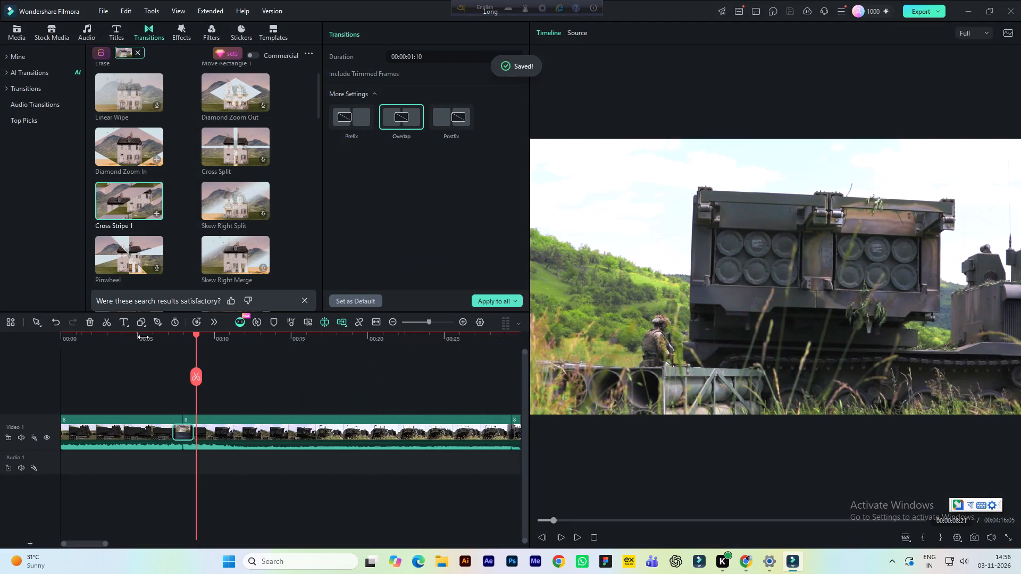
{"action": "left_click_drag", "start_coordinate": [143, 337], "coordinate": [133, 336]}
{"action": "left_click_drag", "start_coordinate": [84, 543], "coordinate": [107, 543]}
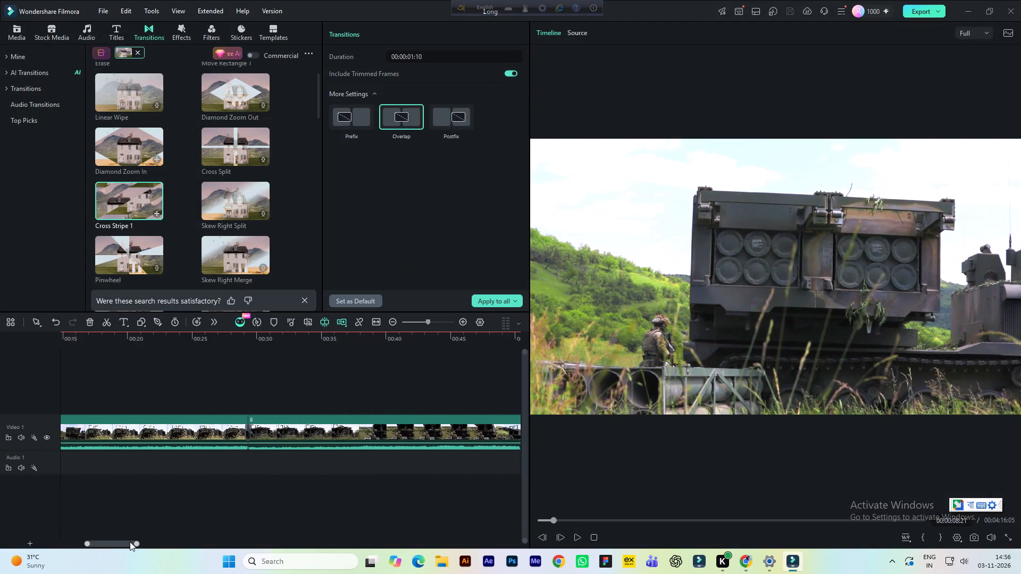
{"action": "left_click", "coordinate": [229, 436]}
{"action": "left_click", "coordinate": [216, 341]}
{"action": "key", "text": "space"}
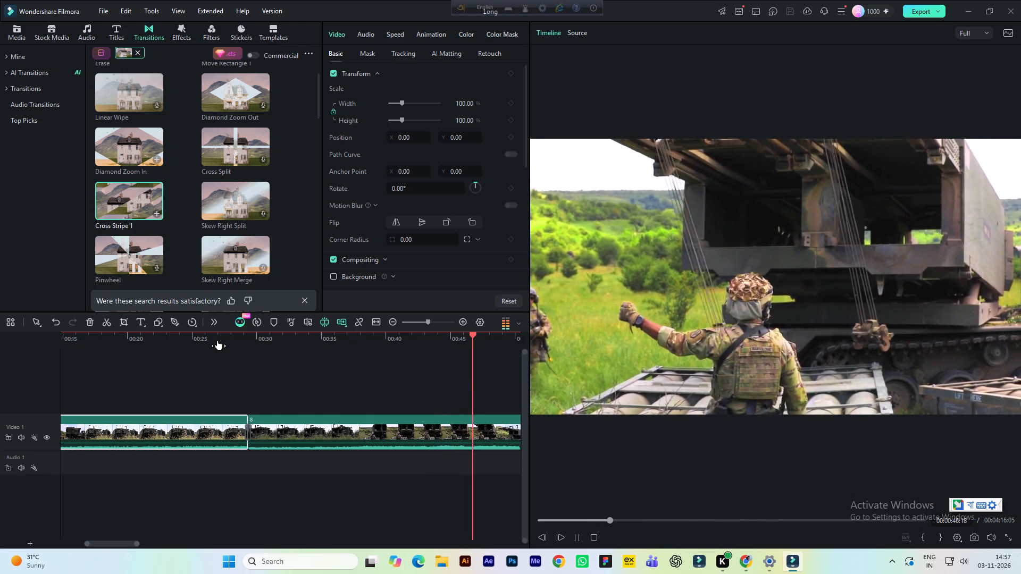
{"action": "key", "text": "space"}
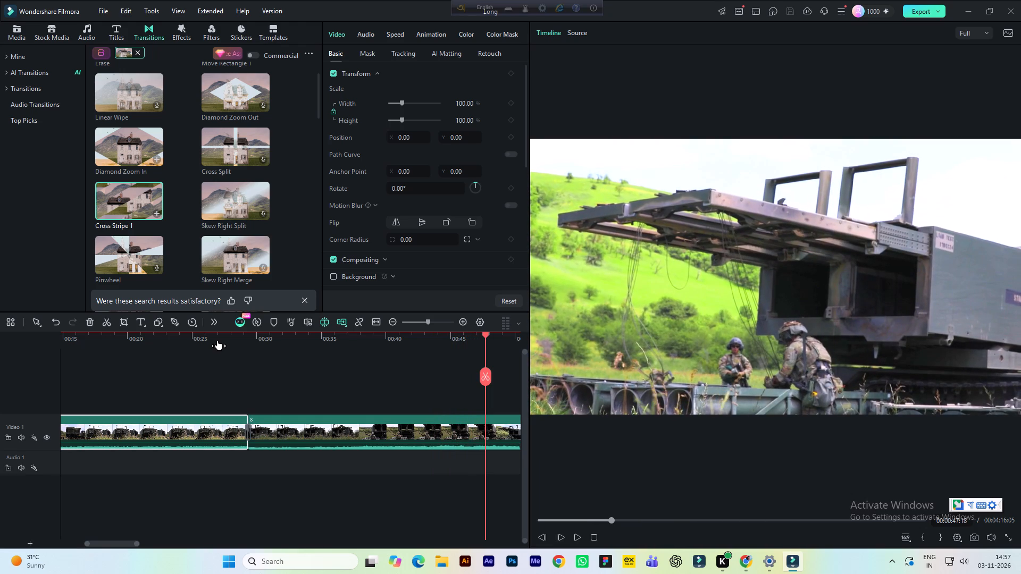
Locate the exact frame of the shot change and split the Video 1 clip there at 00:00:46:22.
{"action": "left_click", "coordinate": [473, 339]}
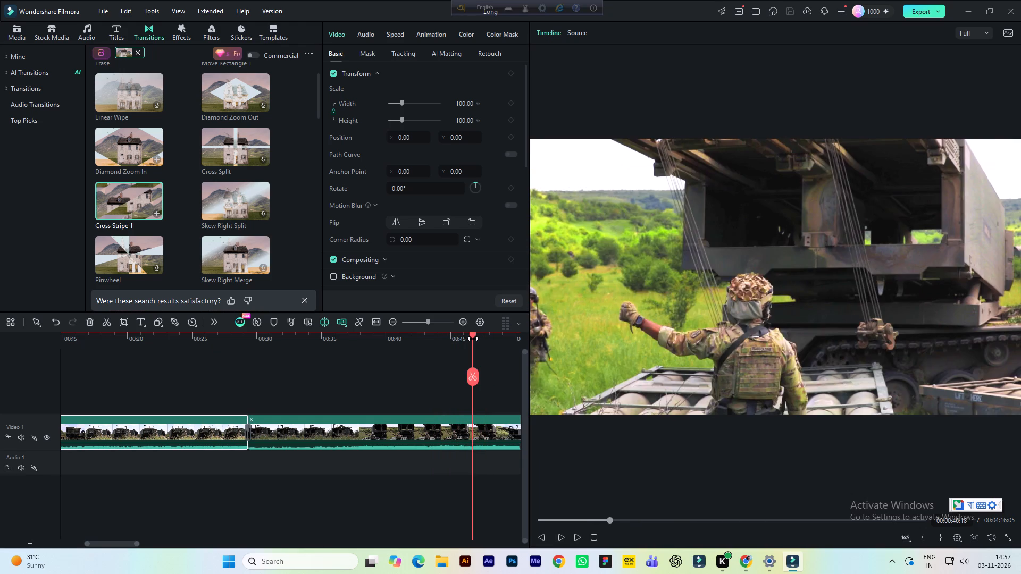
{"action": "key", "text": "space"}
{"action": "key", "text": "space"}
{"action": "left_click", "coordinate": [473, 339]}
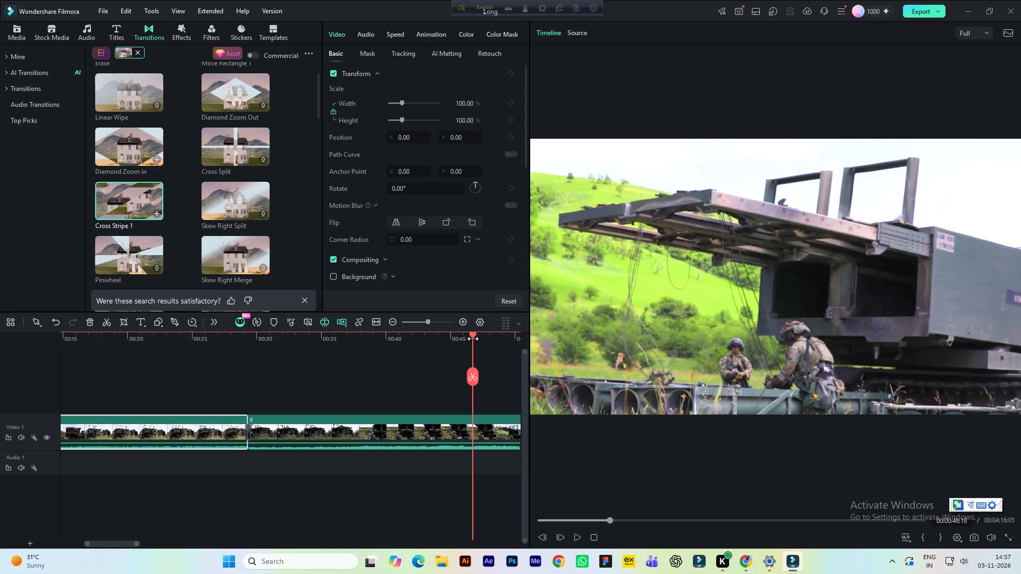
{"action": "key", "text": "space"}
{"action": "key", "text": "space"}
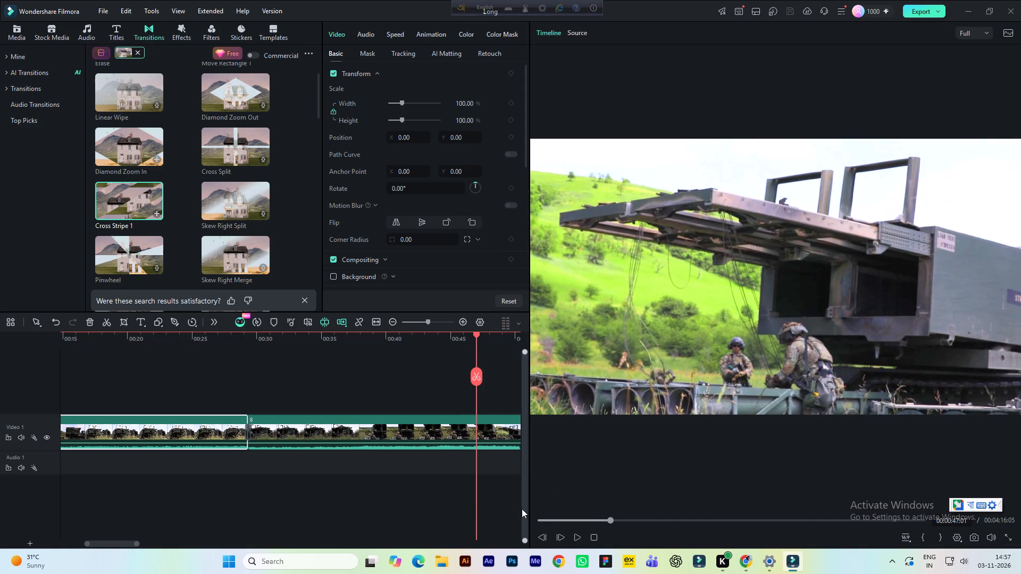
{"action": "double_click", "coordinate": [540, 538]}
{"action": "left_click", "coordinate": [540, 538]}
{"action": "double_click", "coordinate": [540, 538]}
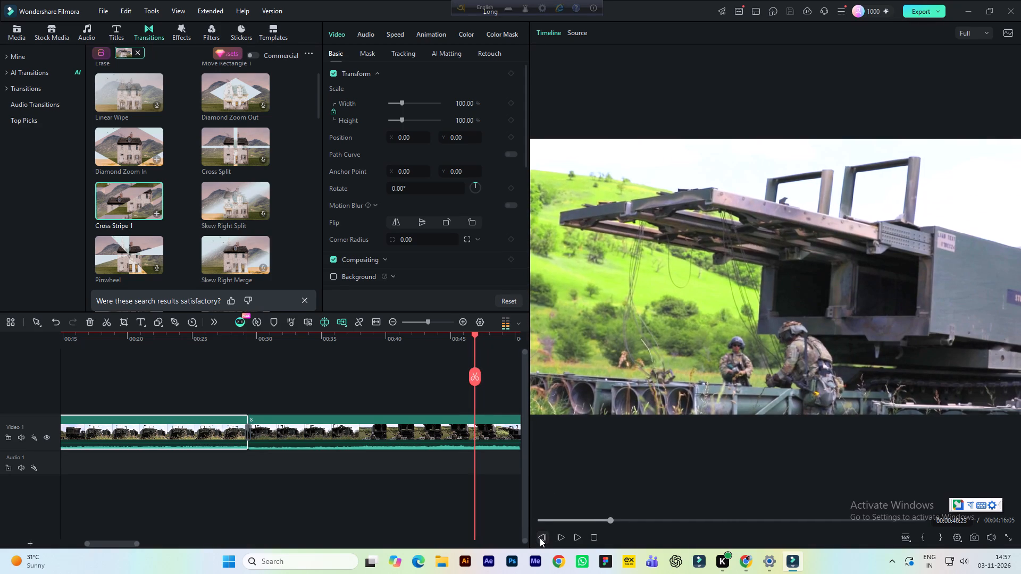
{"action": "left_click", "coordinate": [554, 537]}
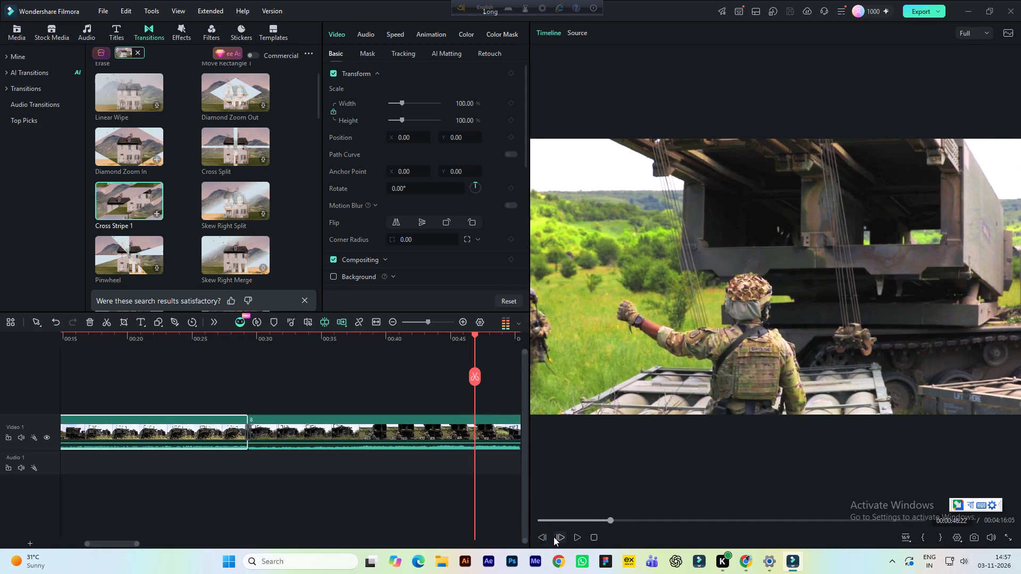
{"action": "left_click", "coordinate": [554, 537]}
{"action": "left_click", "coordinate": [541, 537]}
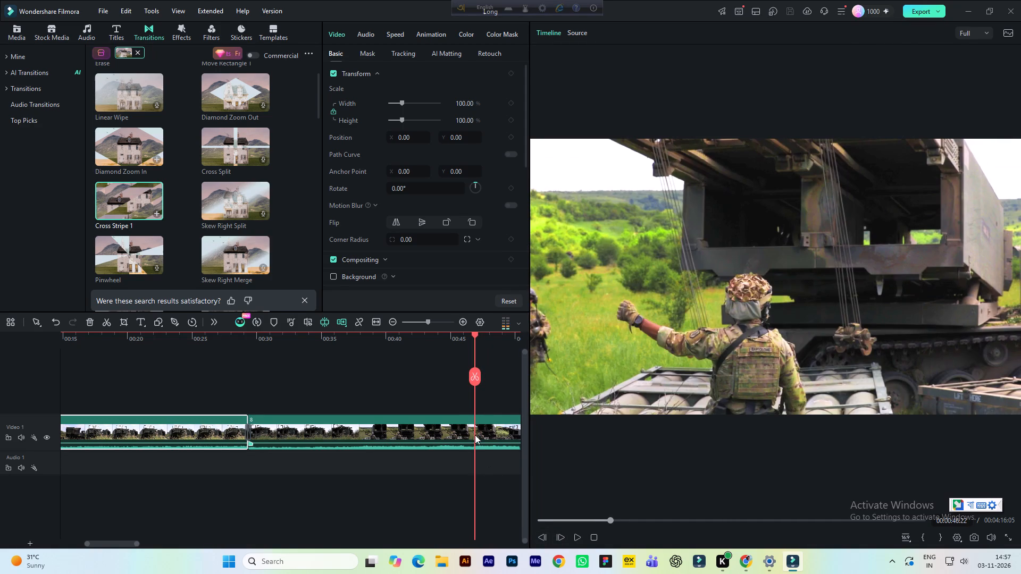
{"action": "left_click", "coordinate": [478, 437]}
{"action": "left_click", "coordinate": [474, 380]}
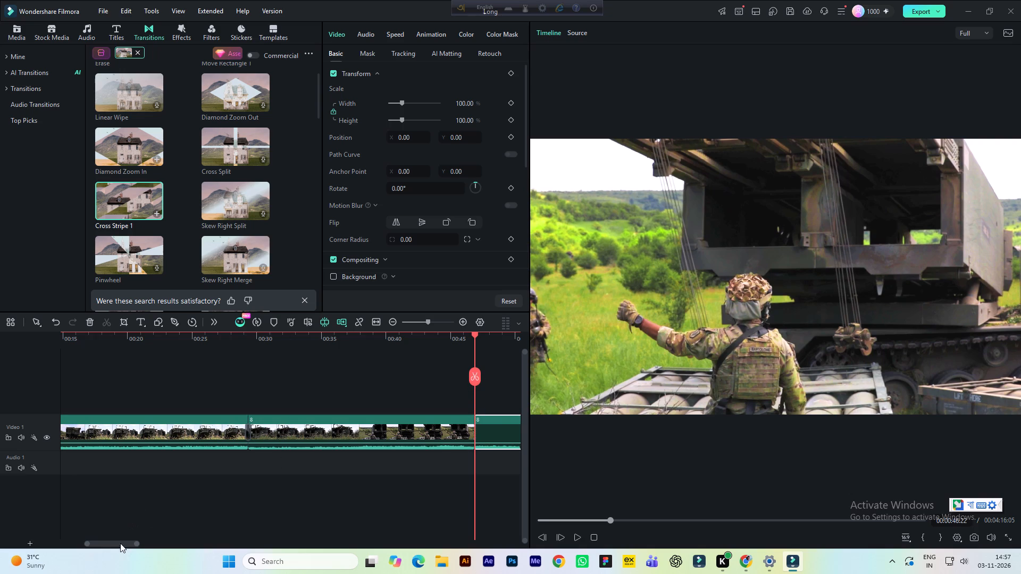
Place the playhead shortly before the new cut, at 00:00:45:09, select the clip preceding the cut and save the project.
{"action": "left_click_drag", "start_coordinate": [121, 543], "coordinate": [144, 543]}
{"action": "left_click", "coordinate": [267, 344]}
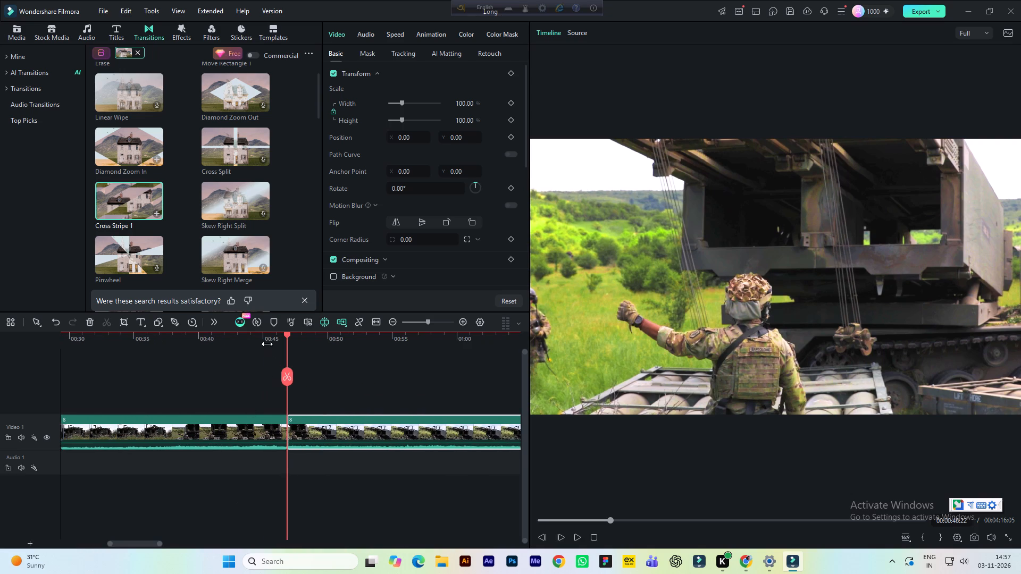
{"action": "left_click", "coordinate": [279, 436]}
{"action": "key", "text": "ctrl+s"}
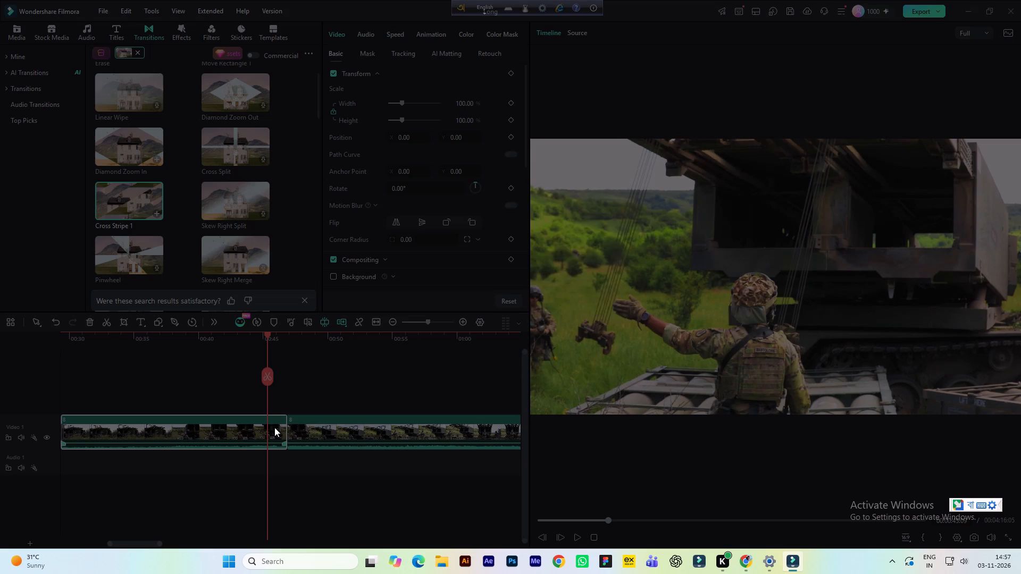
Look through the transitions similar to Geometric Strobe 02 for one that suits the new cut.
{"action": "scroll", "coordinate": [203, 251], "scroll_direction": "down", "scroll_amount": 2}
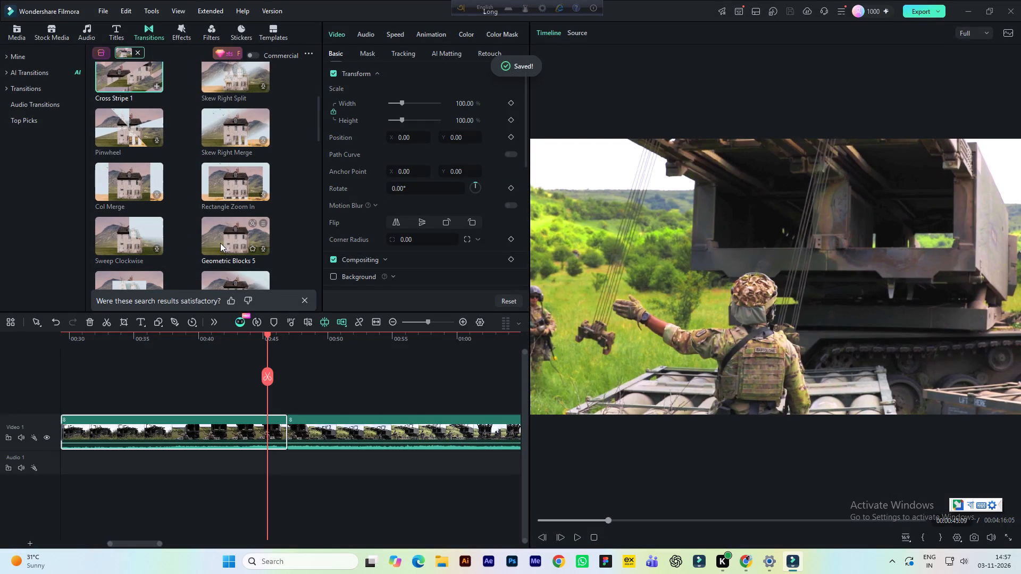
{"action": "scroll", "coordinate": [221, 241], "scroll_direction": "down", "scroll_amount": 1}
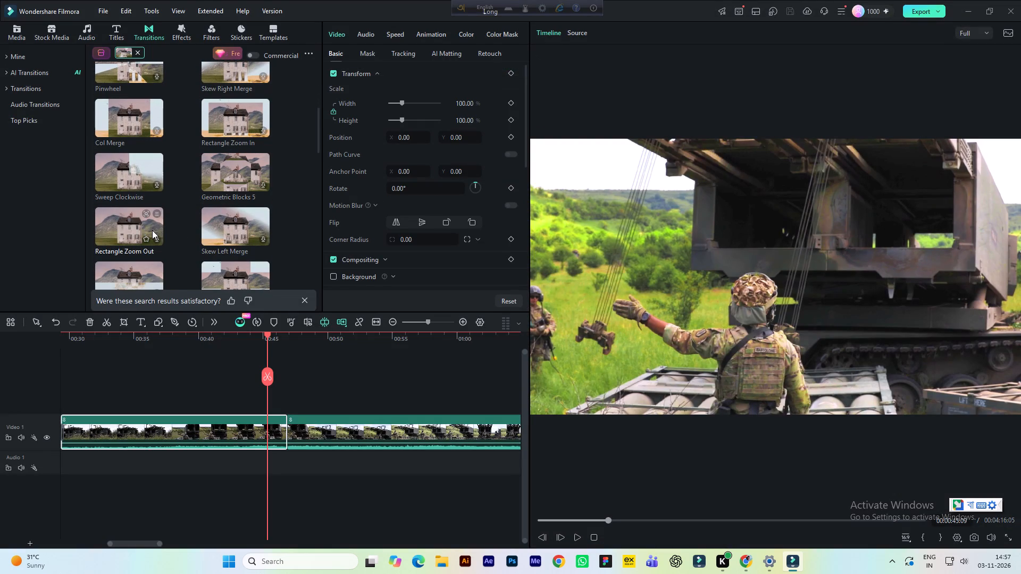
{"action": "scroll", "coordinate": [149, 230], "scroll_direction": "down", "scroll_amount": 1}
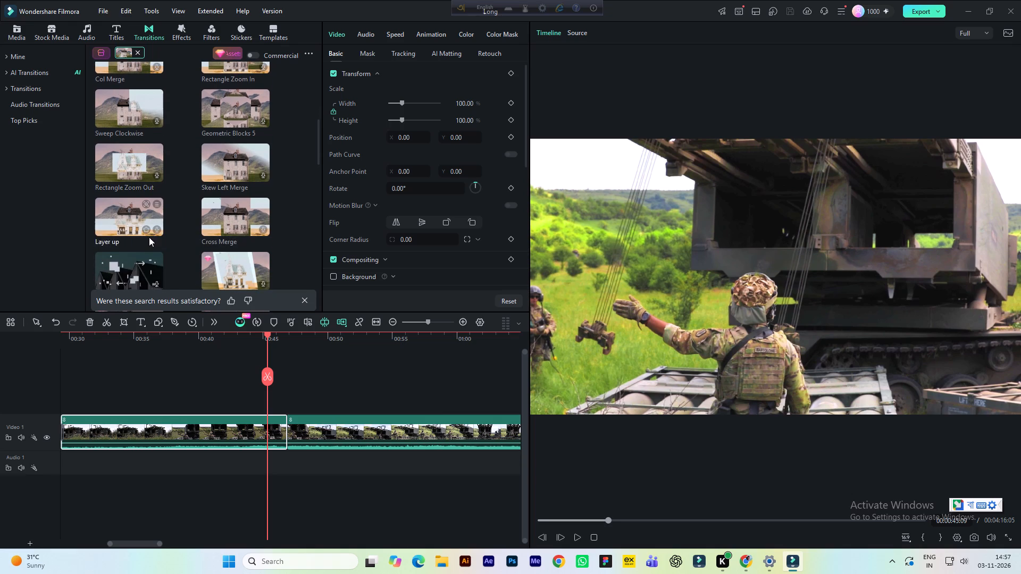
{"action": "scroll", "coordinate": [148, 238], "scroll_direction": "down", "scroll_amount": 1}
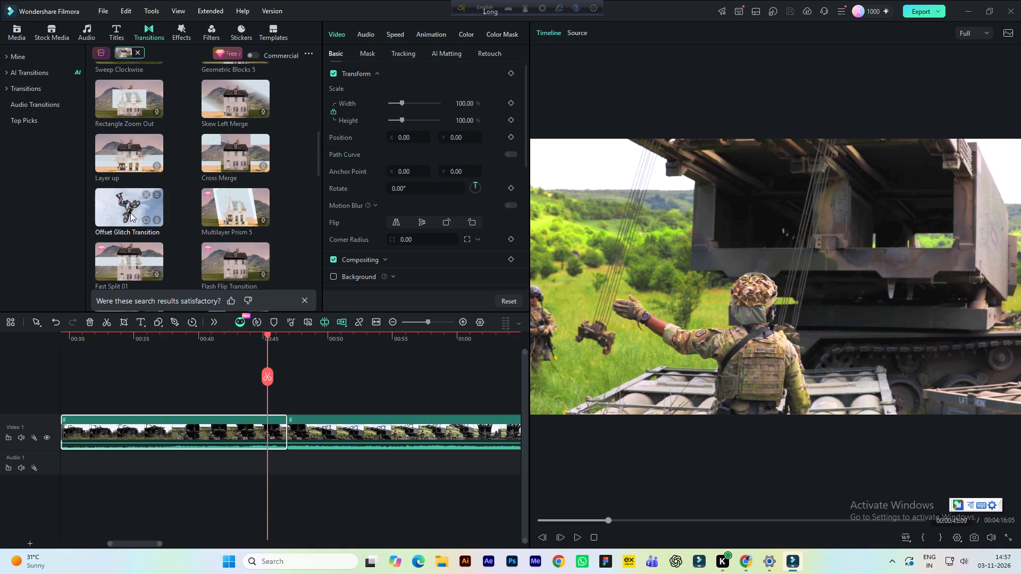
{"action": "scroll", "coordinate": [130, 212], "scroll_direction": "down", "scroll_amount": 2}
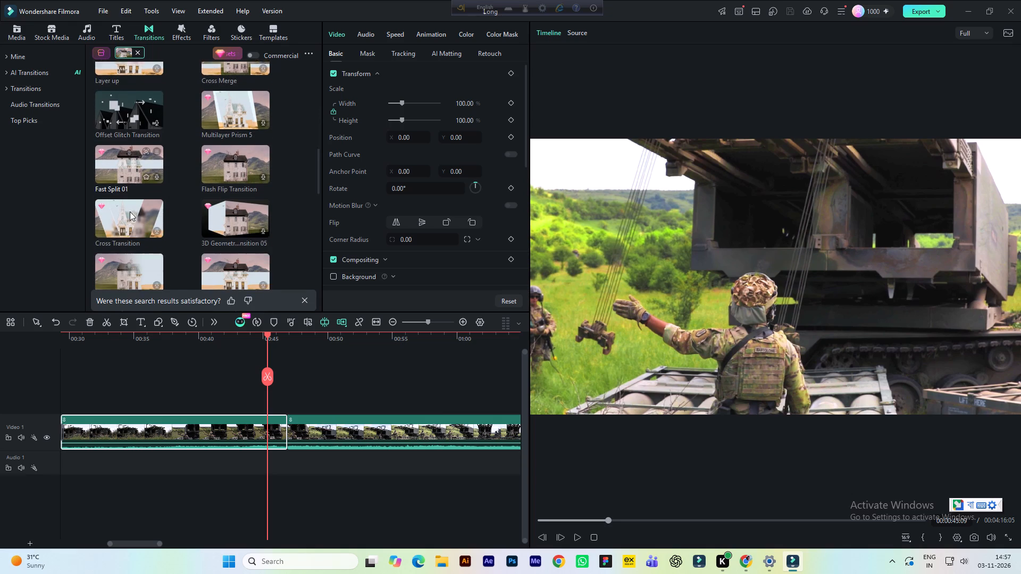
{"action": "scroll", "coordinate": [130, 215], "scroll_direction": "down", "scroll_amount": 3}
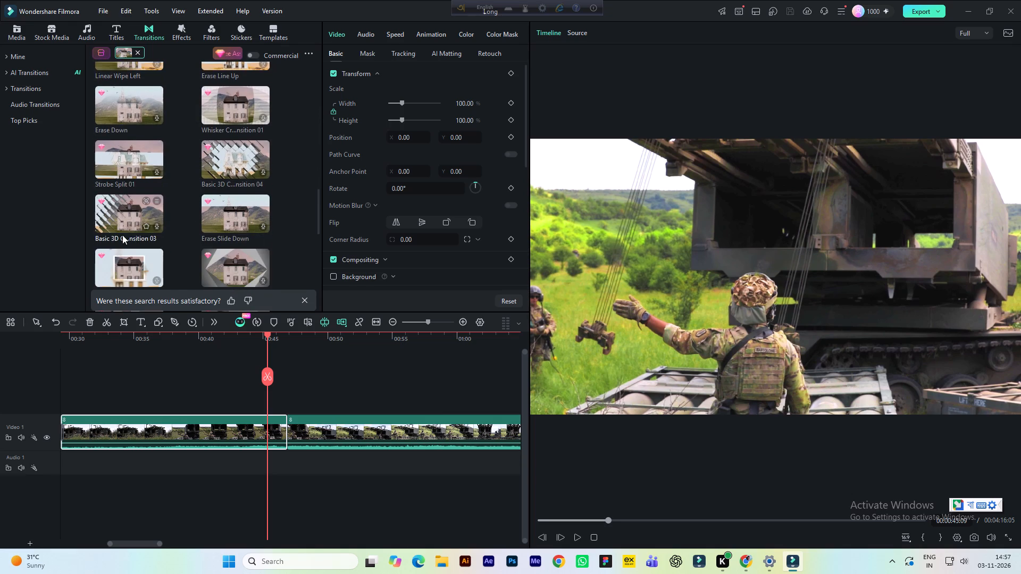
{"action": "scroll", "coordinate": [134, 231], "scroll_direction": "down", "scroll_amount": 3}
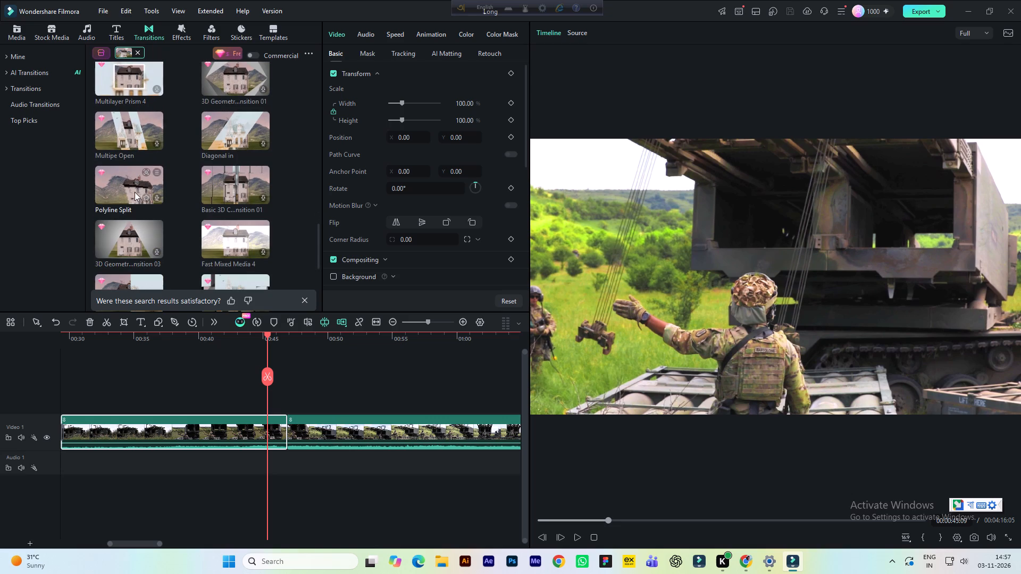
{"action": "scroll", "coordinate": [212, 192], "scroll_direction": "down", "scroll_amount": 3}
{"action": "scroll", "coordinate": [189, 216], "scroll_direction": "up", "scroll_amount": 1}
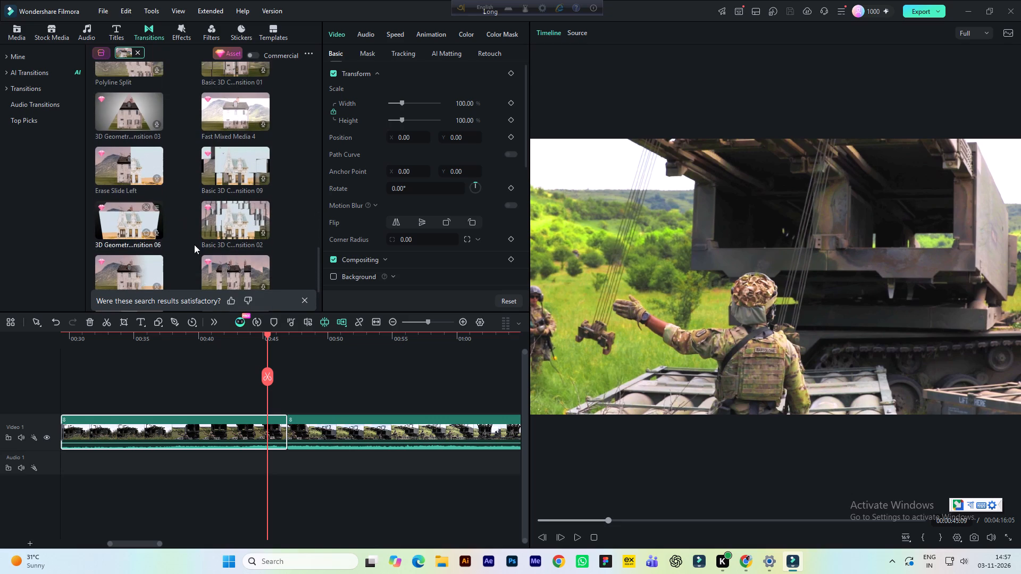
{"action": "scroll", "coordinate": [219, 269], "scroll_direction": "down", "scroll_amount": 2}
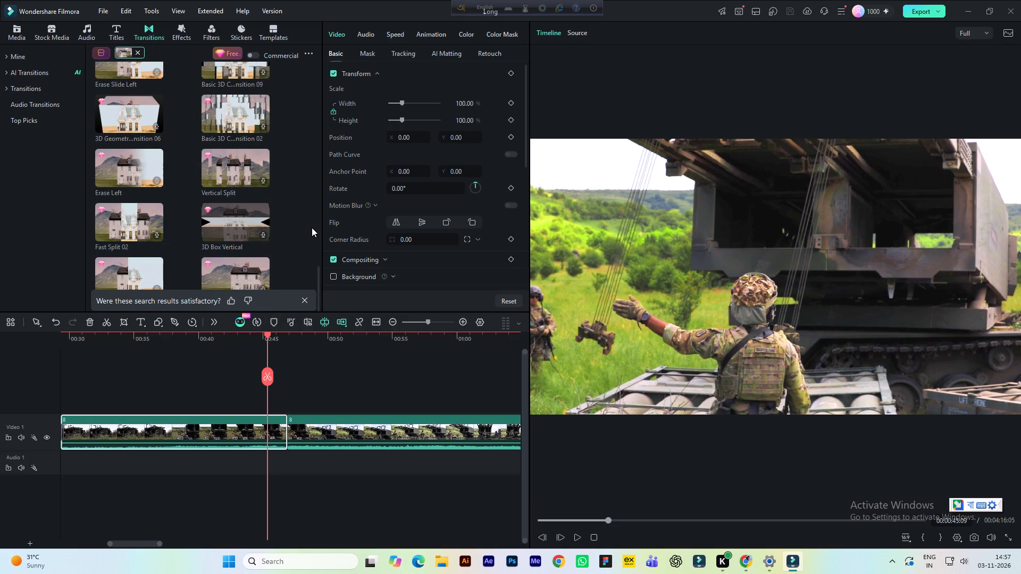
{"action": "scroll", "coordinate": [312, 227], "scroll_direction": "up", "scroll_amount": 14}
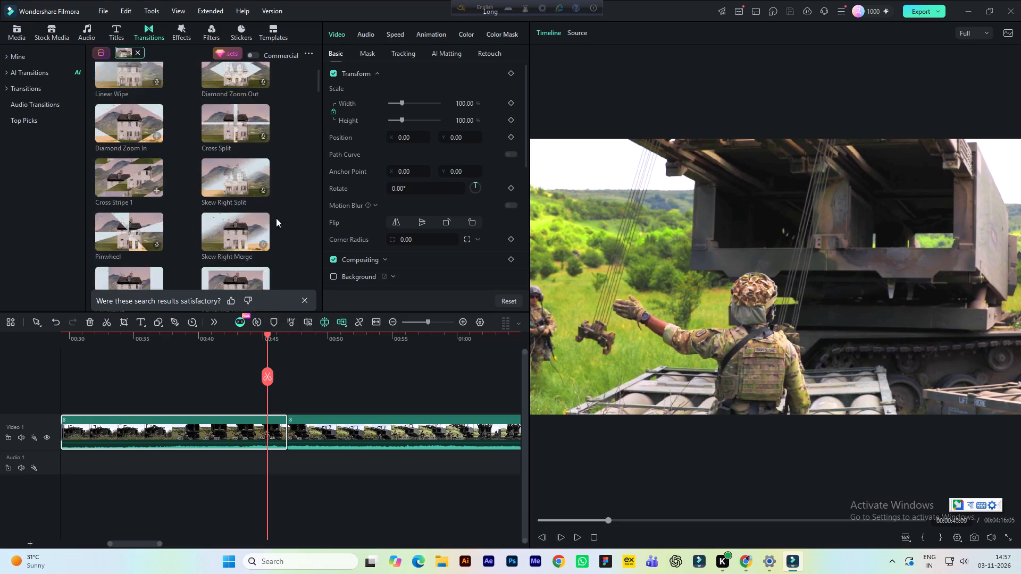
{"action": "scroll", "coordinate": [247, 162], "scroll_direction": "up", "scroll_amount": 4}
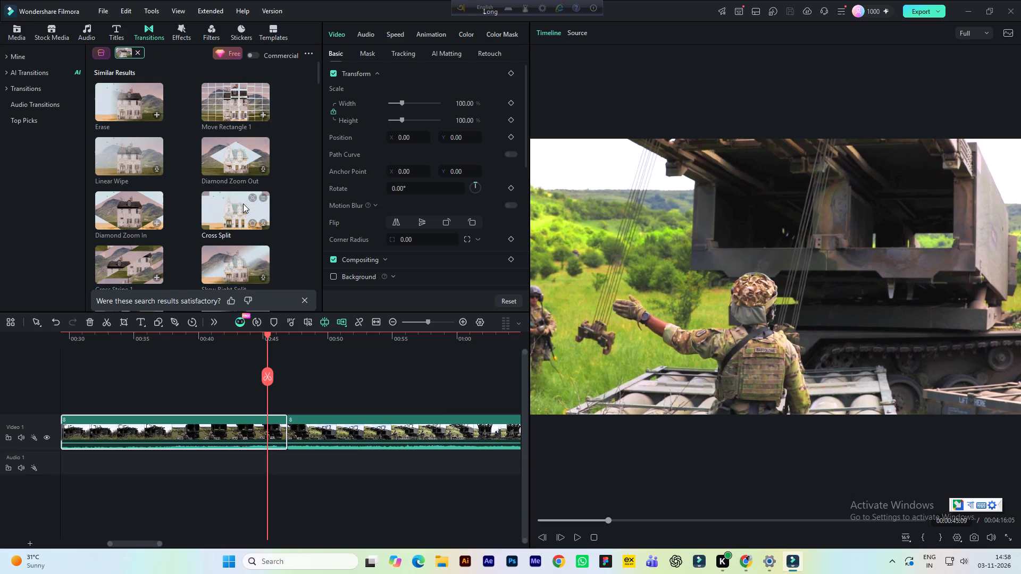
{"action": "scroll", "coordinate": [252, 206], "scroll_direction": "down", "scroll_amount": 2}
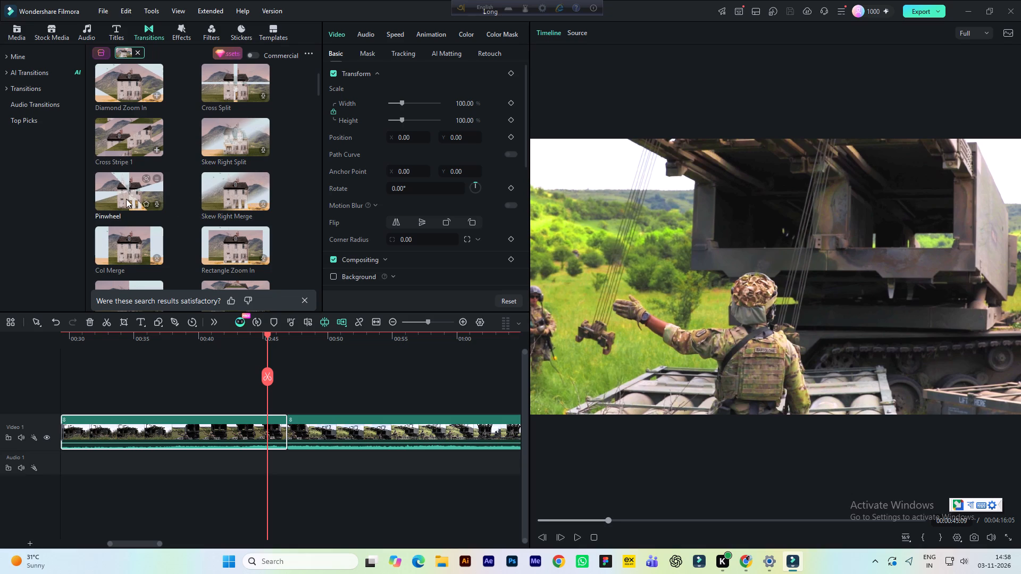
{"action": "scroll", "coordinate": [231, 189], "scroll_direction": "down", "scroll_amount": 1}
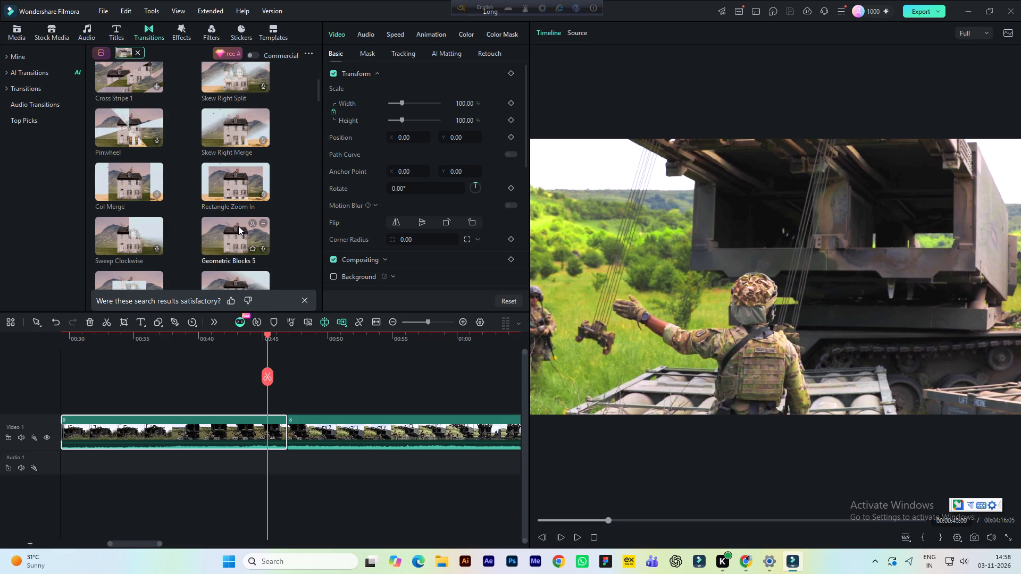
{"action": "scroll", "coordinate": [238, 226], "scroll_direction": "down", "scroll_amount": 2}
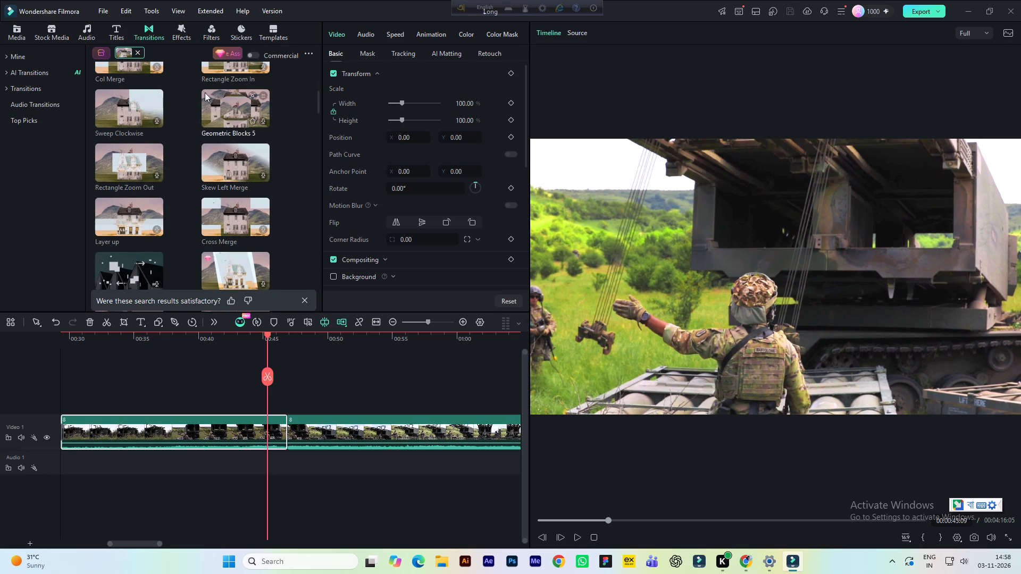
Clear the similar-transitions search and look through the Y2K, VFX and Paper transition categories for one that suits the new cut.
{"action": "left_click", "coordinate": [141, 53]}
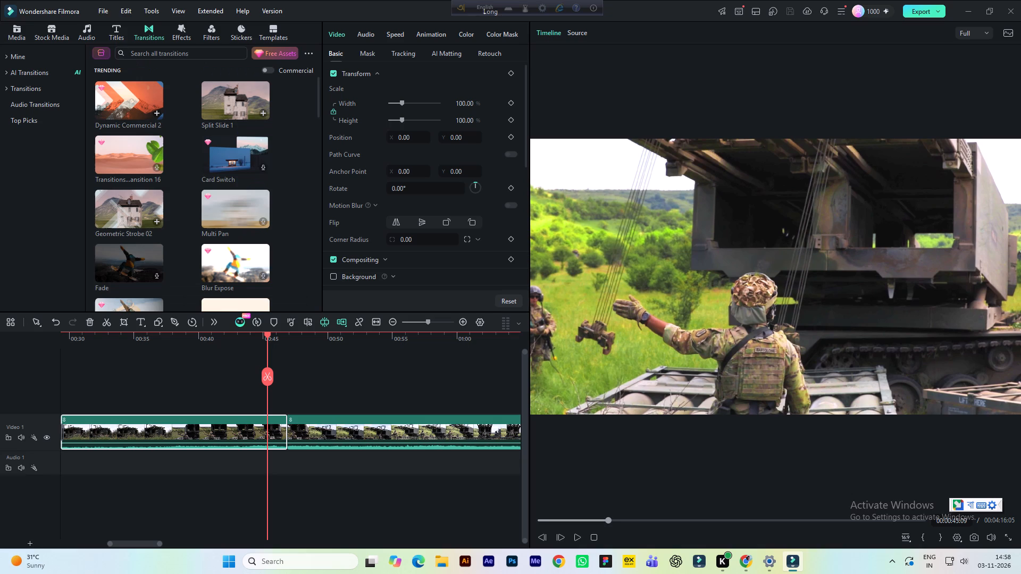
{"action": "left_click", "coordinate": [34, 89]}
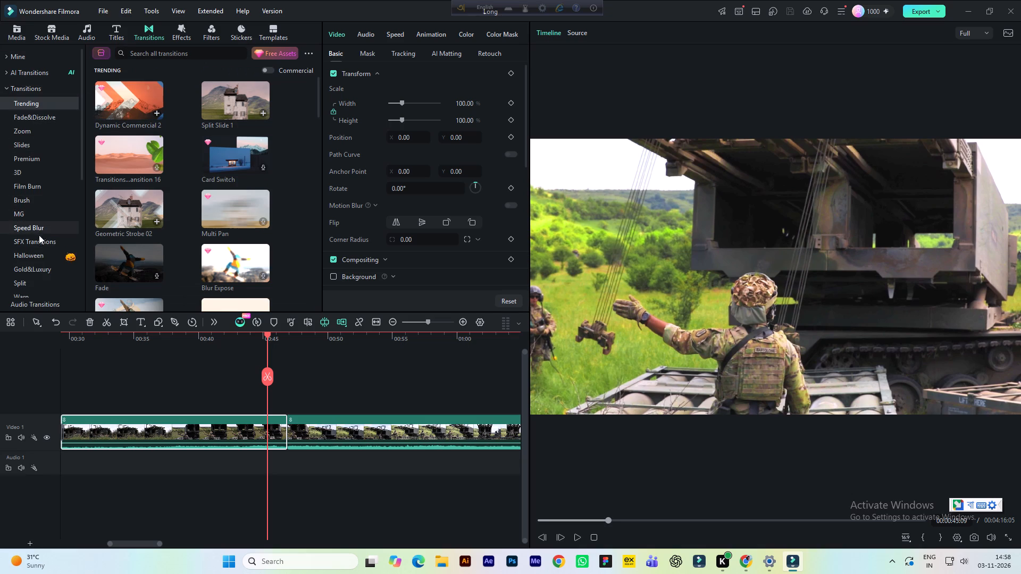
{"action": "scroll", "coordinate": [38, 247], "scroll_direction": "down", "scroll_amount": 3}
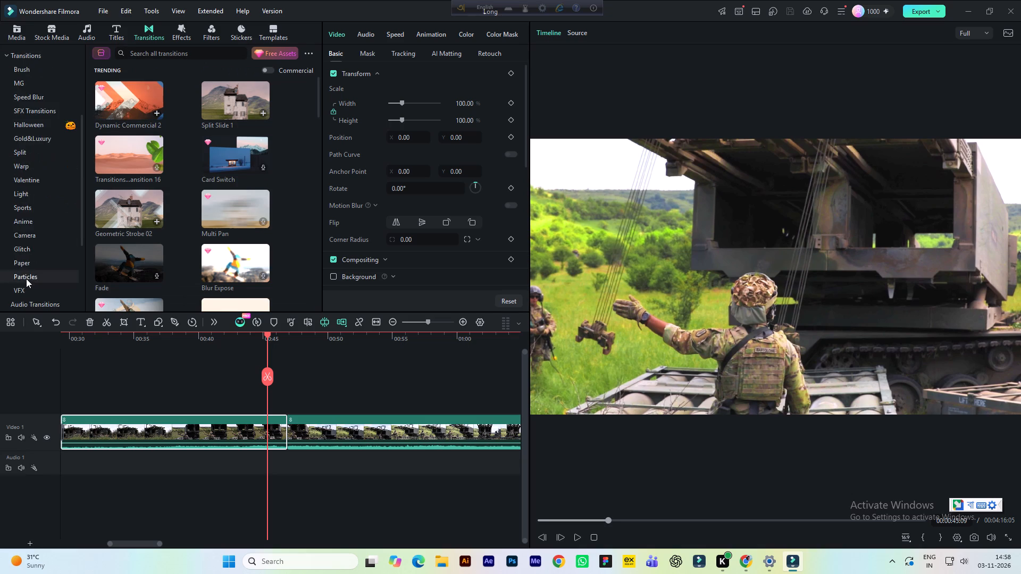
{"action": "scroll", "coordinate": [24, 281], "scroll_direction": "down", "scroll_amount": 8}
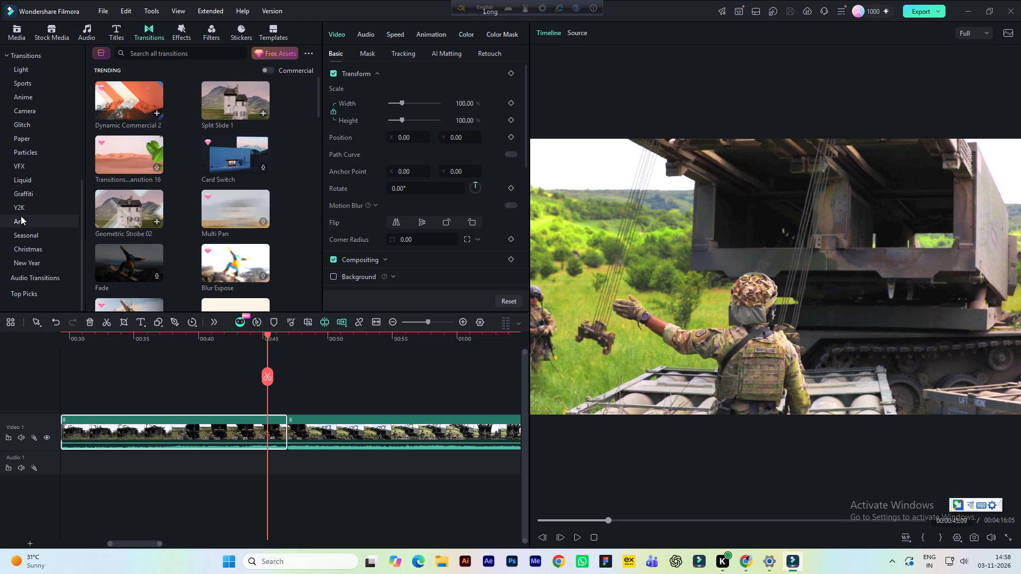
{"action": "left_click", "coordinate": [22, 207]}
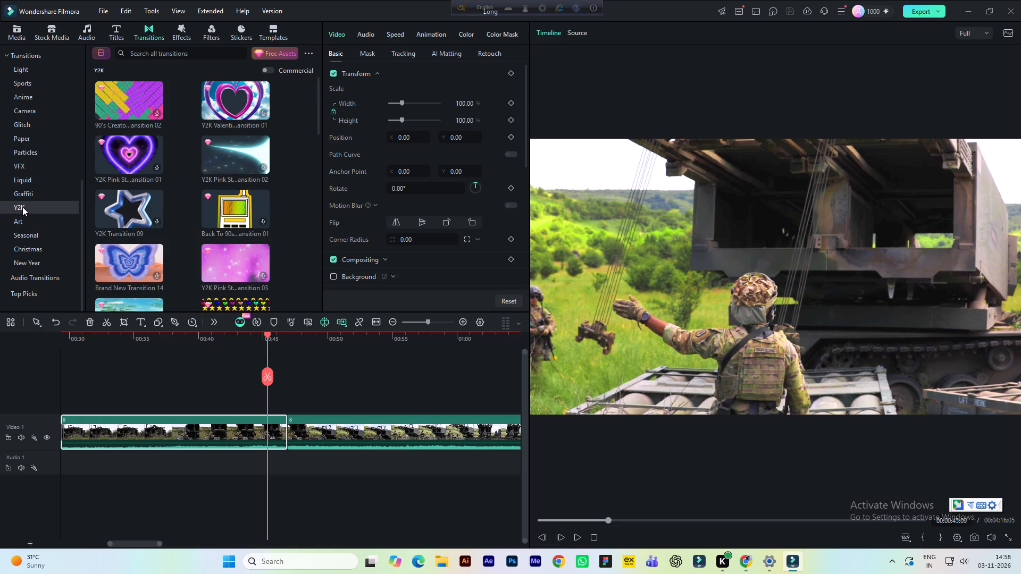
{"action": "scroll", "coordinate": [28, 216], "scroll_direction": "down", "scroll_amount": 6}
{"action": "left_click", "coordinate": [29, 169]}
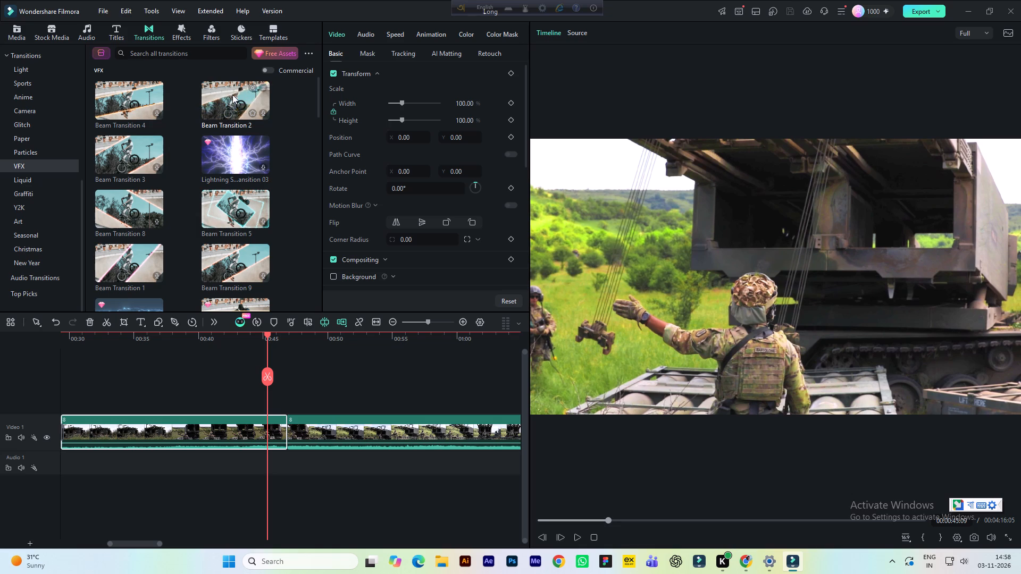
{"action": "left_click", "coordinate": [32, 142]}
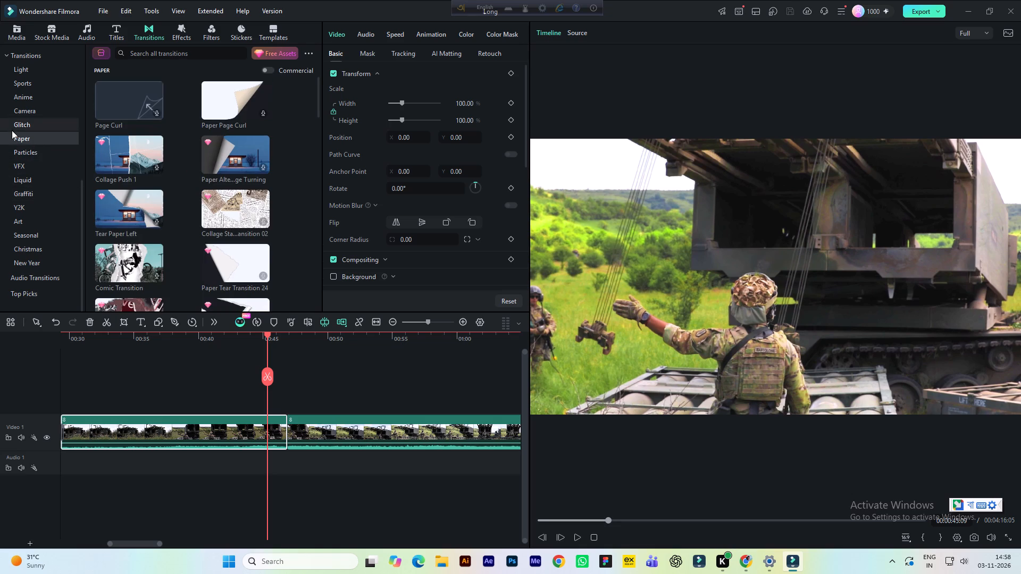
Apply the Digital Artifacts SFX 02 transition from the Glitch category to the Video 1 cut at 00:00:46:22.
{"action": "left_click", "coordinate": [15, 124]}
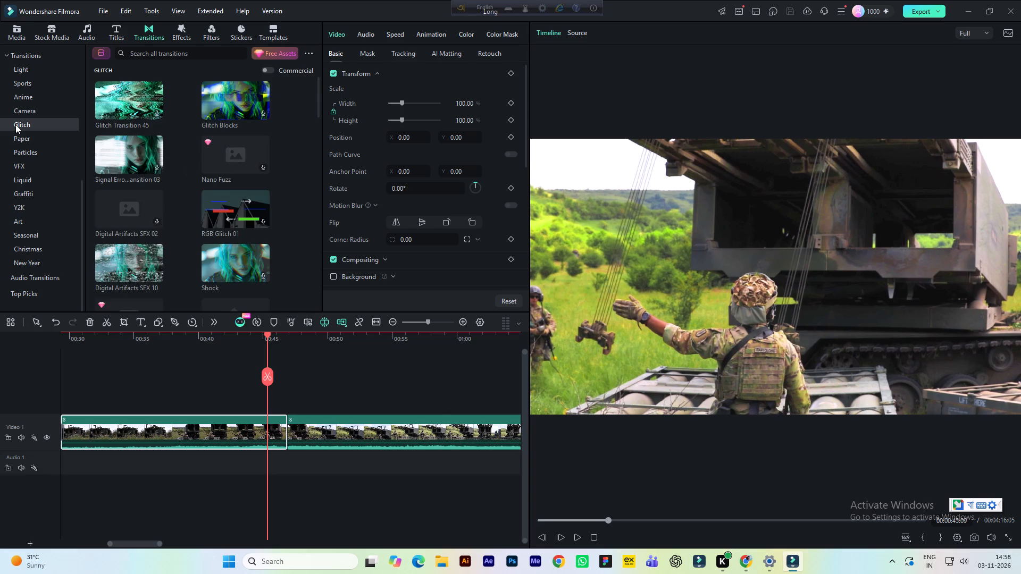
{"action": "left_click", "coordinate": [116, 100]}
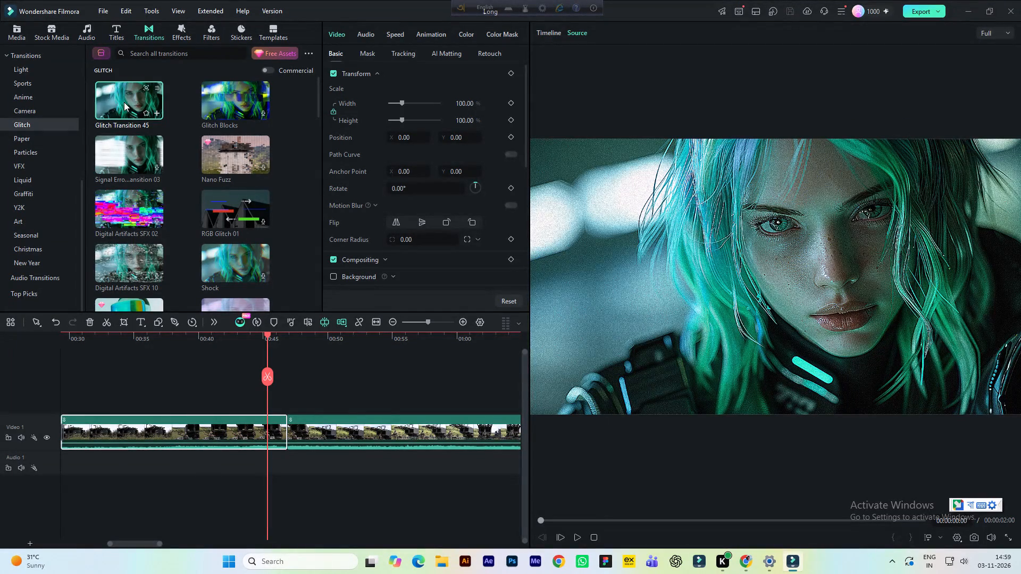
{"action": "left_click", "coordinate": [125, 201]}
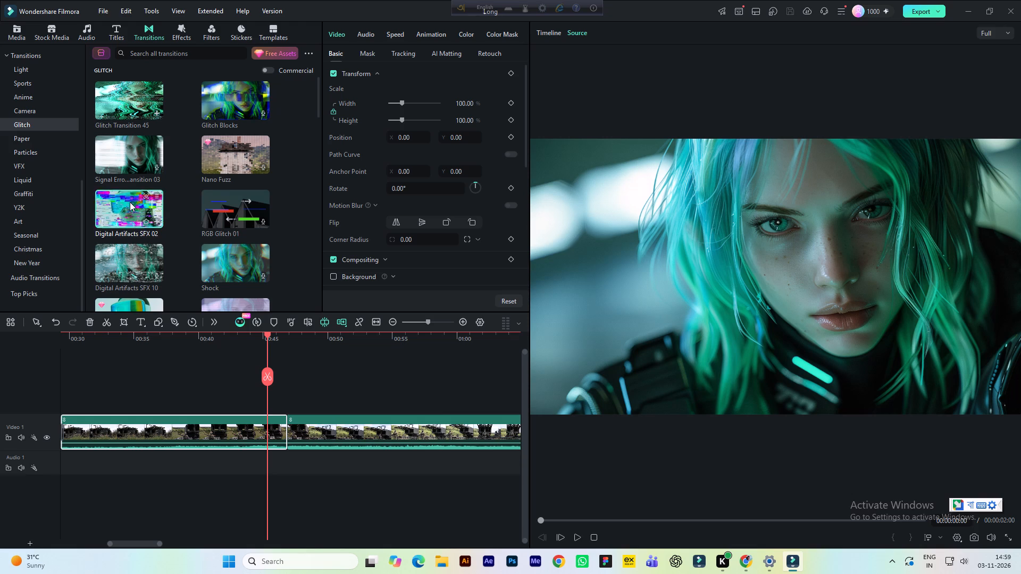
{"action": "left_click_drag", "start_coordinate": [130, 202], "coordinate": [290, 418]}
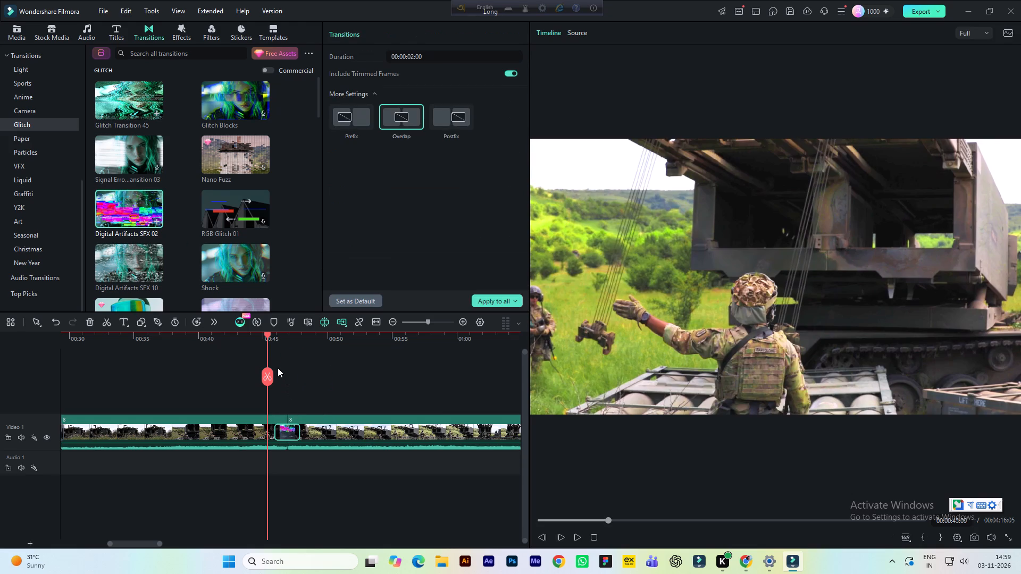
Play through the new Digital Artifacts SFX 02 transition to check it, and save the project.
{"action": "key", "text": "space"}
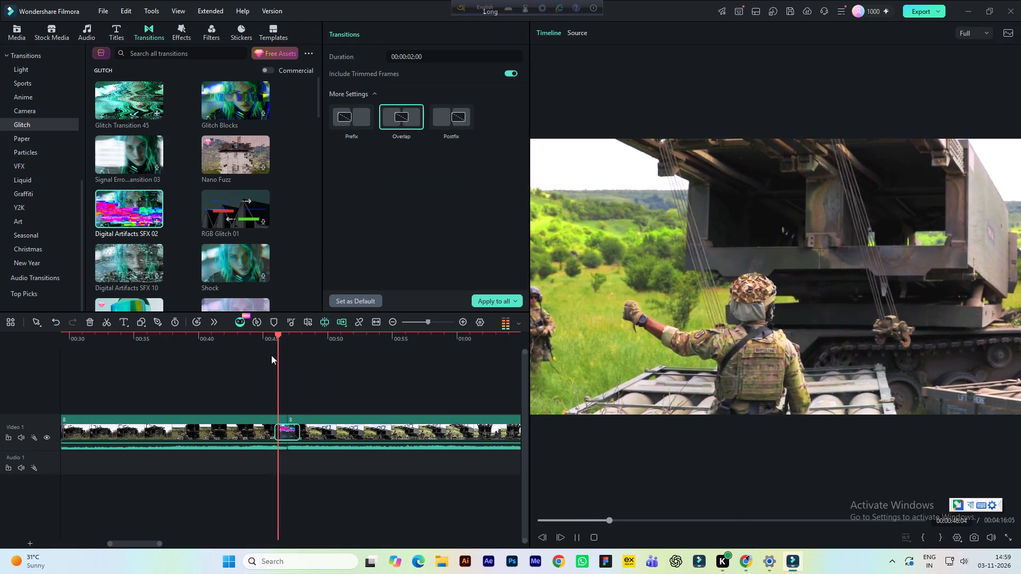
{"action": "key", "text": "space"}
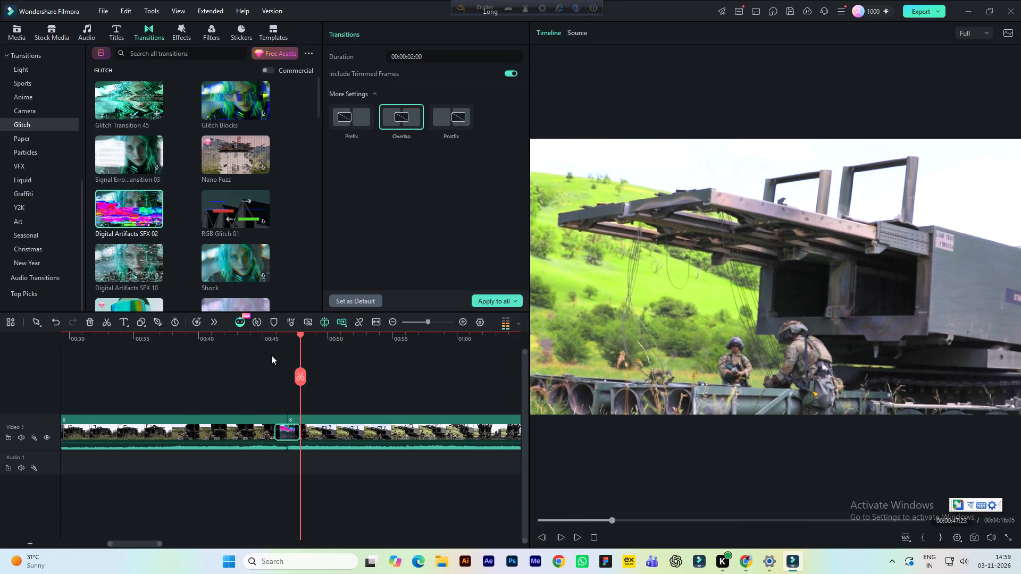
{"action": "key", "text": "ctrl+s"}
{"action": "left_click", "coordinate": [247, 335]}
{"action": "key", "text": "space"}
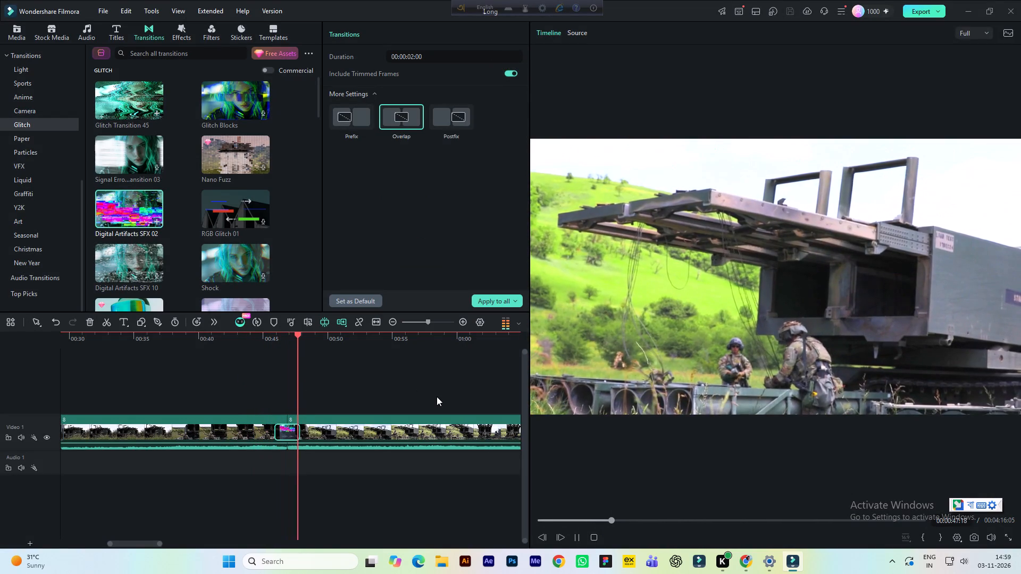
{"action": "key", "text": "space"}
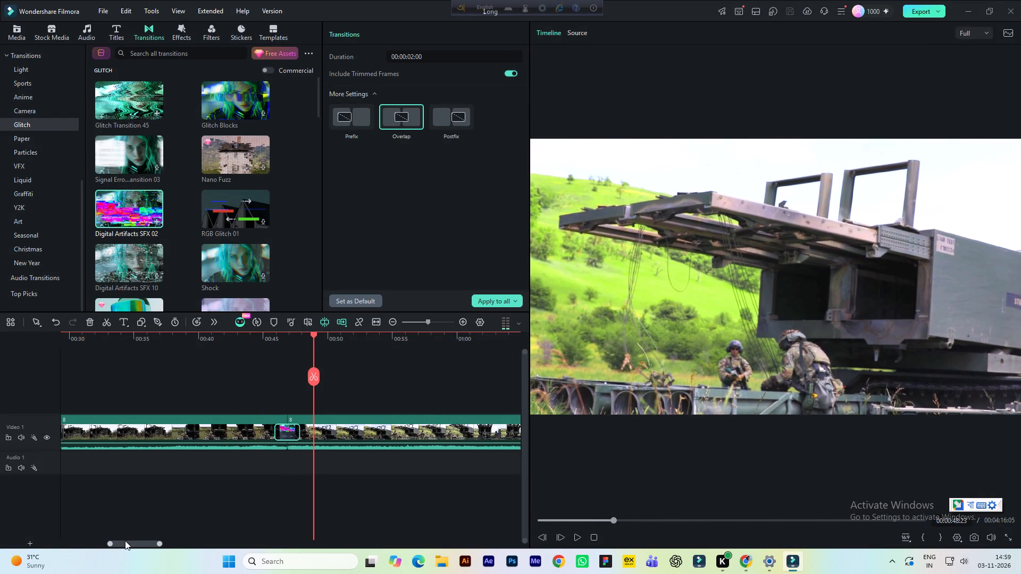
Play the footage onward from about 48 seconds and replay around the one-minute mark to find the next shot change.
{"action": "left_click_drag", "start_coordinate": [125, 541], "coordinate": [143, 541]}
{"action": "key", "text": "space"}
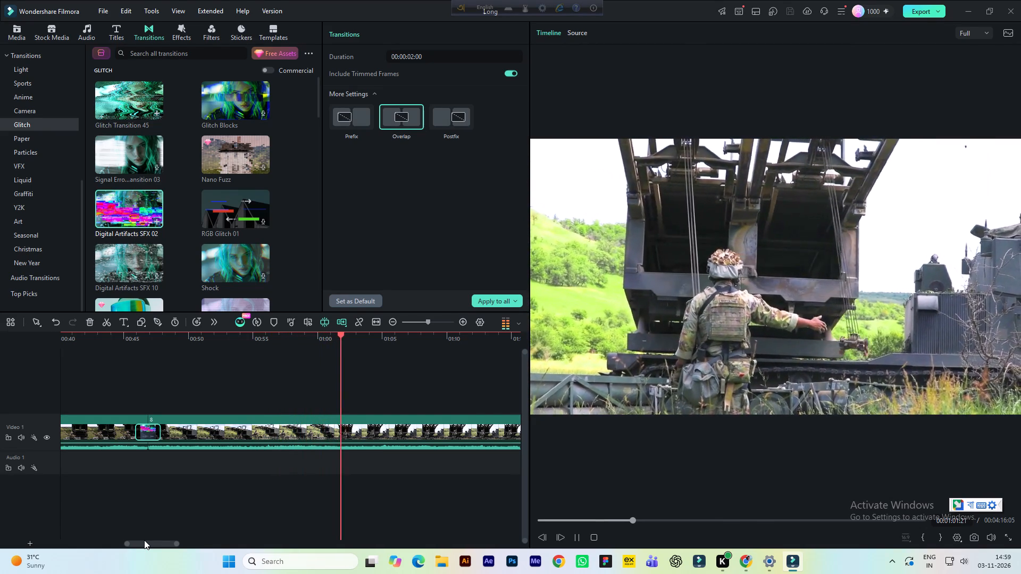
{"action": "key", "text": "space"}
{"action": "left_click", "coordinate": [299, 340]}
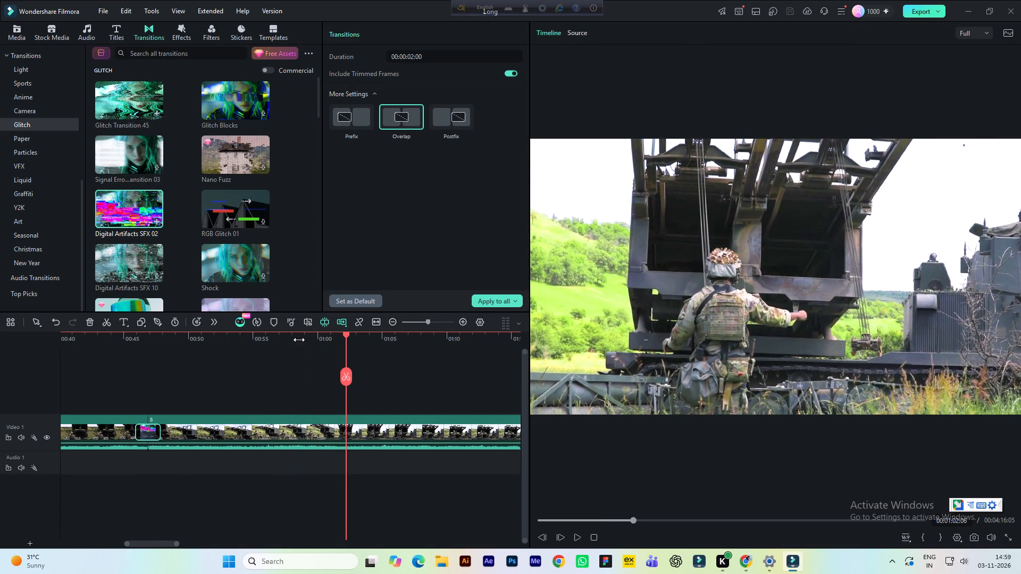
{"action": "key", "text": "space"}
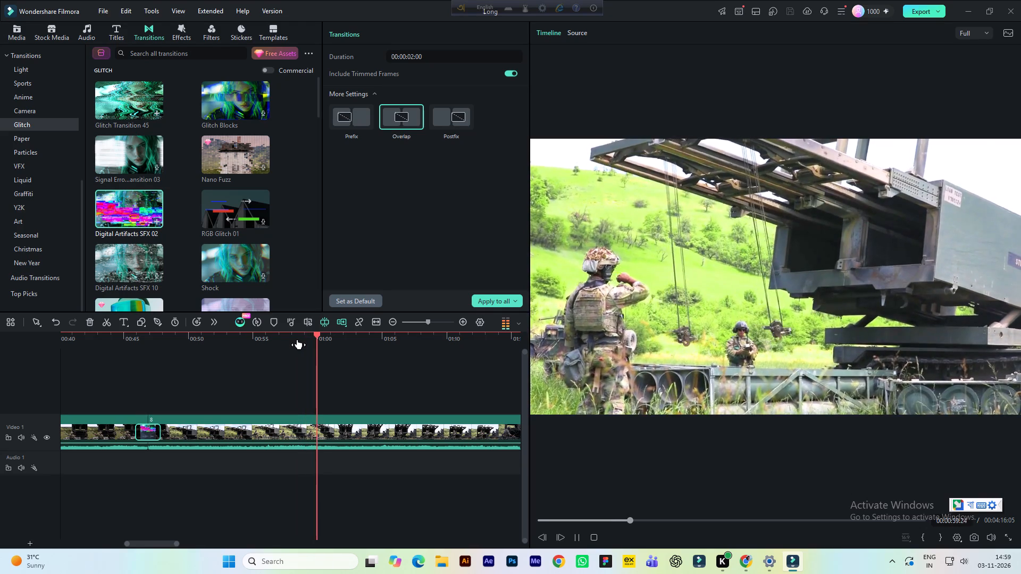
{"action": "key", "text": "space"}
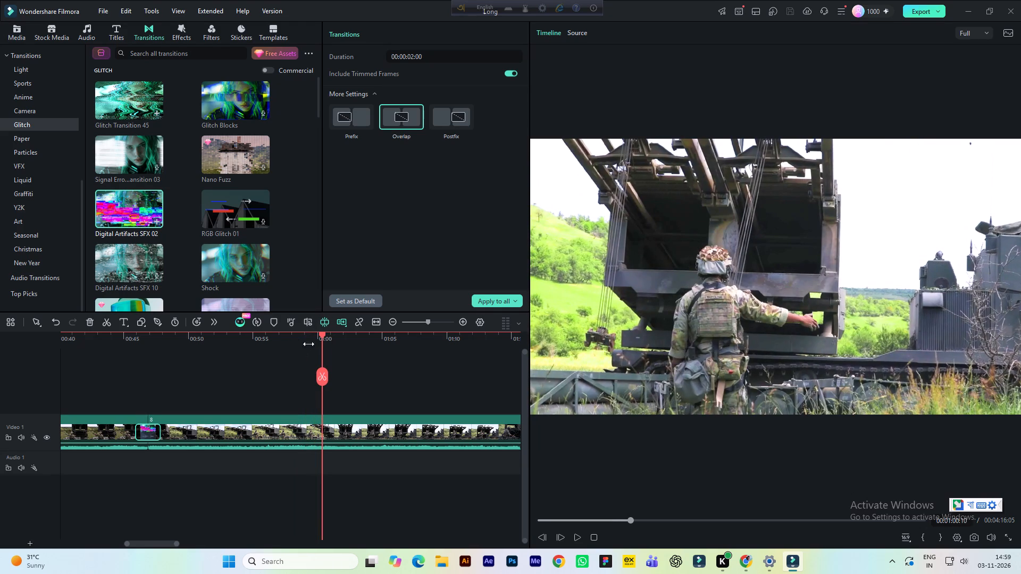
{"action": "left_click", "coordinate": [307, 338]}
{"action": "key", "text": "space"}
{"action": "key", "text": "space"}
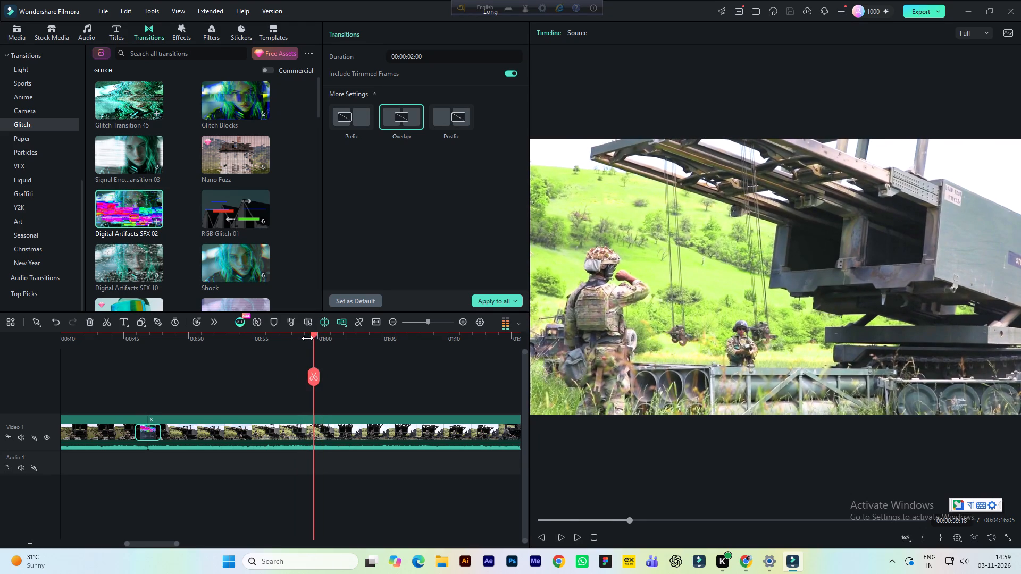
{"action": "key", "text": "space"}
{"action": "key", "text": "space"}
{"action": "key", "text": "space"}
{"action": "key", "text": "space"}
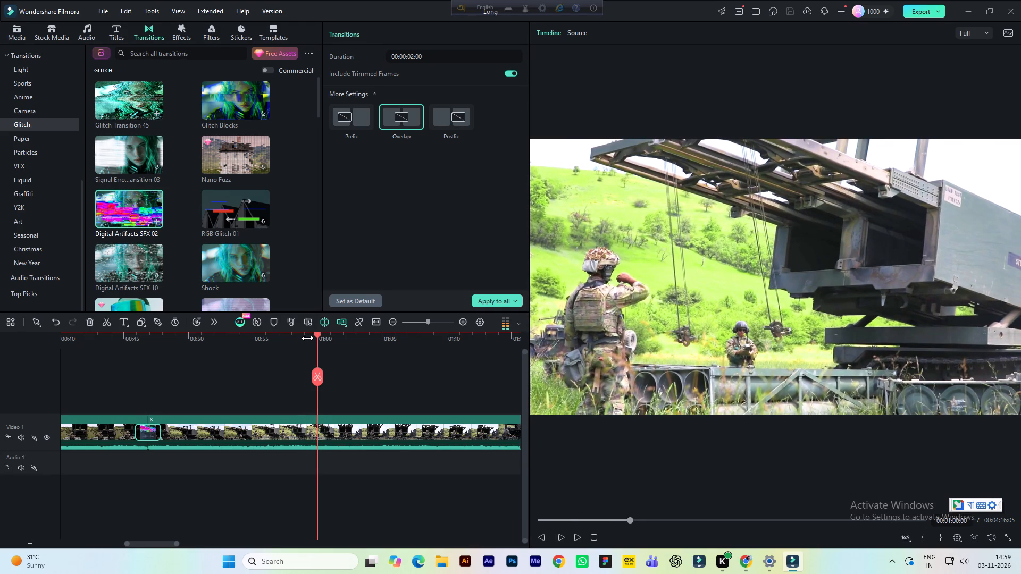
{"action": "key", "text": "space"}
{"action": "key", "text": "space"}
{"action": "key", "text": "space"}
{"action": "key", "text": "space"}
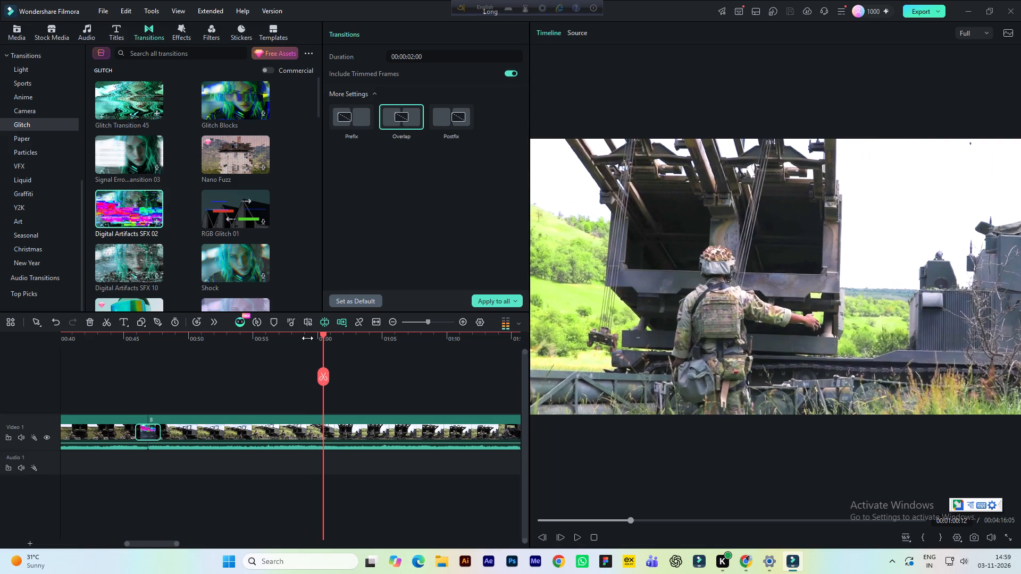
Locate the exact frame of the shot change and split the Video 1 clip there at 00:01:00:04.
{"action": "left_click", "coordinate": [316, 337]}
{"action": "key", "text": "space"}
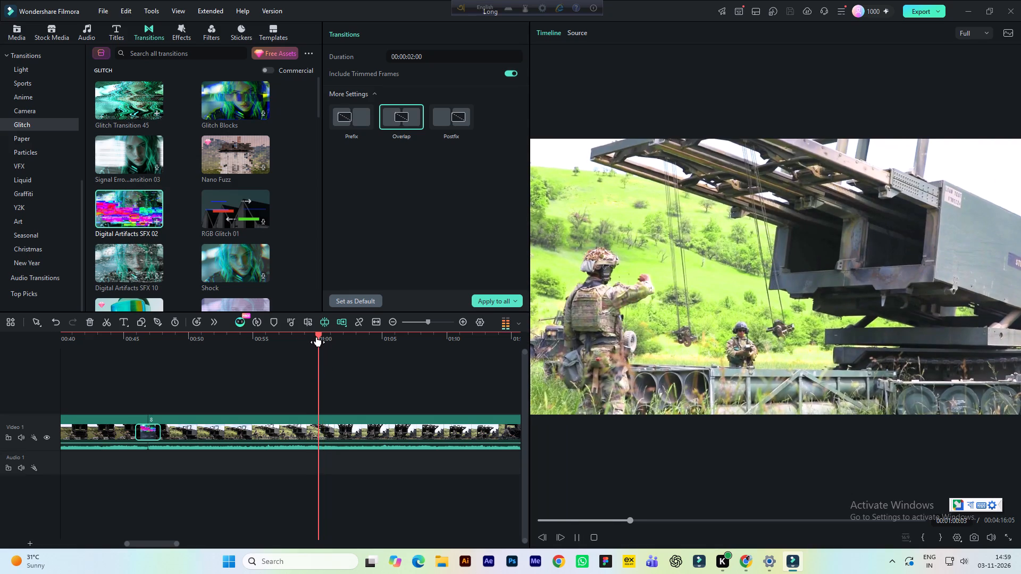
{"action": "key", "text": "space"}
{"action": "key", "text": "space"}
{"action": "key", "text": "space"}
{"action": "key", "text": "space"}
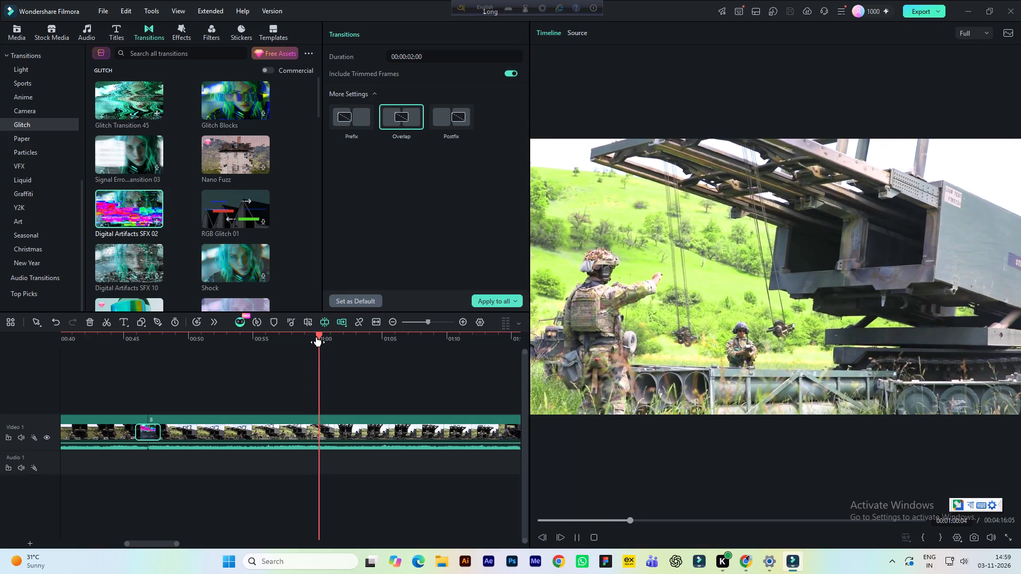
{"action": "key", "text": "space"}
{"action": "double_click", "coordinate": [546, 535]}
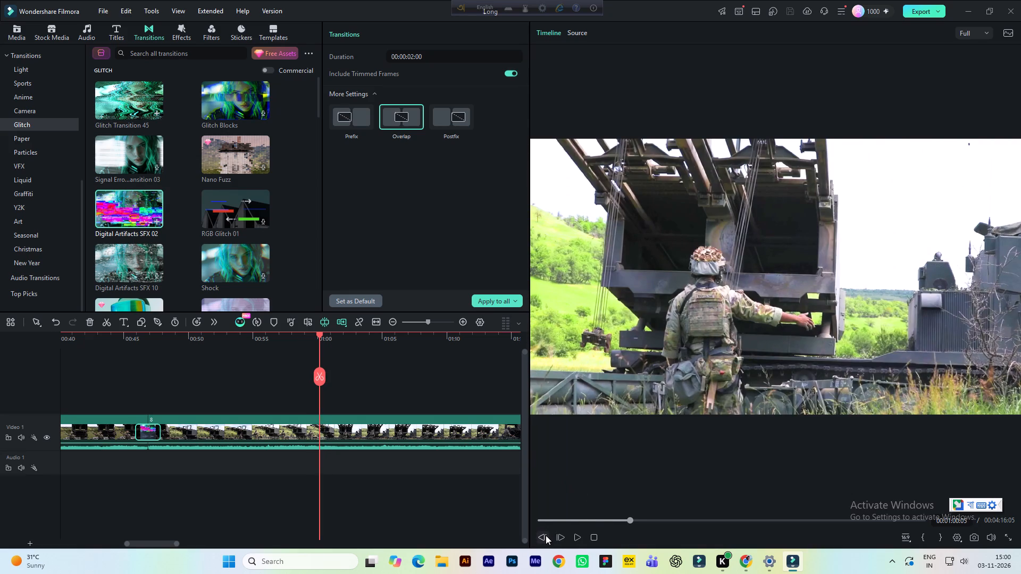
{"action": "left_click", "coordinate": [546, 535]}
{"action": "left_click", "coordinate": [557, 538]}
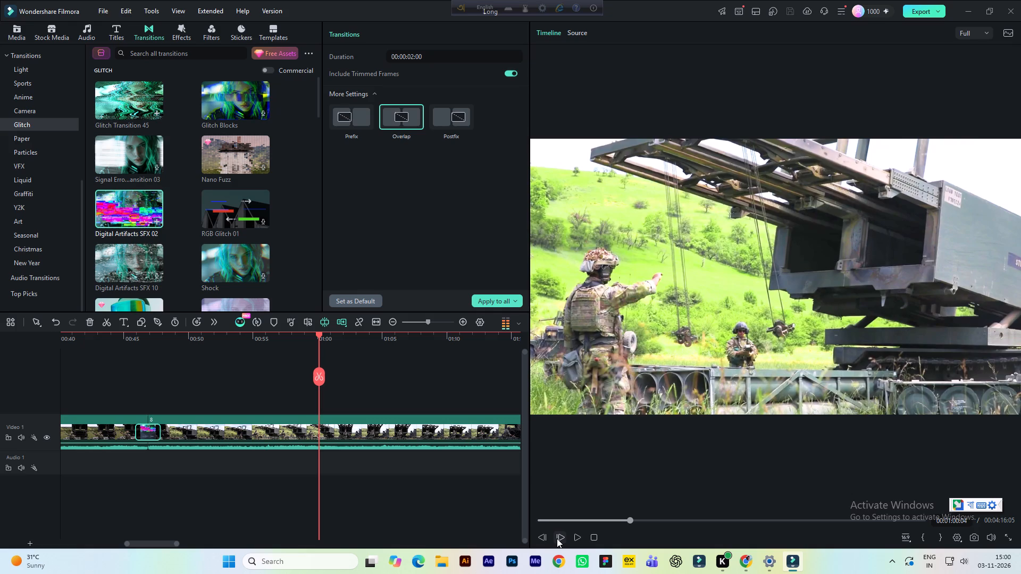
{"action": "left_click", "coordinate": [557, 538]}
{"action": "left_click", "coordinate": [541, 540]}
{"action": "left_click", "coordinate": [412, 432]}
{"action": "left_click", "coordinate": [324, 379]}
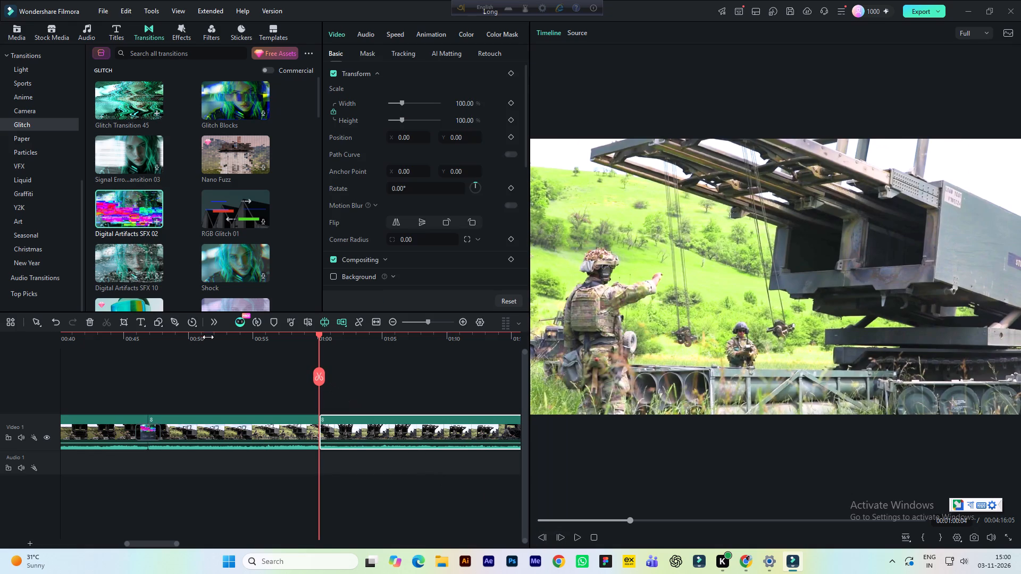
Find a suitable transition and apply Line Split 02 from the Split category to the cut at 00:01:00:04.
{"action": "scroll", "coordinate": [47, 166], "scroll_direction": "up", "scroll_amount": 1}
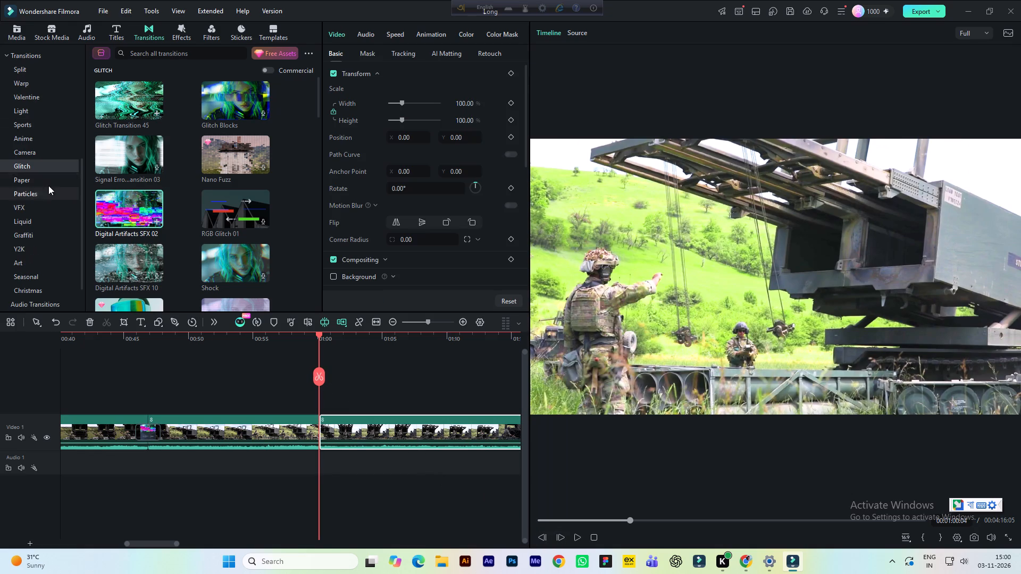
{"action": "left_click", "coordinate": [34, 154]}
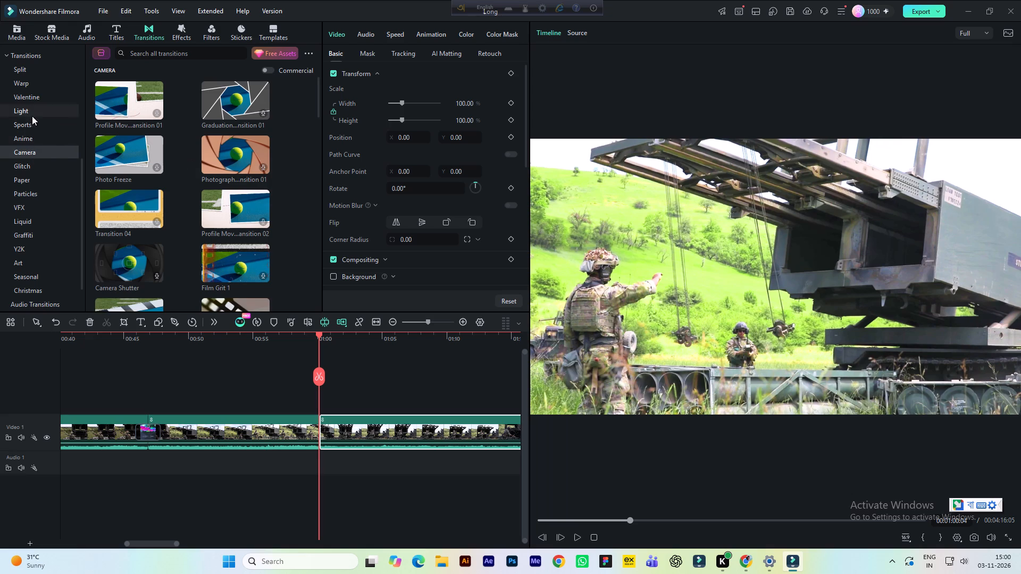
{"action": "left_click", "coordinate": [44, 87]}
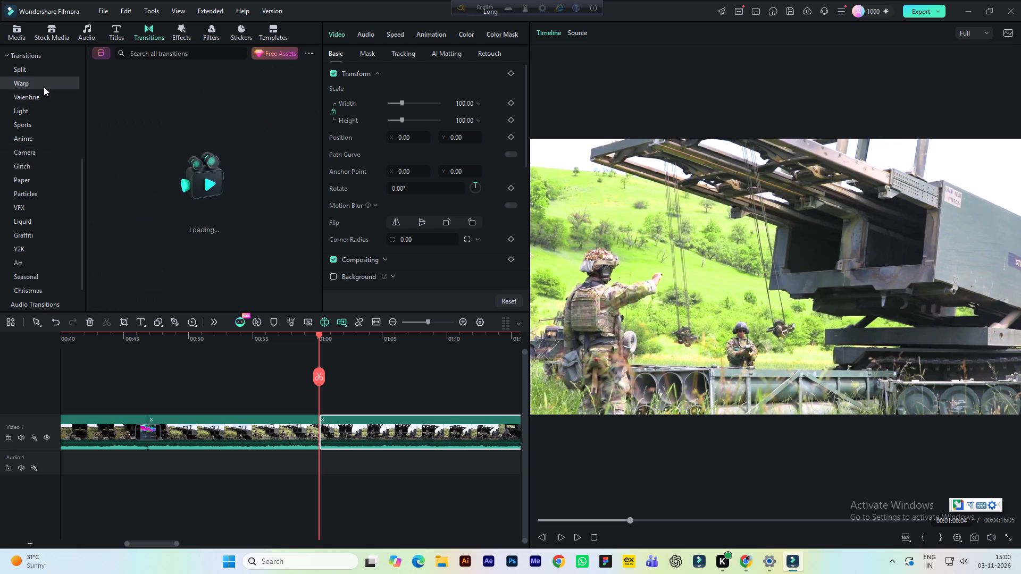
{"action": "scroll", "coordinate": [57, 176], "scroll_direction": "up", "scroll_amount": 2}
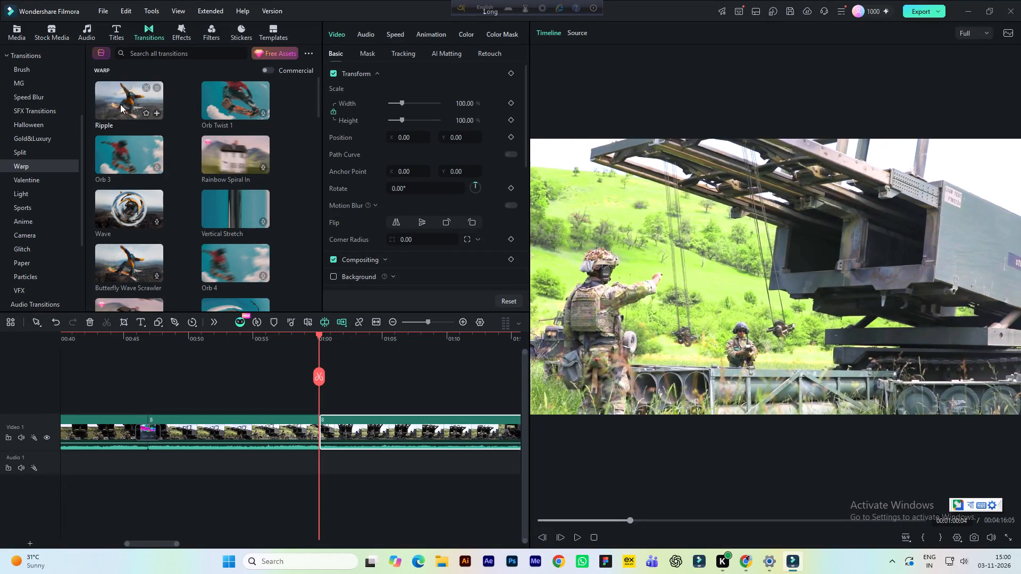
{"action": "left_click", "coordinate": [34, 150]}
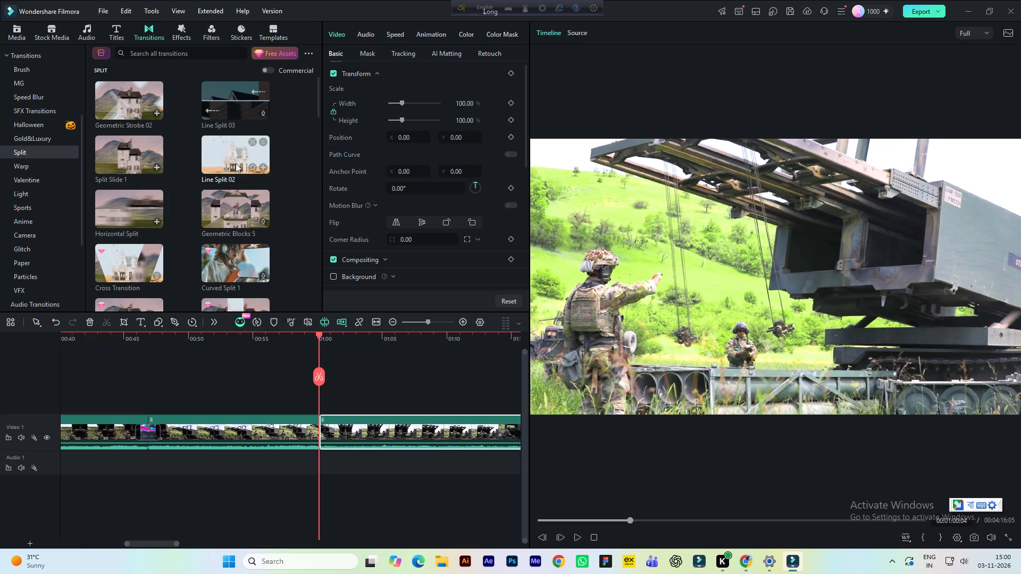
{"action": "left_click_drag", "start_coordinate": [237, 158], "coordinate": [320, 427]}
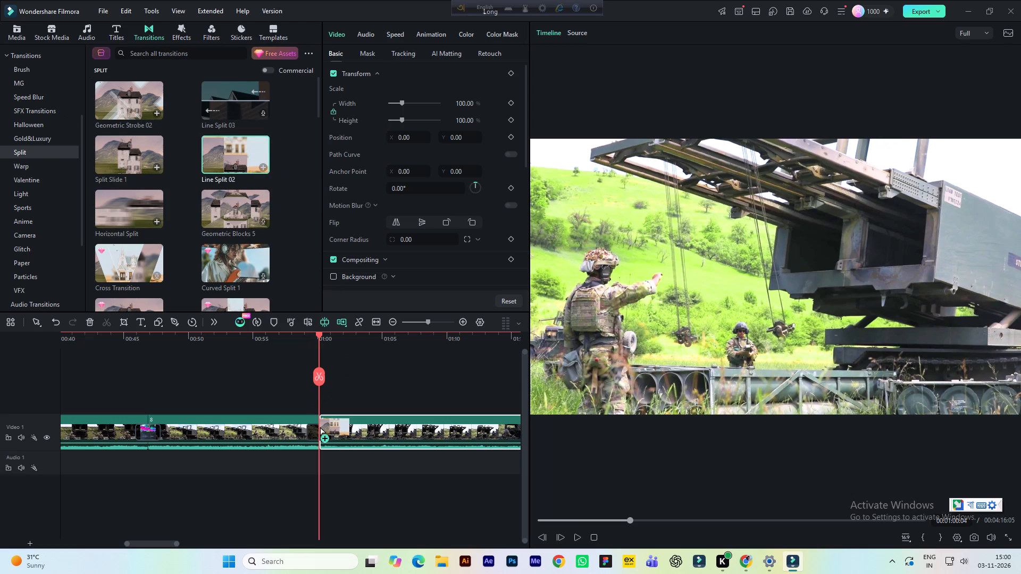
Play through the Line Split 02 transition at the one-minute cut to check it, and save the project.
{"action": "left_click", "coordinate": [294, 337]}
{"action": "key", "text": "space"}
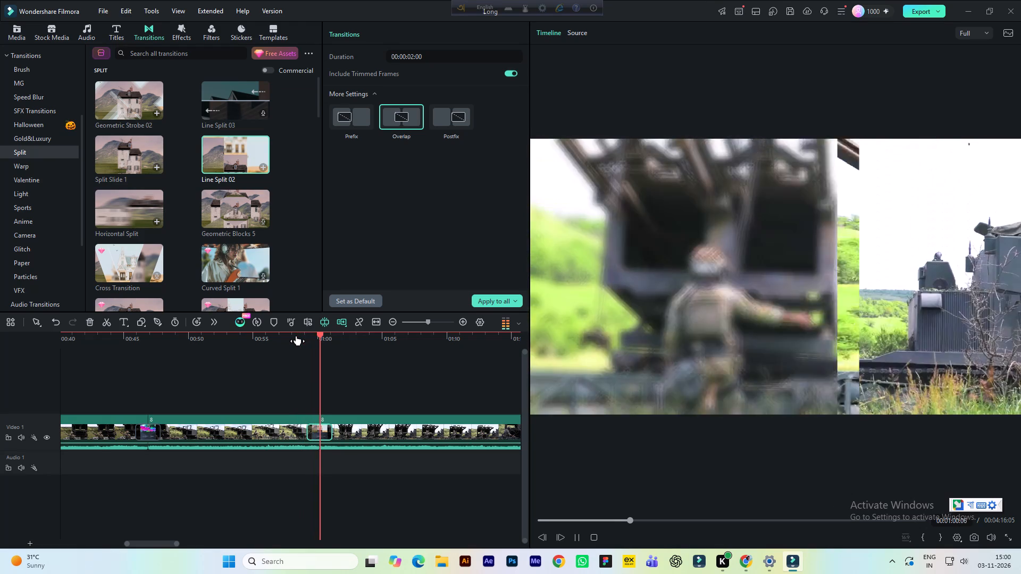
{"action": "key", "text": "space"}
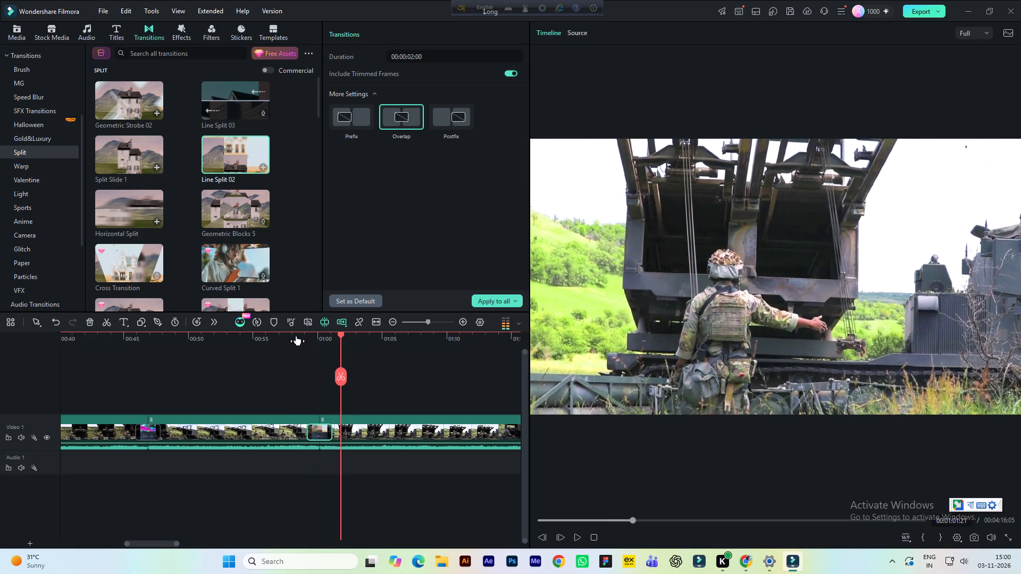
{"action": "key", "text": "ctrl+s"}
Play the footage onward to find the next shot change and split the Video 1 clip at its exact frame, 00:01:12:22.
{"action": "key", "text": "space"}
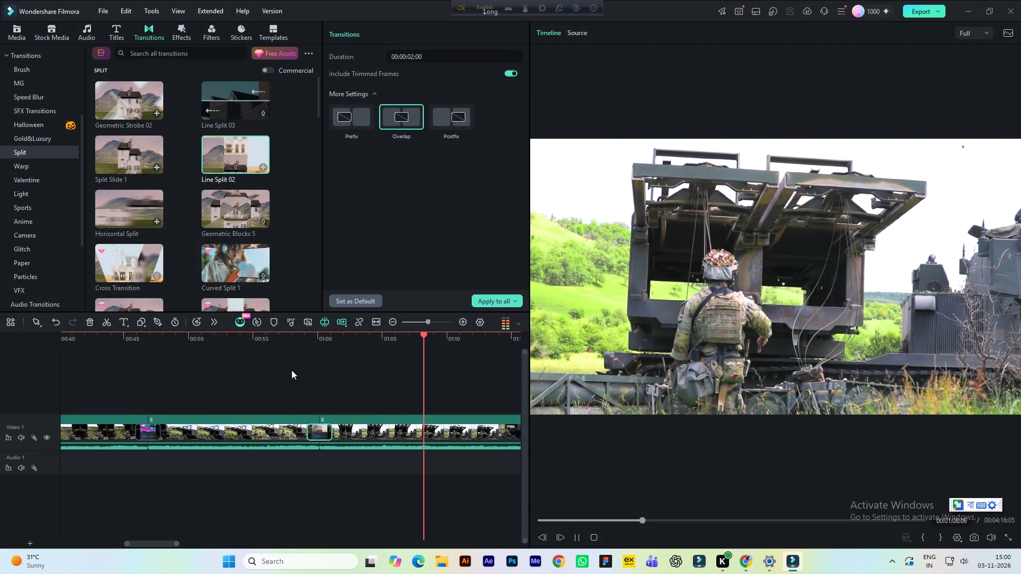
{"action": "key", "text": "space"}
{"action": "key", "text": "space"}
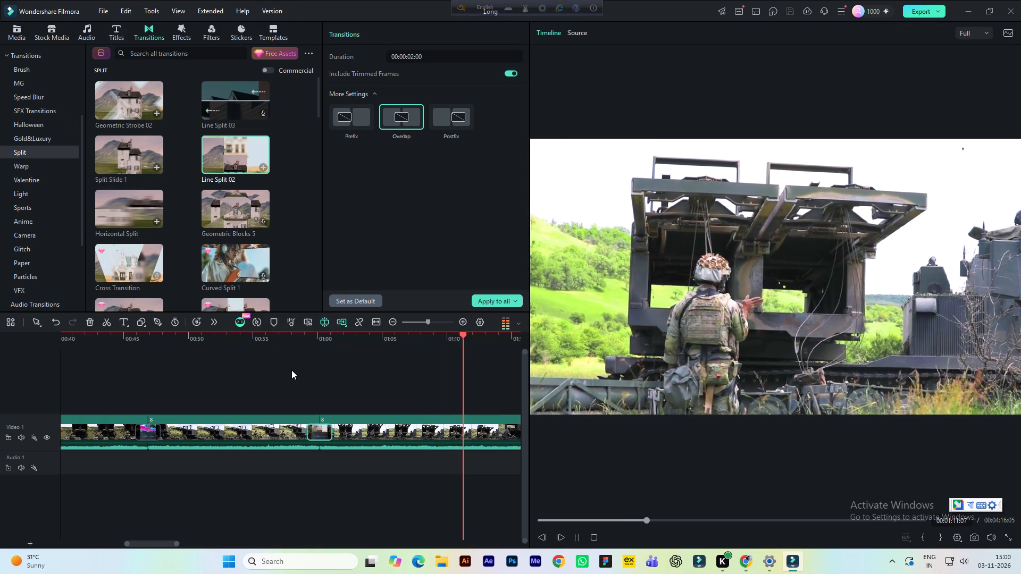
{"action": "key", "text": "space"}
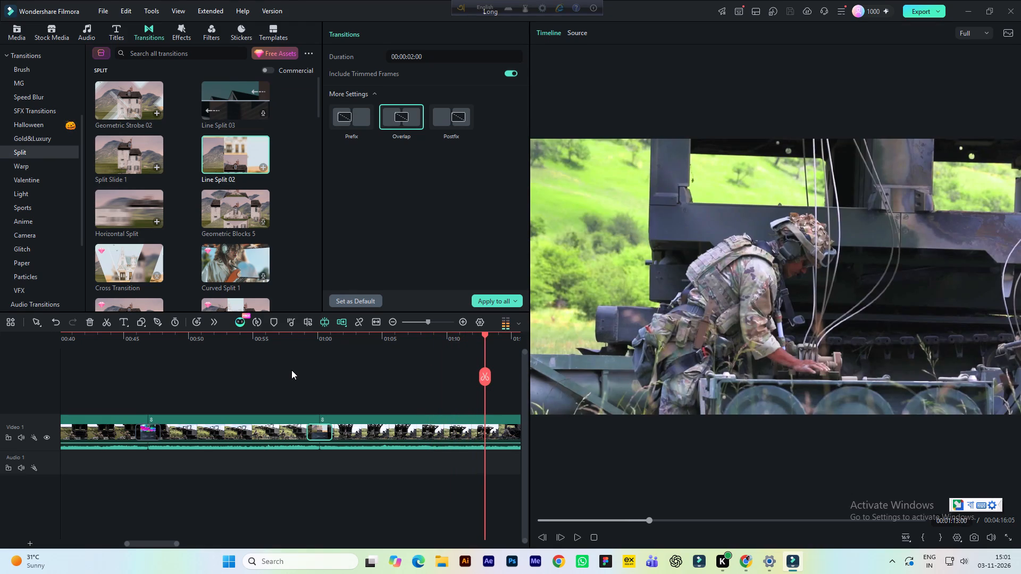
{"action": "left_click_drag", "start_coordinate": [158, 543], "coordinate": [170, 540]}
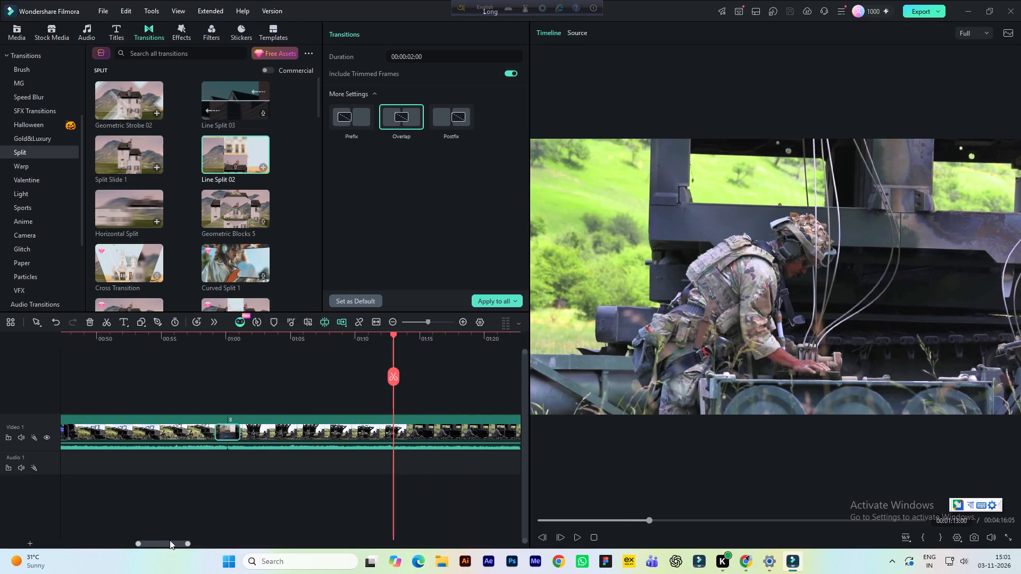
{"action": "left_click_drag", "start_coordinate": [170, 540], "coordinate": [182, 539]}
{"action": "left_click", "coordinate": [274, 342]}
{"action": "key", "text": "space"}
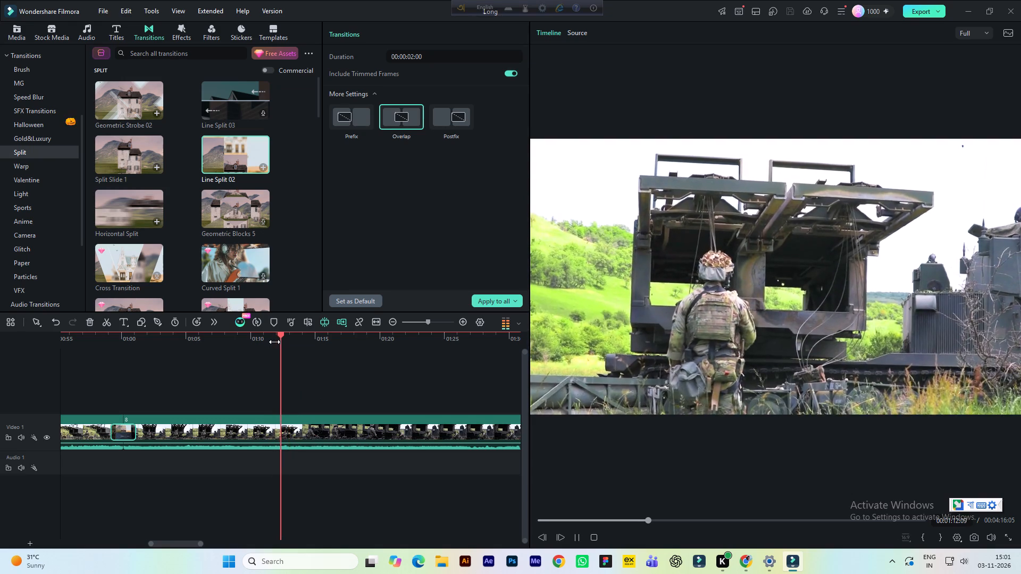
{"action": "key", "text": "space"}
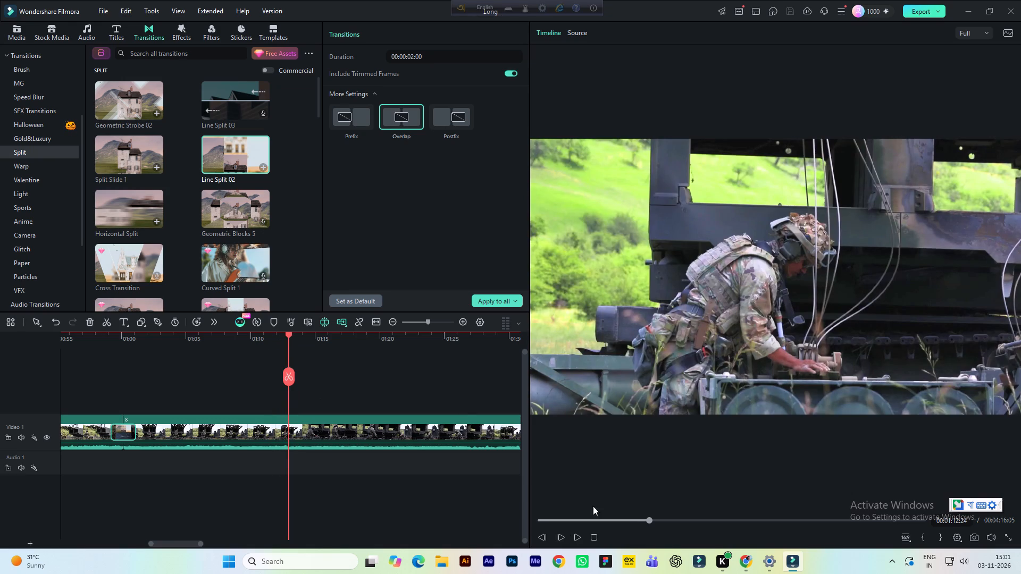
{"action": "left_click", "coordinate": [544, 536]}
{"action": "left_click", "coordinate": [544, 536]}
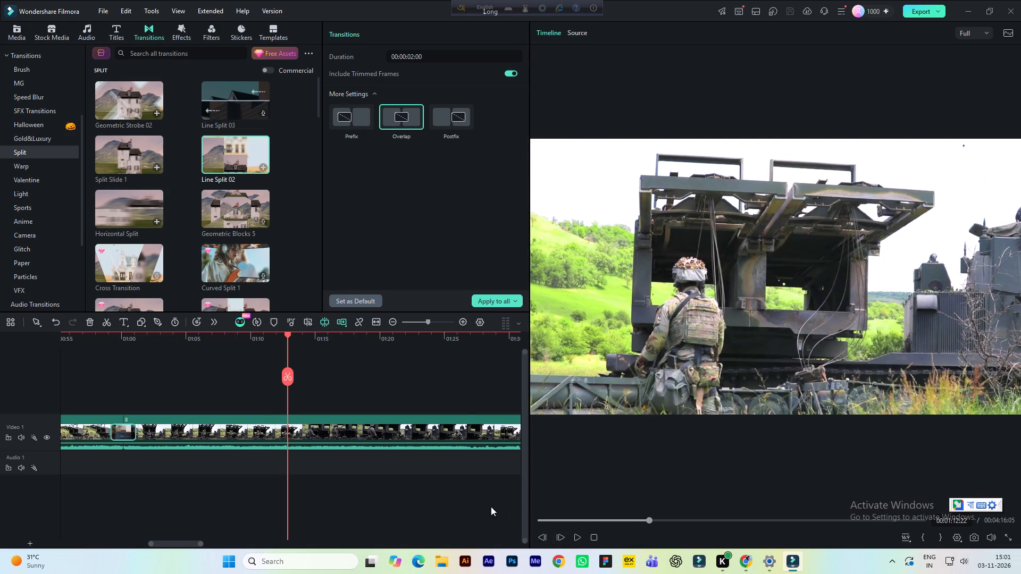
{"action": "left_click", "coordinate": [369, 436]}
{"action": "left_click", "coordinate": [290, 379]}
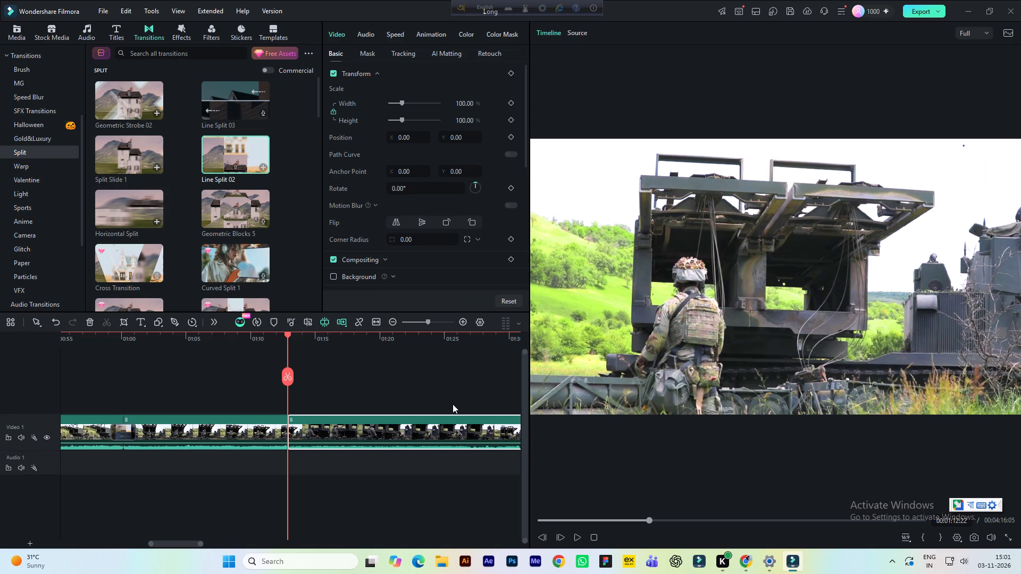
Look for a transition for the 00:01:12:22 cut in the Art, Y2K, Graffiti and Liquid categories, and preview Liquid Transition 13.
{"action": "key", "text": "space"}
{"action": "key", "text": "space"}
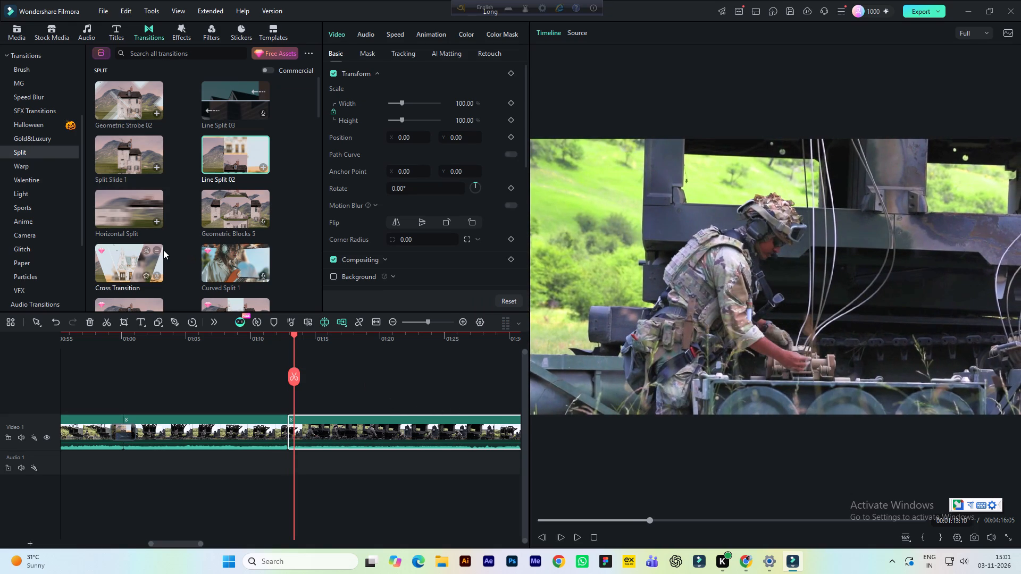
{"action": "scroll", "coordinate": [48, 243], "scroll_direction": "down", "scroll_amount": 1}
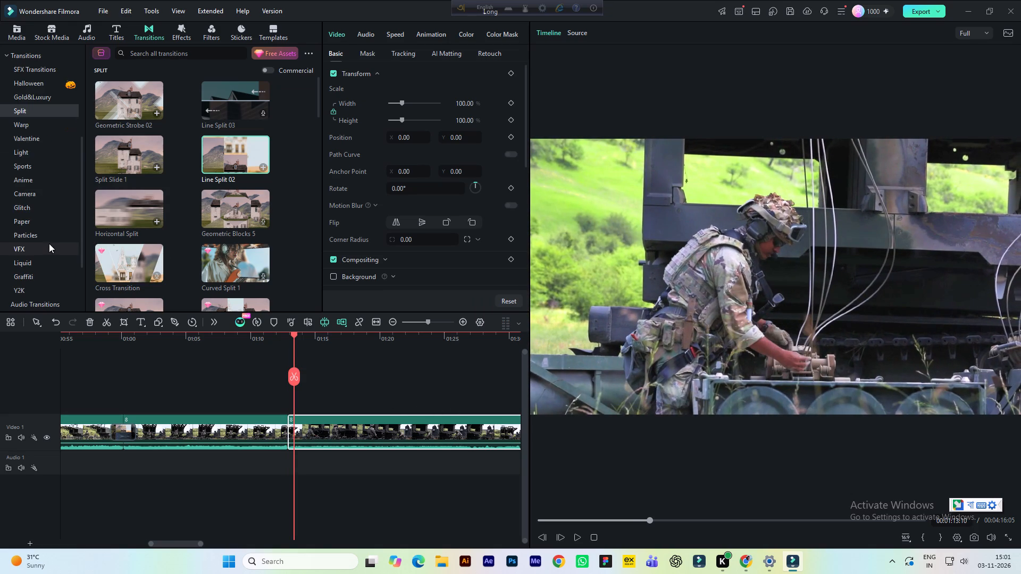
{"action": "scroll", "coordinate": [49, 243], "scroll_direction": "down", "scroll_amount": 5}
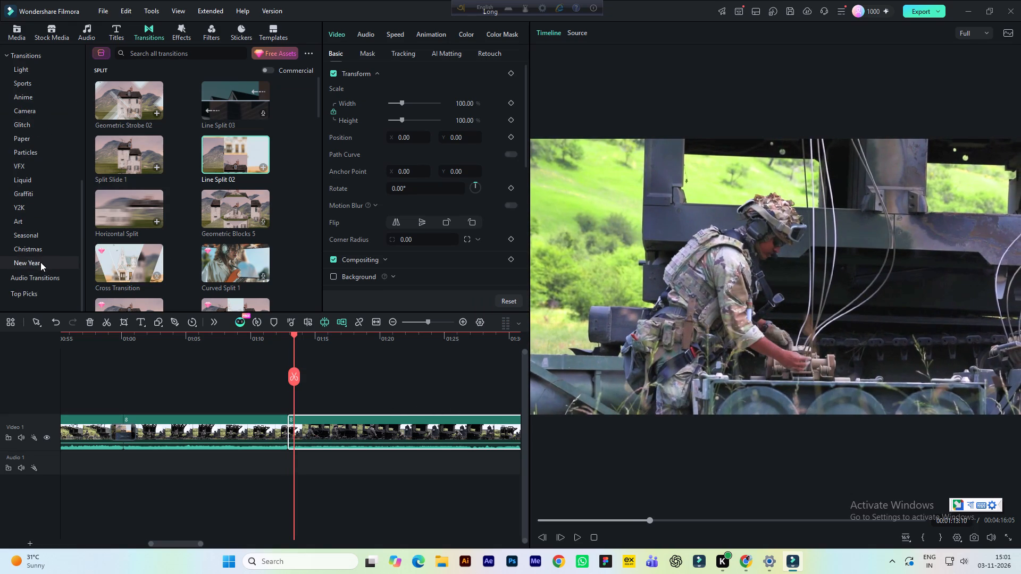
{"action": "left_click", "coordinate": [27, 223]}
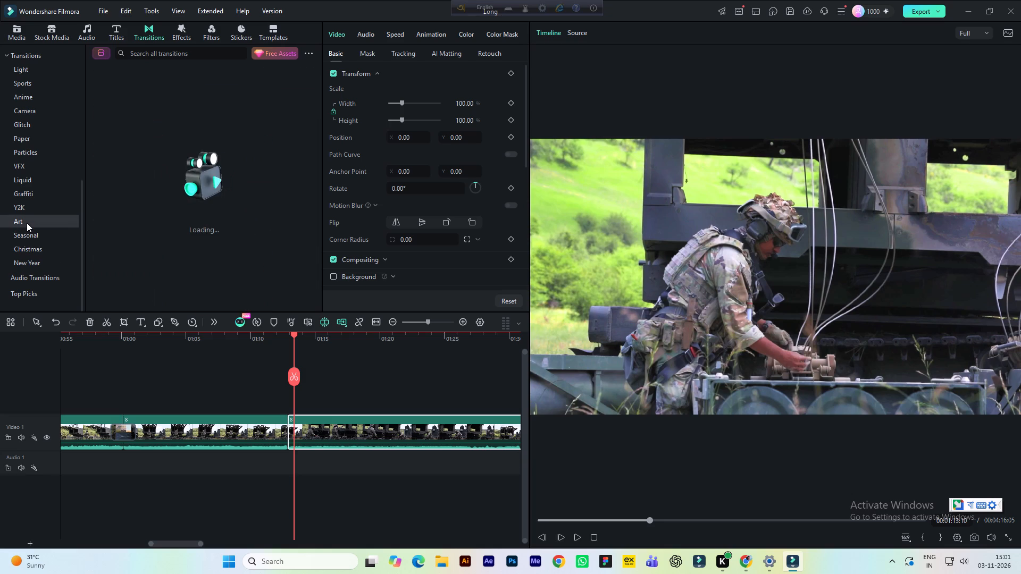
{"action": "left_click", "coordinate": [28, 207]}
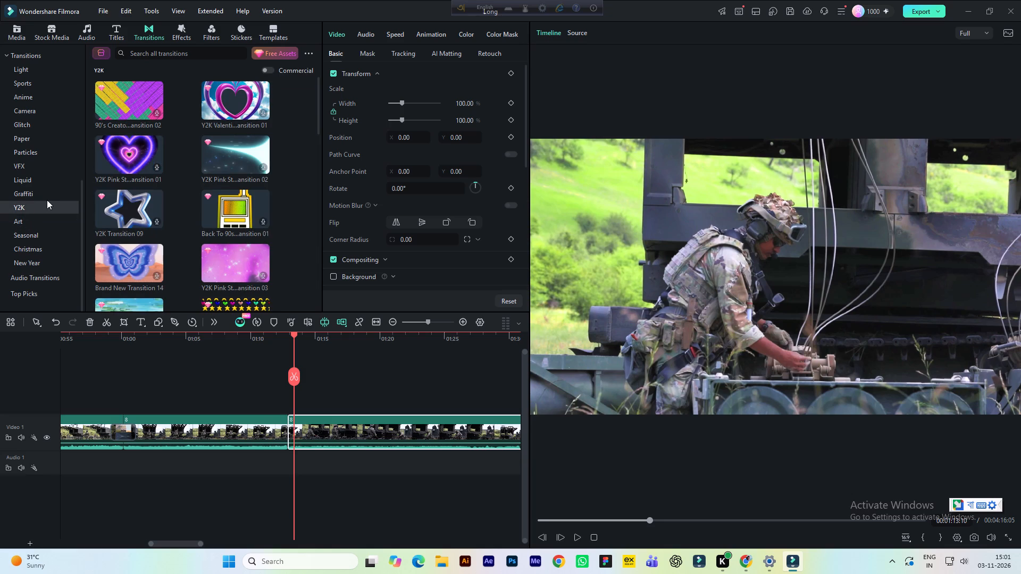
{"action": "left_click", "coordinate": [29, 192]}
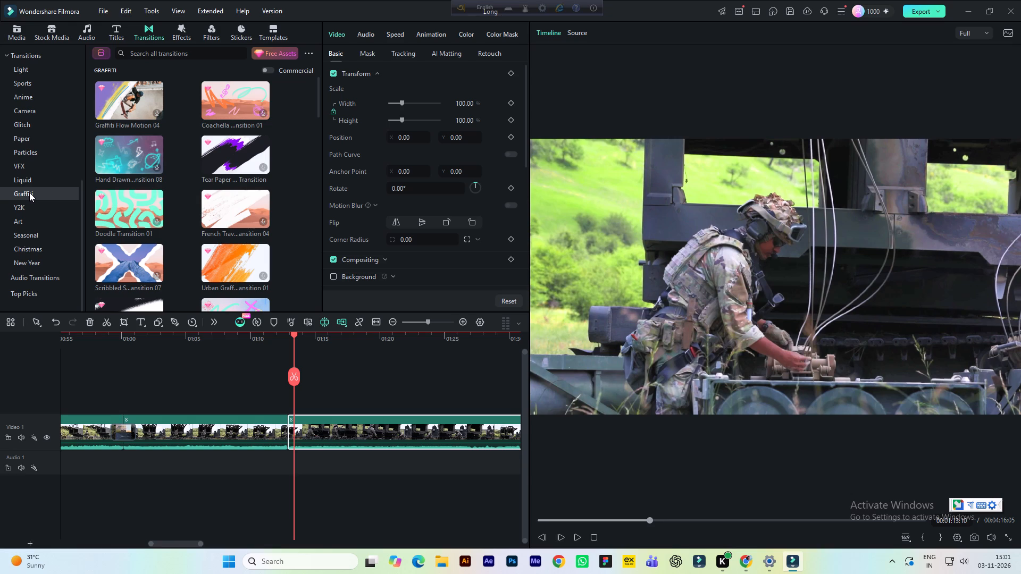
{"action": "left_click", "coordinate": [38, 181]}
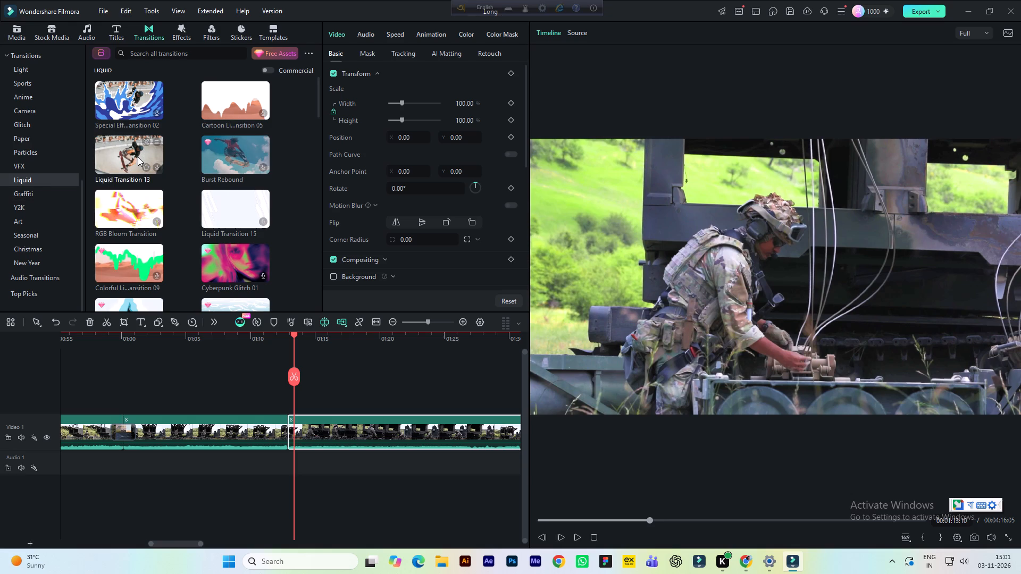
{"action": "left_click", "coordinate": [121, 157]}
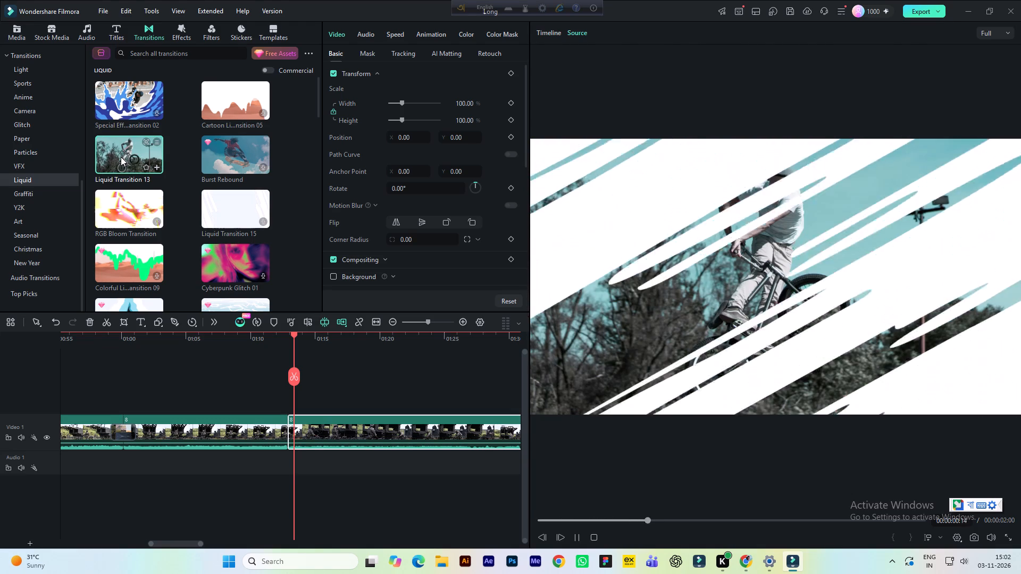
Continue looking for a suitable transition through the categories from VFX and Particles to Anime, Sports, Light, Valentine and Warp.
{"action": "left_click", "coordinate": [27, 168]}
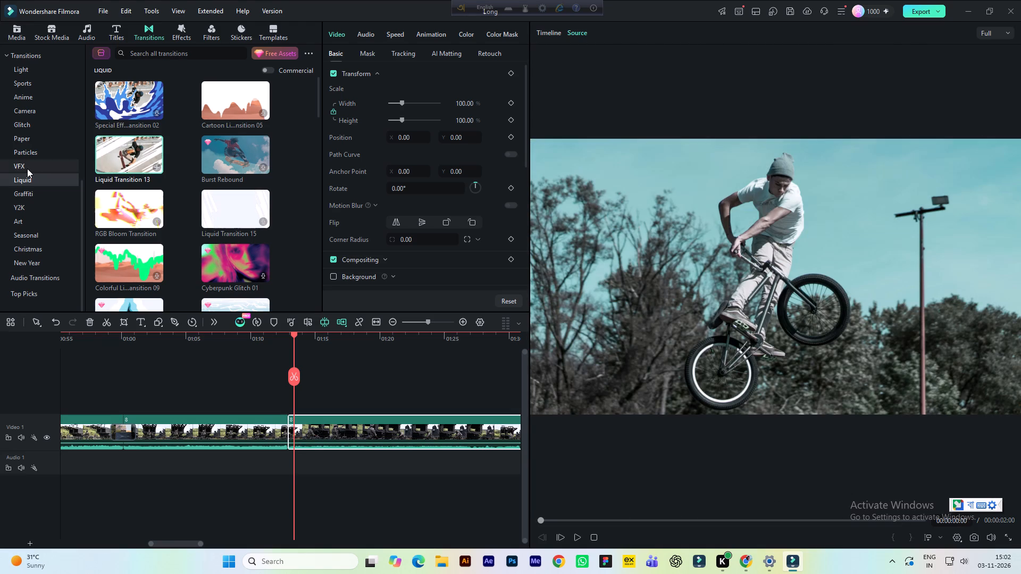
{"action": "left_click", "coordinate": [34, 152]}
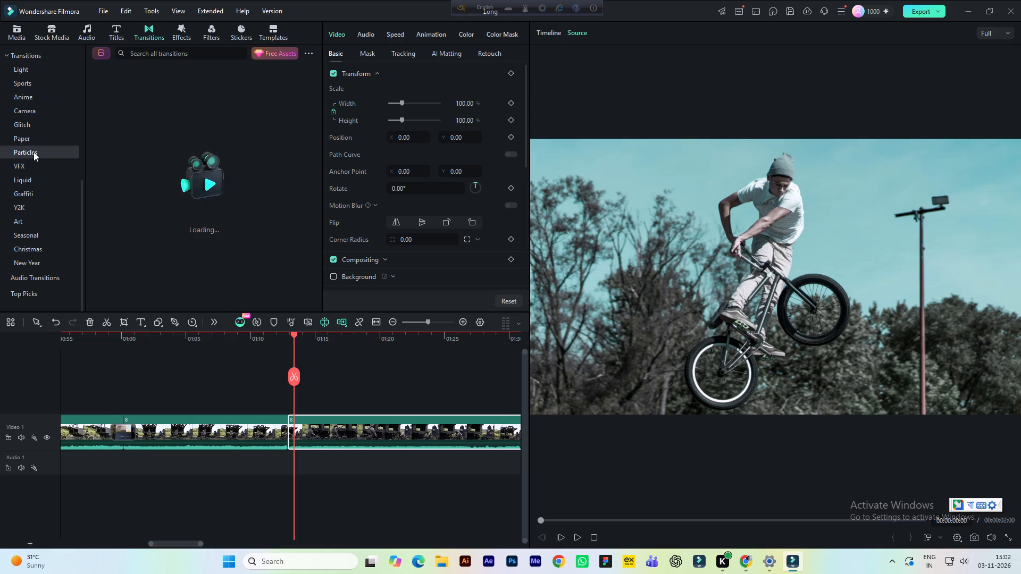
{"action": "left_click", "coordinate": [31, 141]}
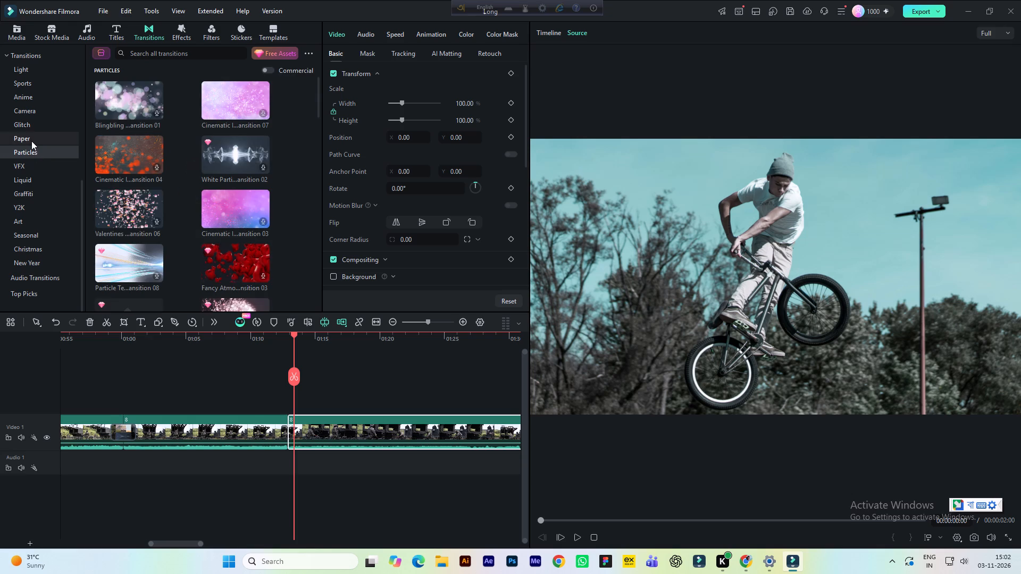
{"action": "left_click", "coordinate": [31, 126]}
{"action": "left_click", "coordinate": [35, 113]}
{"action": "left_click", "coordinate": [36, 100]}
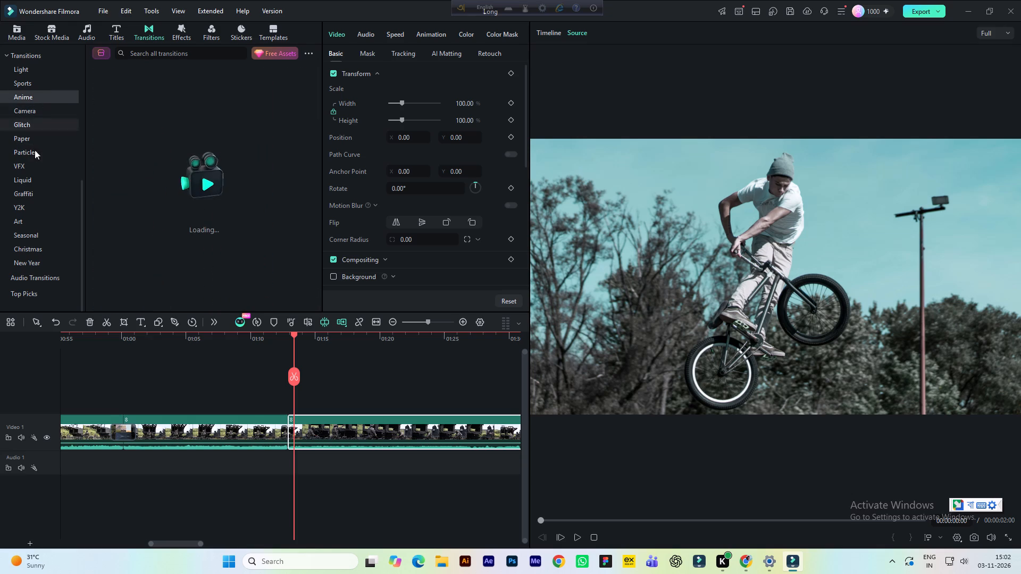
{"action": "scroll", "coordinate": [35, 165], "scroll_direction": "up", "scroll_amount": 1}
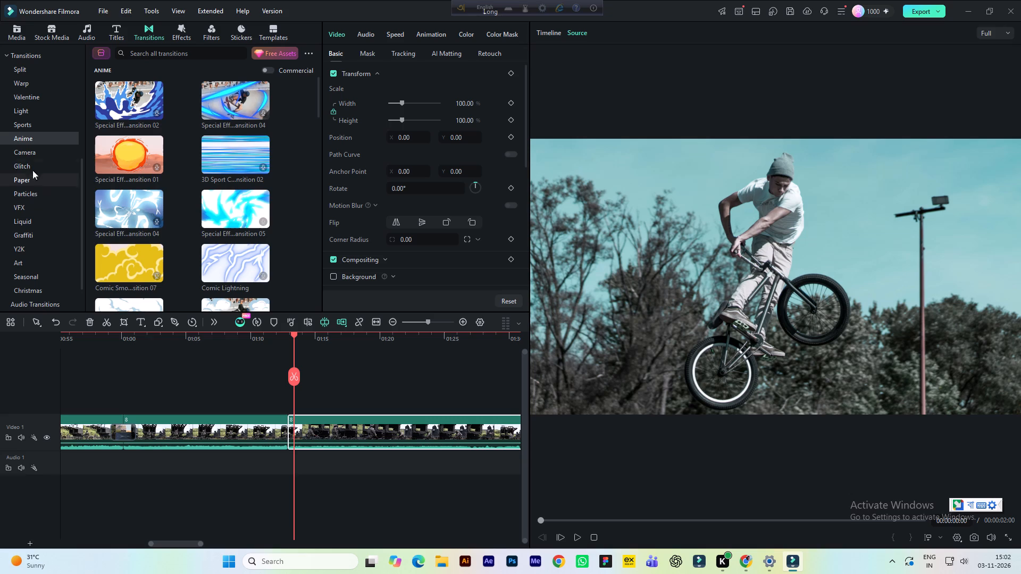
{"action": "left_click", "coordinate": [30, 126]}
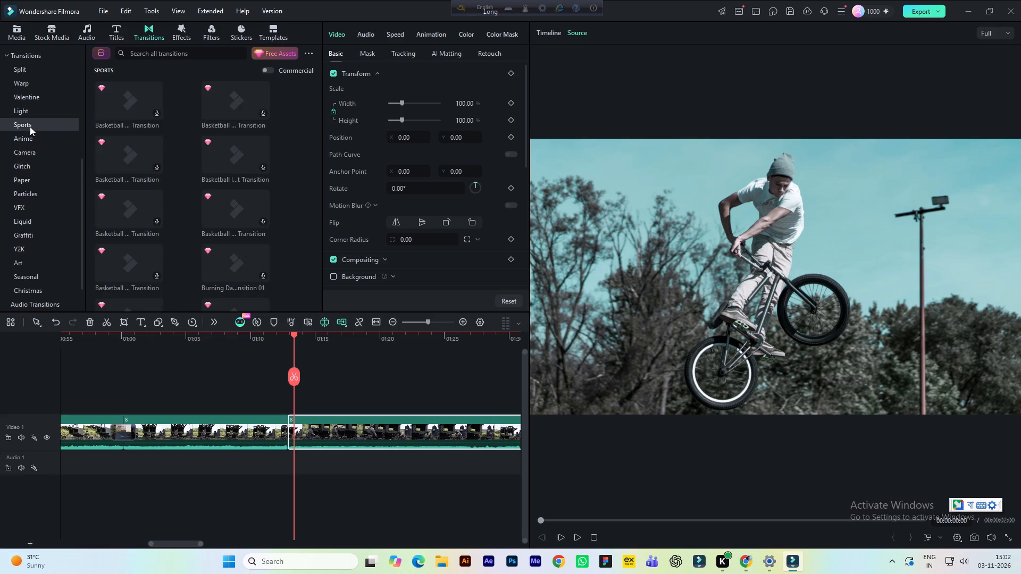
{"action": "scroll", "coordinate": [35, 162], "scroll_direction": "up", "scroll_amount": 1}
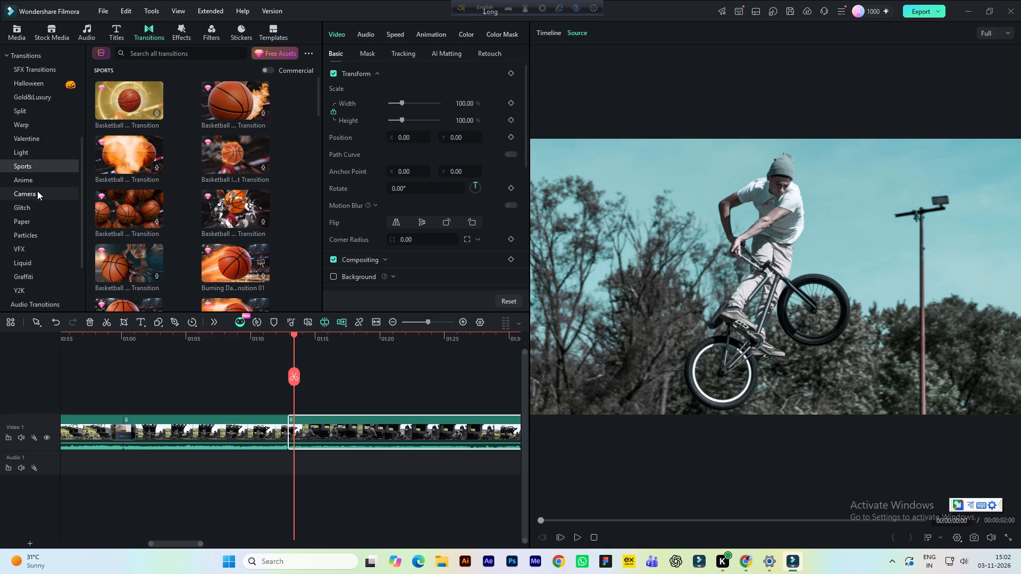
{"action": "left_click", "coordinate": [30, 155]}
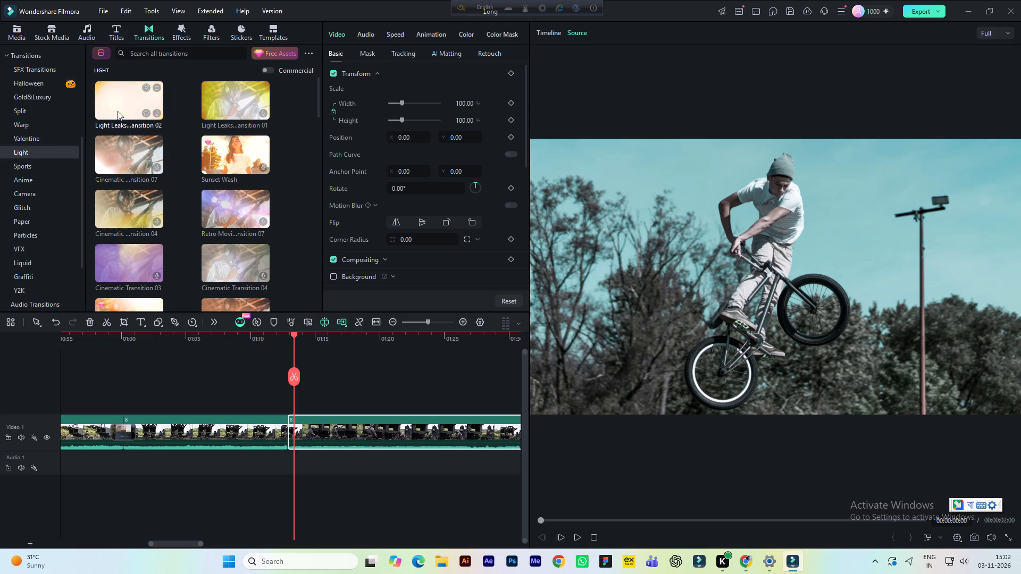
{"action": "left_click", "coordinate": [30, 140]}
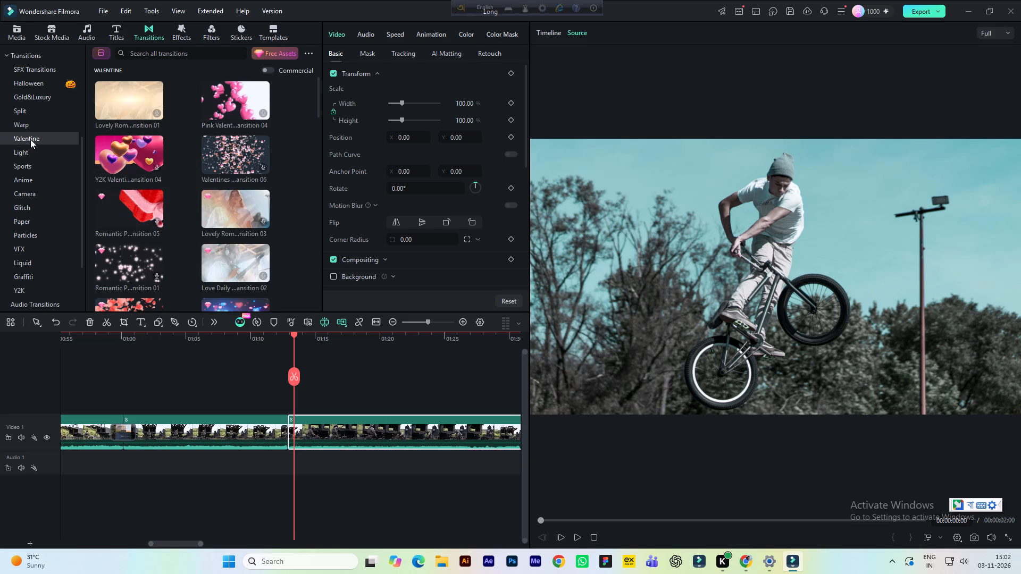
{"action": "left_click", "coordinate": [28, 121]}
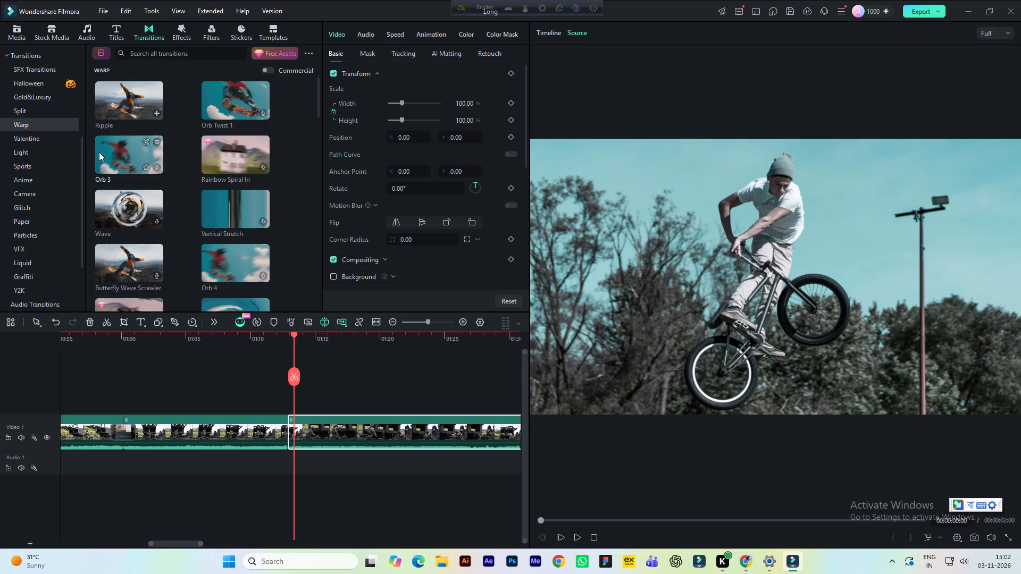
{"action": "scroll", "coordinate": [150, 244], "scroll_direction": "down", "scroll_amount": 1}
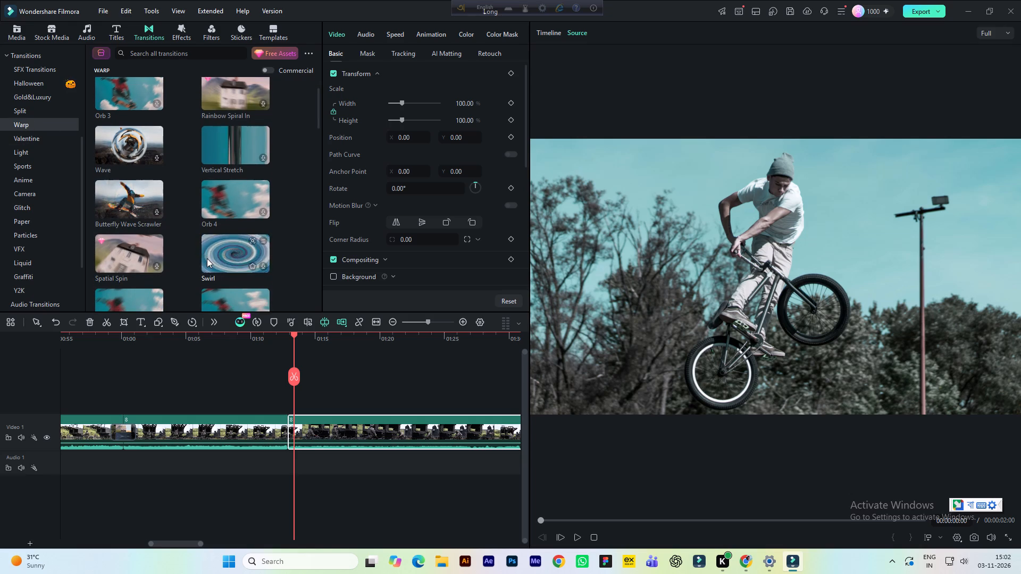
Look for a transition in the Split, Gold&Luxury, Halloween and SFX Transitions categories, previewing the plank-textured Halloween transition and Halloween Transition 02.
{"action": "left_click", "coordinate": [35, 114]}
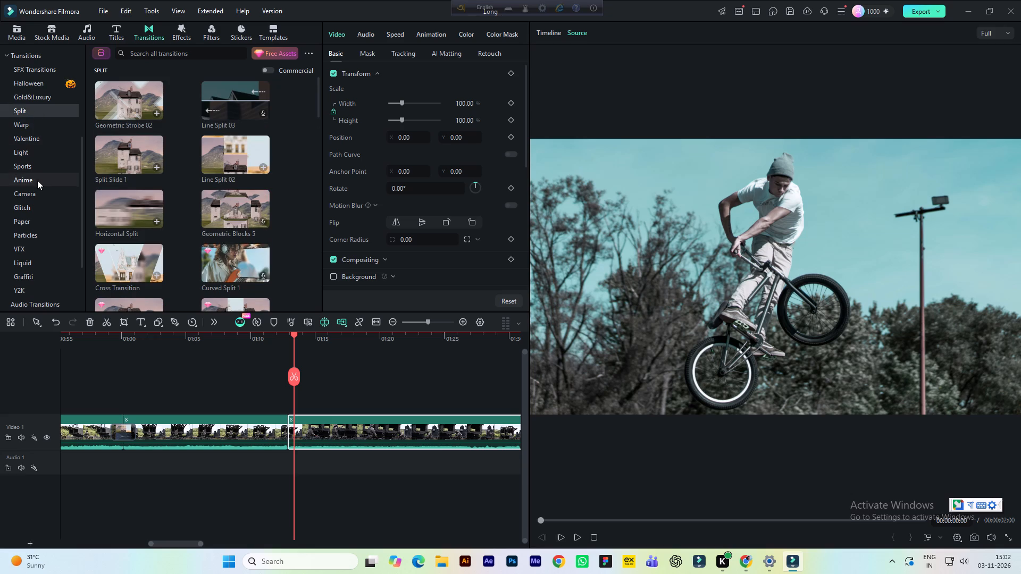
{"action": "scroll", "coordinate": [42, 183], "scroll_direction": "up", "scroll_amount": 2}
{"action": "left_click", "coordinate": [33, 185]}
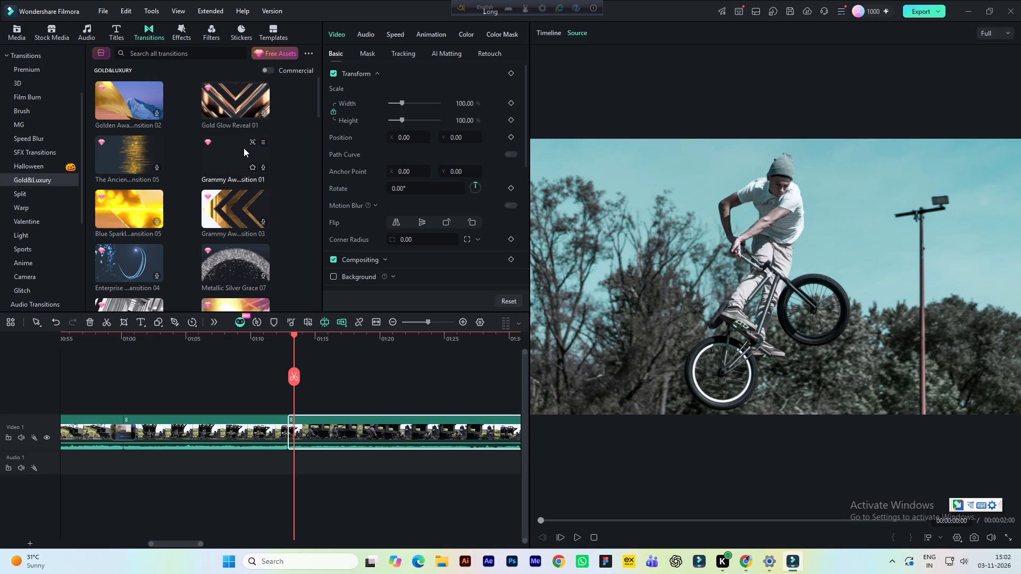
{"action": "scroll", "coordinate": [243, 188], "scroll_direction": "down", "scroll_amount": 3}
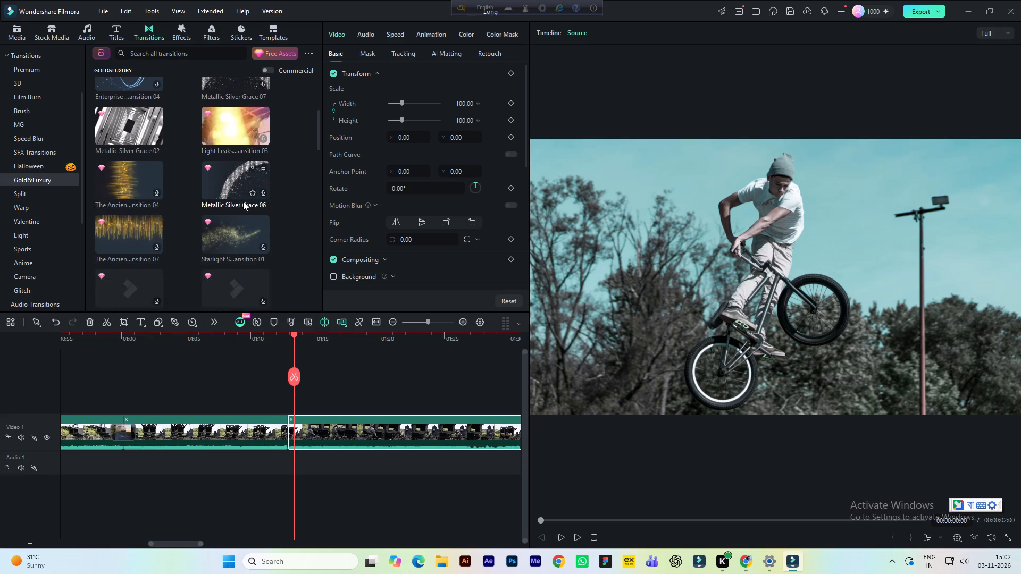
{"action": "scroll", "coordinate": [239, 202], "scroll_direction": "down", "scroll_amount": 2}
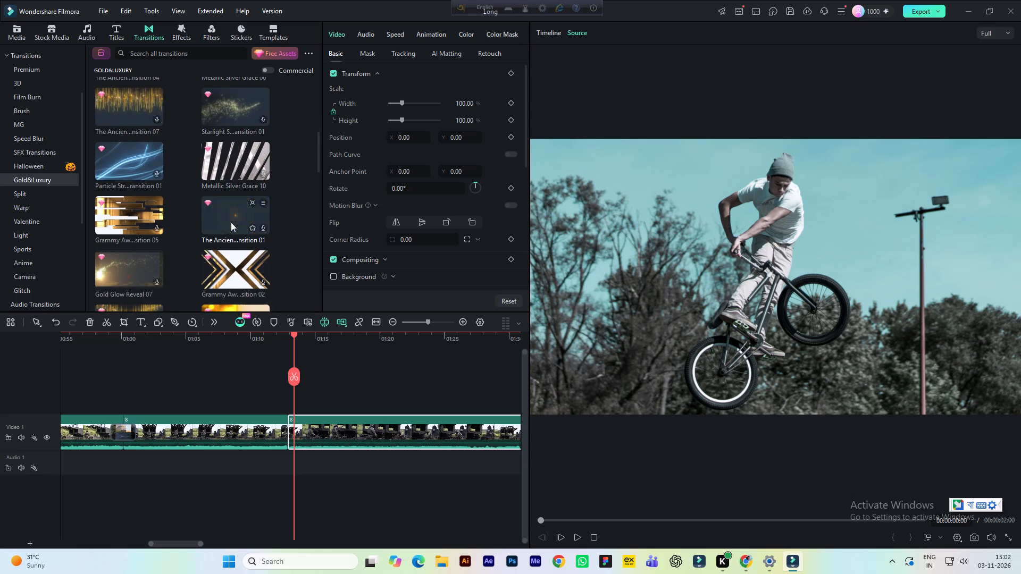
{"action": "scroll", "coordinate": [229, 225], "scroll_direction": "down", "scroll_amount": 2}
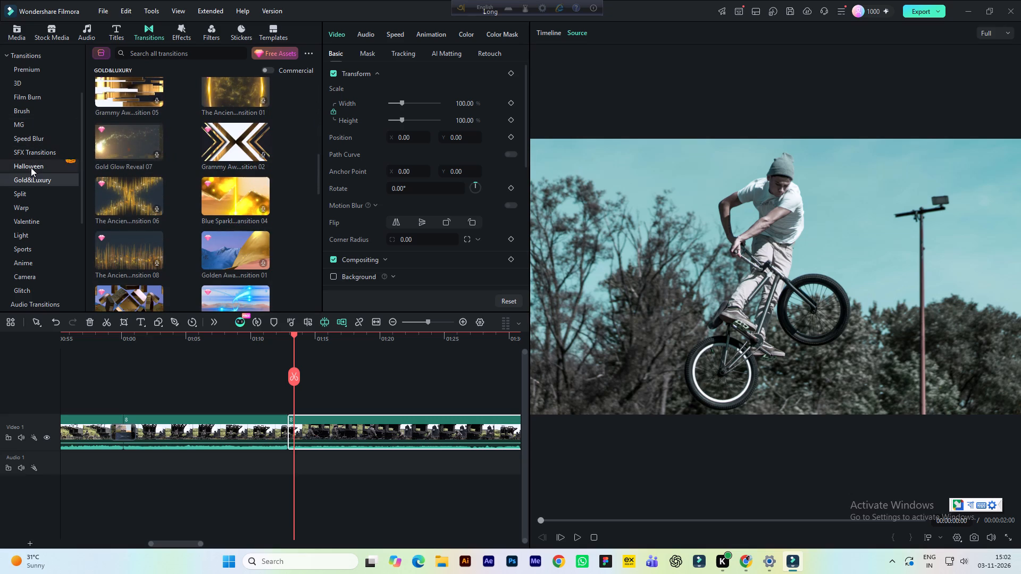
{"action": "left_click", "coordinate": [31, 168]}
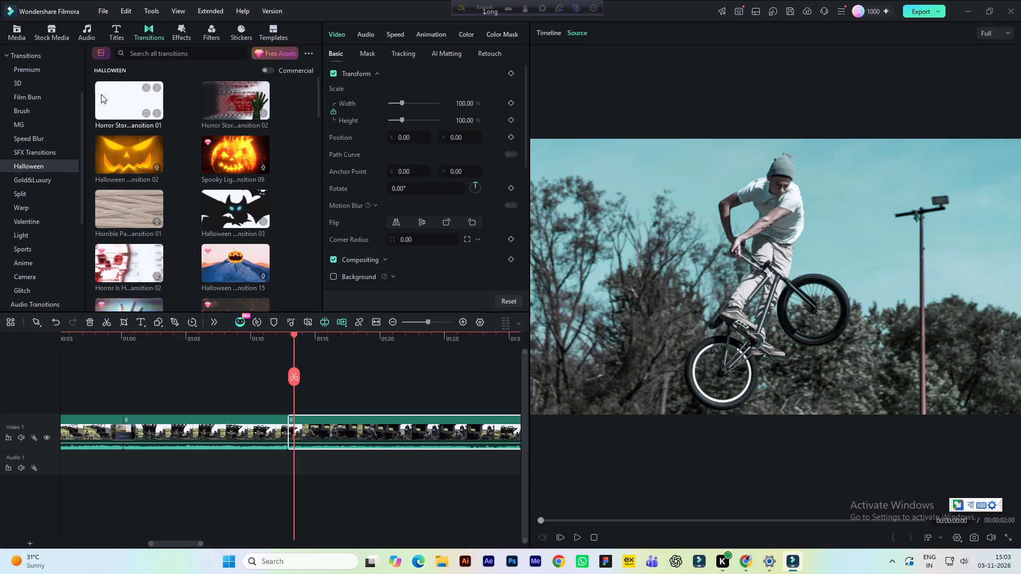
{"action": "left_click", "coordinate": [29, 152]}
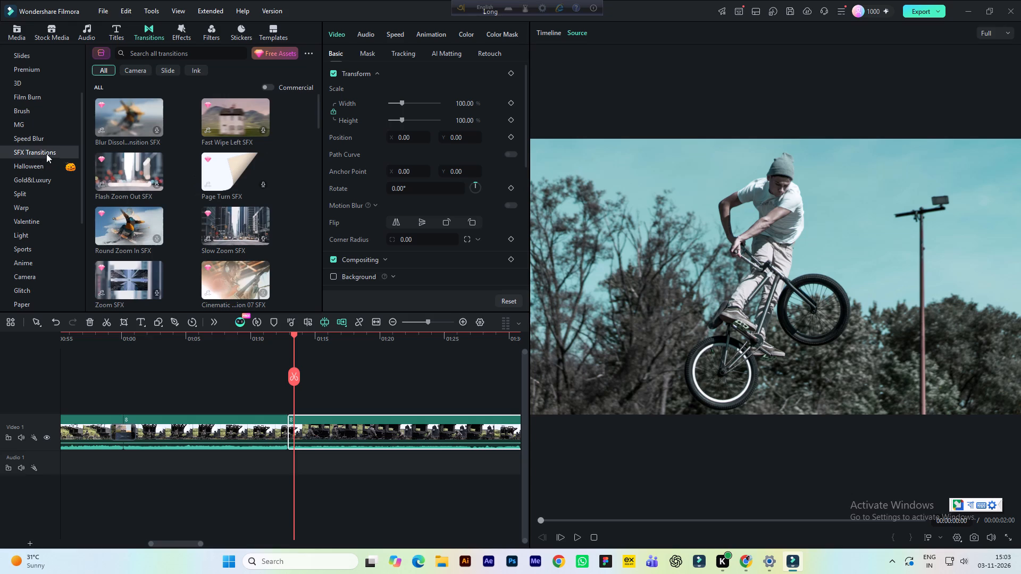
{"action": "left_click", "coordinate": [26, 162]}
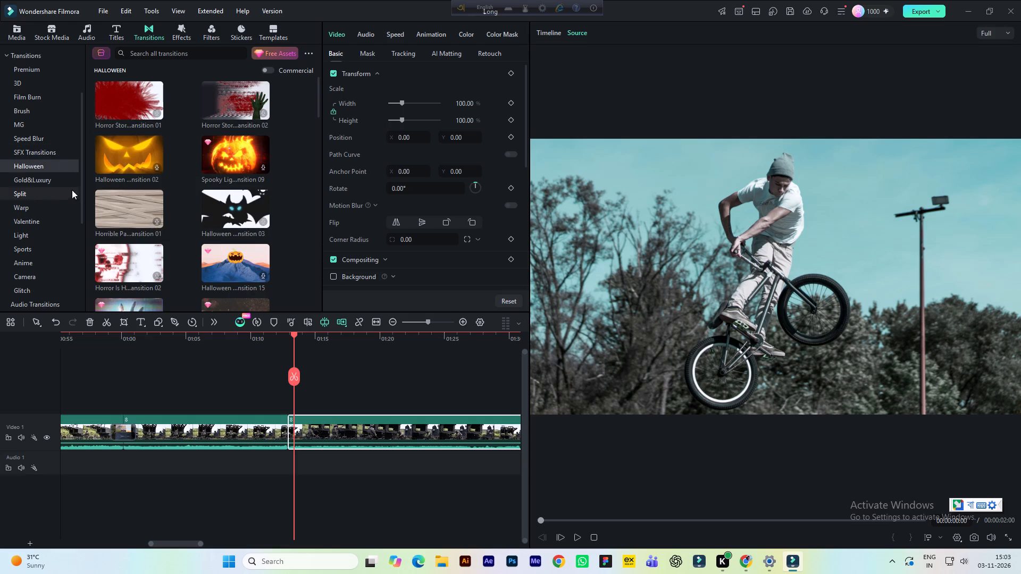
{"action": "left_click", "coordinate": [105, 203]}
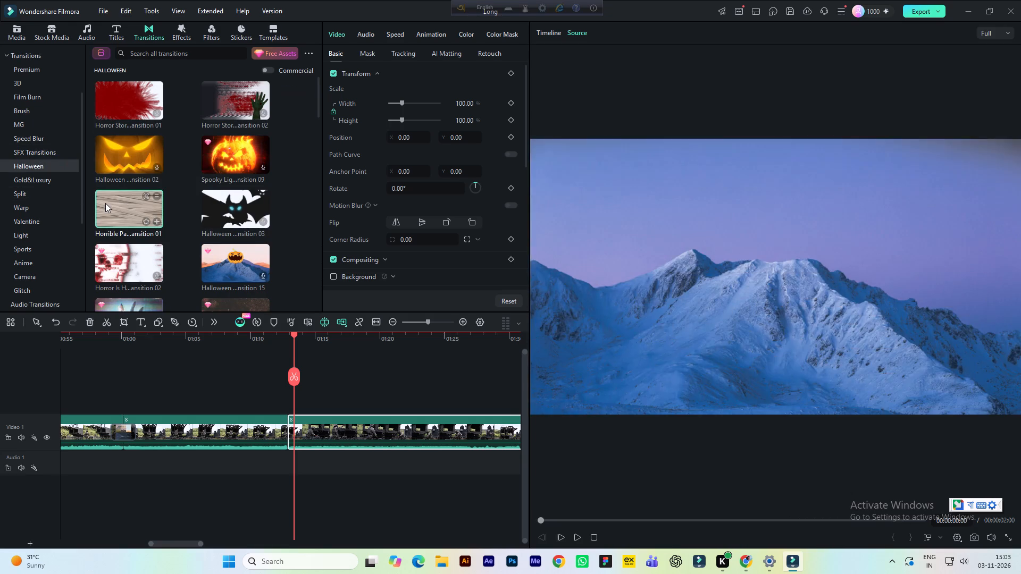
{"action": "left_click", "coordinate": [135, 161]}
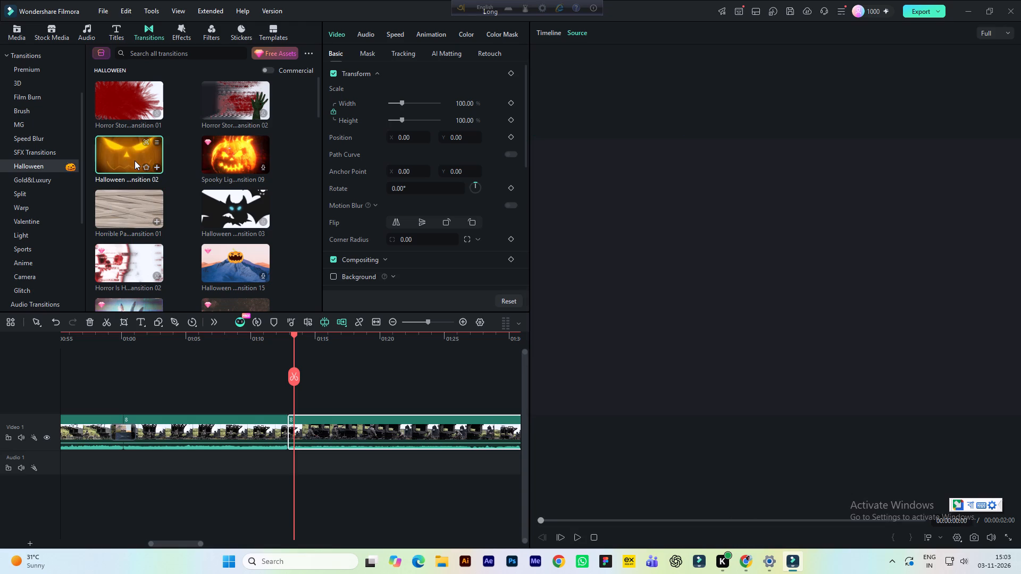
{"action": "left_click", "coordinate": [34, 156]}
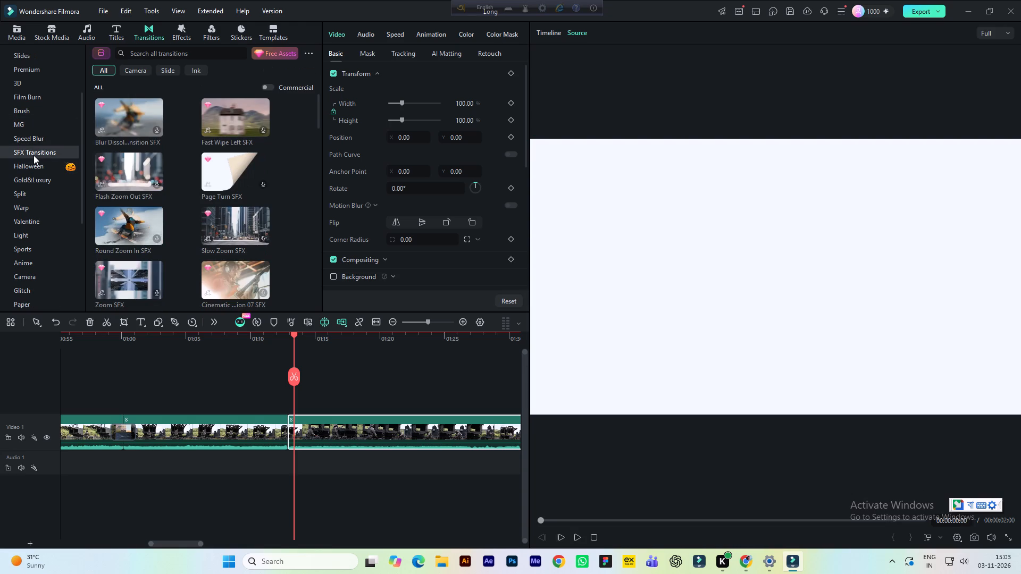
Add the Flip Roll Down transition from the Speed Blur category to the 00:01:12:22 cut on Video 1.
{"action": "left_click", "coordinate": [29, 143]}
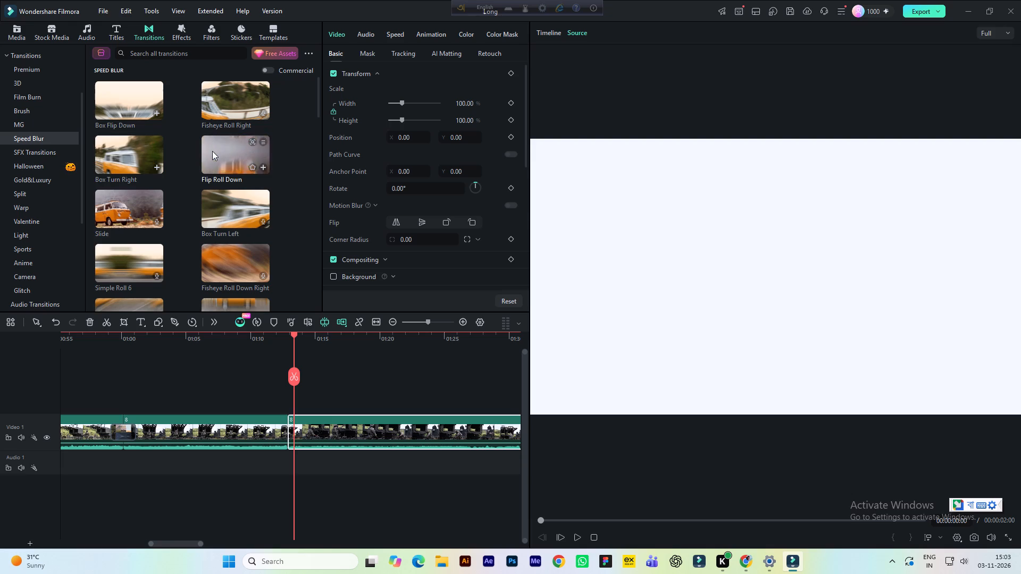
{"action": "left_click_drag", "start_coordinate": [212, 151], "coordinate": [252, 358]}
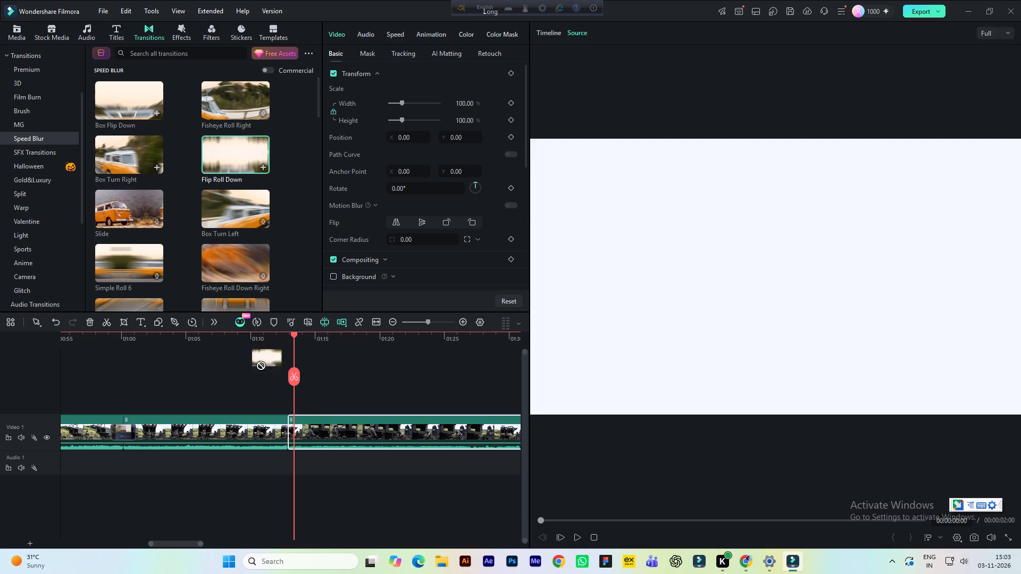
{"action": "left_click_drag", "start_coordinate": [252, 358], "coordinate": [286, 420]}
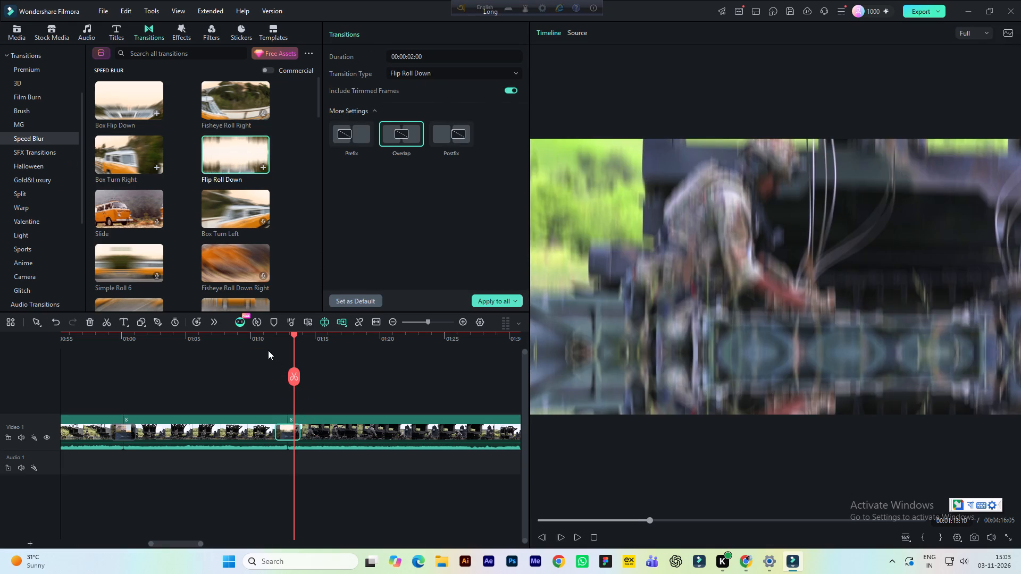
Save the project and play through the Flip Roll Down transition from just before the cut to check it.
{"action": "left_click", "coordinate": [265, 341]}
{"action": "key", "text": "ctrl+s"}
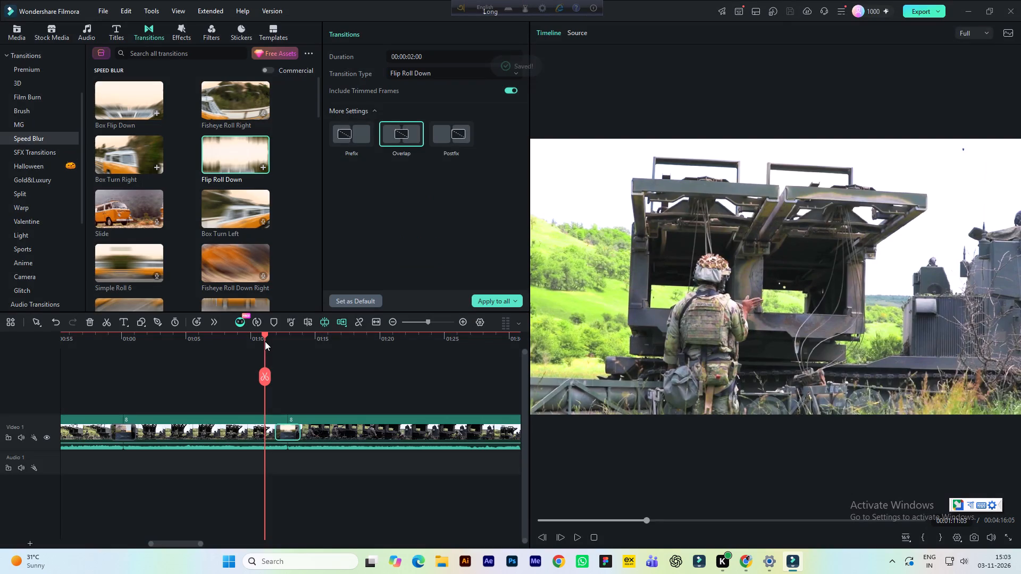
{"action": "key", "text": "space"}
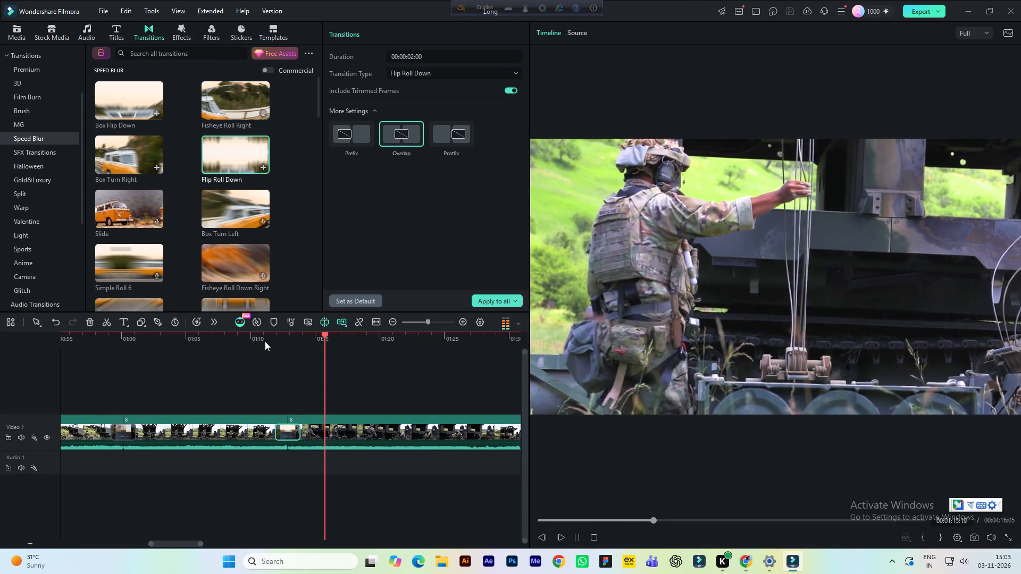
{"action": "key", "text": "space"}
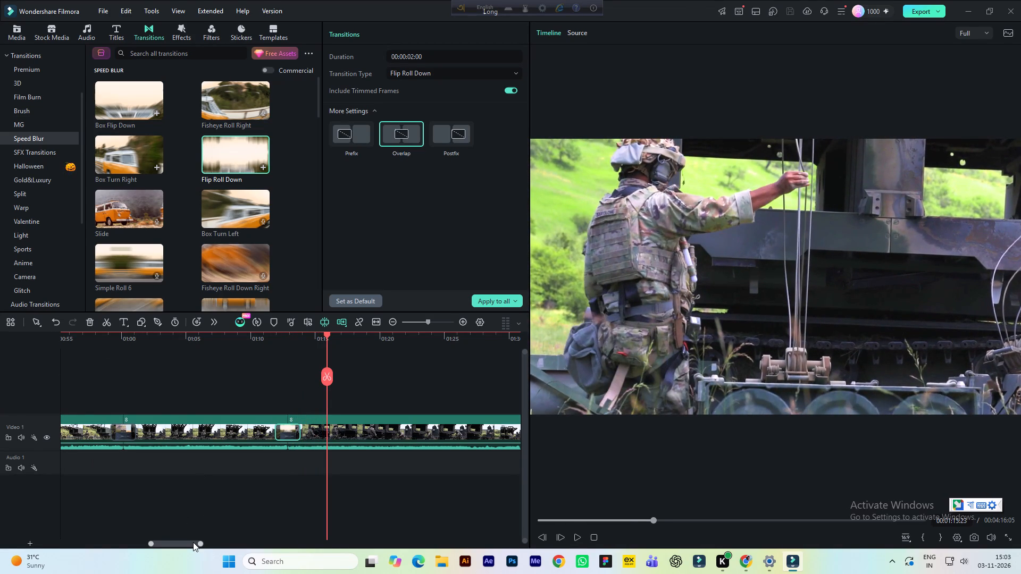
Play the footage onward to find the next shot change, replaying the section between about 00:01:25 and 00:01:28.
{"action": "left_click_drag", "start_coordinate": [189, 543], "coordinate": [210, 539]}
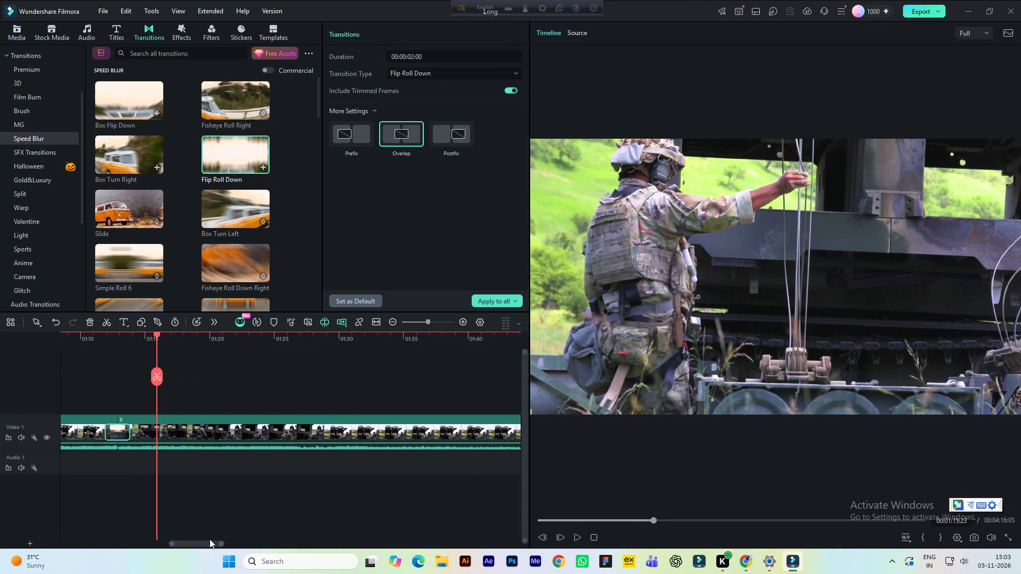
{"action": "key", "text": "space"}
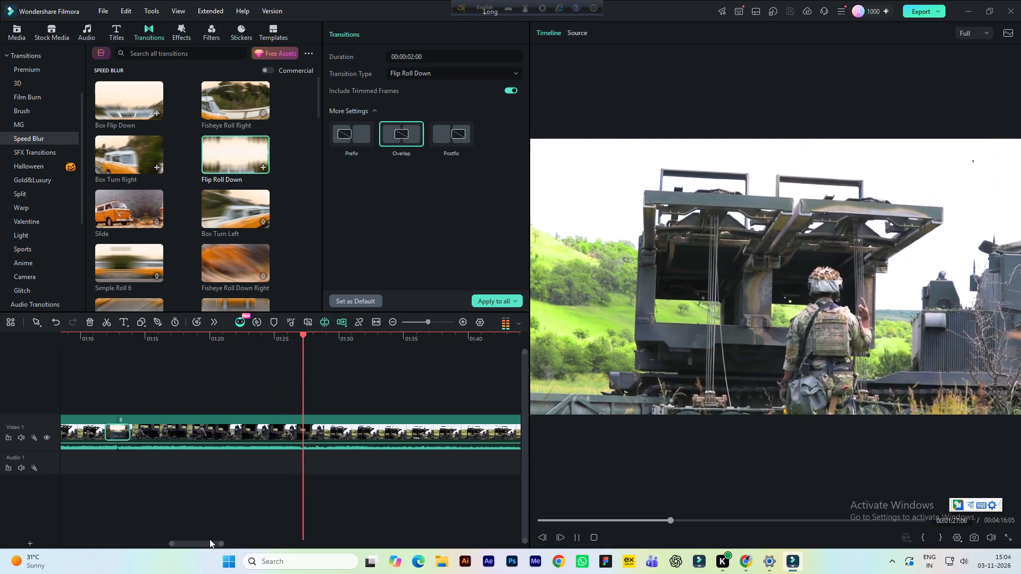
{"action": "key", "text": "space"}
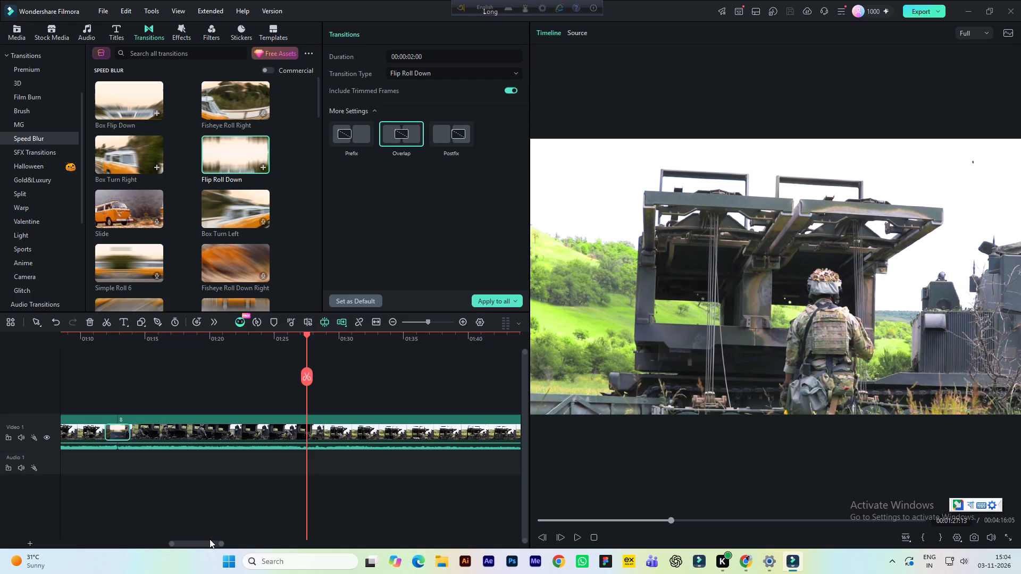
{"action": "left_click", "coordinate": [296, 337]}
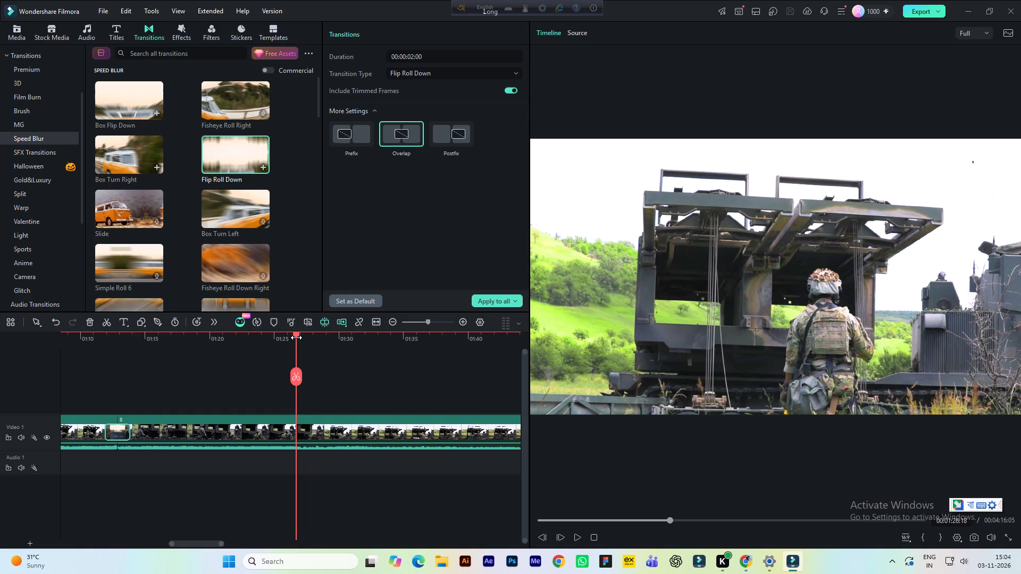
{"action": "key", "text": "space"}
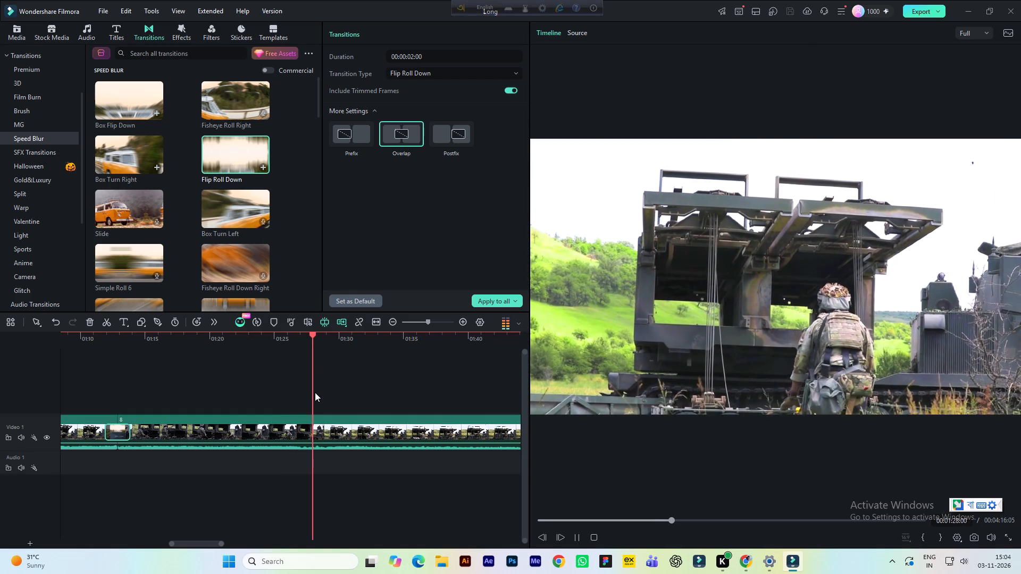
{"action": "left_click", "coordinate": [290, 339]}
{"action": "key", "text": "space"}
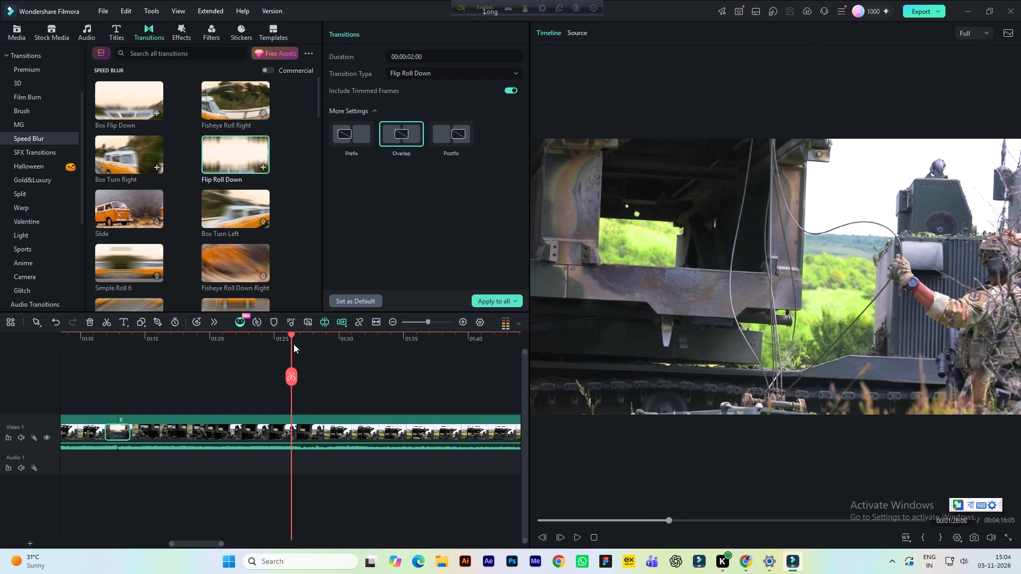
{"action": "key", "text": "space"}
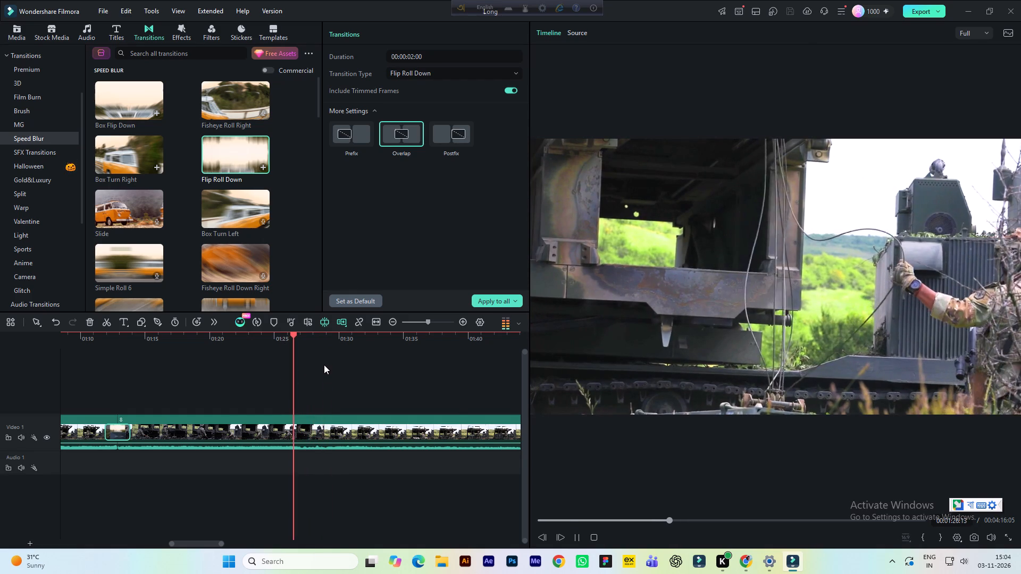
{"action": "key", "text": "space"}
{"action": "left_click", "coordinate": [296, 339]}
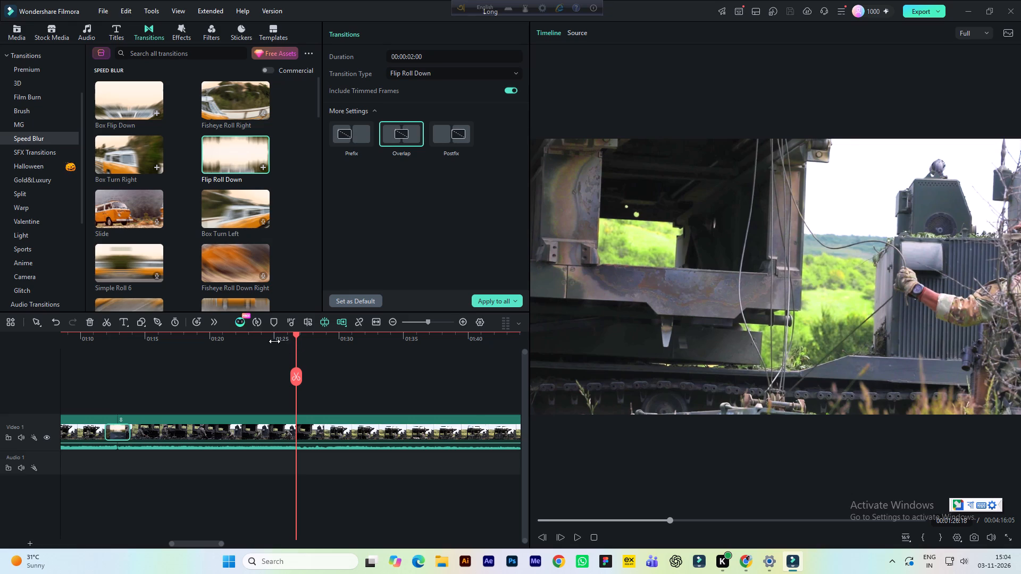
{"action": "left_click", "coordinate": [273, 341]}
{"action": "key", "text": "space"}
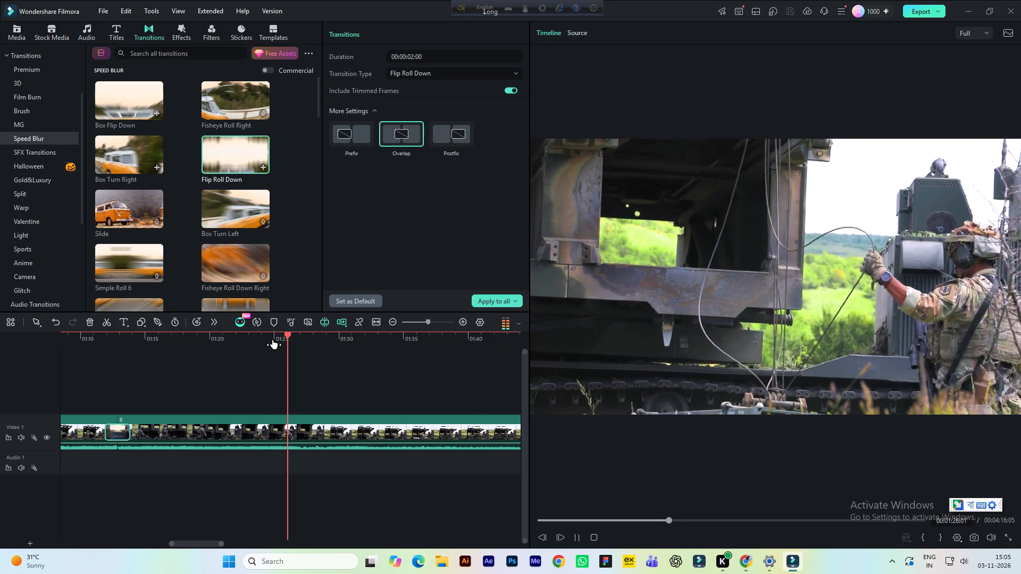
{"action": "left_click", "coordinate": [267, 340]}
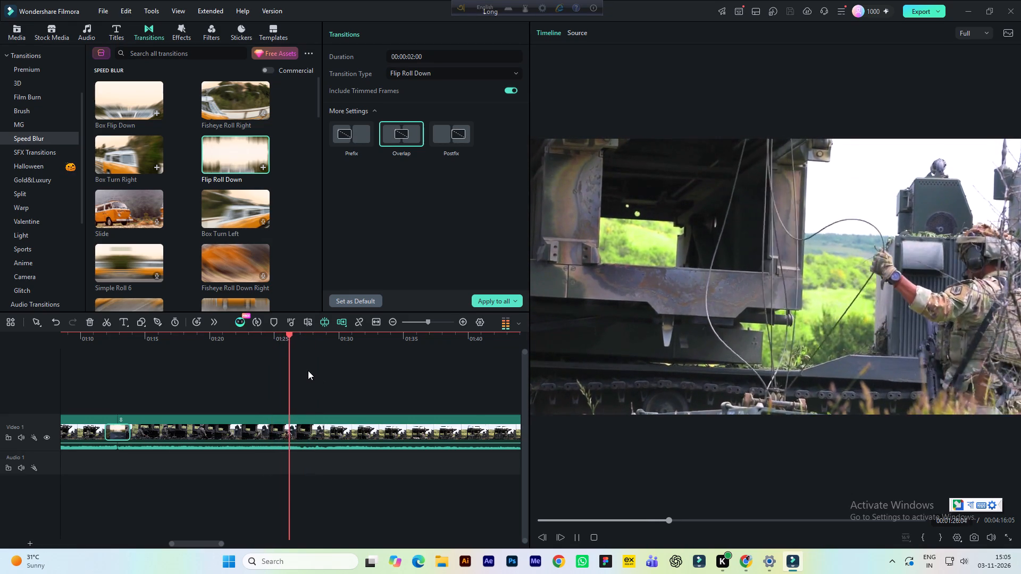
{"action": "key", "text": "space"}
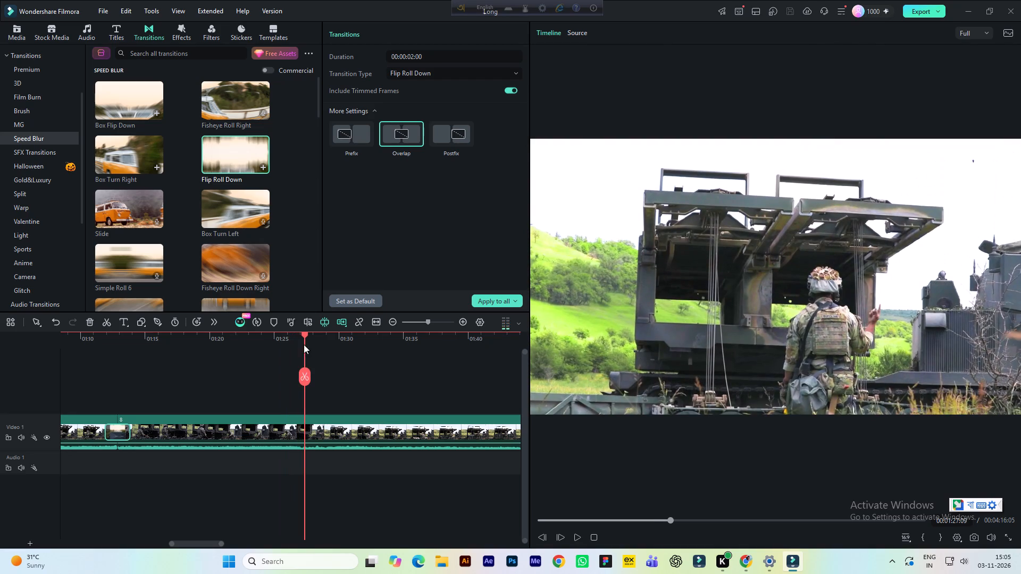
{"action": "left_click", "coordinate": [293, 337]}
{"action": "key", "text": "space"}
{"action": "key", "text": "space"}
Examine the footage frame by frame from about 00:01:27 to 00:01:29, and play it on to about 00:01:33.
{"action": "triple_click", "coordinate": [543, 536]}
{"action": "triple_click", "coordinate": [543, 536]}
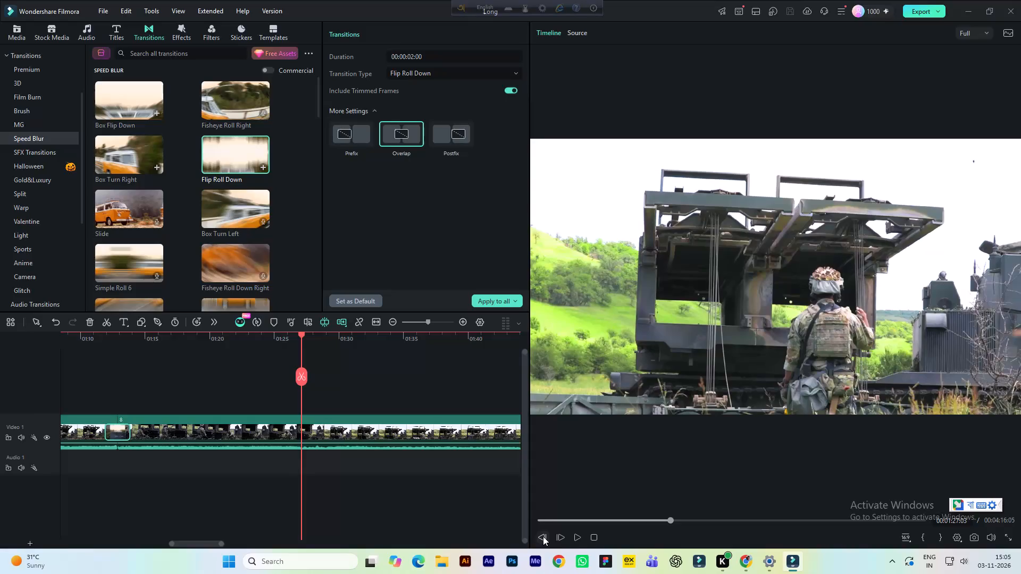
{"action": "left_click", "coordinate": [562, 536]}
{"action": "triple_click", "coordinate": [562, 536]}
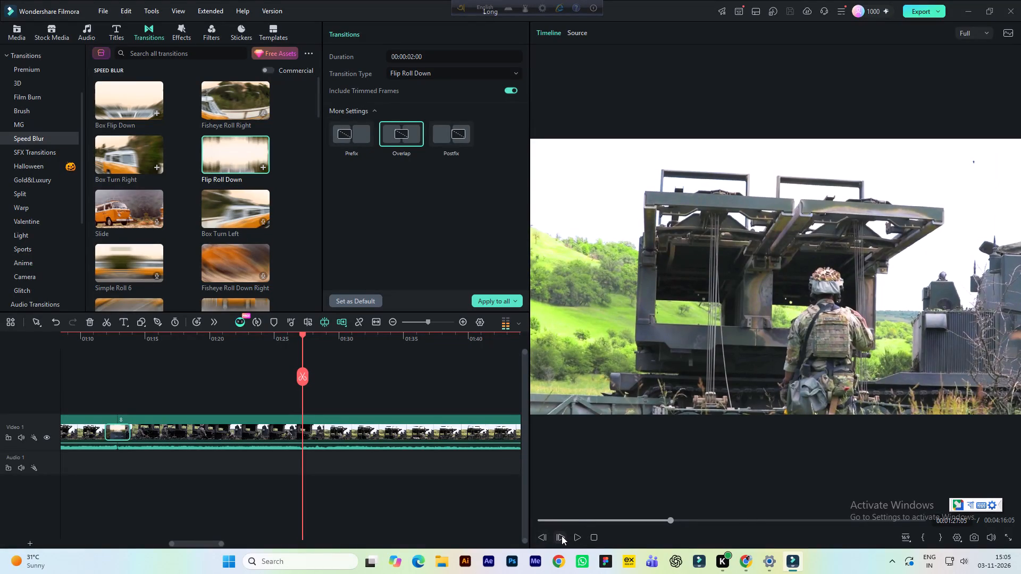
{"action": "triple_click", "coordinate": [562, 536]}
{"action": "left_click", "coordinate": [562, 536]}
{"action": "triple_click", "coordinate": [562, 536]}
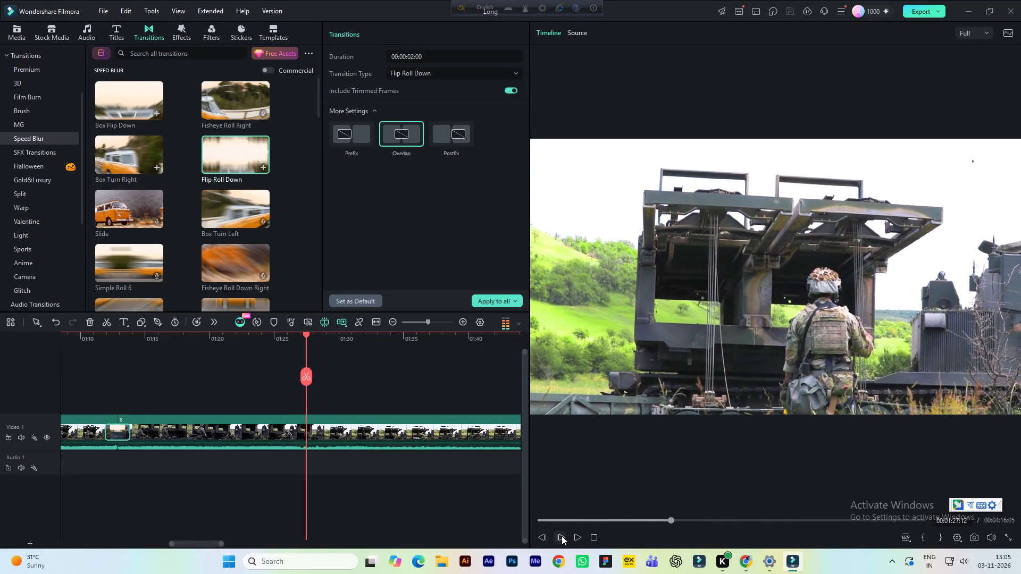
{"action": "triple_click", "coordinate": [562, 536]}
{"action": "double_click", "coordinate": [560, 538]}
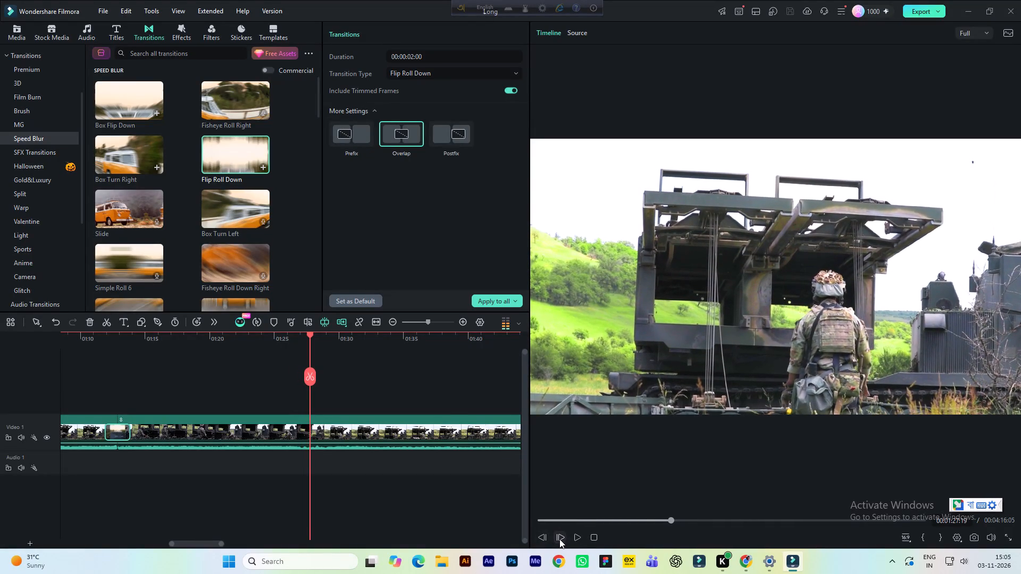
{"action": "triple_click", "coordinate": [559, 539]}
{"action": "triple_click", "coordinate": [559, 539]}
{"action": "triple_click", "coordinate": [559, 539]}
{"action": "triple_click", "coordinate": [559, 538]}
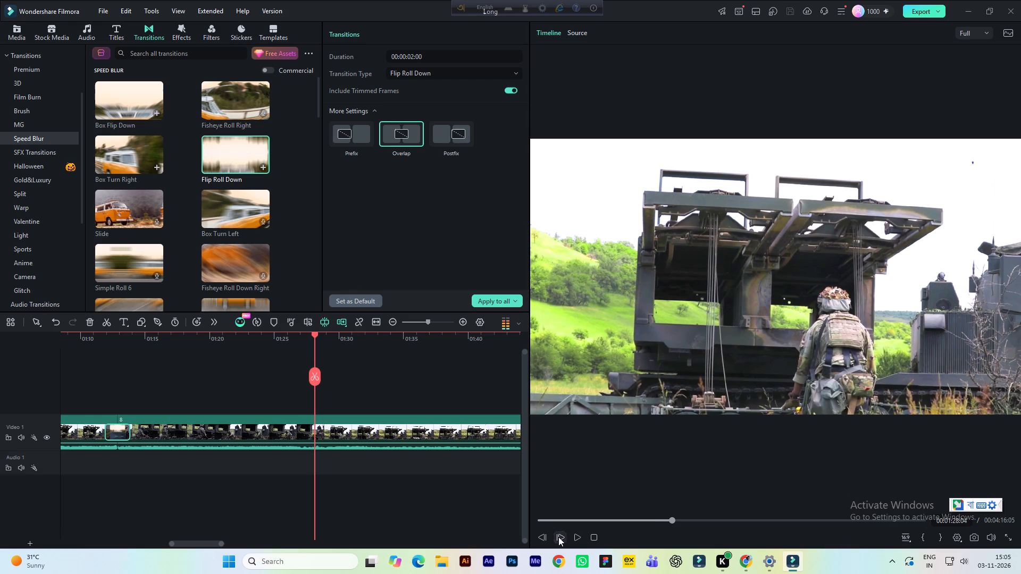
{"action": "triple_click", "coordinate": [558, 535]}
{"action": "triple_click", "coordinate": [558, 535]}
{"action": "triple_click", "coordinate": [557, 534]}
{"action": "triple_click", "coordinate": [557, 533]}
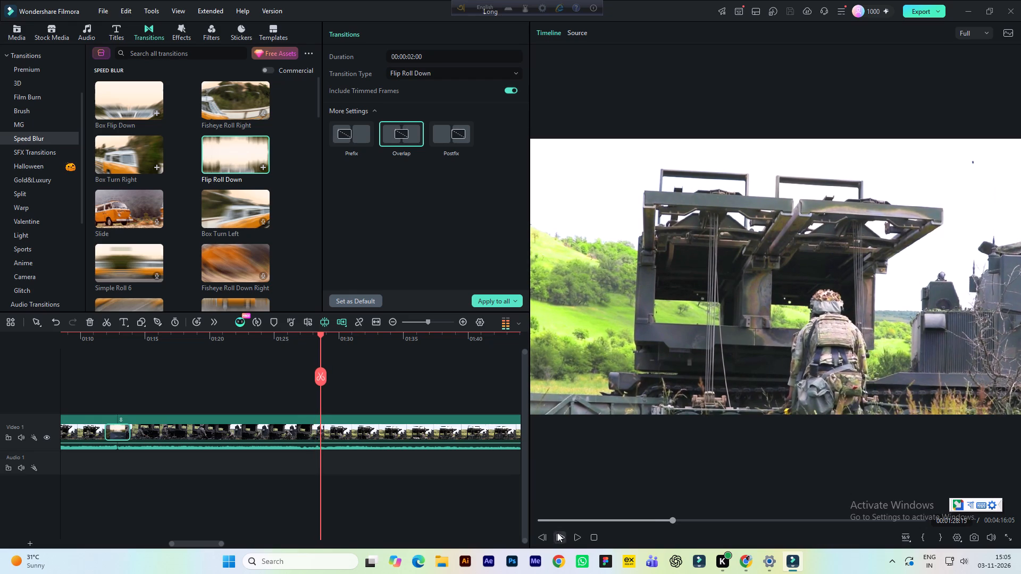
{"action": "left_click", "coordinate": [555, 533]}
{"action": "triple_click", "coordinate": [559, 542]}
{"action": "double_click", "coordinate": [559, 540]}
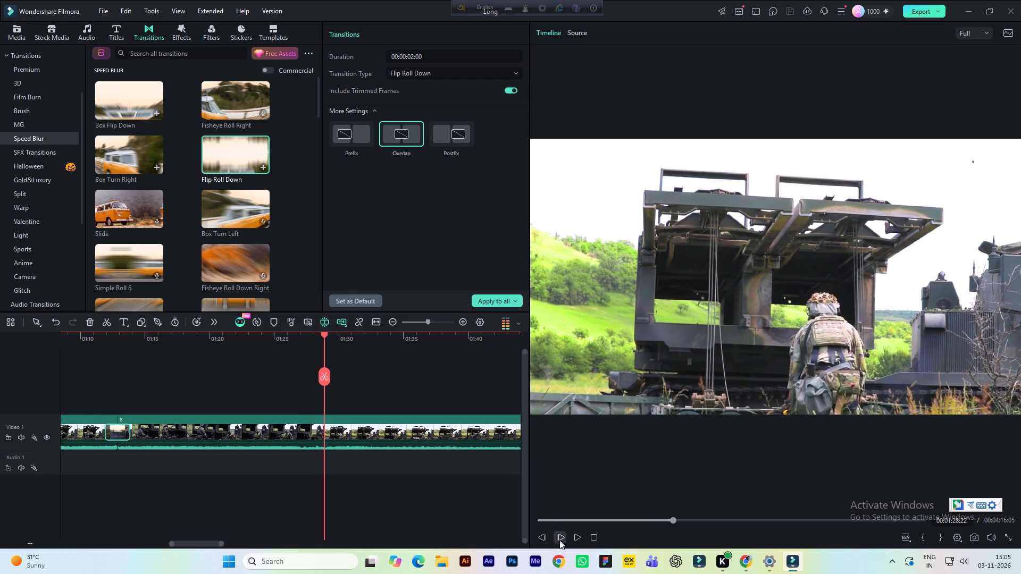
{"action": "triple_click", "coordinate": [559, 537]}
{"action": "triple_click", "coordinate": [559, 534]}
{"action": "triple_click", "coordinate": [559, 533]}
{"action": "triple_click", "coordinate": [559, 533]}
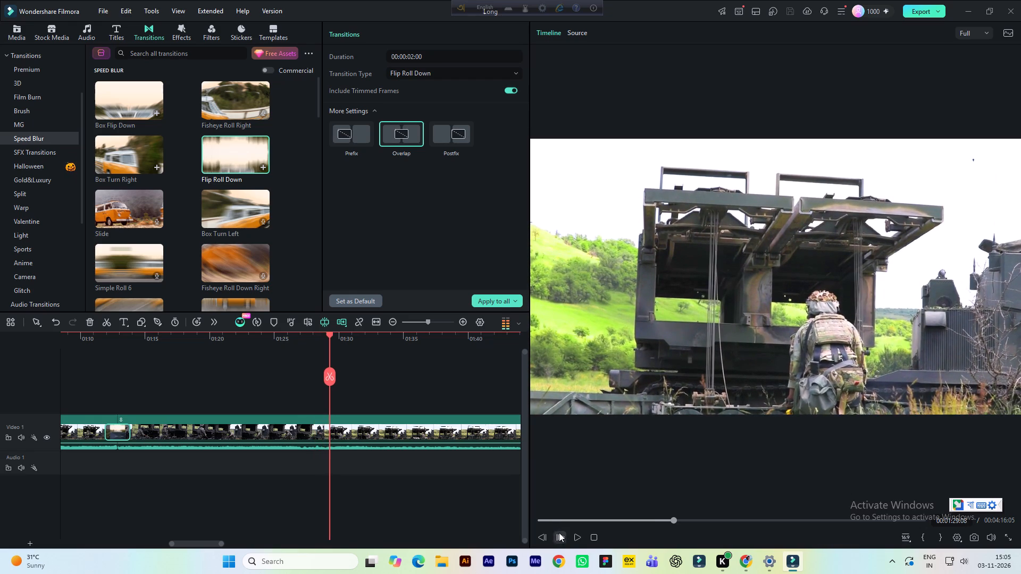
{"action": "triple_click", "coordinate": [559, 532]}
{"action": "triple_click", "coordinate": [559, 530]}
{"action": "double_click", "coordinate": [559, 530]}
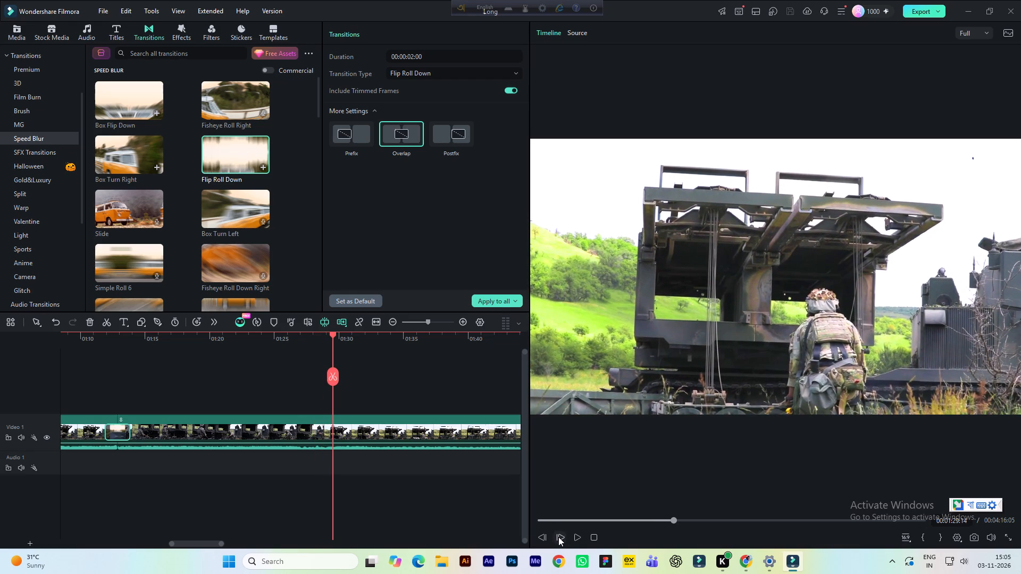
{"action": "left_click", "coordinate": [558, 537]}
{"action": "left_click", "coordinate": [581, 538]}
{"action": "left_click", "coordinate": [581, 538]}
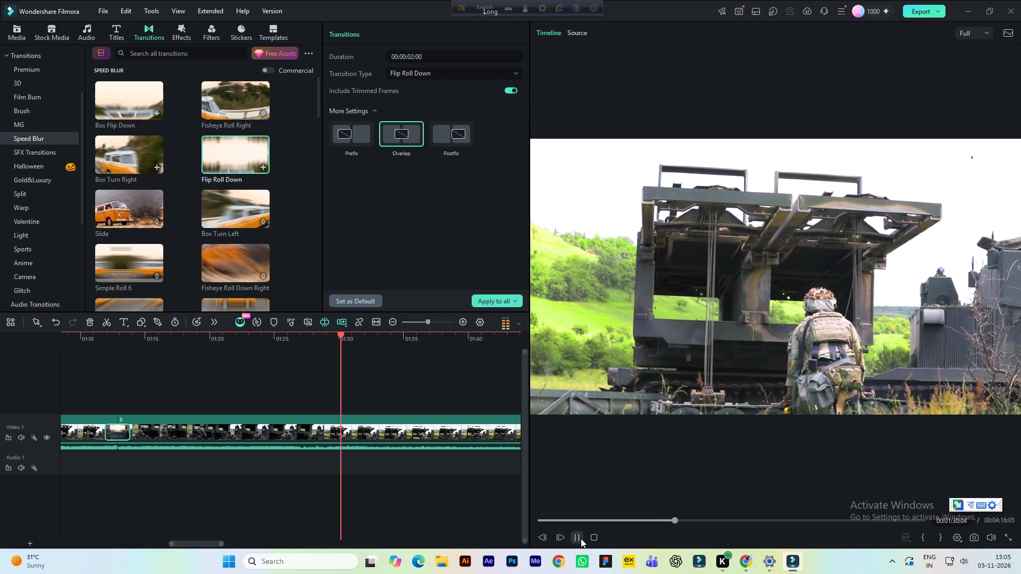
{"action": "left_click", "coordinate": [581, 538]}
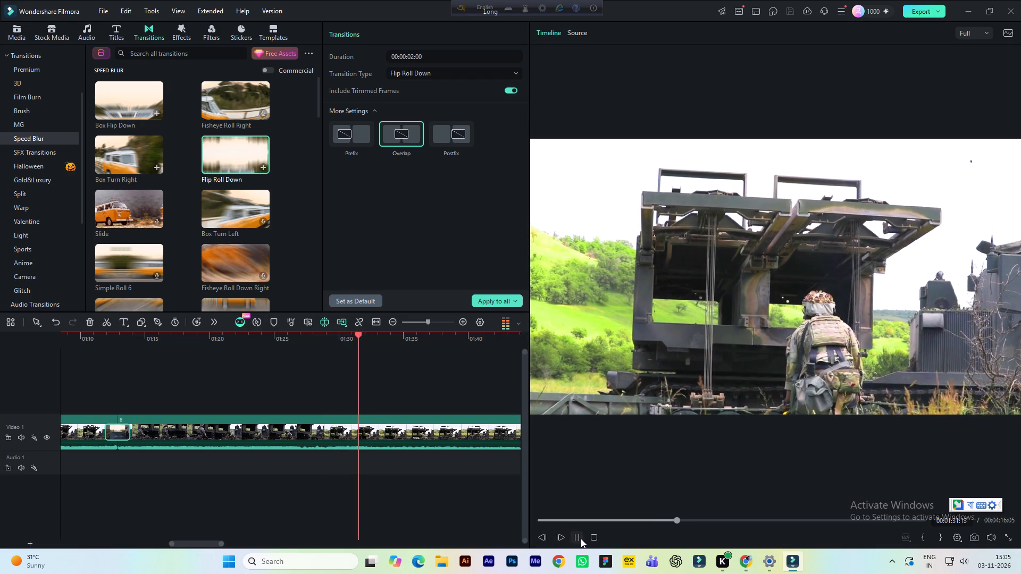
{"action": "left_click", "coordinate": [581, 538]}
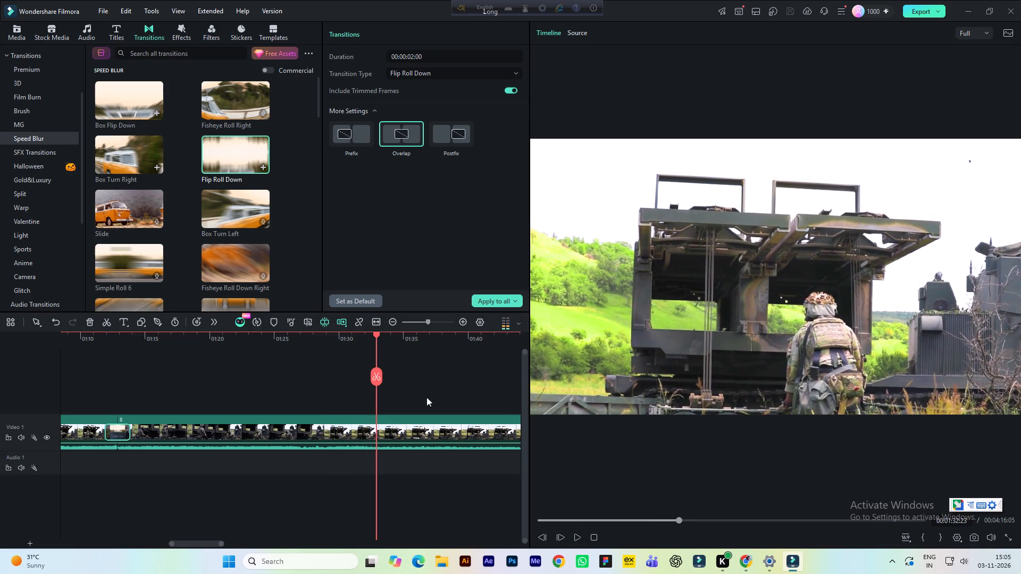
Replay the footage between about 00:01:26 and 00:01:27 in short bursts to pinpoint the shot change to the soldier facing the launcher.
{"action": "left_click", "coordinate": [317, 339]}
{"action": "key", "text": "space"}
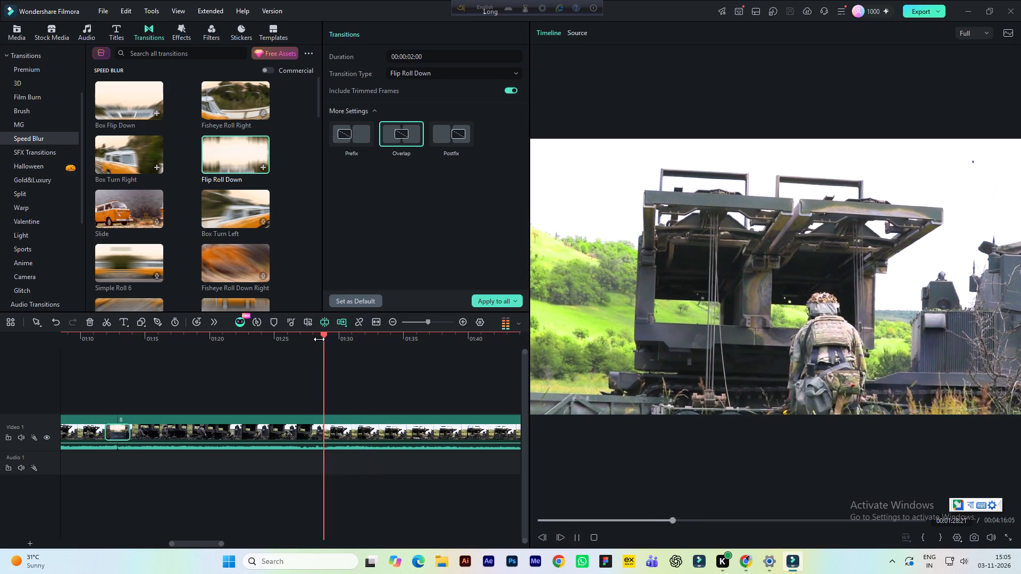
{"action": "left_click", "coordinate": [279, 340]}
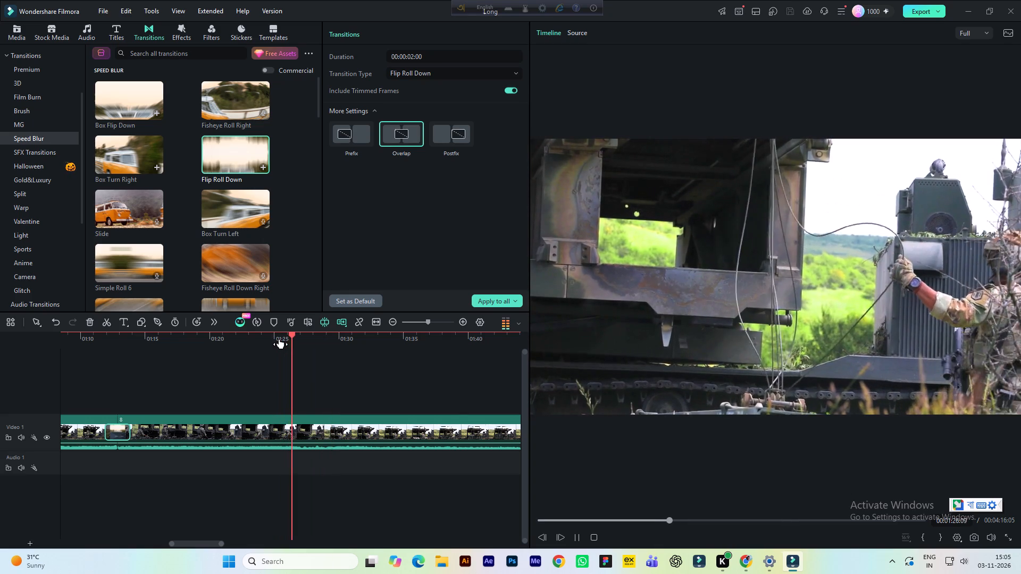
{"action": "key", "text": "space"}
{"action": "left_click", "coordinate": [279, 339]}
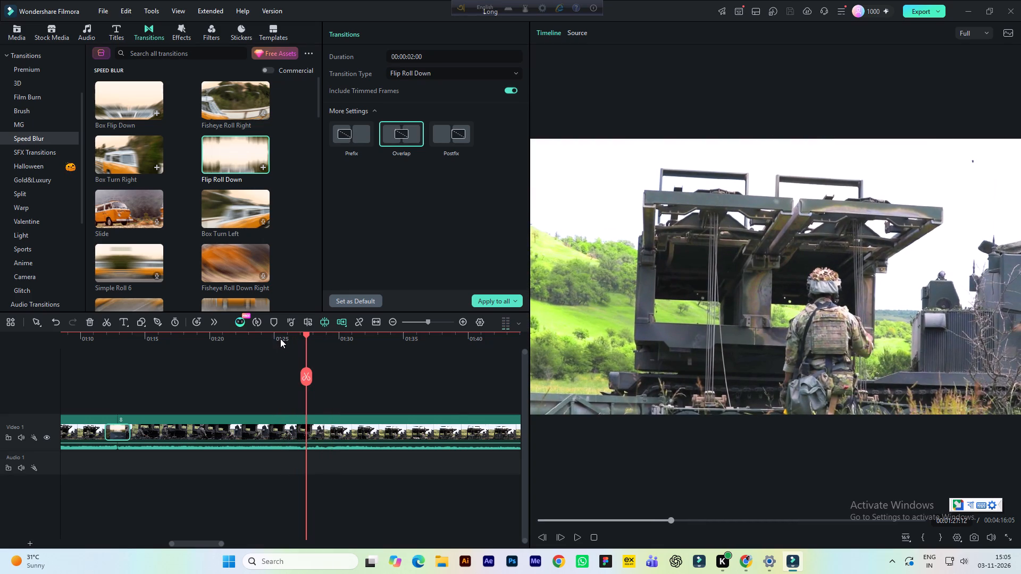
{"action": "left_click", "coordinate": [280, 339]}
{"action": "left_click", "coordinate": [282, 331]}
{"action": "left_click", "coordinate": [284, 334]}
{"action": "key", "text": "space"}
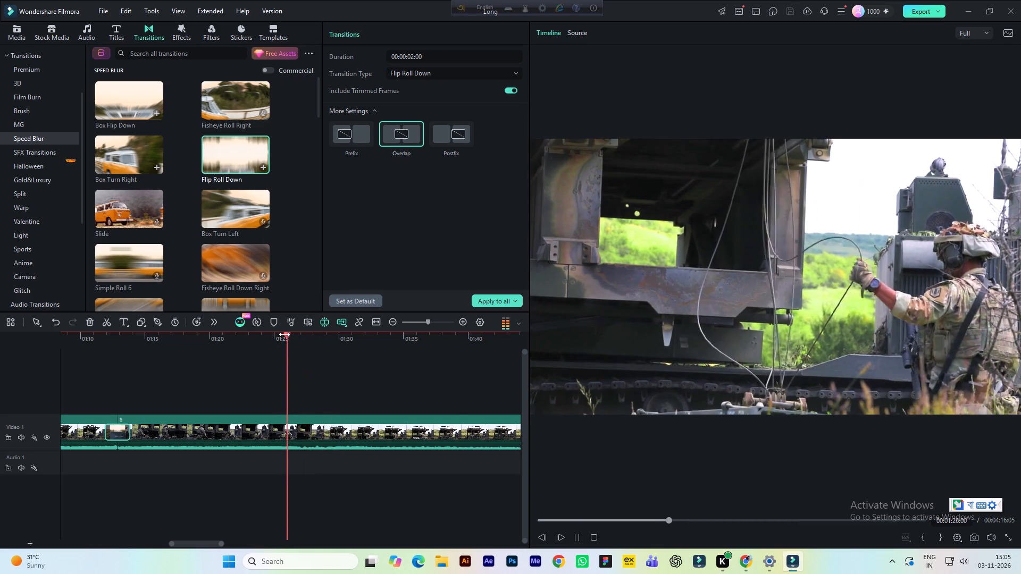
{"action": "key", "text": "space"}
{"action": "key", "text": "space"}
{"action": "key", "text": "space"}
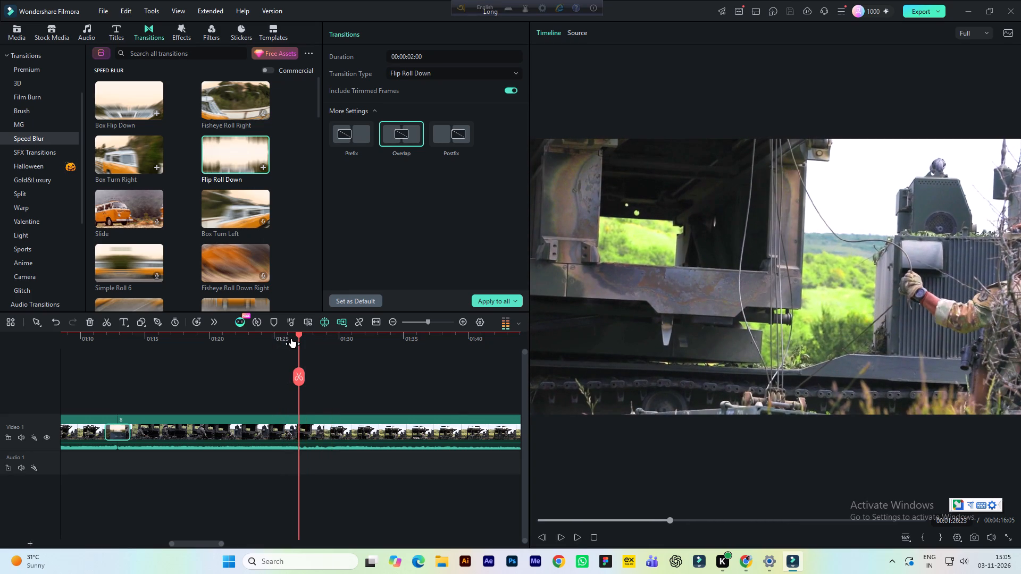
{"action": "key", "text": "space"}
{"action": "key", "text": "space"}
{"action": "left_click", "coordinate": [291, 339]}
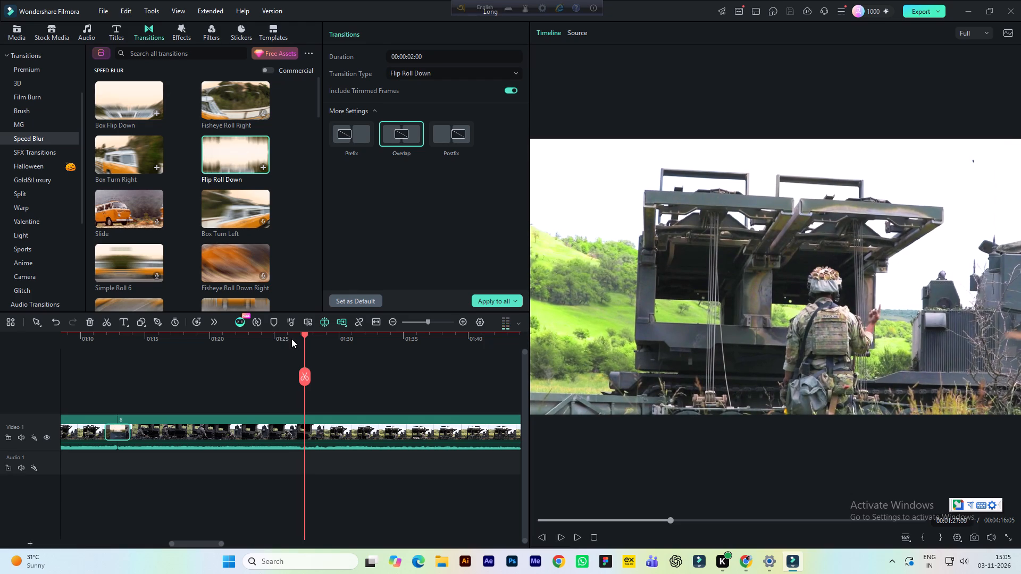
{"action": "left_click", "coordinate": [289, 334]}
{"action": "key", "text": "space"}
{"action": "key", "text": "space"}
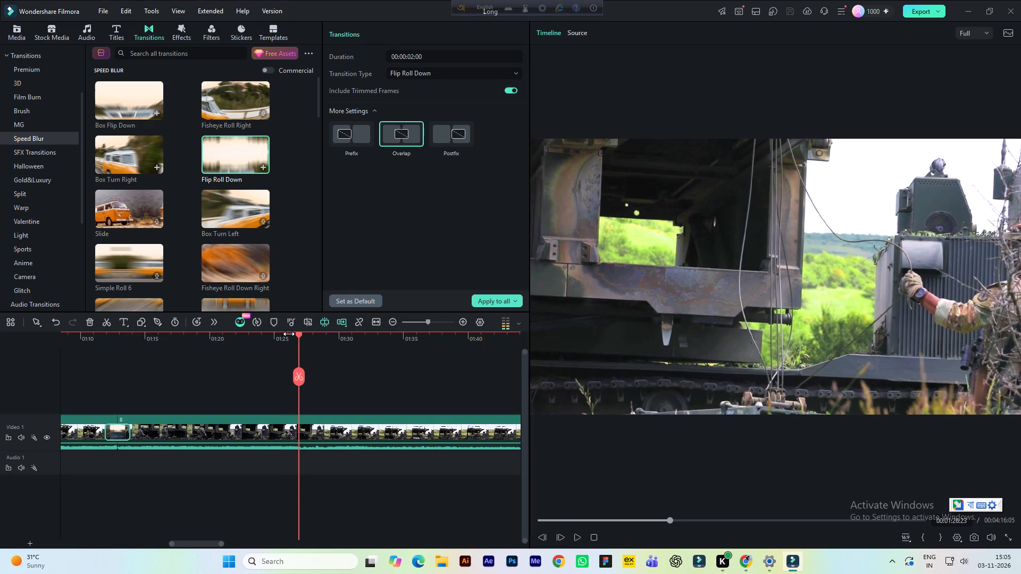
{"action": "key", "text": "space"}
{"action": "key", "text": "space"}
{"action": "left_click", "coordinate": [291, 333]}
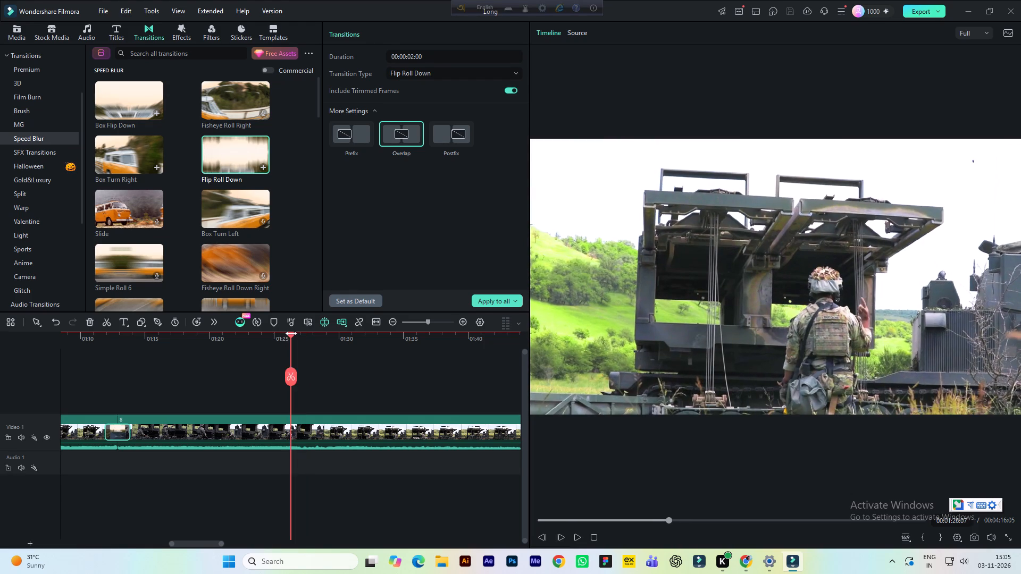
{"action": "key", "text": "space"}
{"action": "key", "text": "space"}
{"action": "key", "text": "space"}
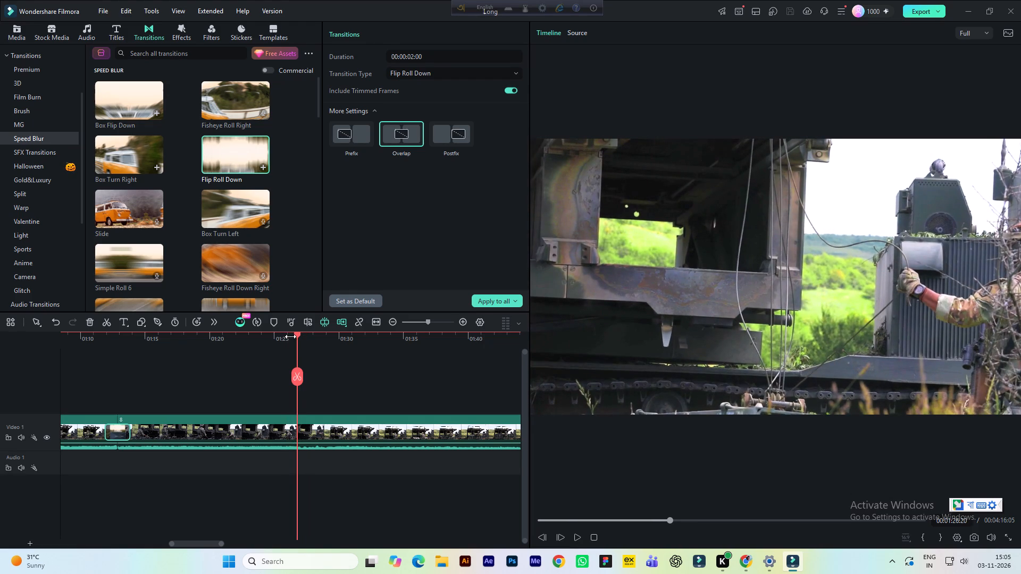
{"action": "key", "text": "space"}
{"action": "key", "text": "space"}
{"action": "key", "text": "space"}
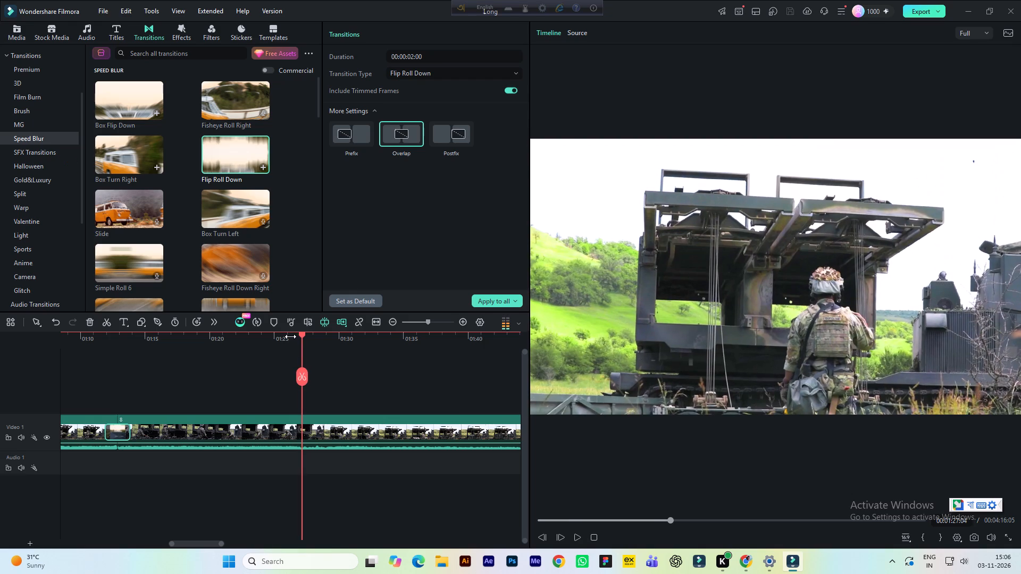
Find the exact frame of the shot change and split the Video 1 clip there, at 00:01:27:00.
{"action": "double_click", "coordinate": [540, 537]}
{"action": "left_click", "coordinate": [540, 537]}
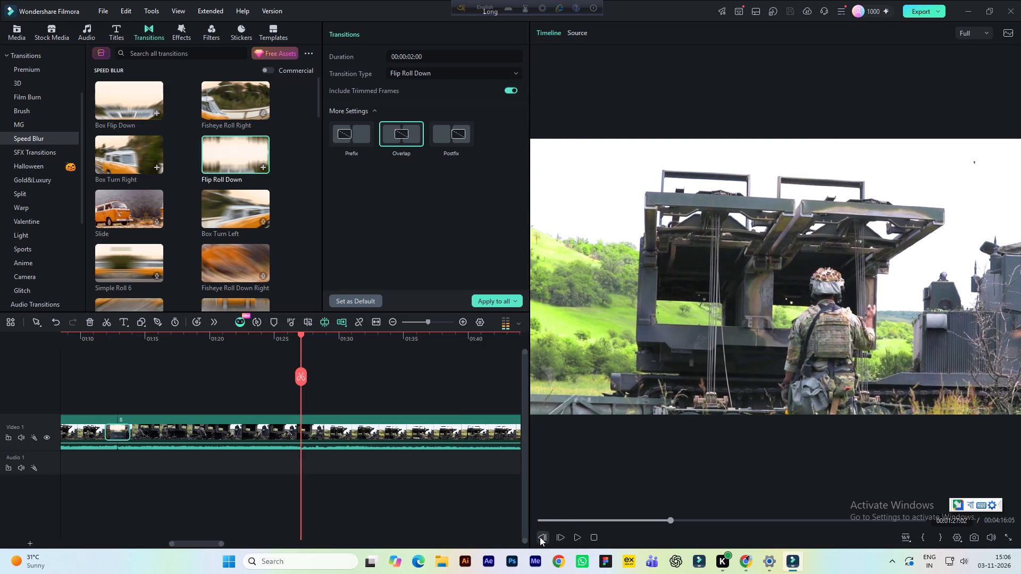
{"action": "left_click", "coordinate": [540, 537]}
{"action": "left_click", "coordinate": [540, 537]}
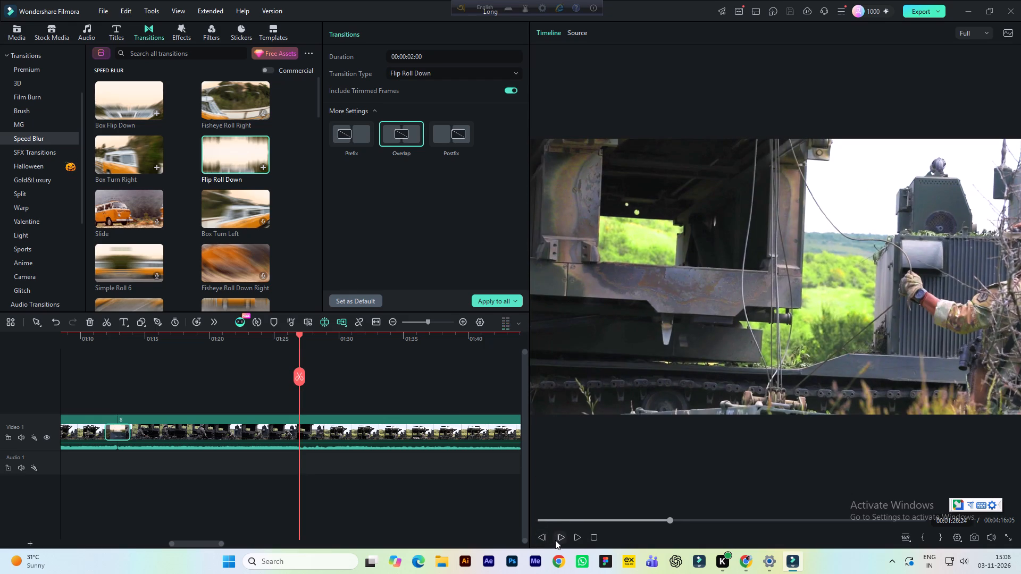
{"action": "left_click", "coordinate": [555, 540]}
{"action": "left_click", "coordinate": [555, 539]}
{"action": "left_click", "coordinate": [546, 538]}
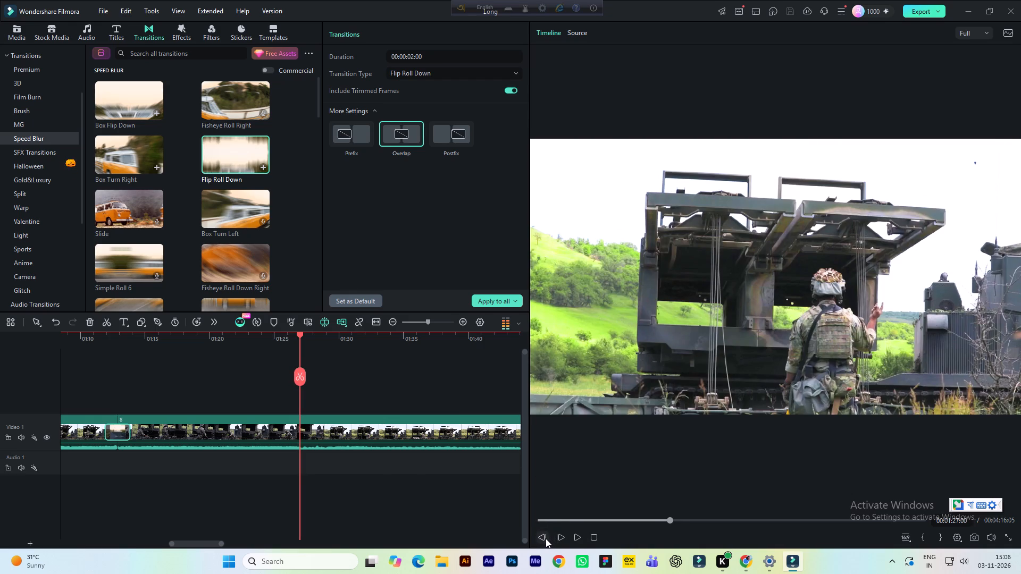
{"action": "left_click", "coordinate": [357, 435]}
{"action": "left_click", "coordinate": [298, 371]}
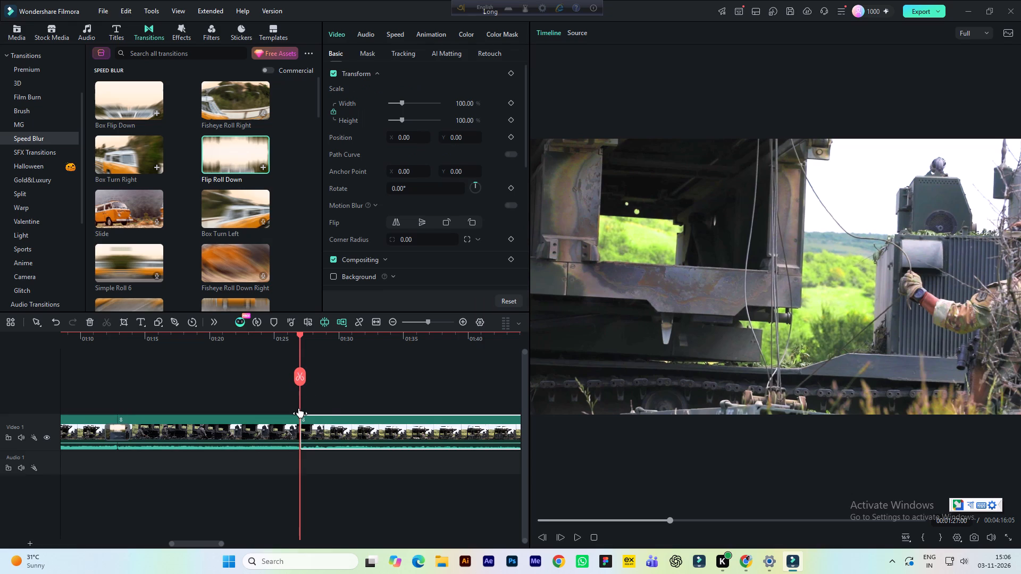
Look for a suitable transition in the Arrow, Square and Line&Stripe groups of the MG category.
{"action": "left_click", "coordinate": [39, 127]}
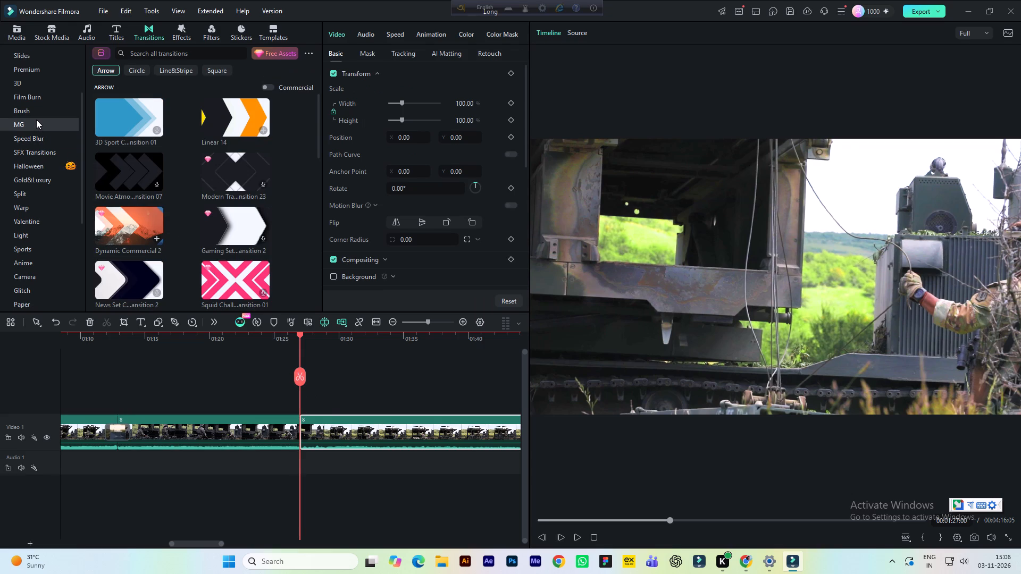
{"action": "scroll", "coordinate": [124, 228], "scroll_direction": "down", "scroll_amount": 3}
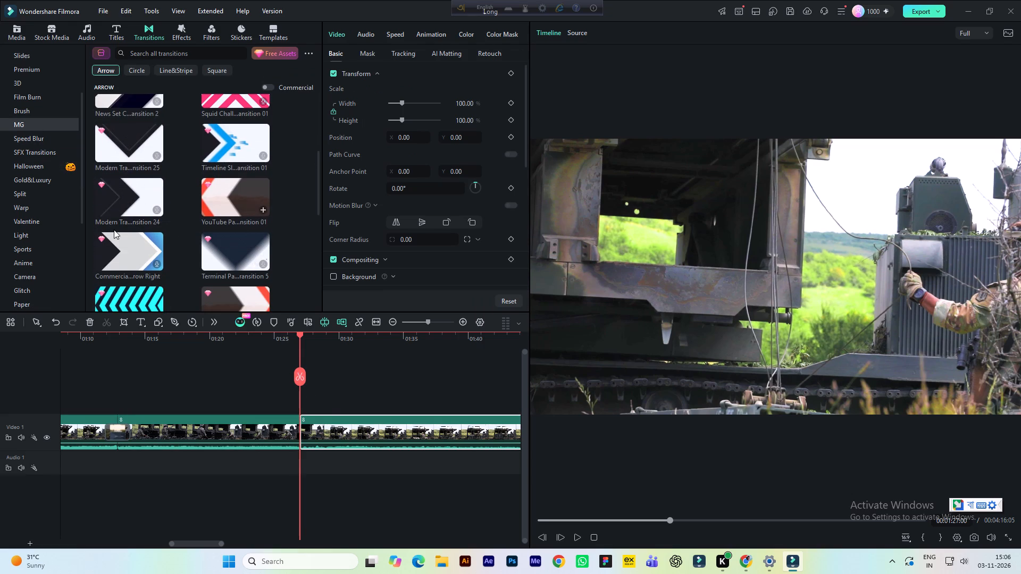
{"action": "scroll", "coordinate": [130, 261], "scroll_direction": "up", "scroll_amount": 5}
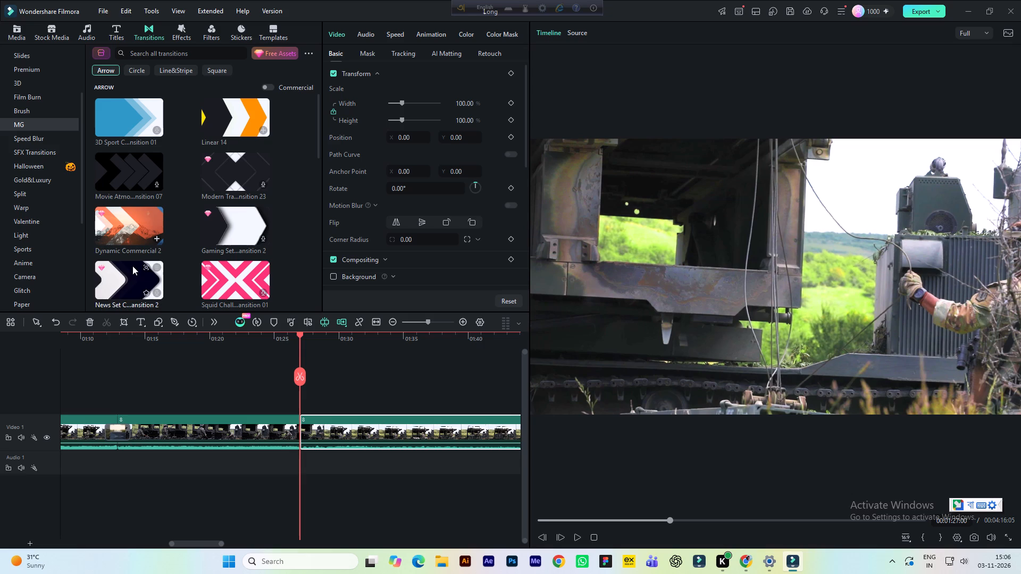
{"action": "left_click", "coordinate": [216, 69]}
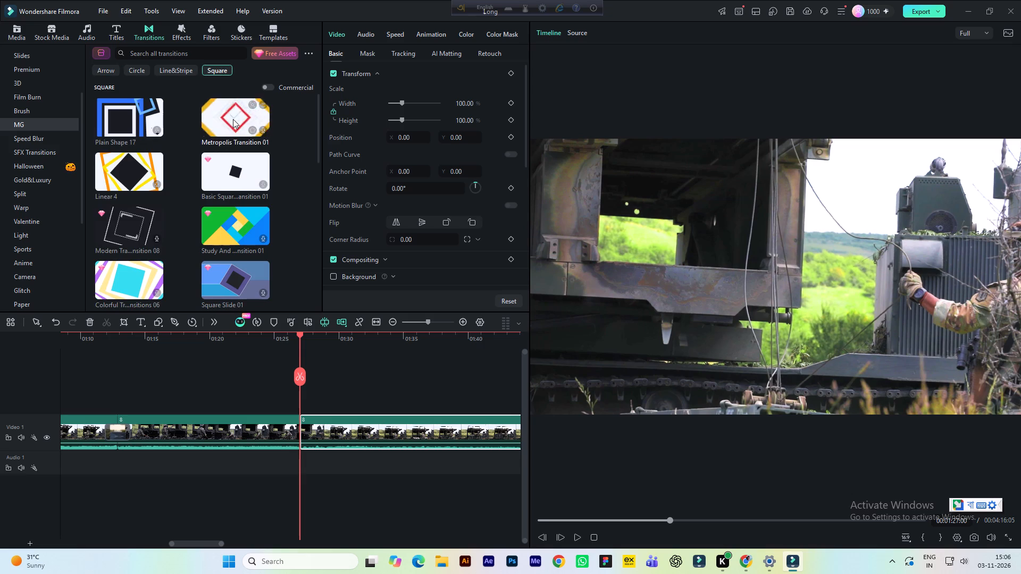
{"action": "left_click", "coordinate": [179, 71]}
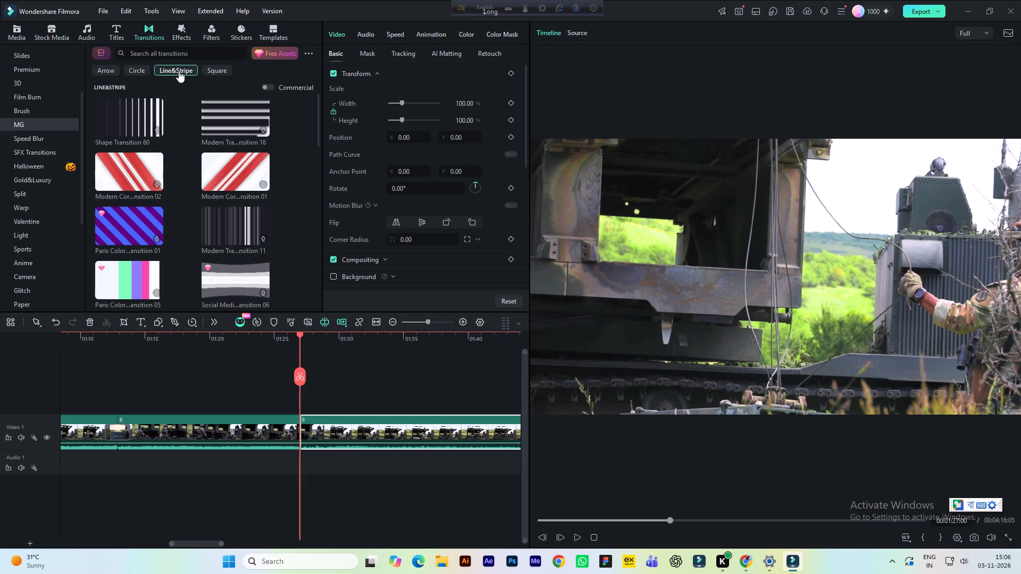
{"action": "scroll", "coordinate": [219, 241], "scroll_direction": "down", "scroll_amount": 4}
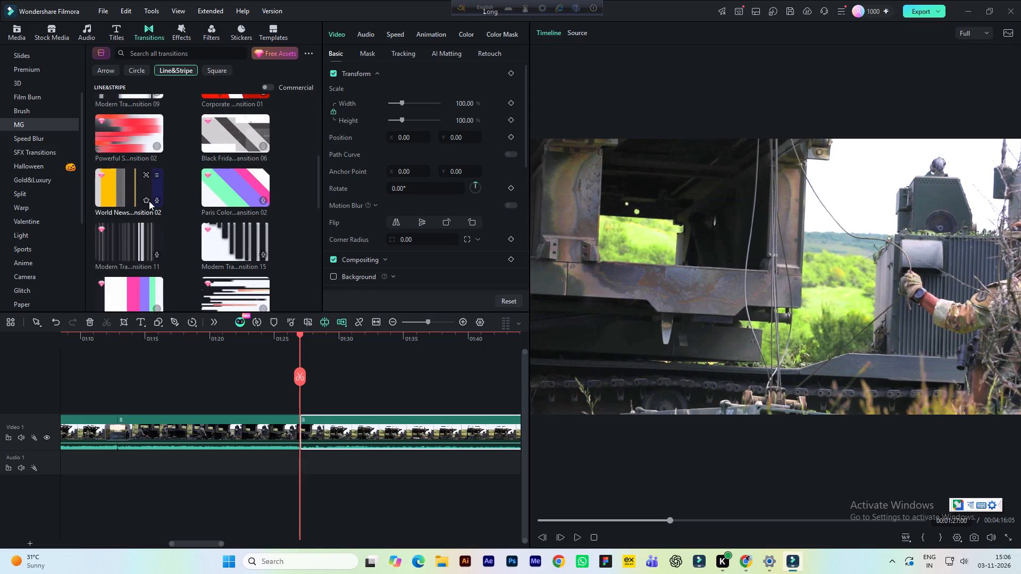
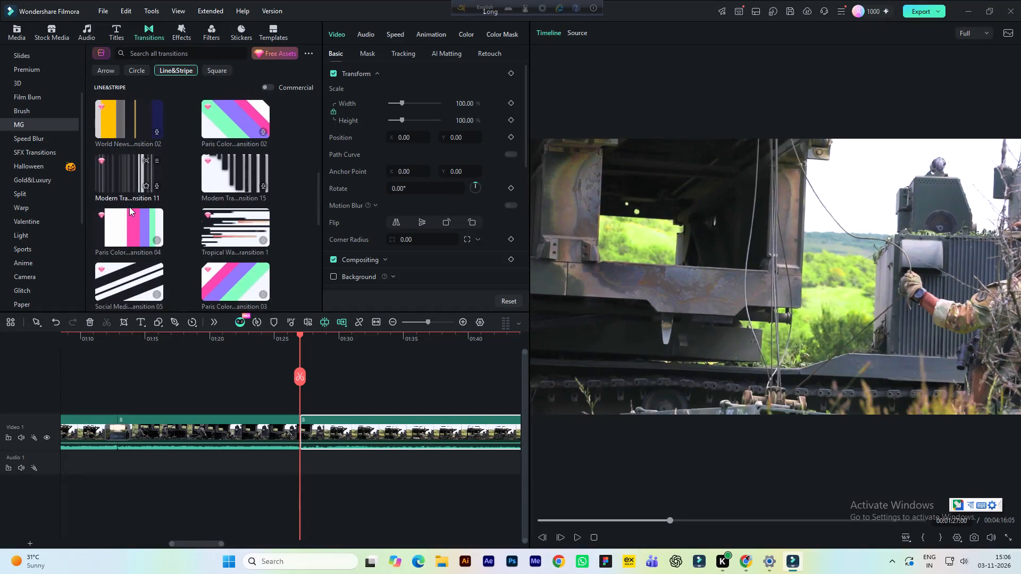
Look for a suitable transition in the rest of the Line&Stripe group and in the Brush, Film Burn, 3D and Premium categories.
{"action": "scroll", "coordinate": [129, 207], "scroll_direction": "down", "scroll_amount": 2}
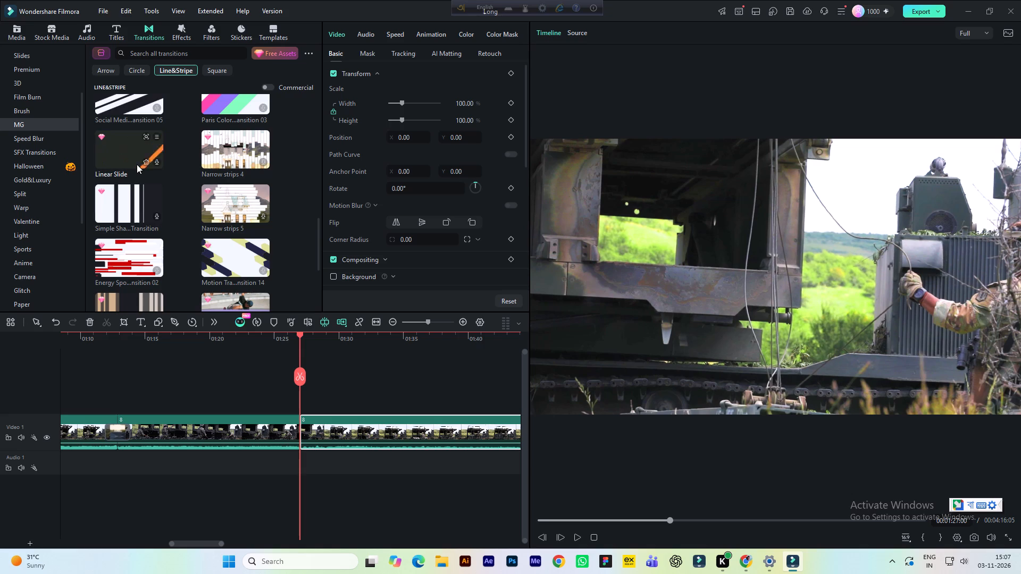
{"action": "scroll", "coordinate": [162, 207], "scroll_direction": "down", "scroll_amount": 2}
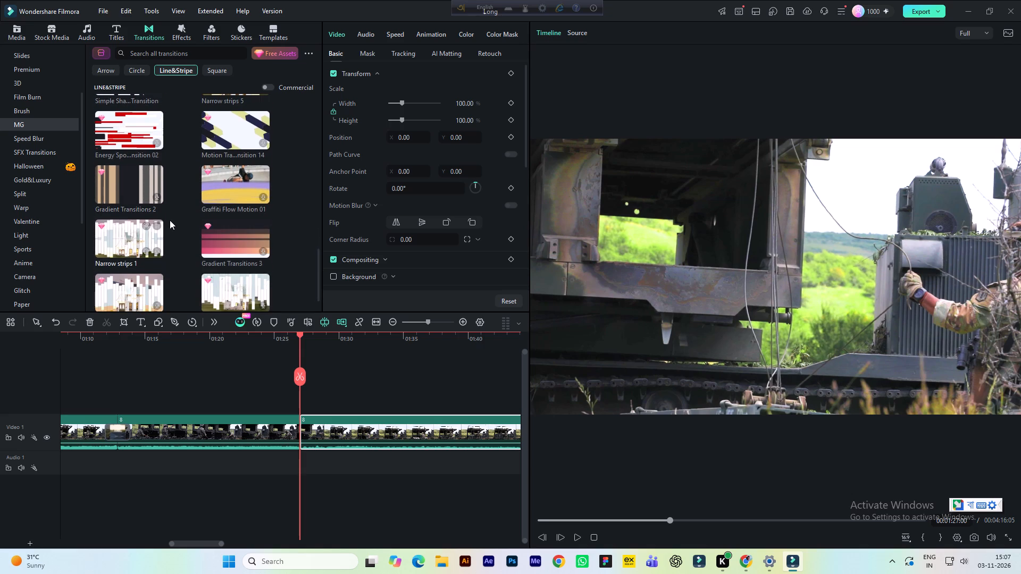
{"action": "scroll", "coordinate": [170, 220], "scroll_direction": "down", "scroll_amount": 3}
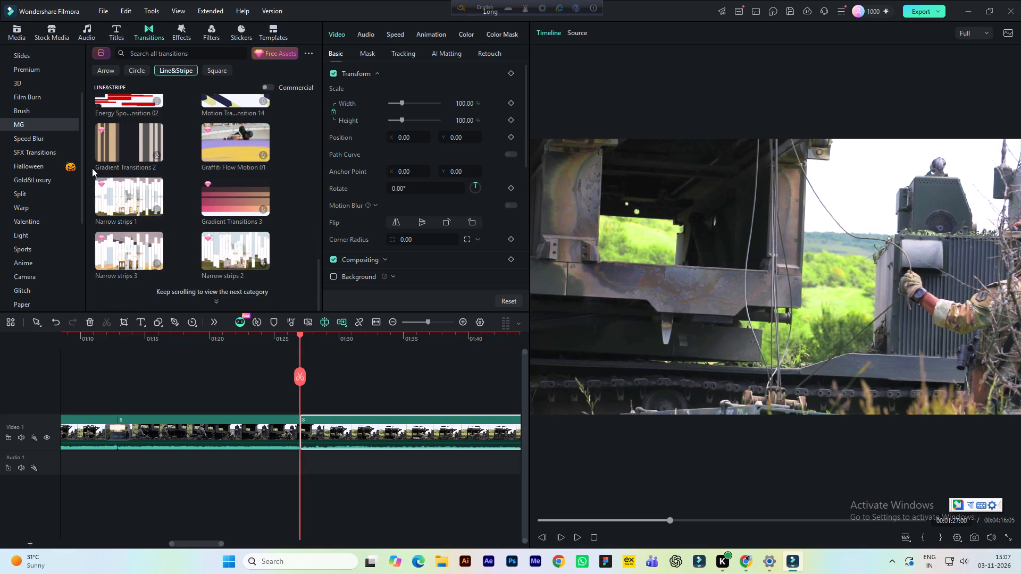
{"action": "scroll", "coordinate": [91, 168], "scroll_direction": "up", "scroll_amount": 2}
{"action": "left_click", "coordinate": [36, 115]}
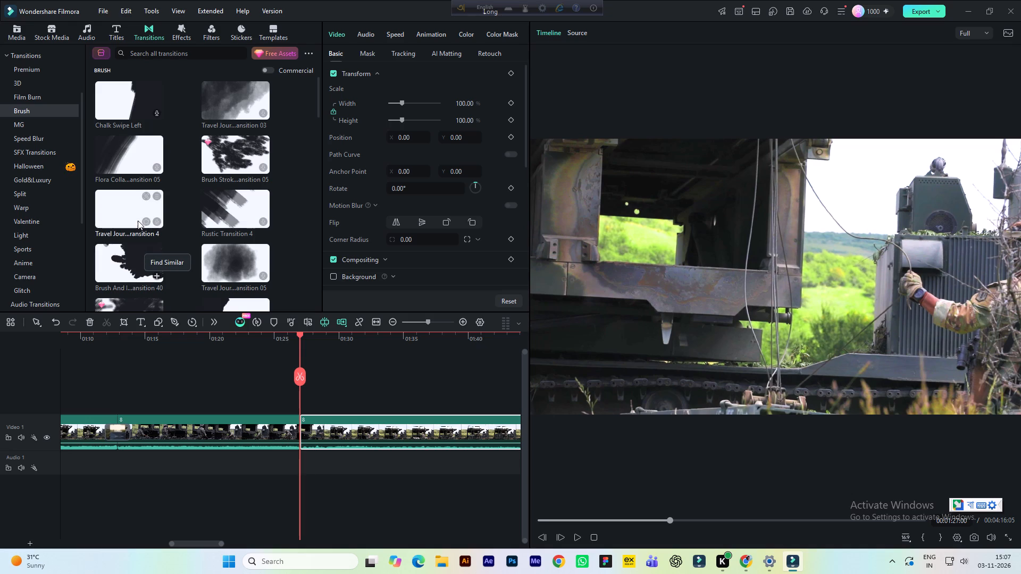
{"action": "left_click", "coordinate": [37, 99]}
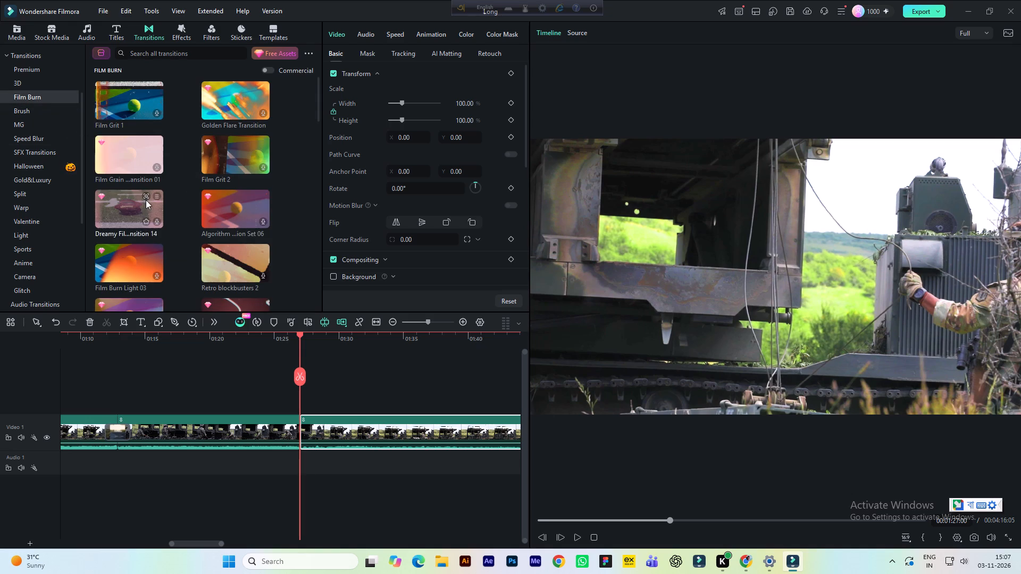
{"action": "scroll", "coordinate": [148, 201], "scroll_direction": "down", "scroll_amount": 1}
{"action": "left_click", "coordinate": [25, 85]}
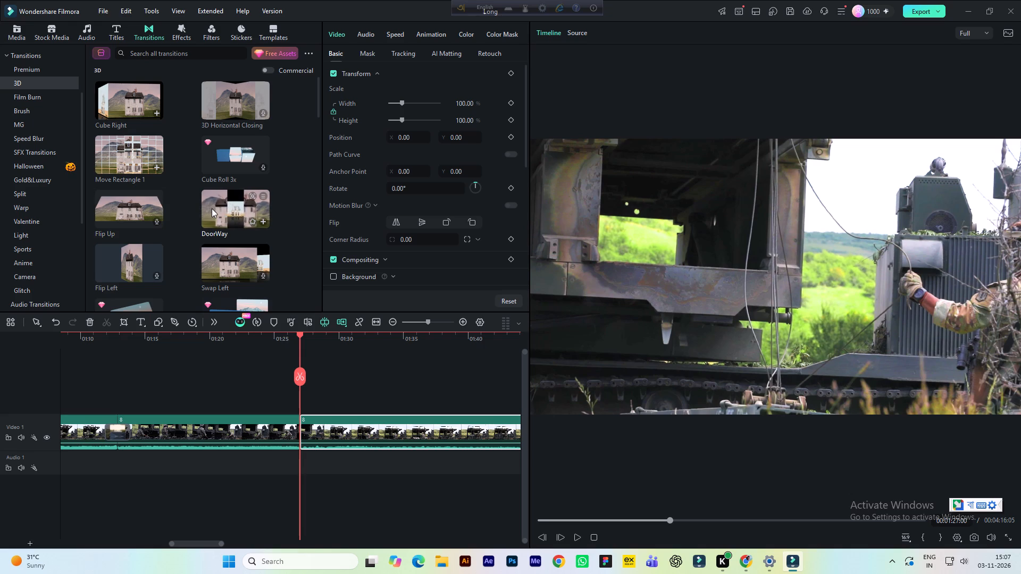
{"action": "scroll", "coordinate": [21, 143], "scroll_direction": "up", "scroll_amount": 1}
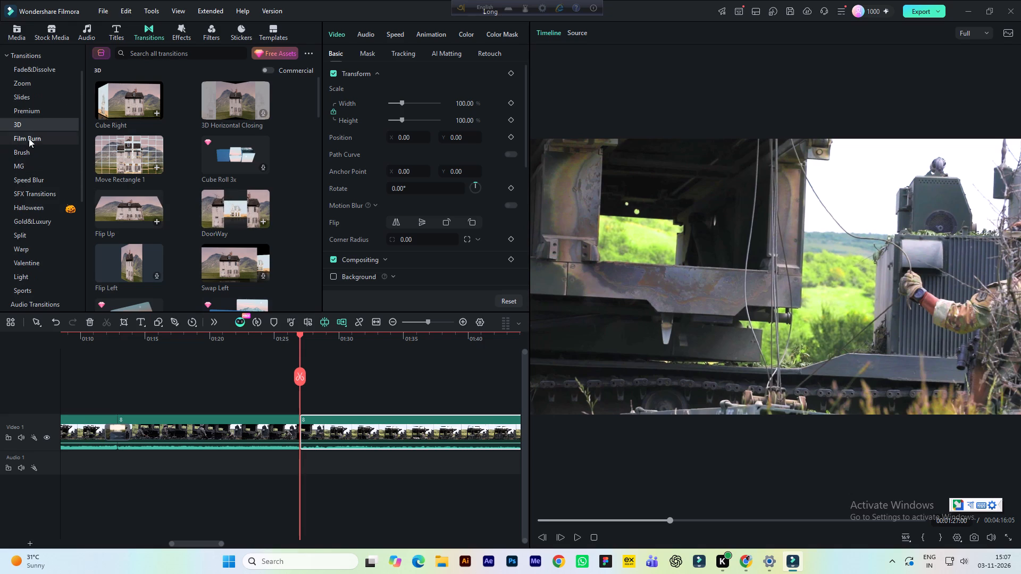
{"action": "left_click", "coordinate": [30, 114]}
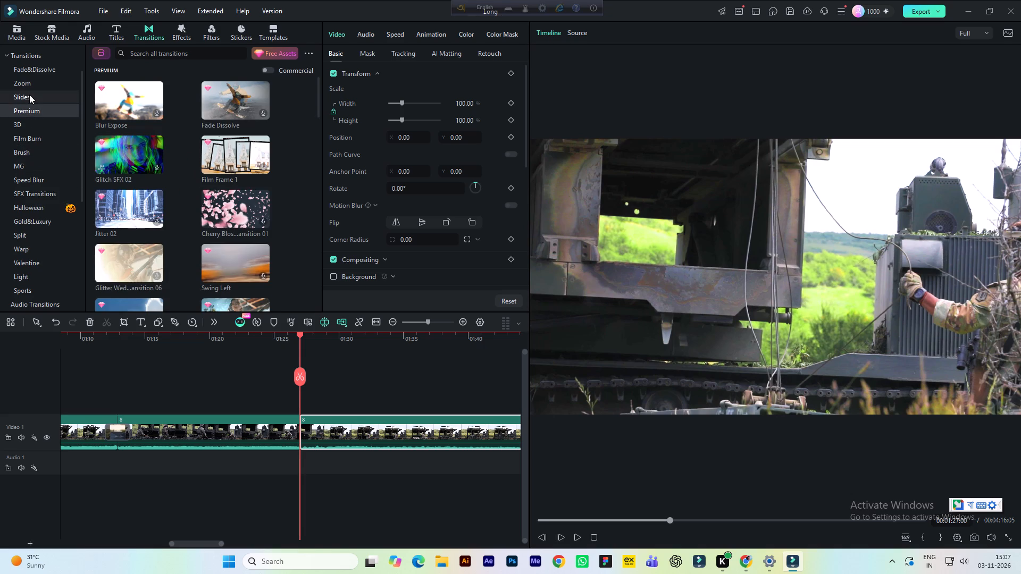
Add the Push Right transition from the Slides category to the cut at 00:01:27:00 on Video 1.
{"action": "left_click", "coordinate": [29, 92]}
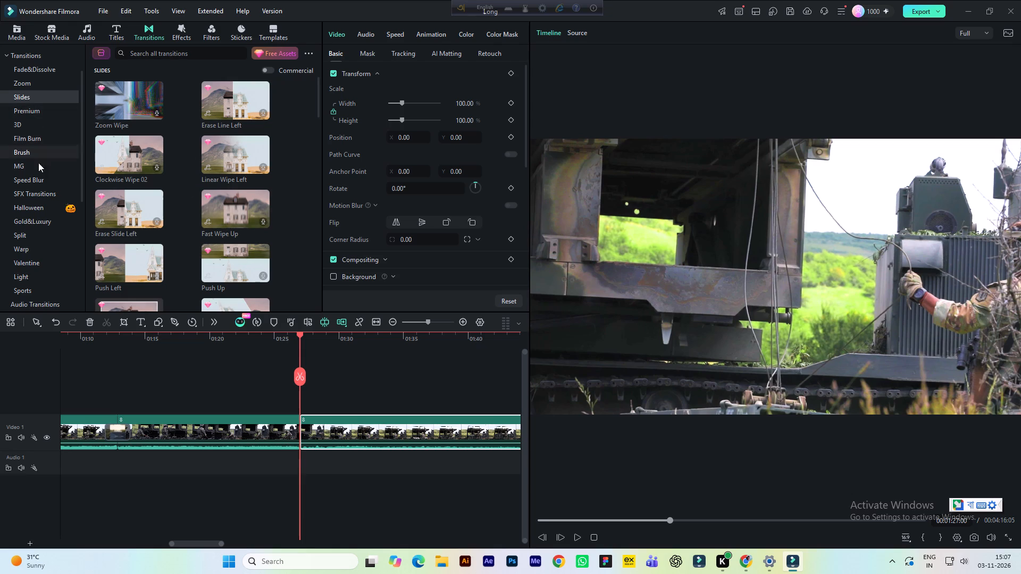
{"action": "scroll", "coordinate": [172, 233], "scroll_direction": "down", "scroll_amount": 2}
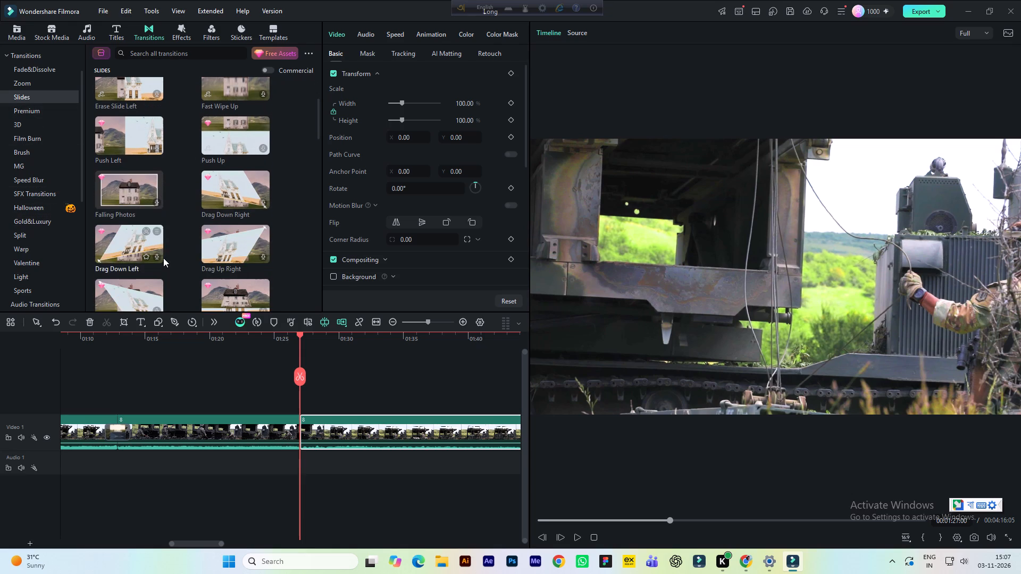
{"action": "scroll", "coordinate": [170, 262], "scroll_direction": "down", "scroll_amount": 3}
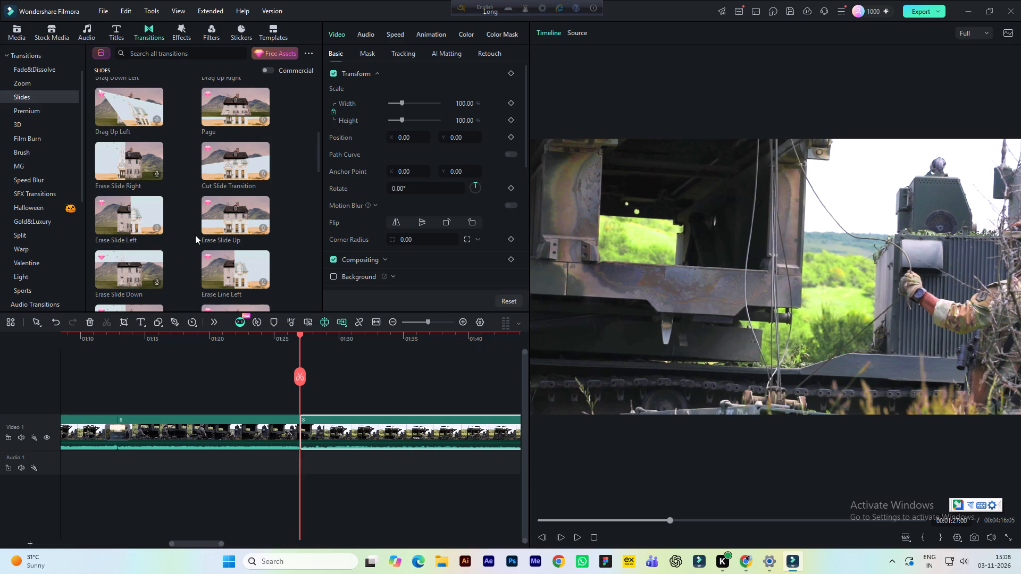
{"action": "scroll", "coordinate": [193, 235], "scroll_direction": "down", "scroll_amount": 2}
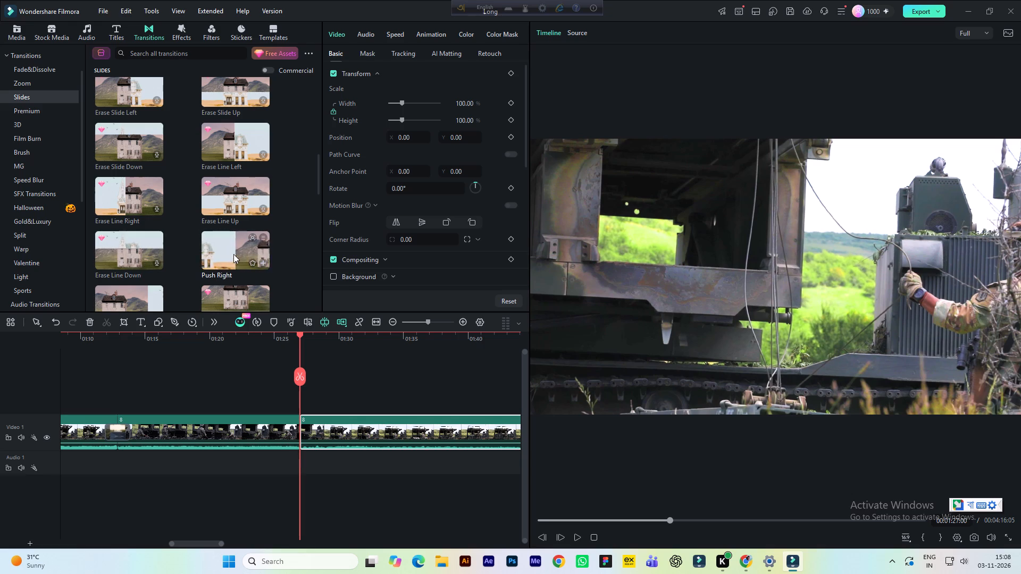
{"action": "left_click_drag", "start_coordinate": [233, 254], "coordinate": [295, 416]}
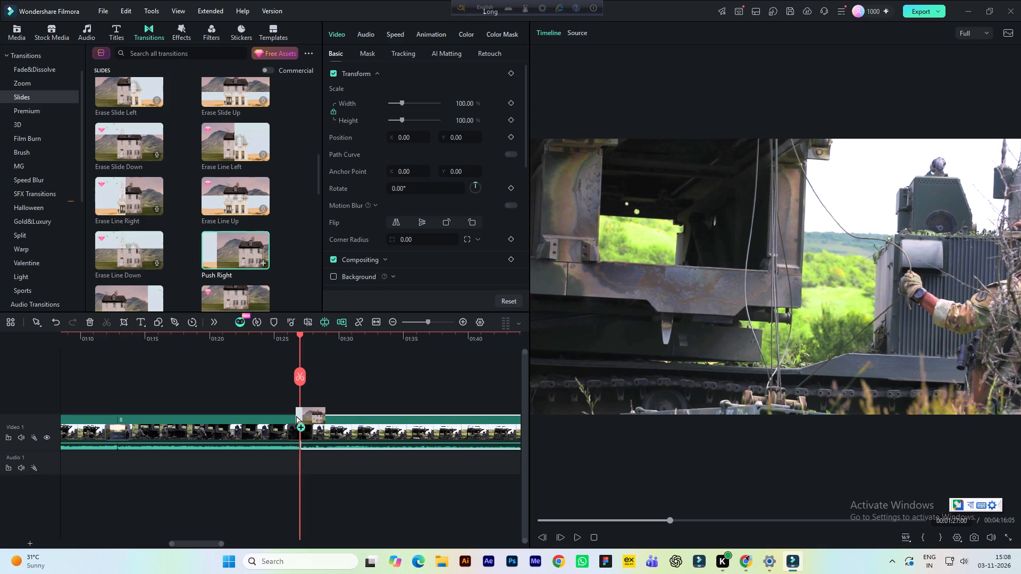
Play back the Push Right transition from about 00:01:25 and save the project.
{"action": "left_click", "coordinate": [279, 341]}
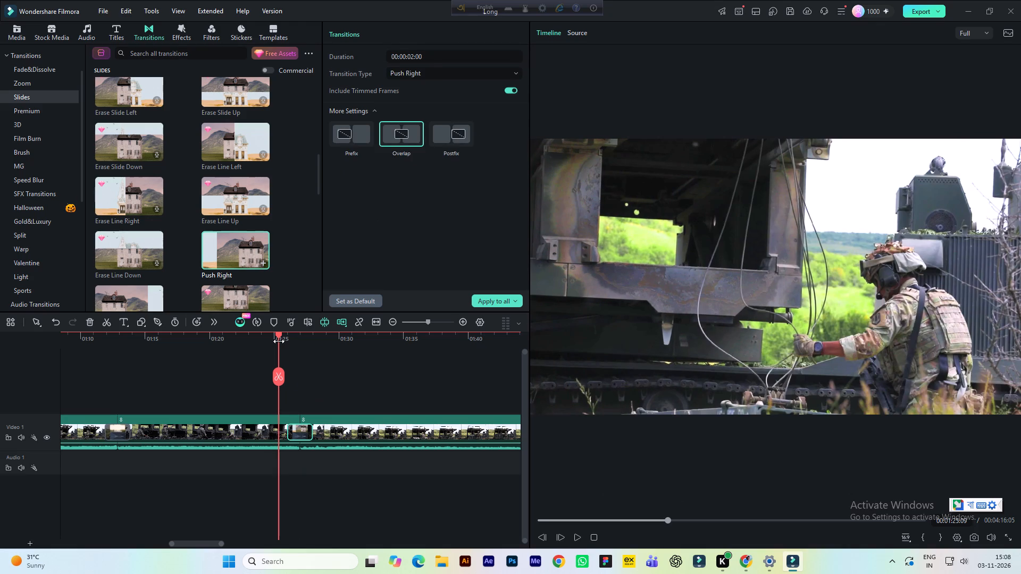
{"action": "key", "text": "space"}
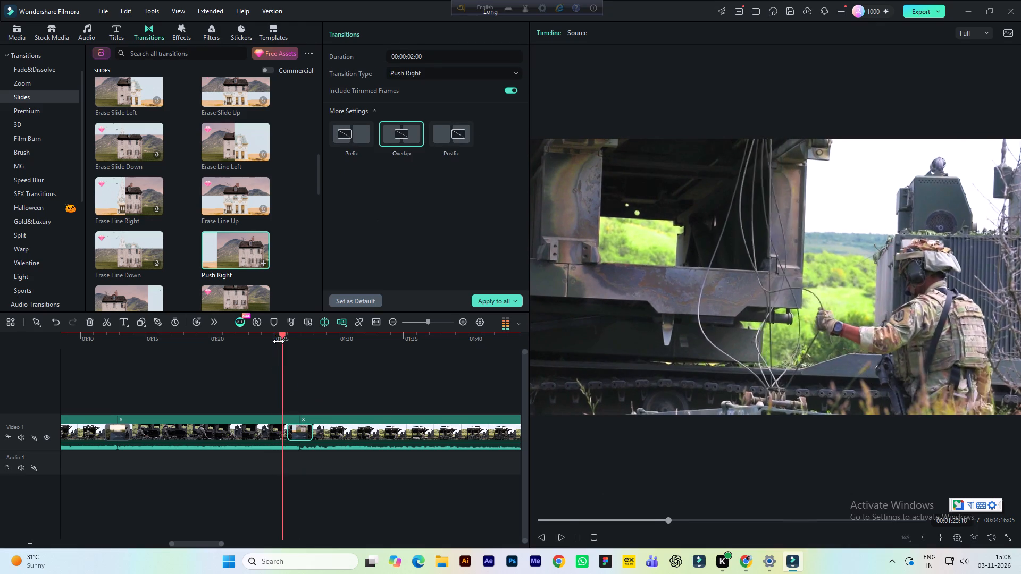
{"action": "key", "text": "space"}
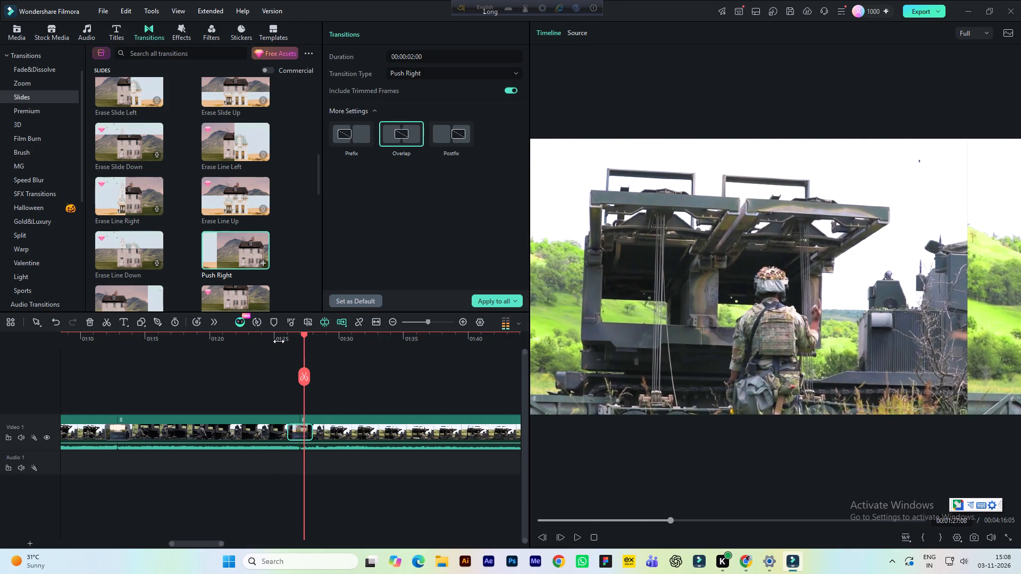
{"action": "key", "text": "ctrl+s"}
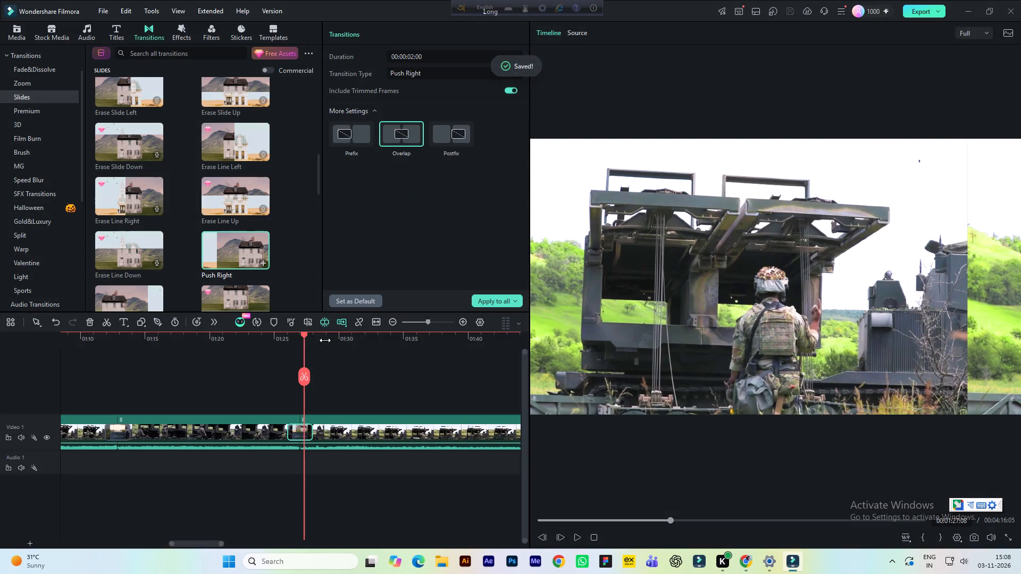
Shorten the Push Right transition at the 00:01:27:00 cut to a duration of 00:00:01:11.
{"action": "left_click_drag", "start_coordinate": [325, 340], "coordinate": [381, 356]}
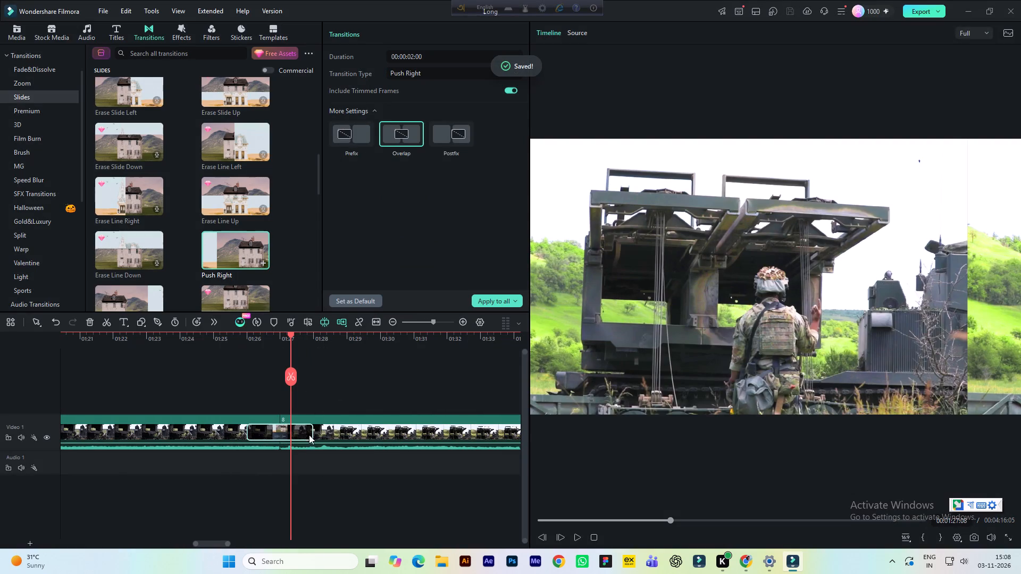
{"action": "left_click_drag", "start_coordinate": [311, 435], "coordinate": [304, 436]}
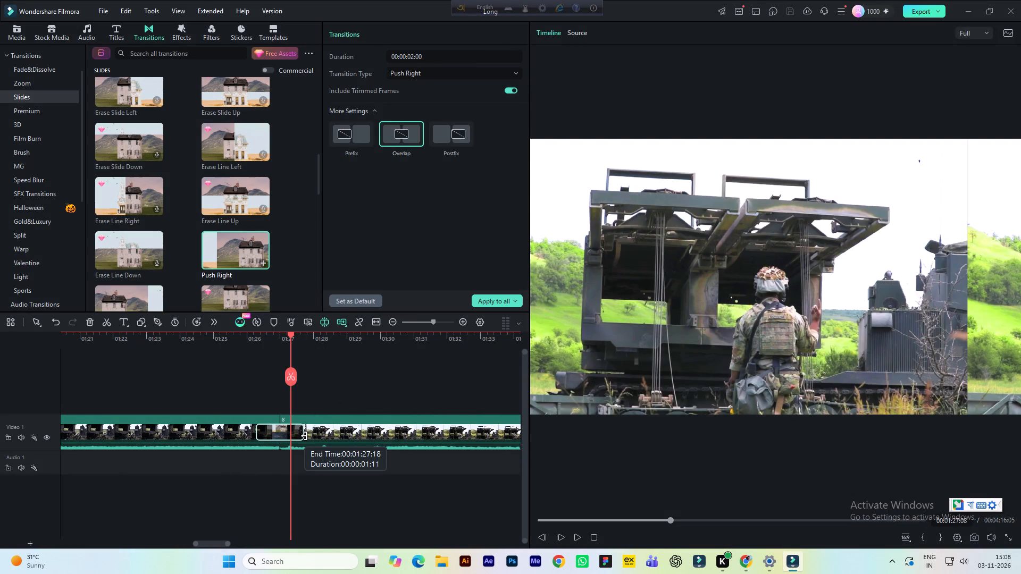
Play back the shortened Push Right transition from just before the cut and save the project.
{"action": "left_click", "coordinate": [231, 344]}
{"action": "key", "text": "space"}
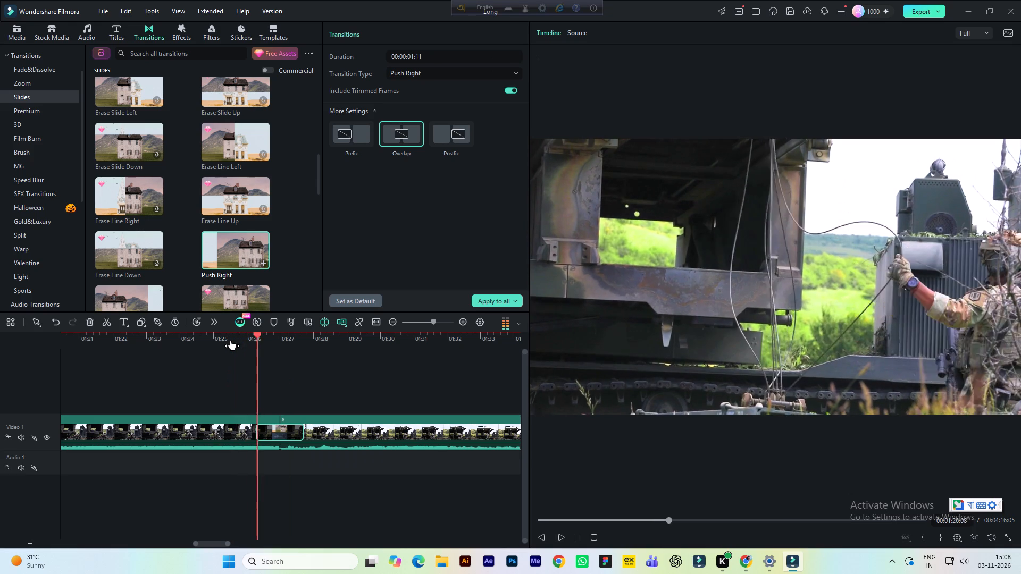
{"action": "key", "text": "space"}
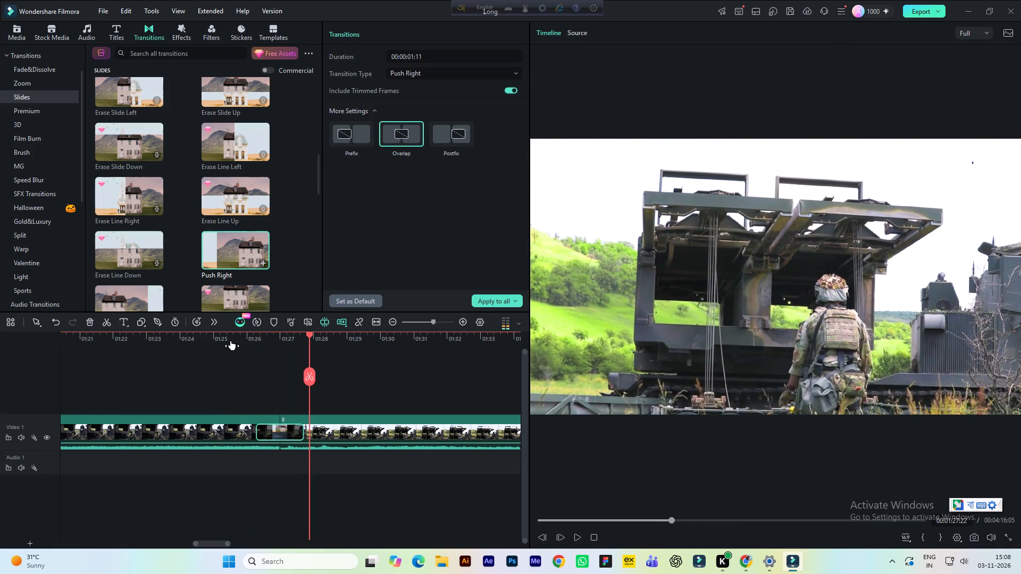
{"action": "key", "text": "ctrl+s"}
Play the footage after the Push Right transition up to about 00:01:43, watching for the next shot change.
{"action": "left_click_drag", "start_coordinate": [352, 338], "coordinate": [346, 338]}
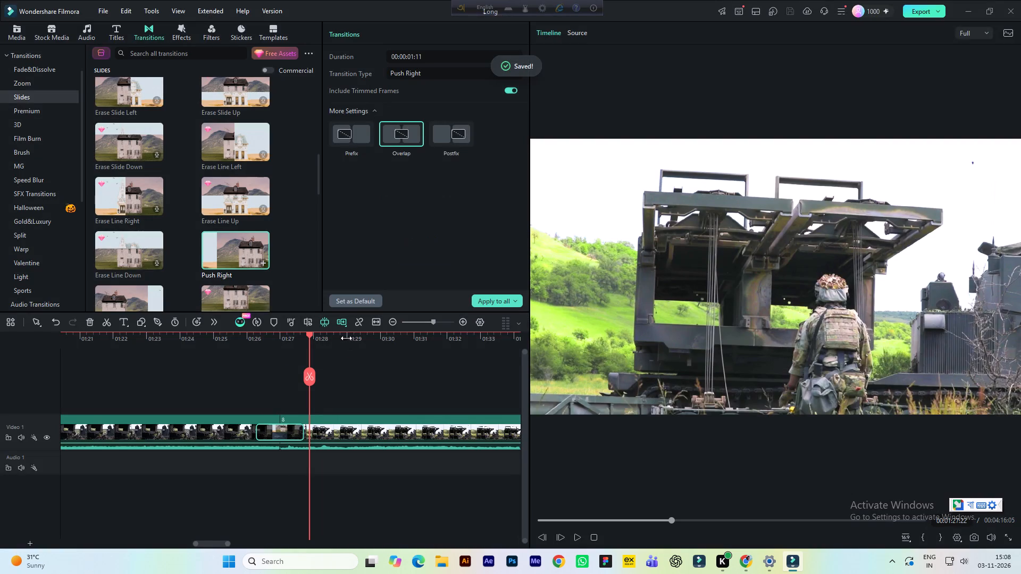
{"action": "left_click_drag", "start_coordinate": [346, 338], "coordinate": [324, 343]}
{"action": "scroll", "coordinate": [154, 229], "scroll_direction": "down", "scroll_amount": 1}
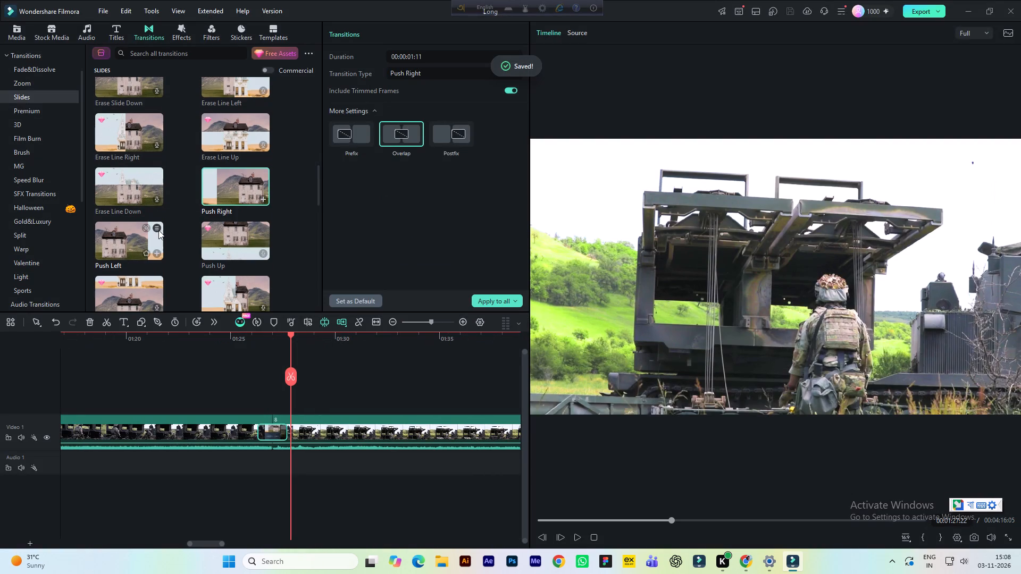
{"action": "key", "text": "space"}
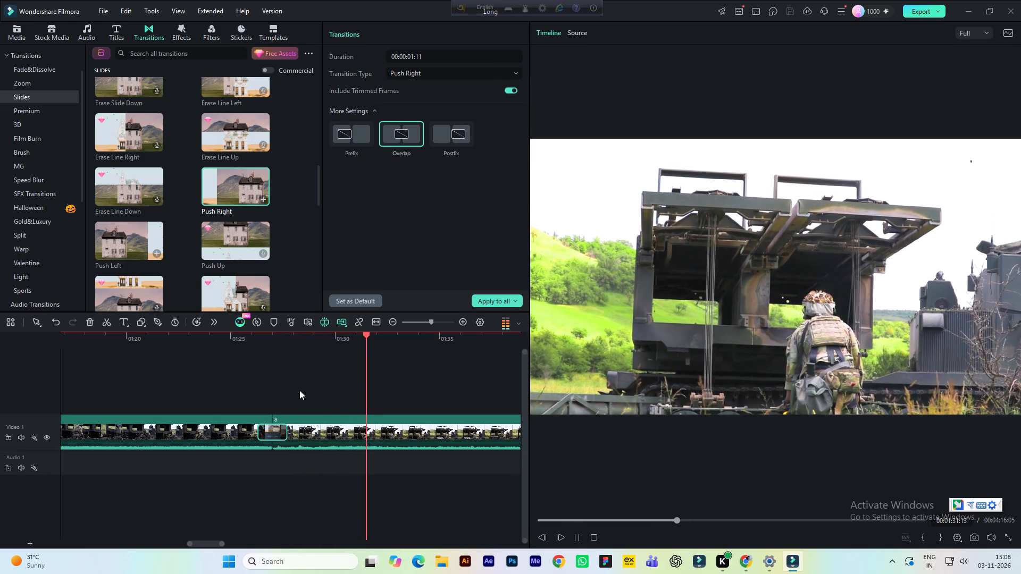
{"action": "key", "text": "space"}
{"action": "left_click_drag", "start_coordinate": [319, 341], "coordinate": [271, 345]}
{"action": "key", "text": "space"}
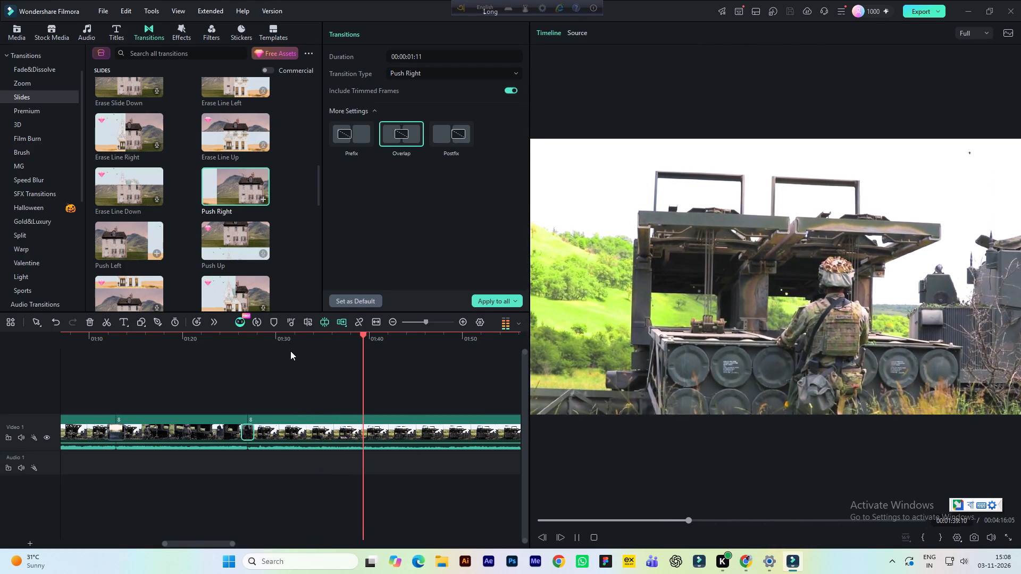
{"action": "key", "text": "space"}
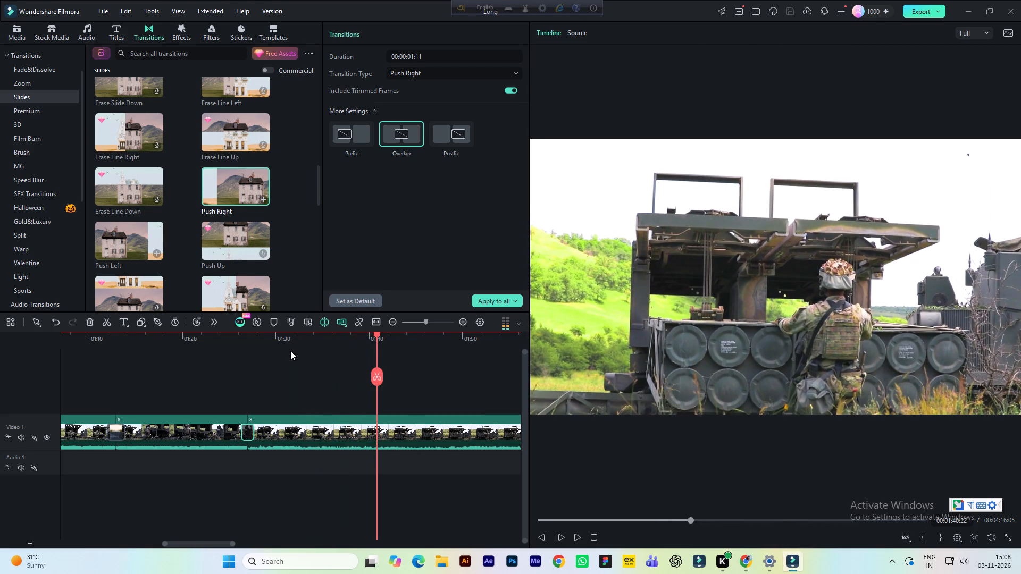
{"action": "key", "text": "space"}
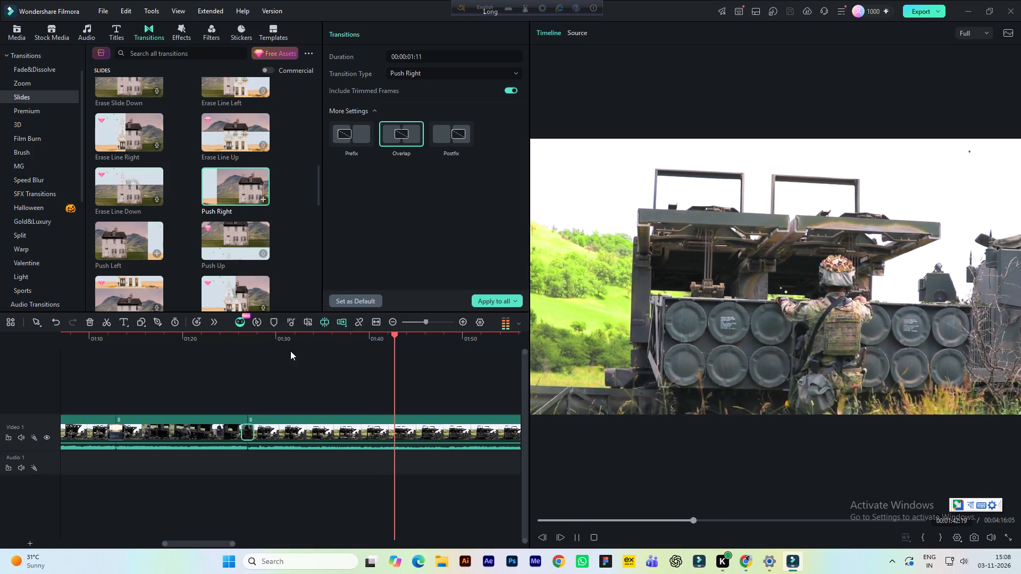
{"action": "key", "text": "space"}
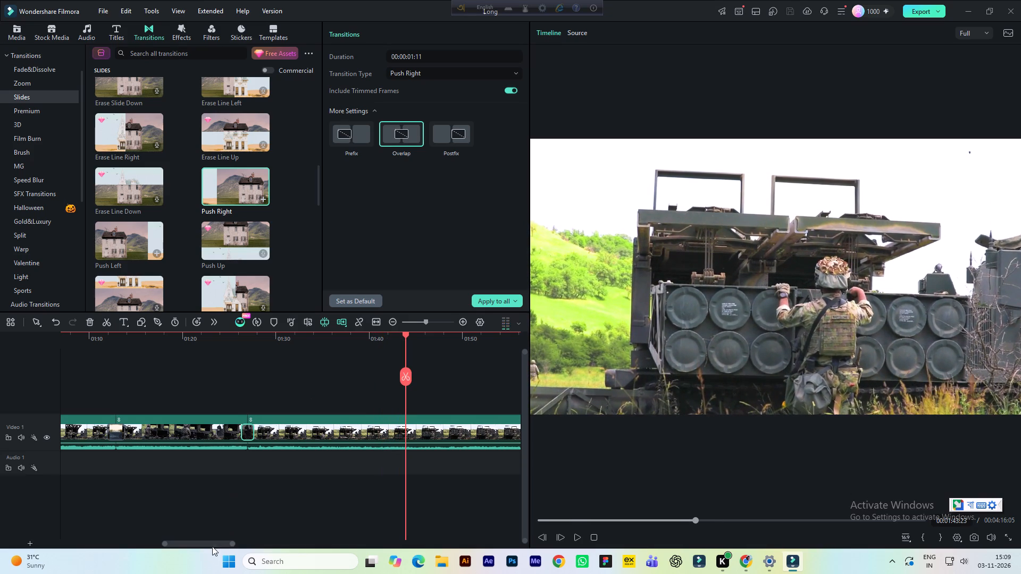
Skim the footage from about 00:01:43 to 00:02:00 to locate the next shot change.
{"action": "left_click_drag", "start_coordinate": [215, 543], "coordinate": [247, 547]}
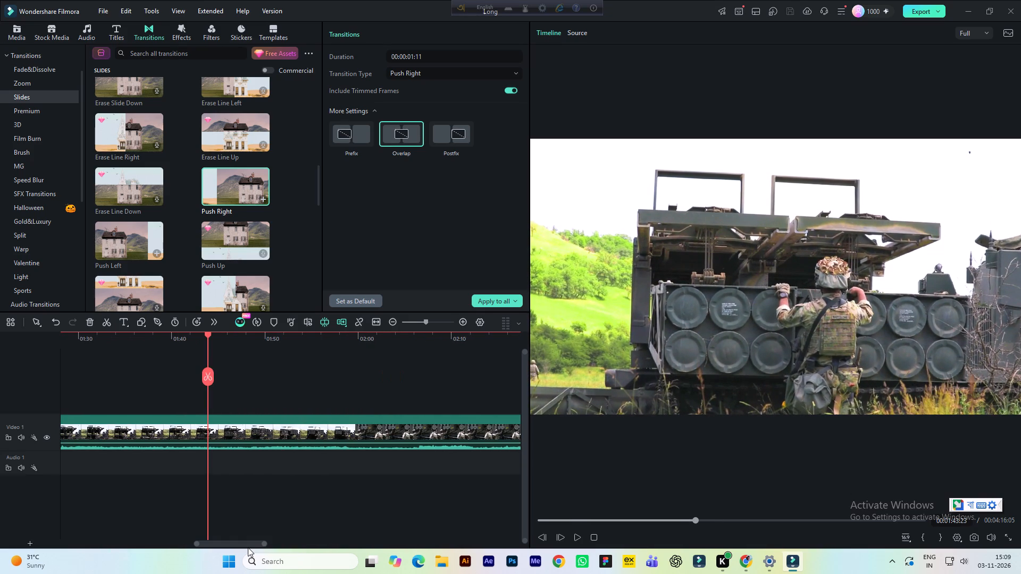
{"action": "key", "text": "space"}
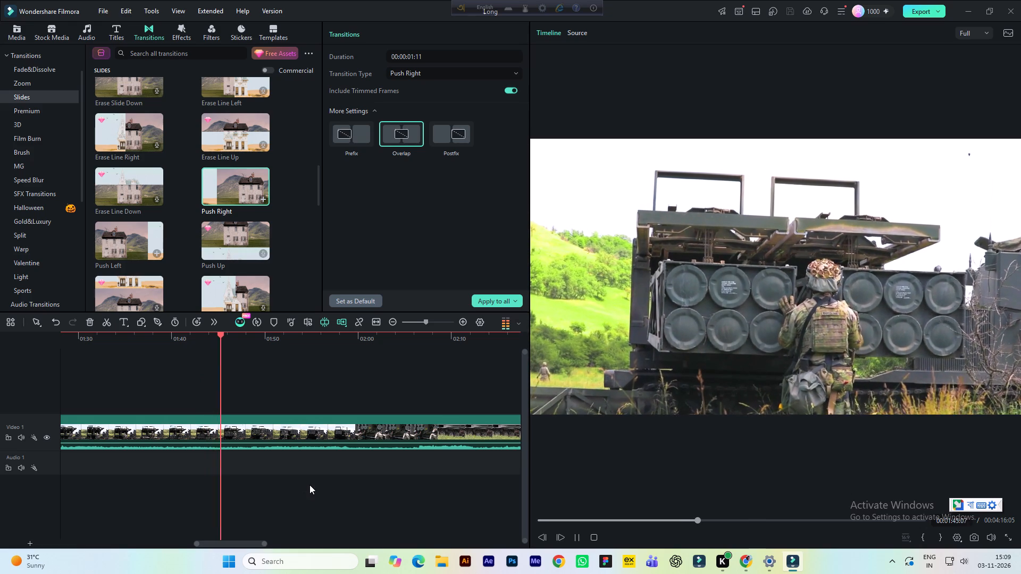
{"action": "key", "text": "space"}
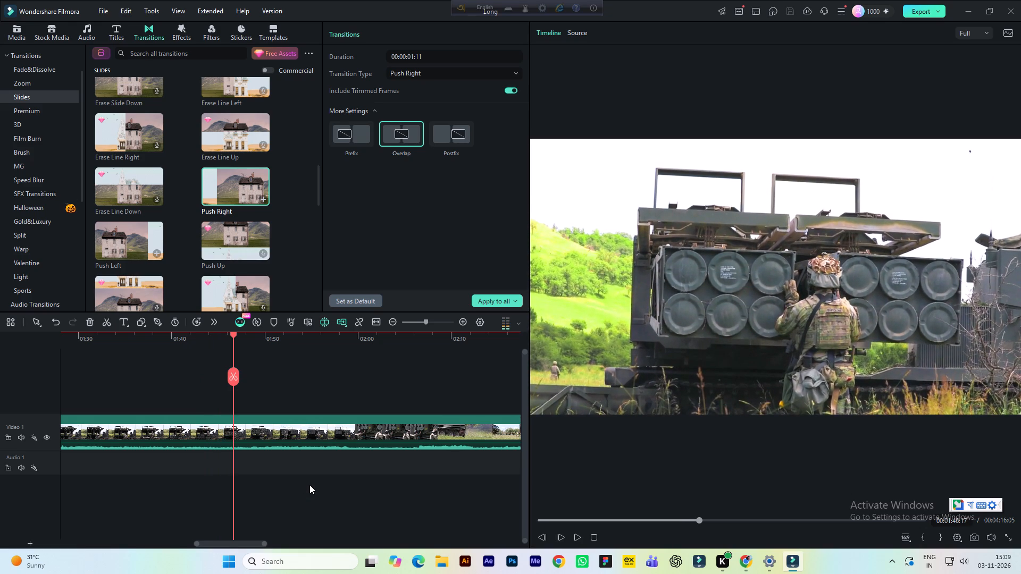
{"action": "key", "text": "space"}
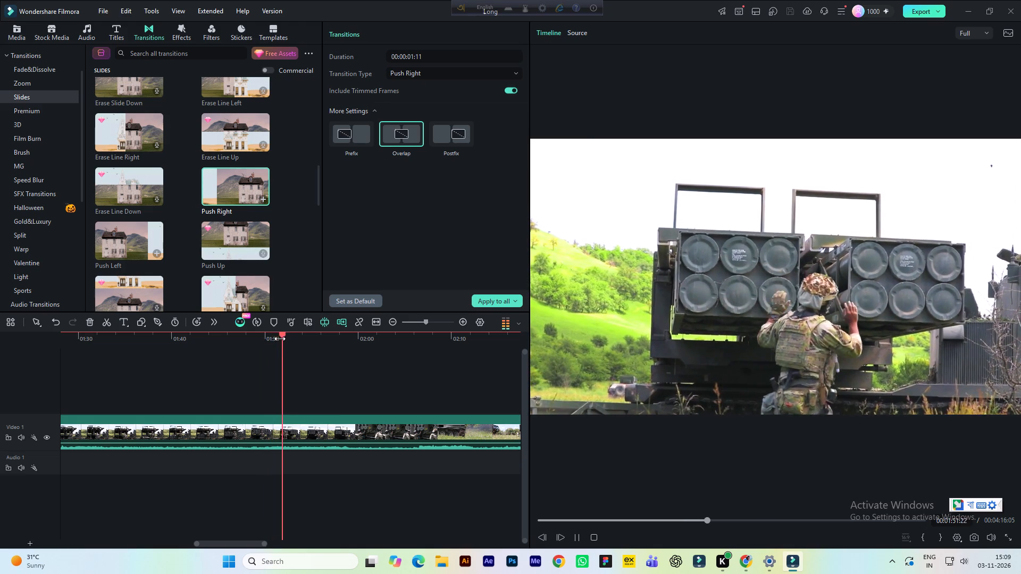
{"action": "left_click", "coordinate": [299, 339]}
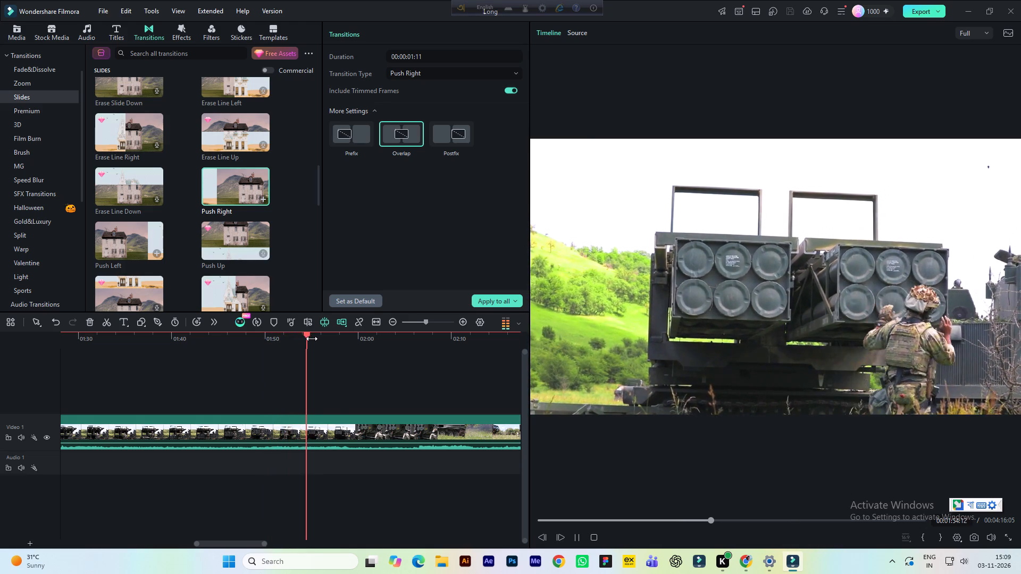
{"action": "left_click", "coordinate": [328, 340]}
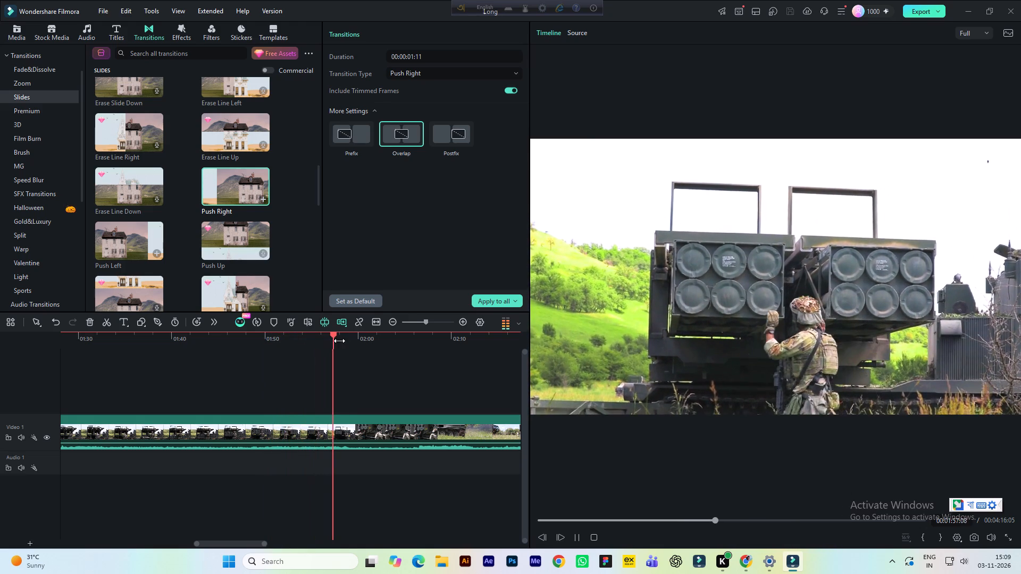
{"action": "left_click", "coordinate": [350, 339]}
{"action": "left_click", "coordinate": [356, 337]}
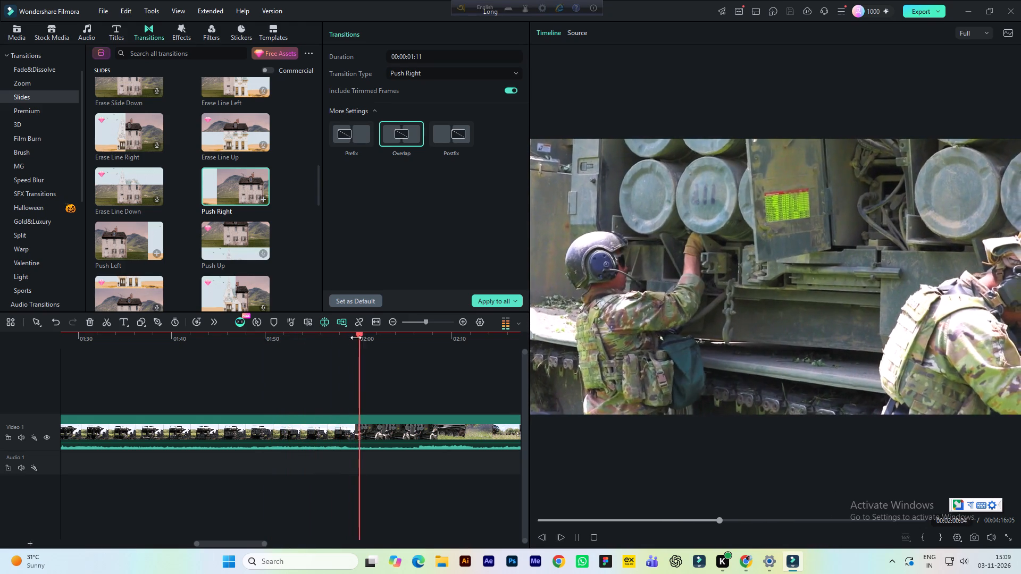
Replay the footage between about 00:01:57 and 00:01:59 several times to pin down the exact shot change.
{"action": "left_click", "coordinate": [337, 335]}
{"action": "key", "text": "space"}
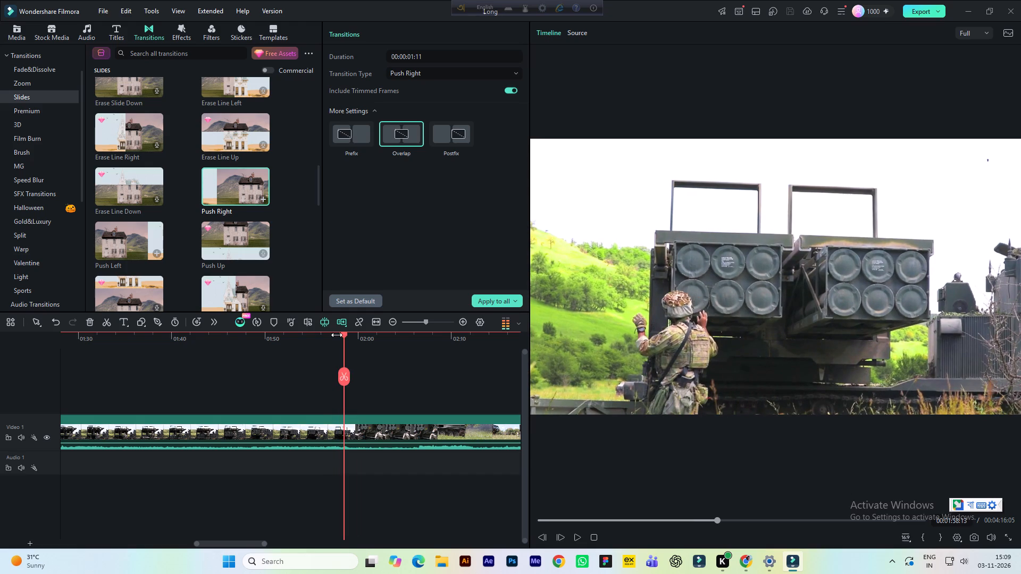
{"action": "key", "text": "space"}
{"action": "key", "text": "space"}
{"action": "left_click", "coordinate": [337, 335]}
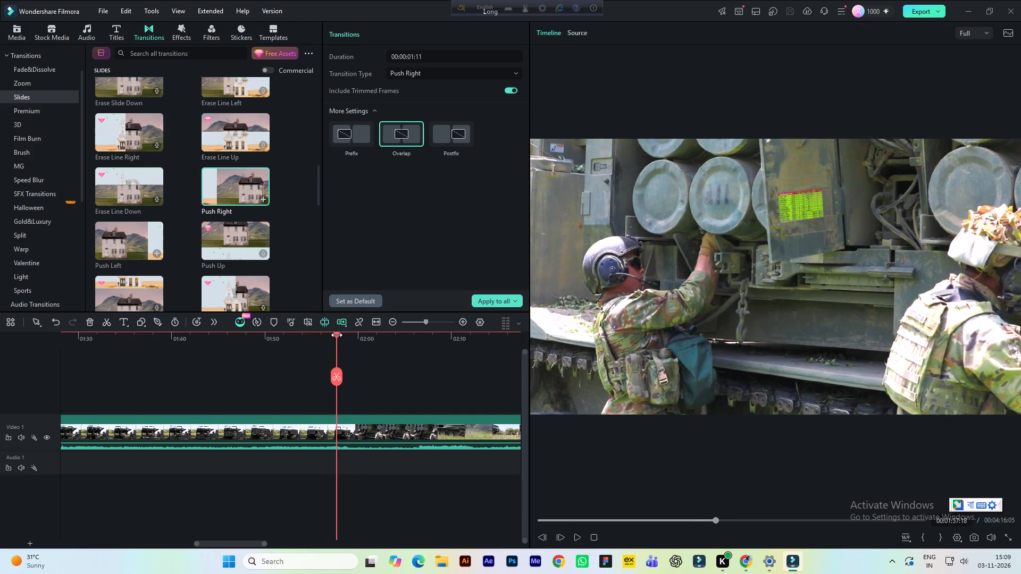
{"action": "key", "text": "space"}
{"action": "key", "text": "space"}
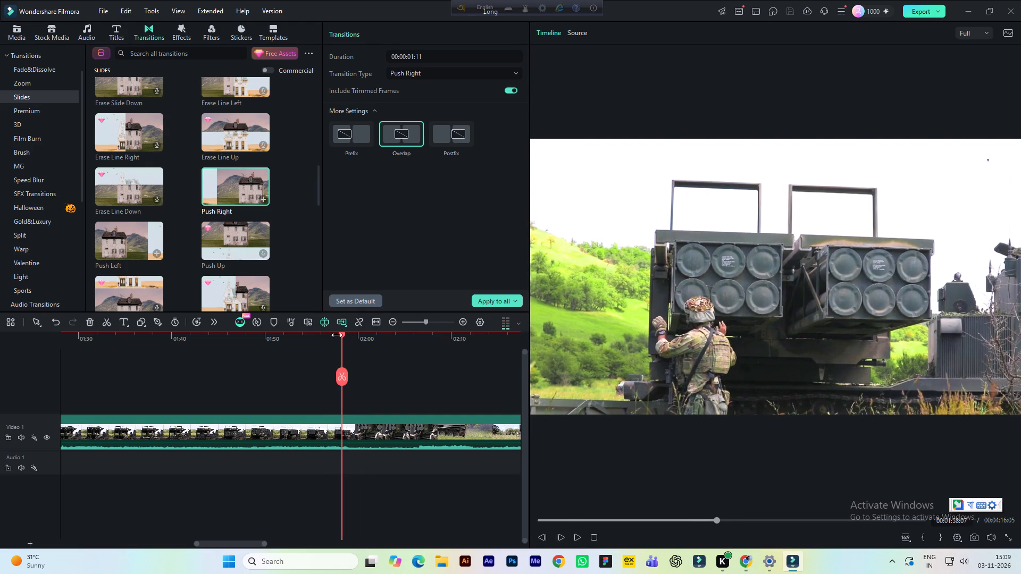
{"action": "key", "text": "space"}
{"action": "key", "text": "space"}
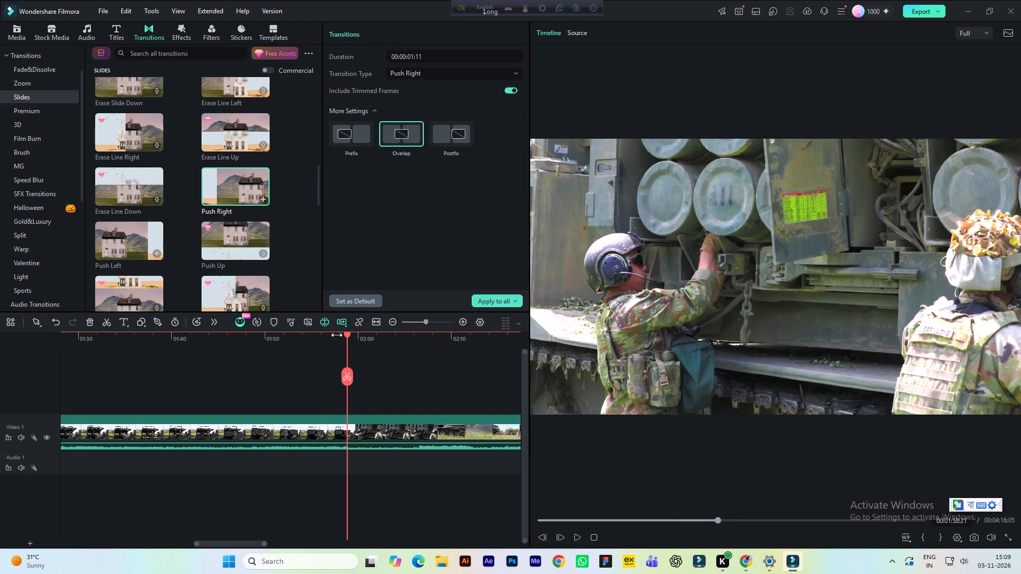
{"action": "left_click", "coordinate": [337, 335]}
{"action": "key", "text": "space"}
{"action": "key", "text": "space"}
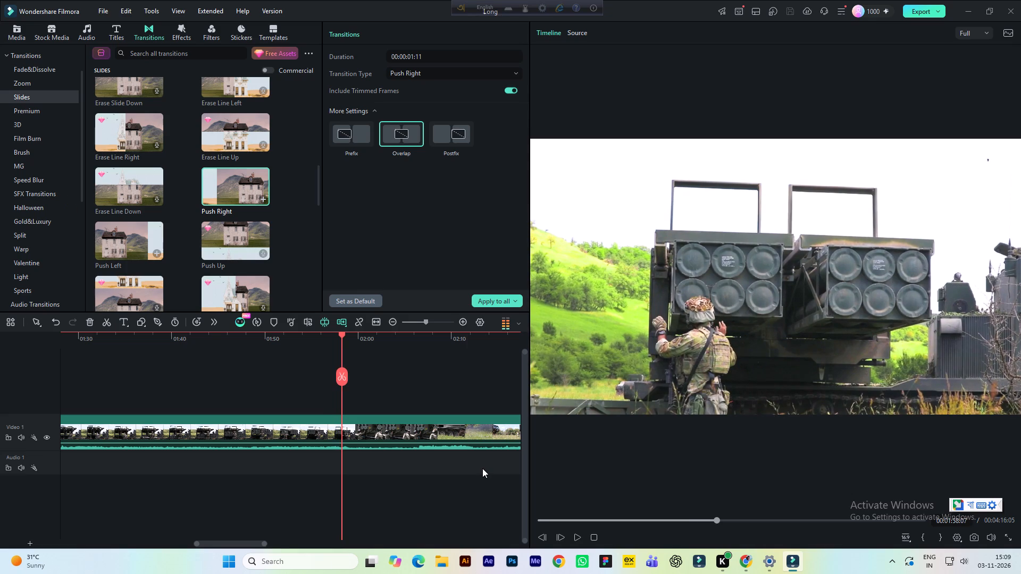
{"action": "key", "text": "space"}
{"action": "key", "text": "space"}
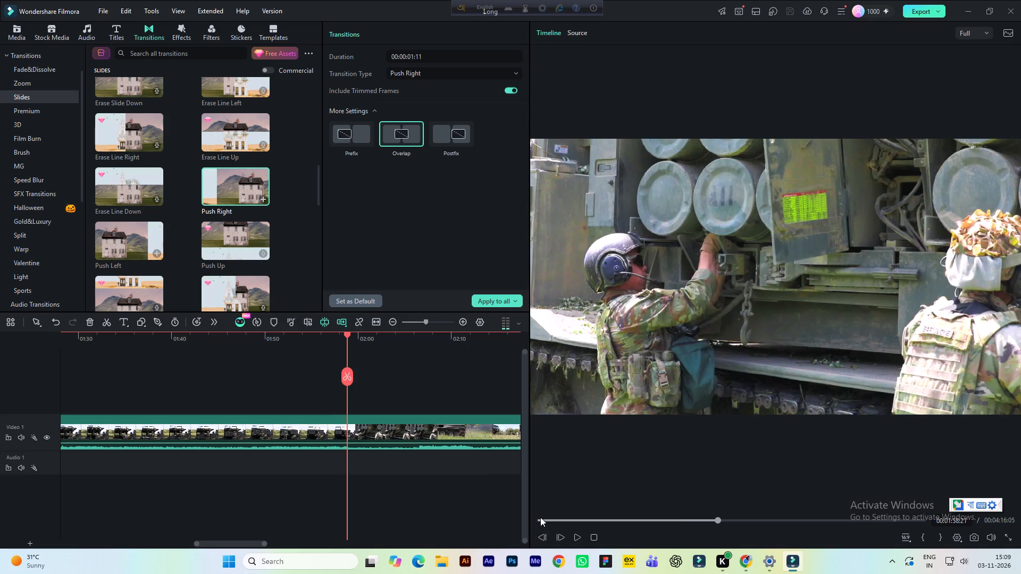
Step frame by frame to the shot change from the rocket launcher to the close-up and split the video at 00:01:58:20.
{"action": "left_click", "coordinate": [543, 541]}
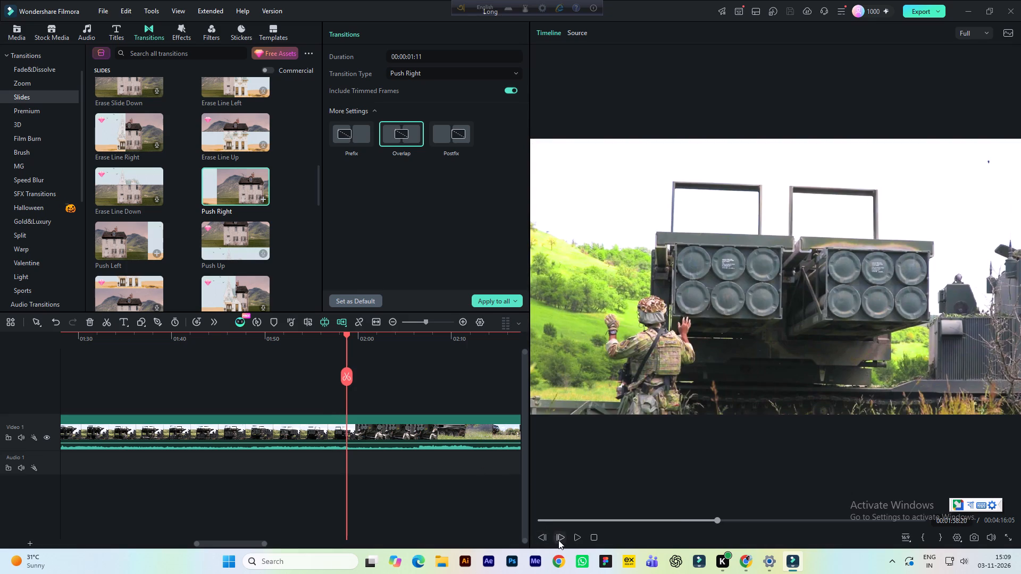
{"action": "left_click", "coordinate": [558, 540]}
{"action": "left_click", "coordinate": [544, 536]}
{"action": "left_click", "coordinate": [413, 435]}
{"action": "left_click", "coordinate": [348, 381]}
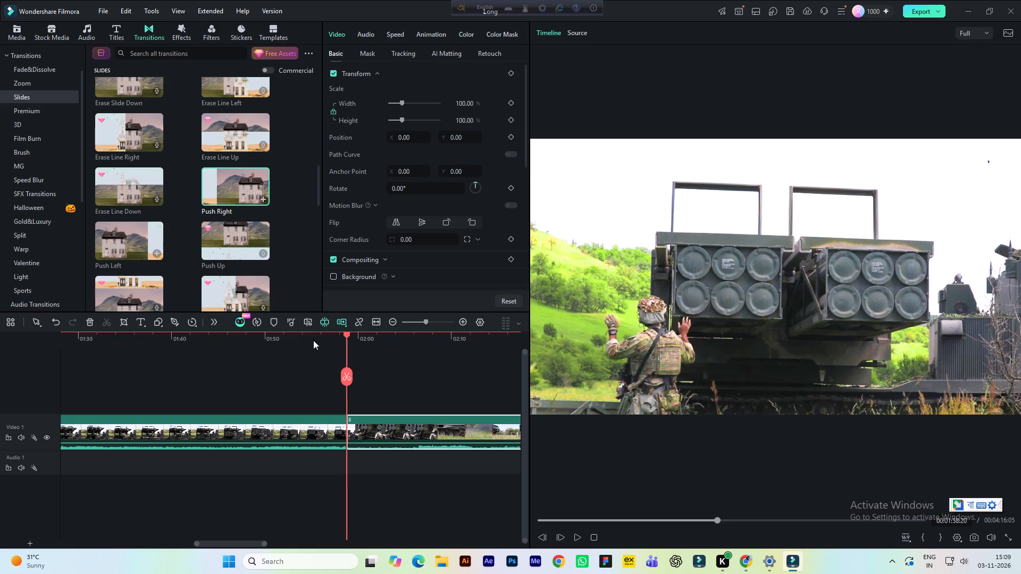
Add the Fisheye Roll Right transition from the Speed Blur category at the 00:01:58:20 cut and save the project.
{"action": "scroll", "coordinate": [182, 218], "scroll_direction": "up", "scroll_amount": 3}
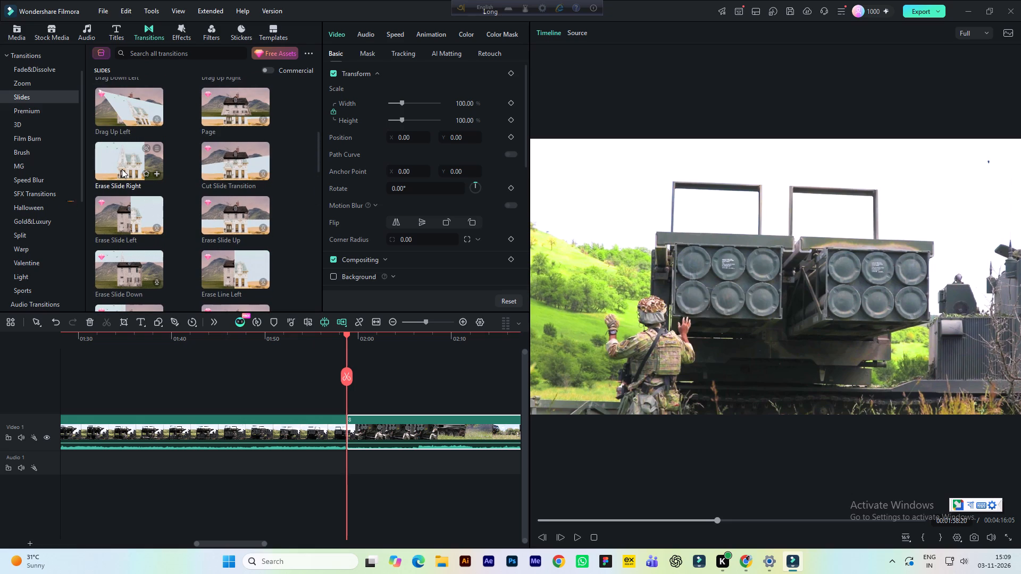
{"action": "scroll", "coordinate": [122, 169], "scroll_direction": "up", "scroll_amount": 2}
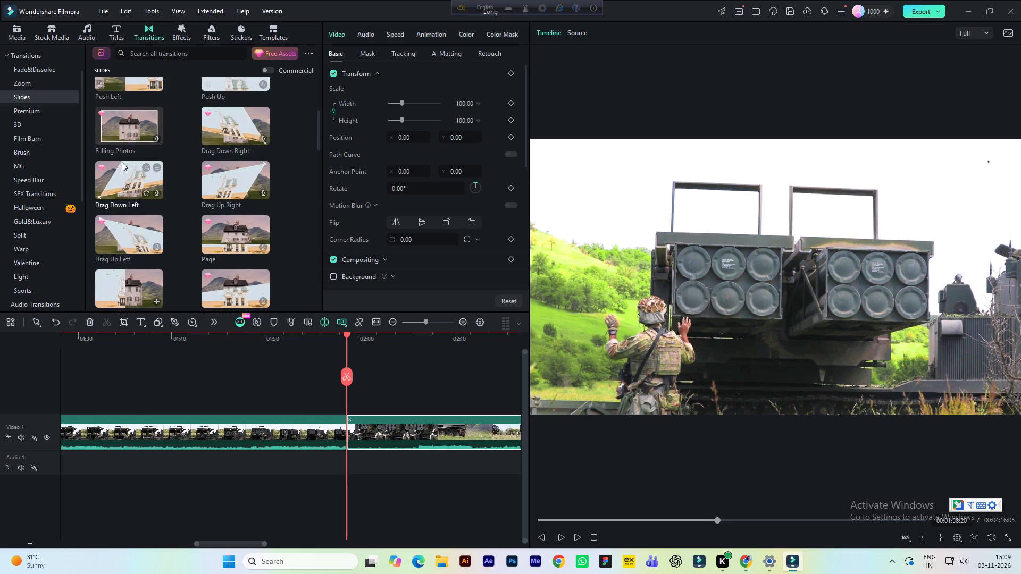
{"action": "scroll", "coordinate": [123, 150], "scroll_direction": "up", "scroll_amount": 2}
{"action": "scroll", "coordinate": [116, 159], "scroll_direction": "down", "scroll_amount": 9}
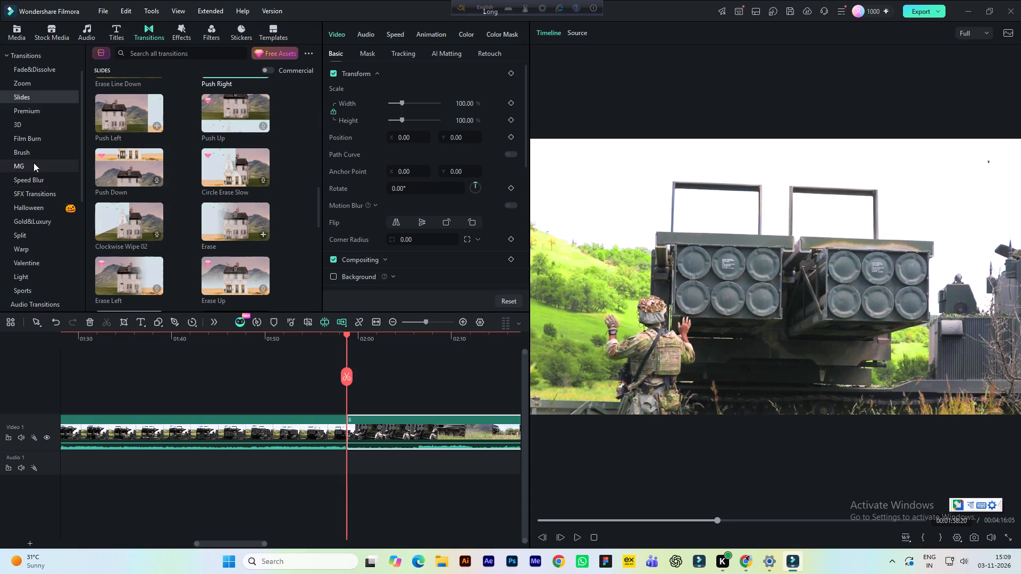
{"action": "left_click", "coordinate": [31, 177]}
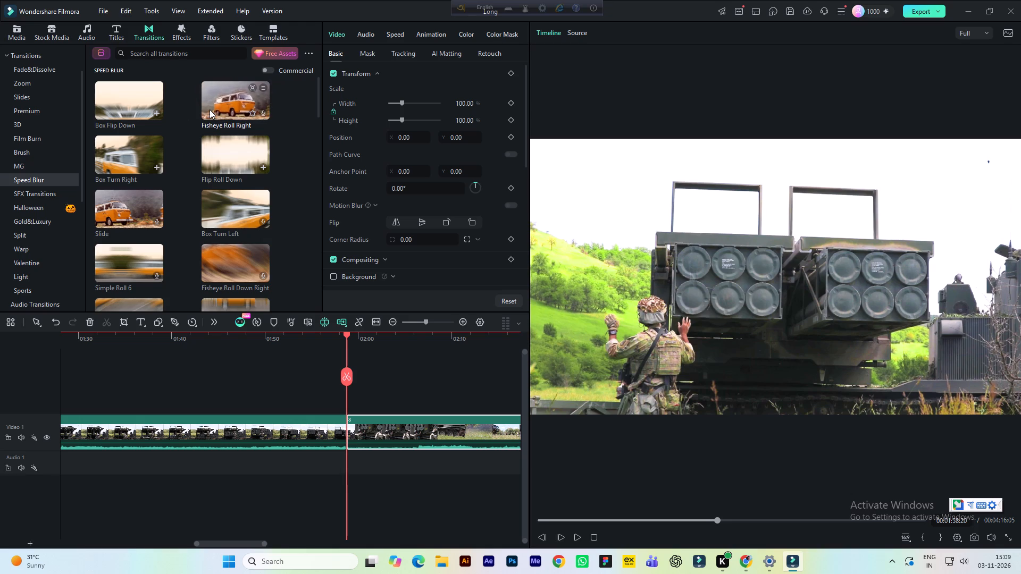
{"action": "left_click_drag", "start_coordinate": [213, 110], "coordinate": [345, 417]}
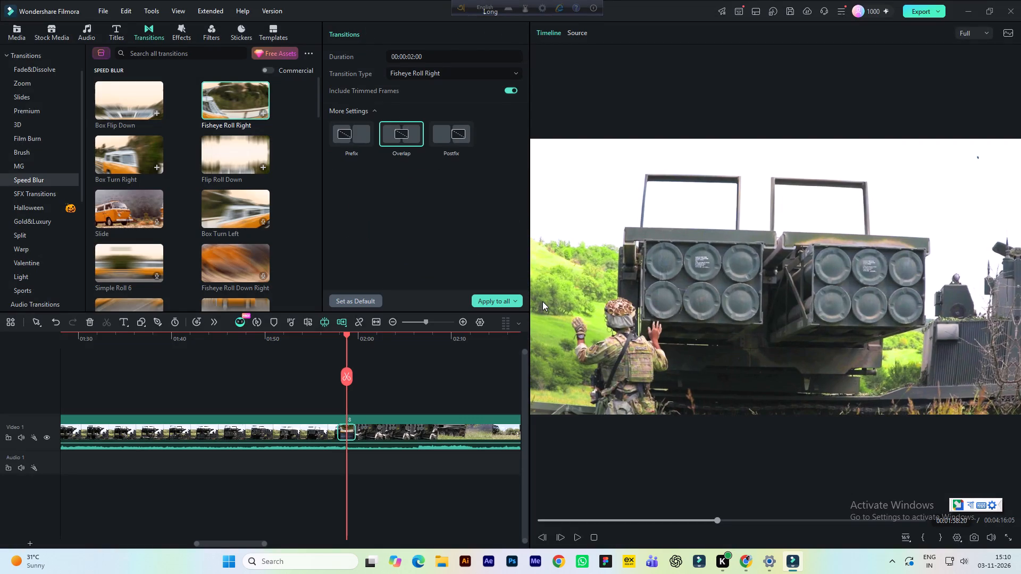
{"action": "key", "text": "ctrl+s"}
Play back the Fisheye Roll Right transition from just before the cut.
{"action": "left_click", "coordinate": [324, 340]}
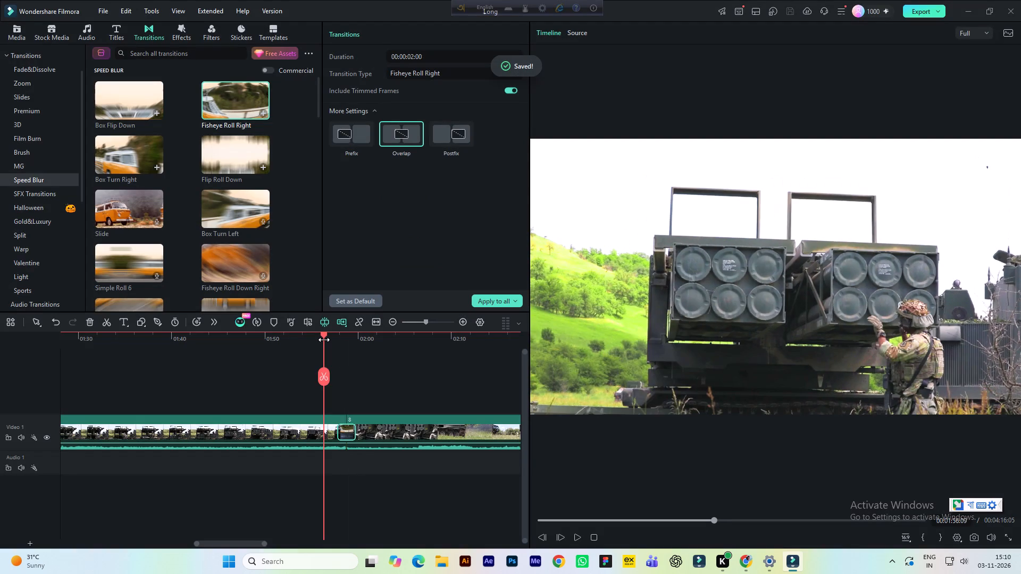
{"action": "key", "text": "space"}
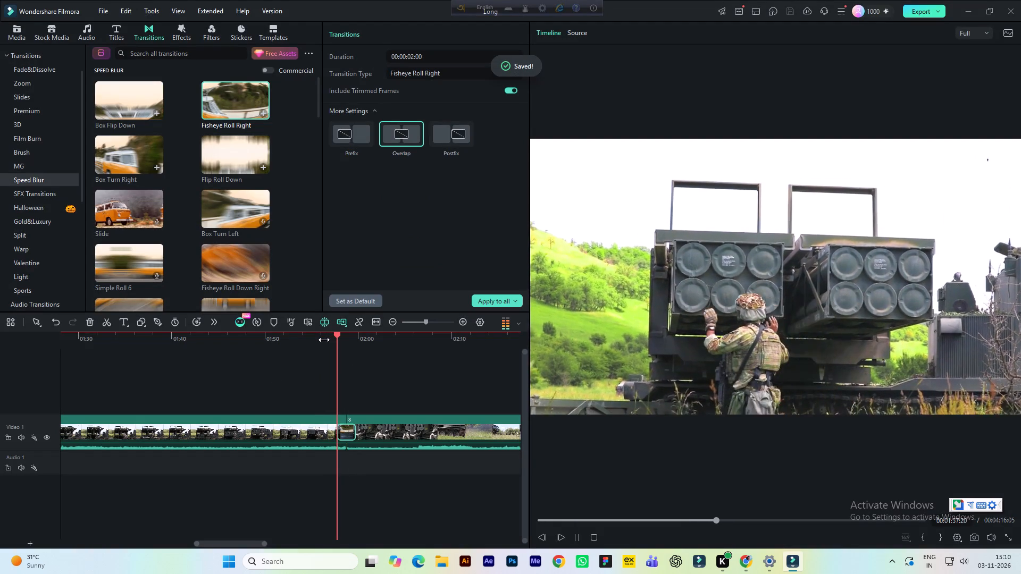
{"action": "key", "text": "space"}
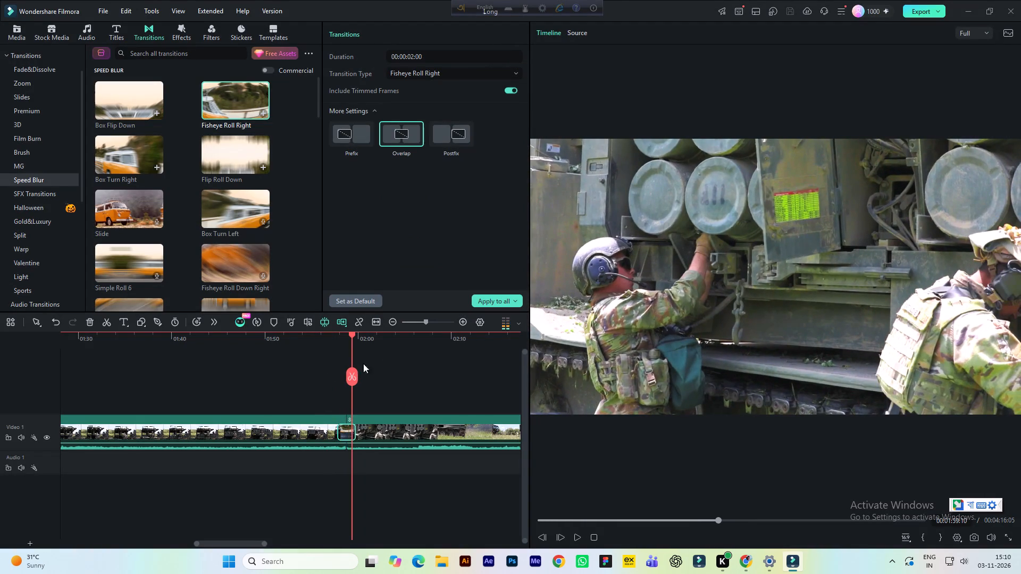
Shorten the Fisheye Roll Right transition at the 00:01:58:20 cut to a duration of 00:00:01:09.
{"action": "left_click_drag", "start_coordinate": [375, 339], "coordinate": [438, 344]}
{"action": "left_click", "coordinate": [212, 342]}
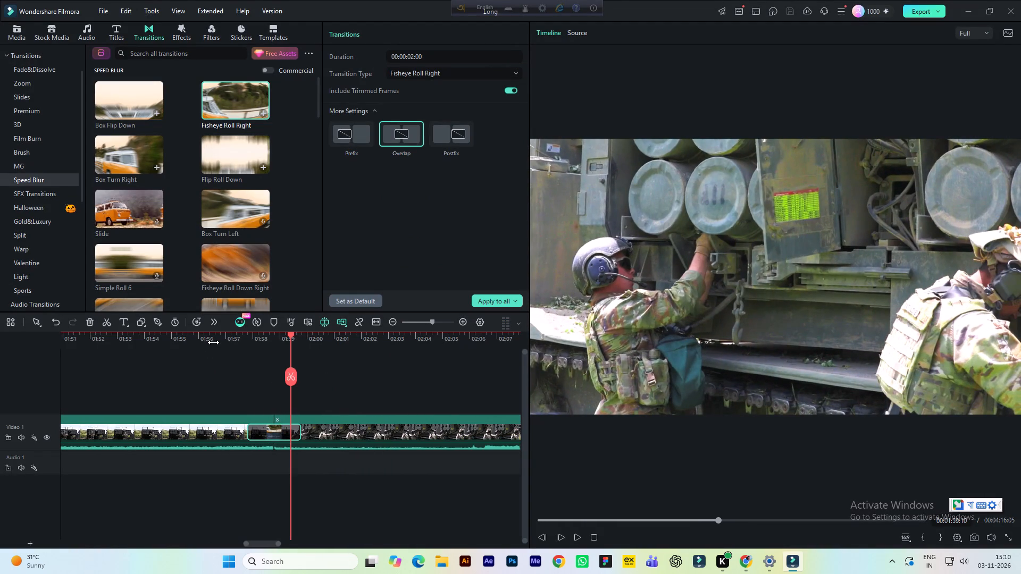
{"action": "left_click", "coordinate": [291, 394]}
{"action": "left_click", "coordinate": [290, 430]}
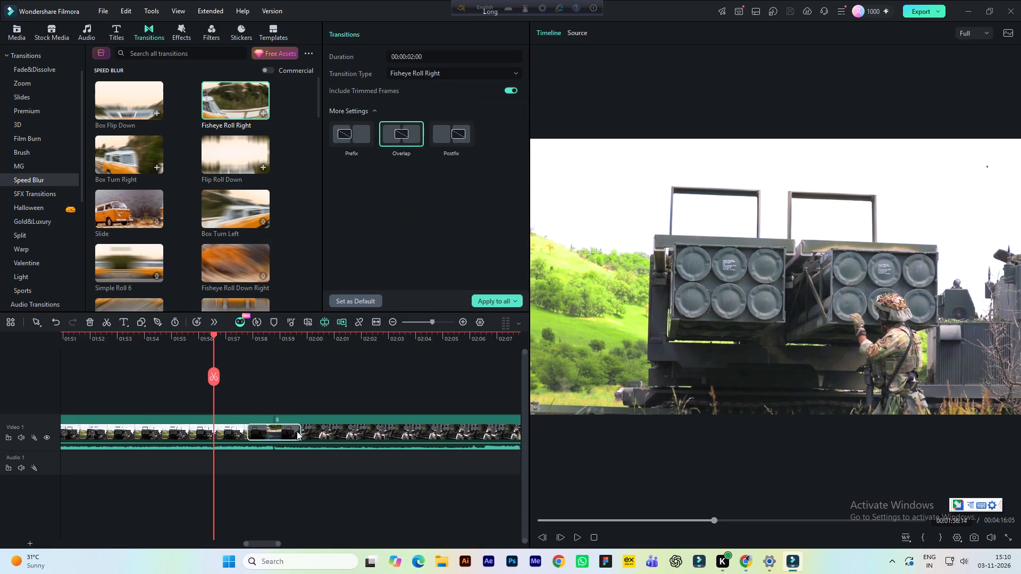
{"action": "left_click_drag", "start_coordinate": [298, 432], "coordinate": [292, 432]}
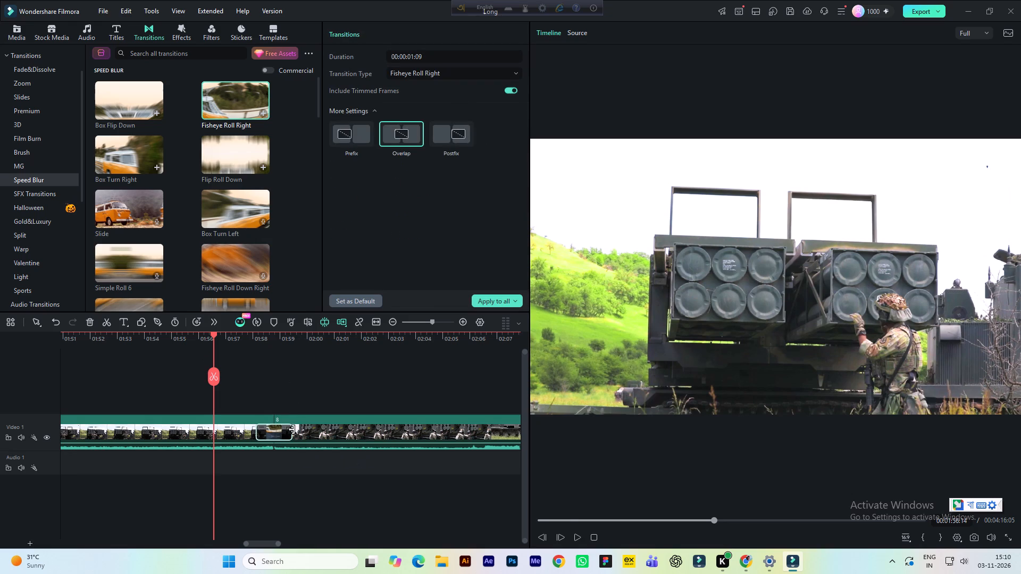
Play back the shortened Fisheye Roll Right transition from just before the cut and save the project.
{"action": "key", "text": "space"}
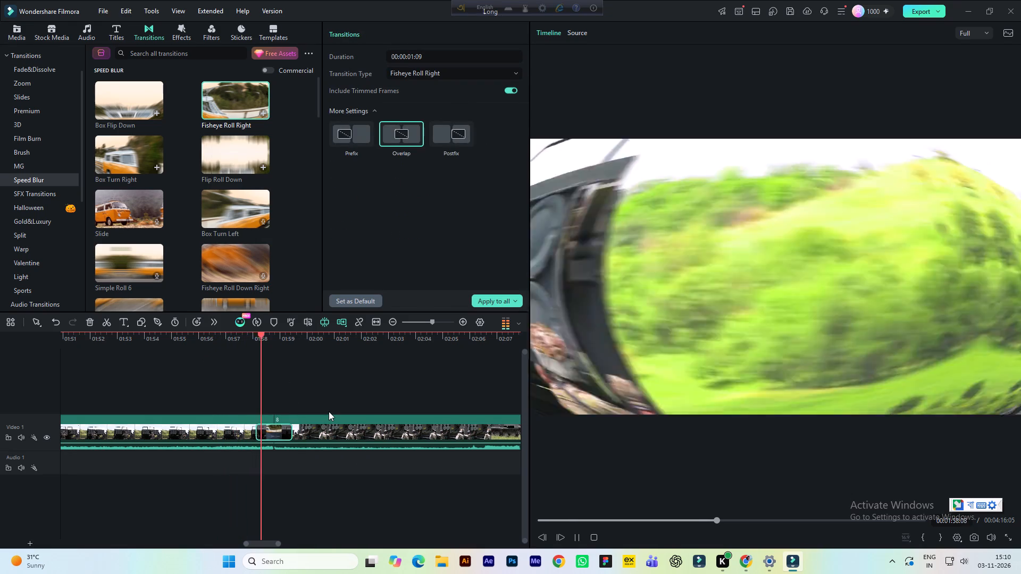
{"action": "key", "text": "space"}
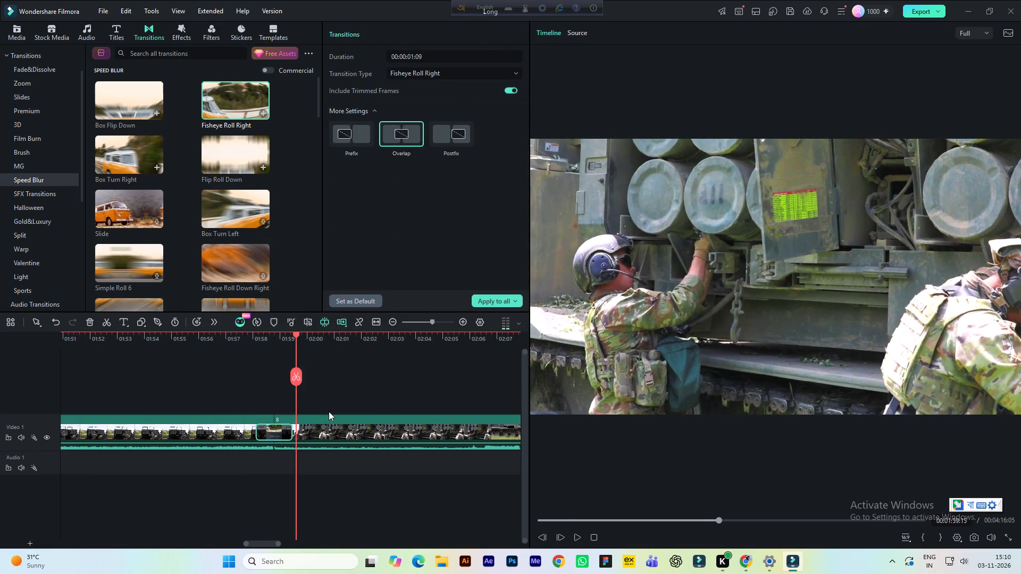
{"action": "key", "text": "ctrl+s"}
Play the footage after the Fisheye Roll Right transition up to about 00:02:12, watching for the next shot change.
{"action": "left_click_drag", "start_coordinate": [350, 345], "coordinate": [322, 344]}
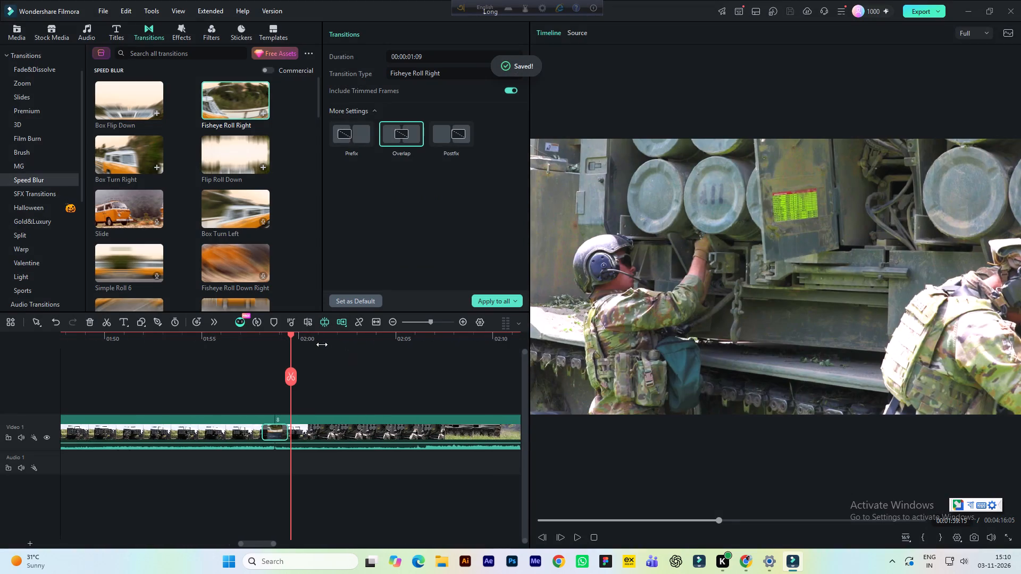
{"action": "left_click_drag", "start_coordinate": [322, 344], "coordinate": [292, 345]}
{"action": "left_click_drag", "start_coordinate": [238, 541], "coordinate": [240, 541]}
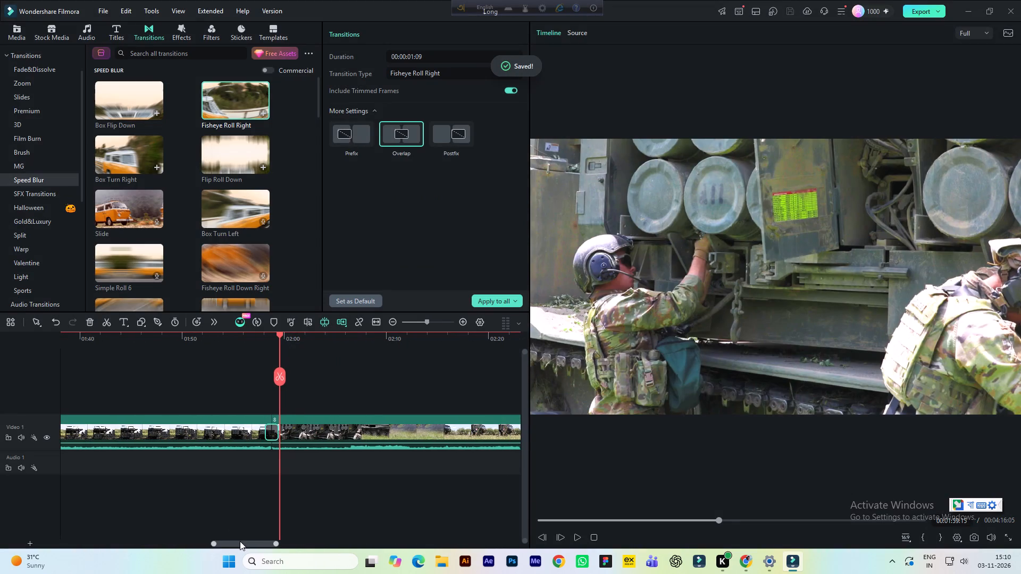
{"action": "left_click_drag", "start_coordinate": [240, 541], "coordinate": [267, 545]}
{"action": "key", "text": "space"}
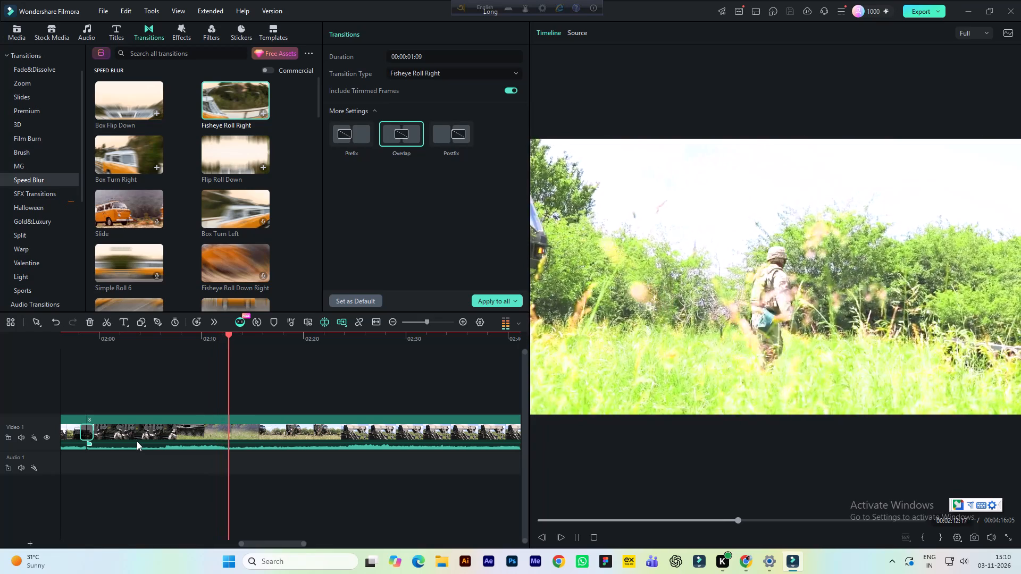
{"action": "left_click", "coordinate": [214, 342]}
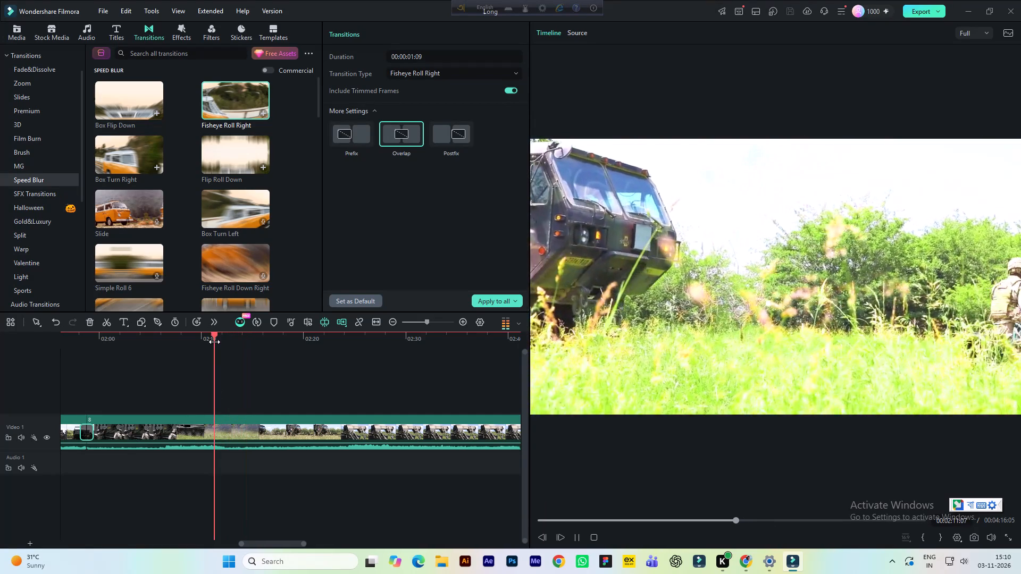
{"action": "left_click", "coordinate": [205, 345]}
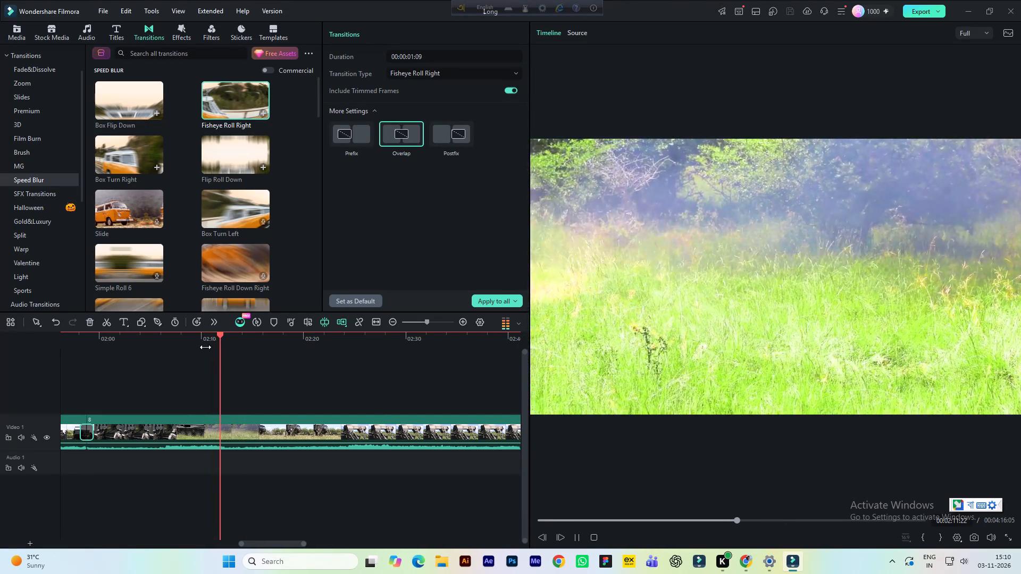
{"action": "key", "text": "space"}
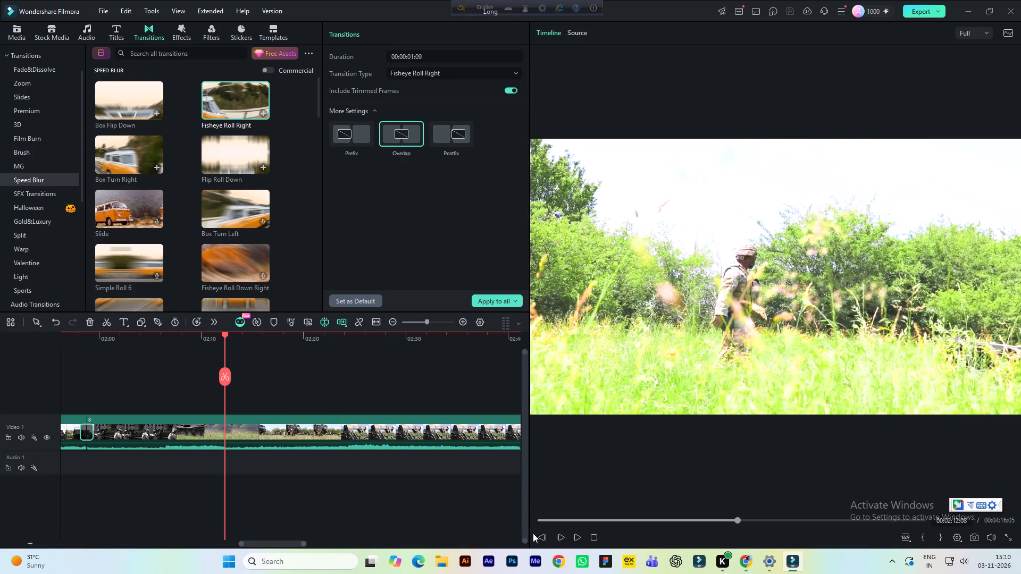
Step frame by frame to the shot change from the grassy field to the walking soldier and split the video at 00:02:12:07.
{"action": "double_click", "coordinate": [540, 538]}
{"action": "left_click", "coordinate": [560, 541]}
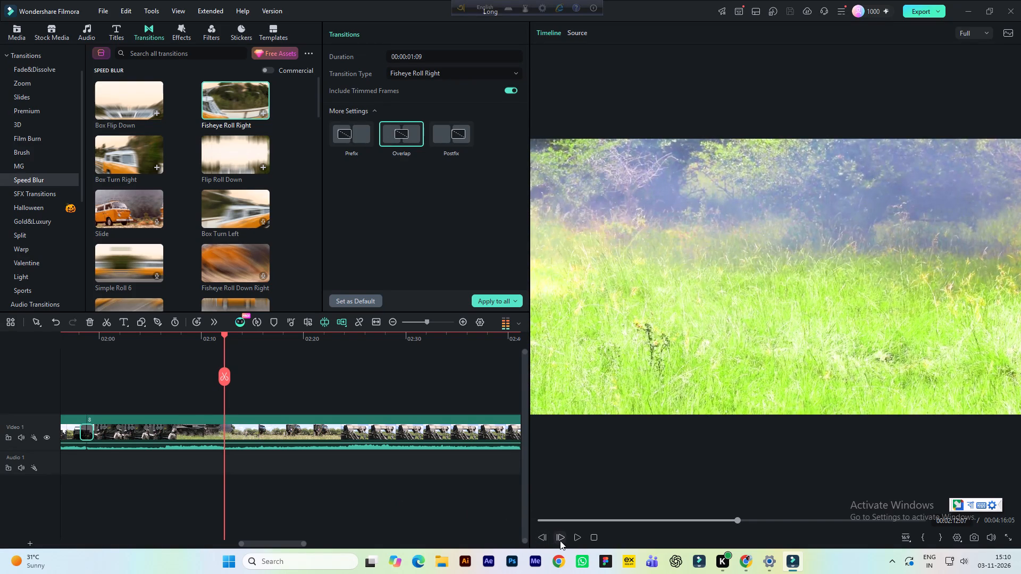
{"action": "left_click", "coordinate": [560, 541]}
{"action": "left_click", "coordinate": [542, 536]}
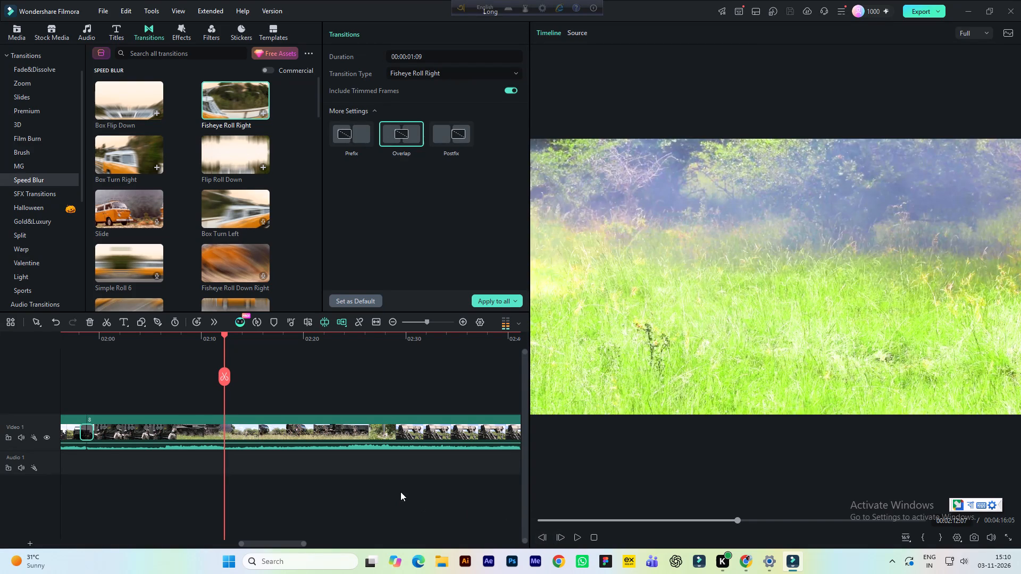
{"action": "left_click", "coordinate": [323, 433]}
{"action": "left_click", "coordinate": [229, 379]}
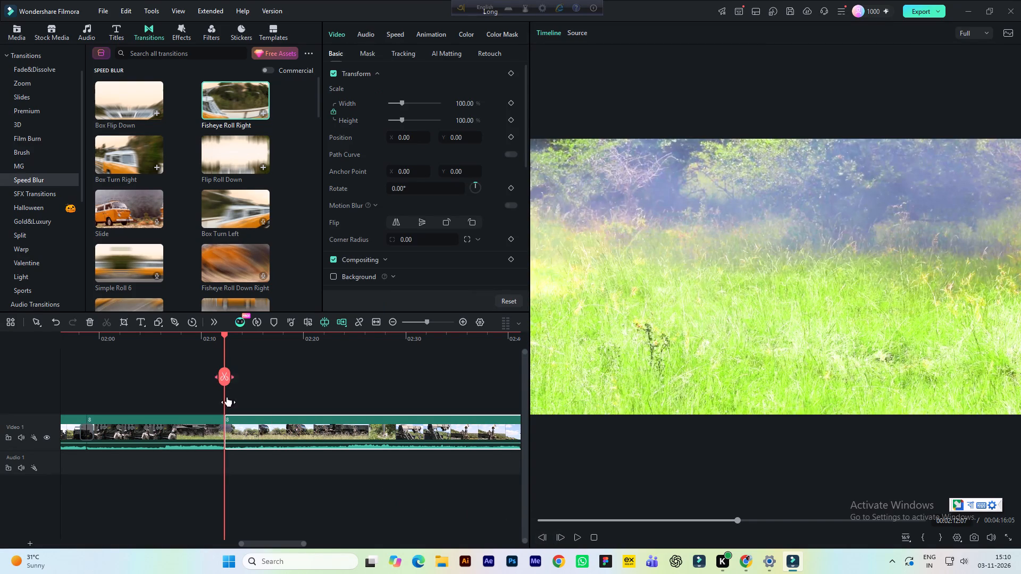
Play the start of the clip after the 00:02:12:07 cut and return to about 00:02:10, before the cut.
{"action": "key", "text": "space"}
{"action": "key", "text": "space"}
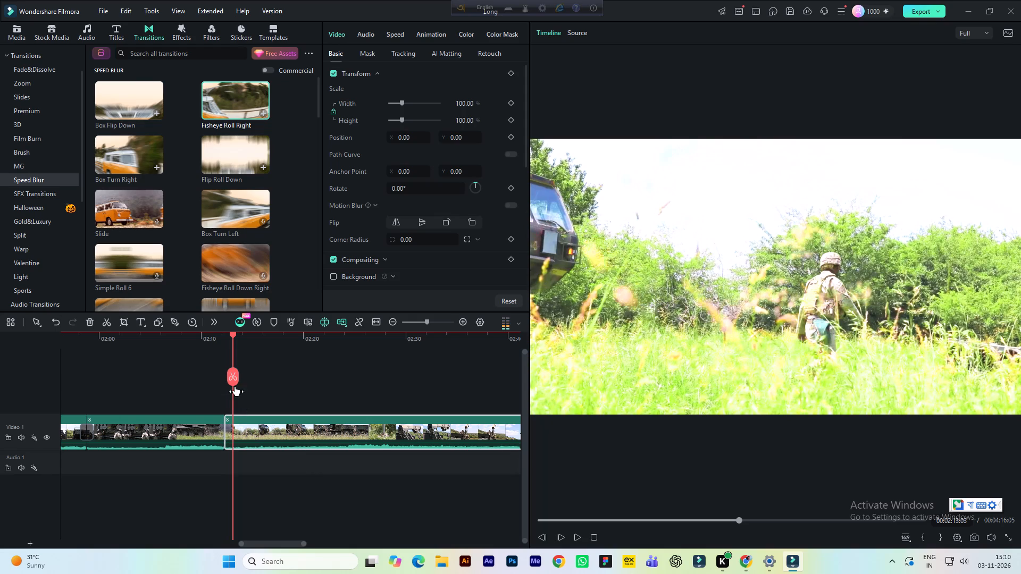
{"action": "left_click", "coordinate": [205, 344]}
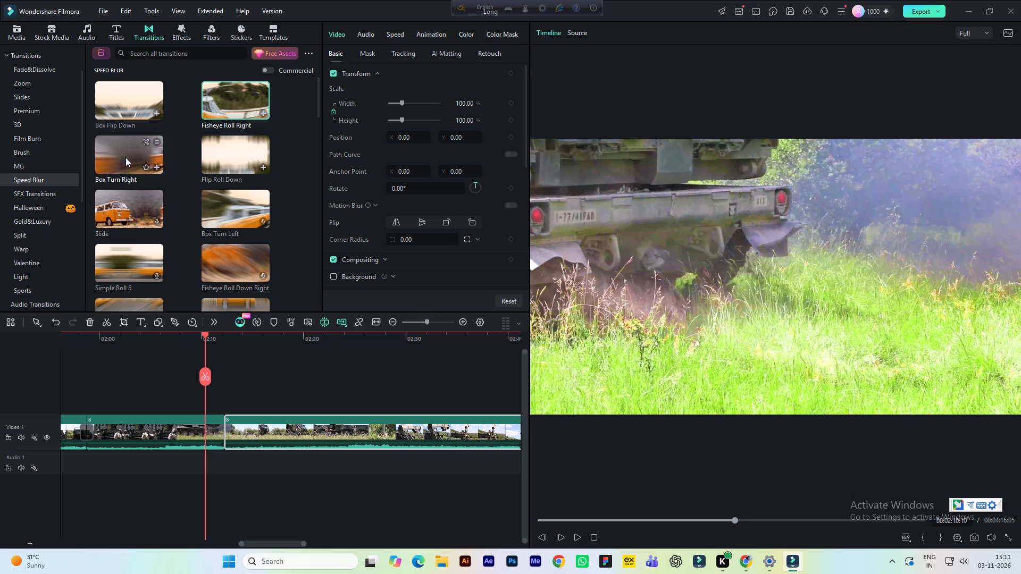
Browse the Speed Blur, Film Burn, Zoom and Slides transitions for one that suits the 00:02:12:07 cut.
{"action": "scroll", "coordinate": [124, 158], "scroll_direction": "down", "scroll_amount": 1}
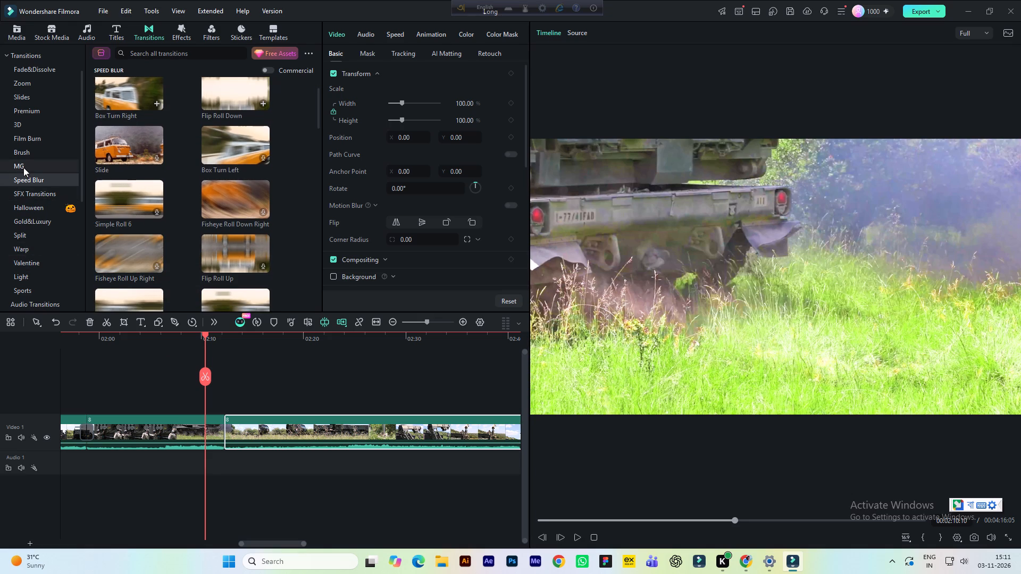
{"action": "left_click", "coordinate": [21, 140]}
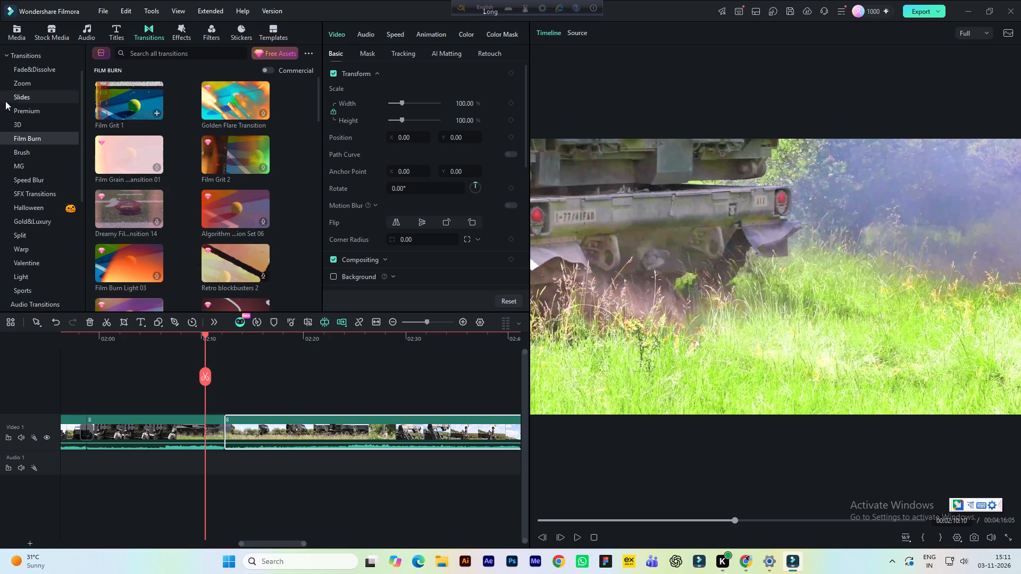
{"action": "left_click", "coordinate": [32, 86]}
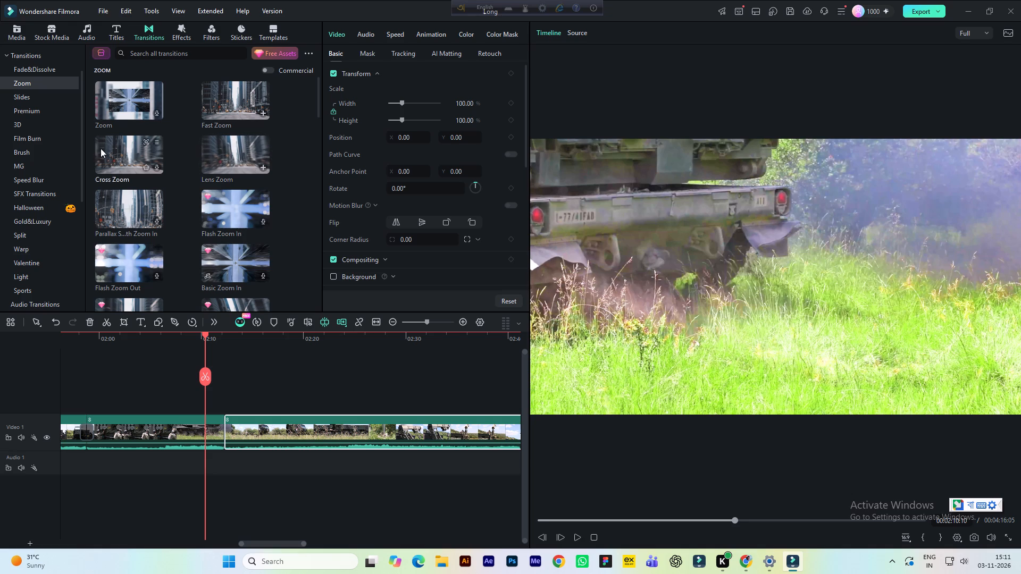
{"action": "scroll", "coordinate": [38, 123], "scroll_direction": "up", "scroll_amount": 1}
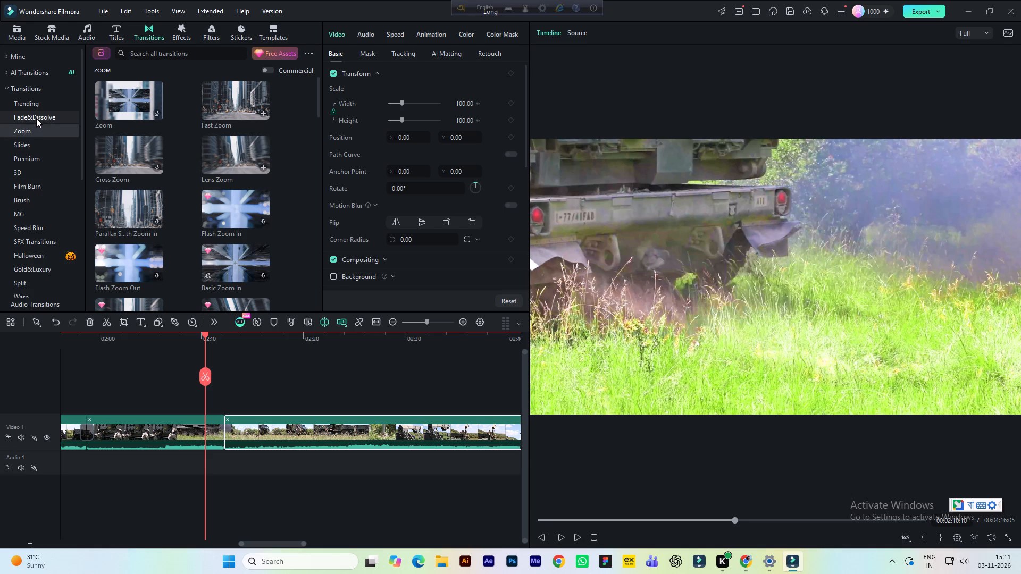
{"action": "left_click", "coordinate": [29, 146]}
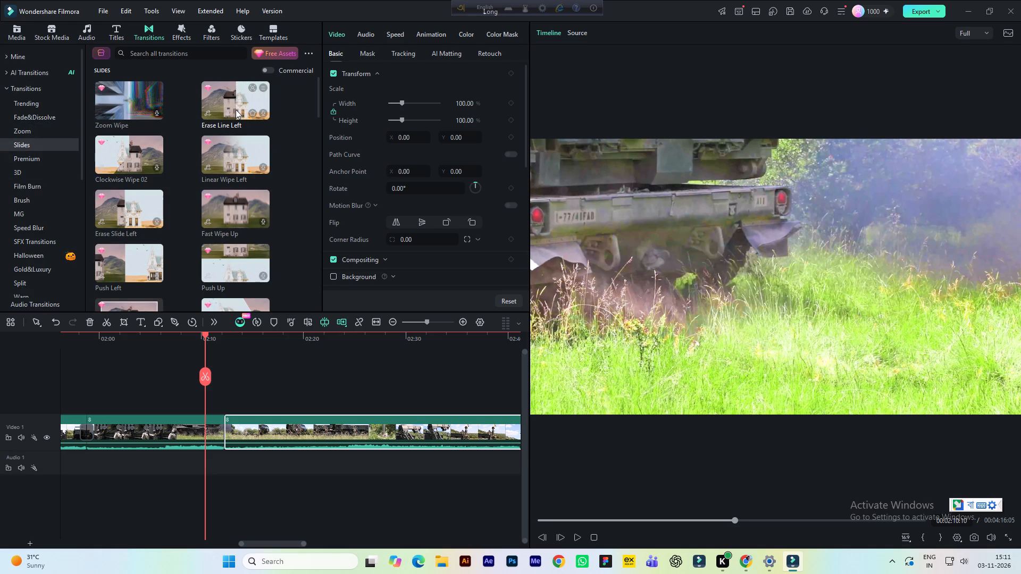
{"action": "scroll", "coordinate": [234, 242], "scroll_direction": "down", "scroll_amount": 5}
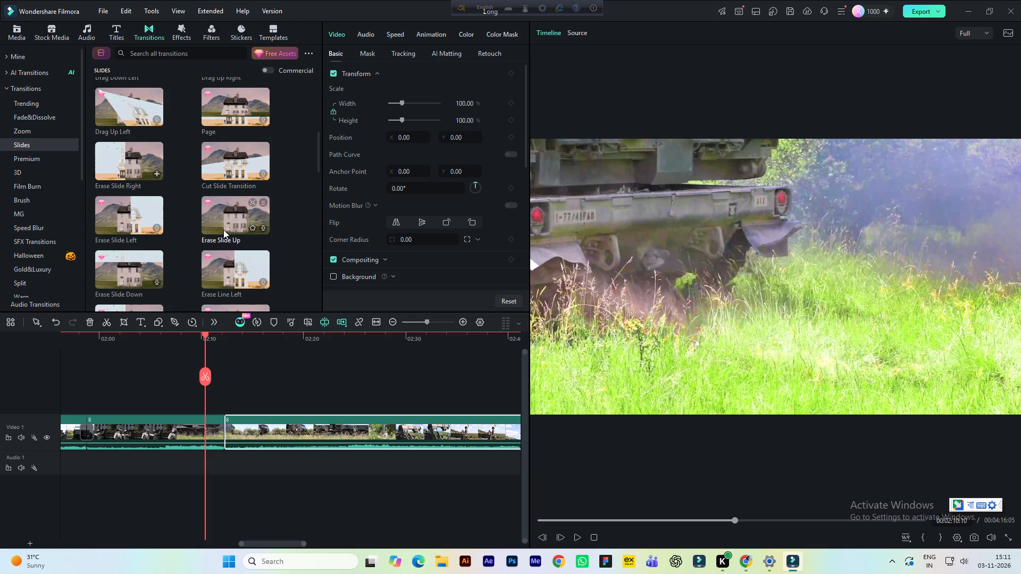
{"action": "left_click", "coordinate": [27, 132]}
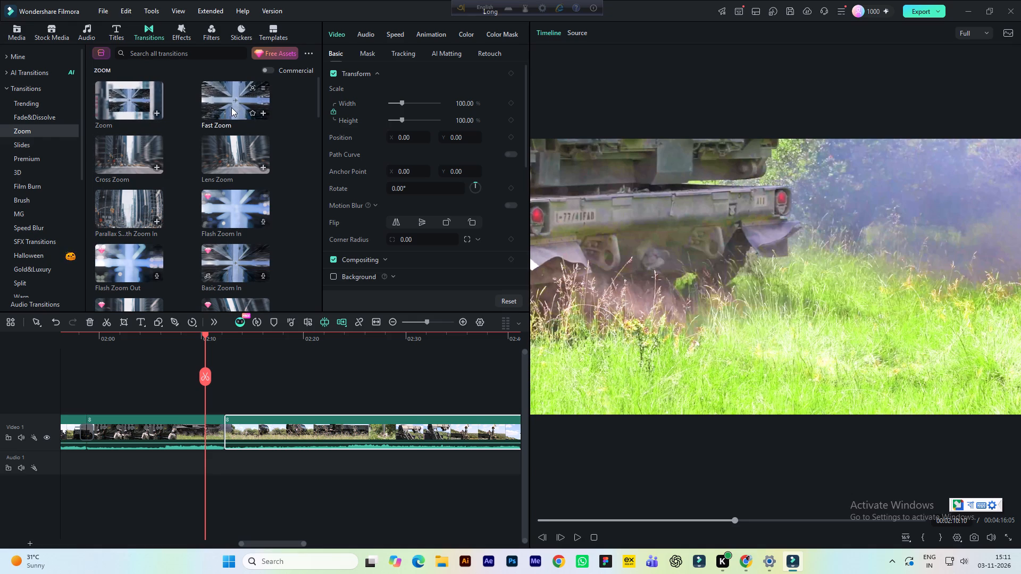
{"action": "left_click", "coordinate": [27, 144]}
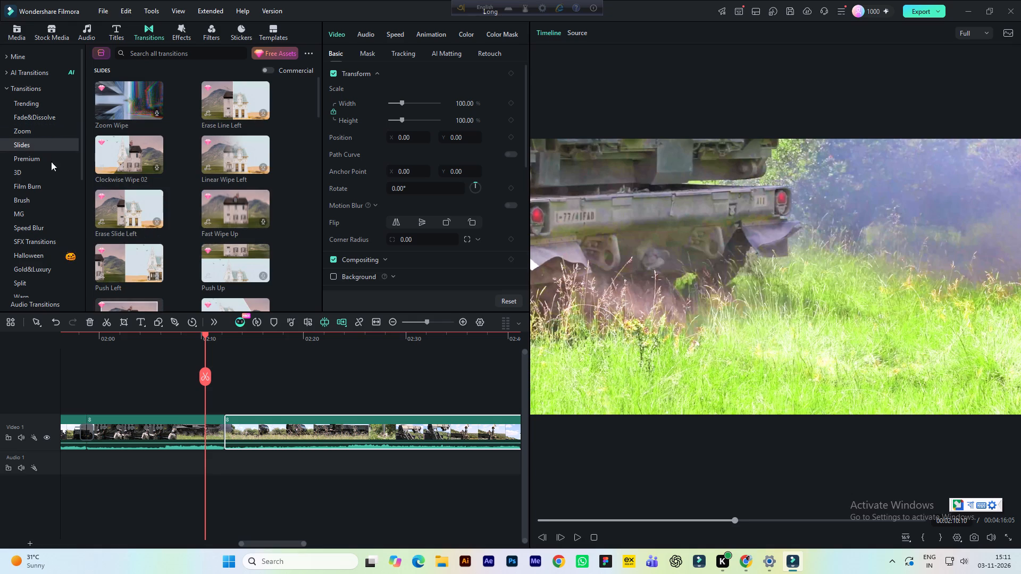
{"action": "scroll", "coordinate": [181, 221], "scroll_direction": "down", "scroll_amount": 5}
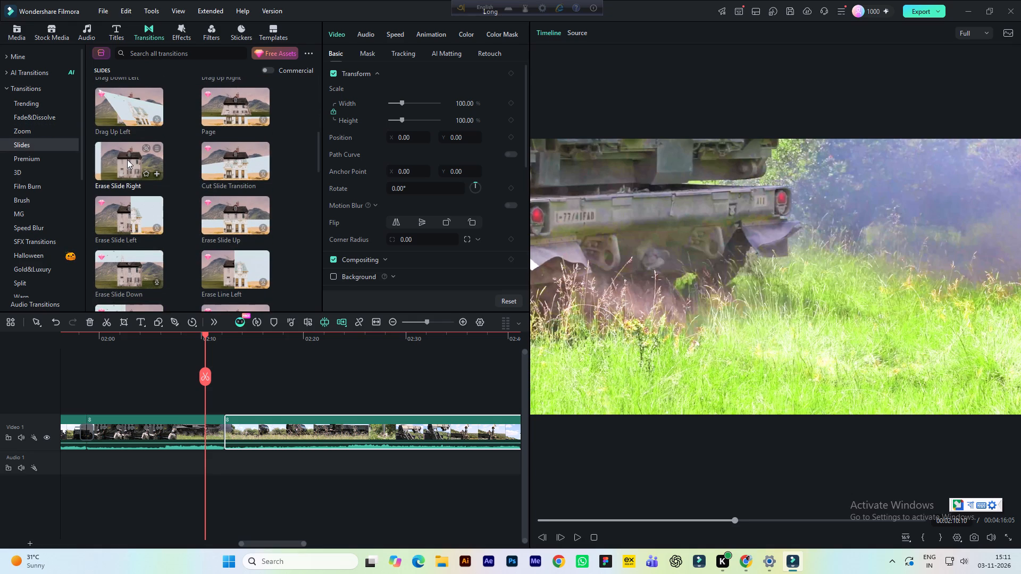
{"action": "scroll", "coordinate": [189, 237], "scroll_direction": "down", "scroll_amount": 4}
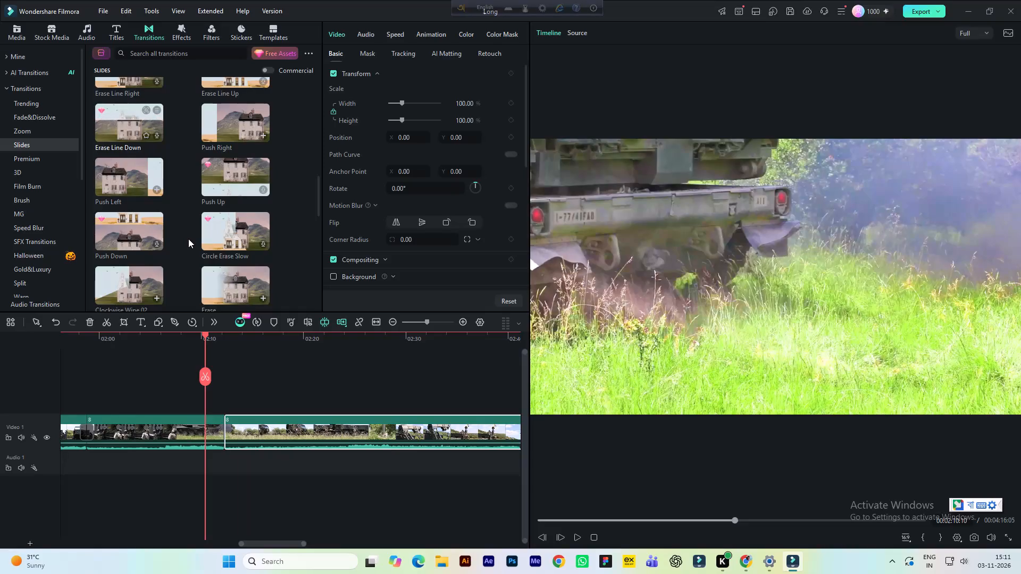
{"action": "scroll", "coordinate": [188, 239], "scroll_direction": "down", "scroll_amount": 6}
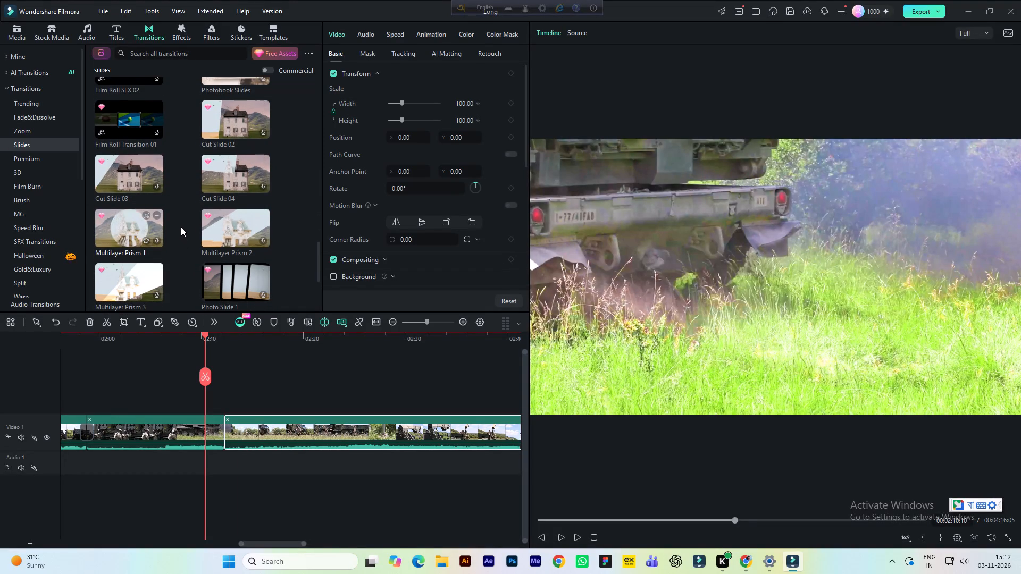
{"action": "scroll", "coordinate": [181, 227], "scroll_direction": "down", "scroll_amount": 3}
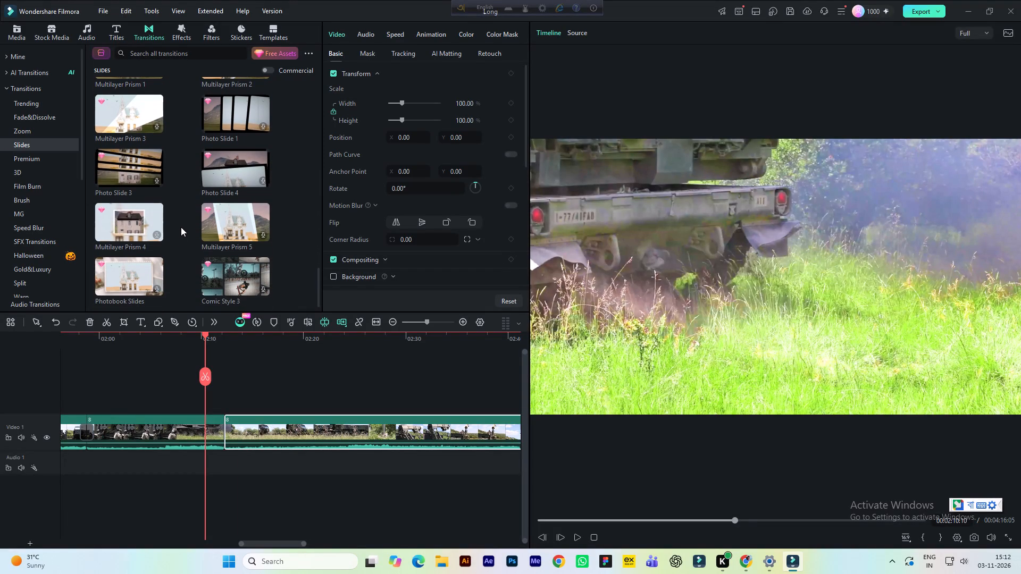
{"action": "scroll", "coordinate": [181, 227], "scroll_direction": "down", "scroll_amount": 3}
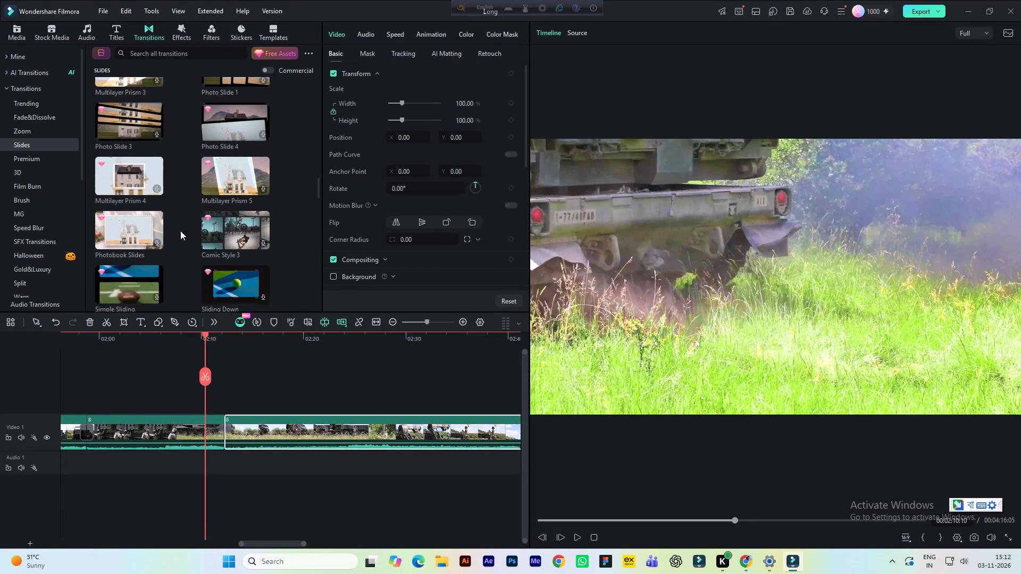
{"action": "scroll", "coordinate": [180, 231], "scroll_direction": "down", "scroll_amount": 2}
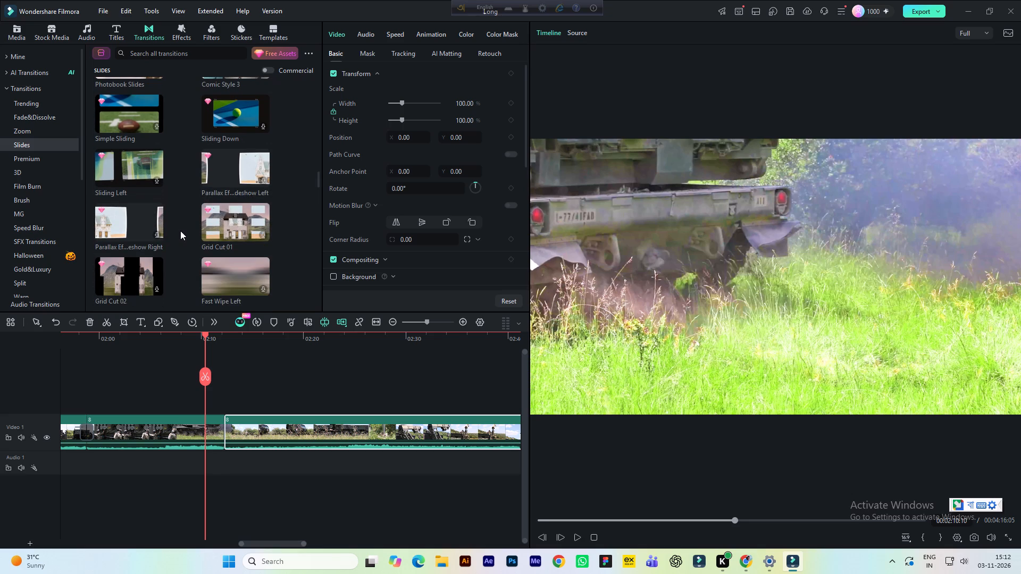
{"action": "scroll", "coordinate": [180, 230], "scroll_direction": "down", "scroll_amount": 3}
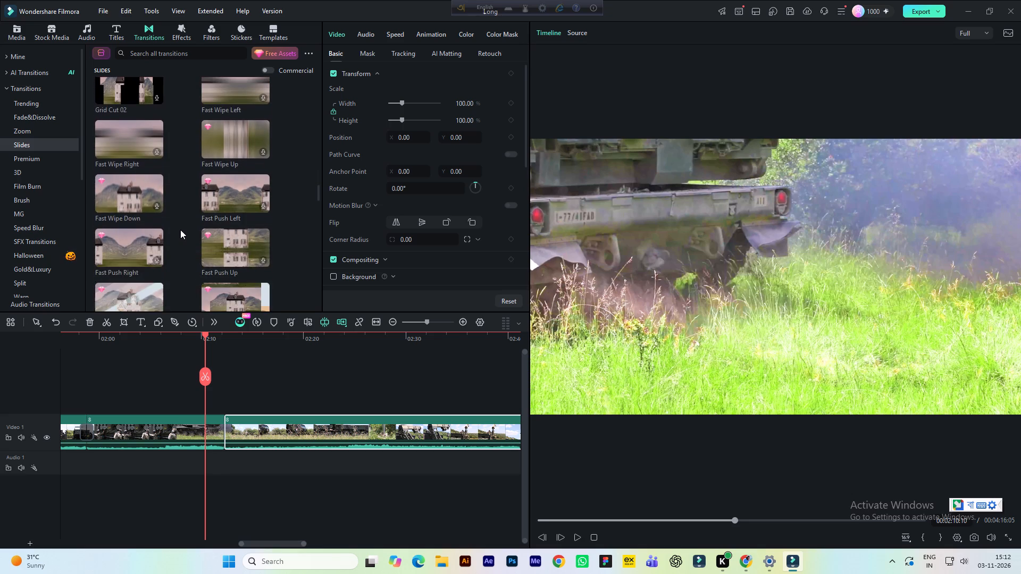
{"action": "scroll", "coordinate": [180, 230], "scroll_direction": "down", "scroll_amount": 4}
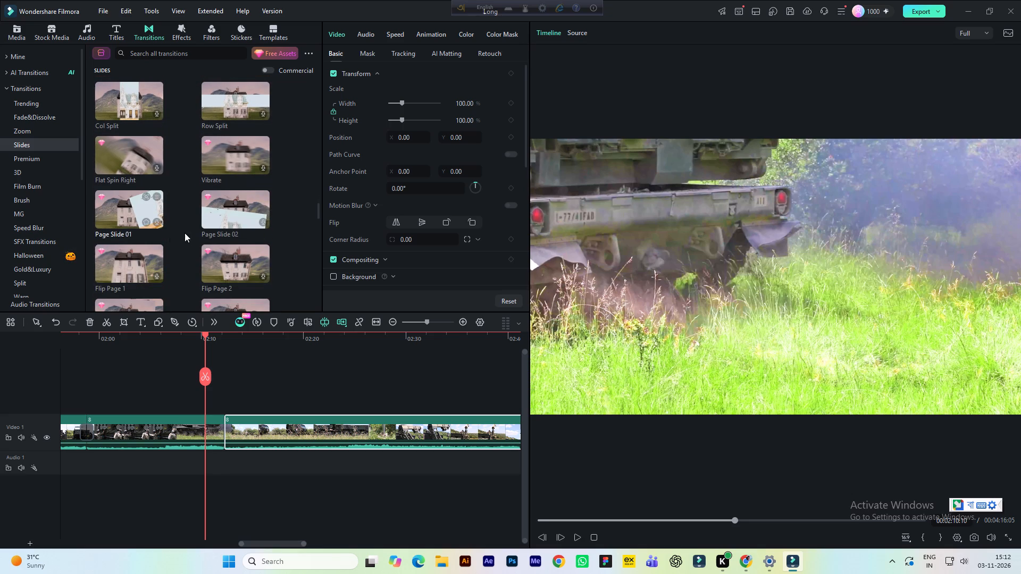
Preview the Col Split, Row Split and Linear Wipe Right transitions from the Slides category.
{"action": "scroll", "coordinate": [186, 220], "scroll_direction": "up", "scroll_amount": 1}
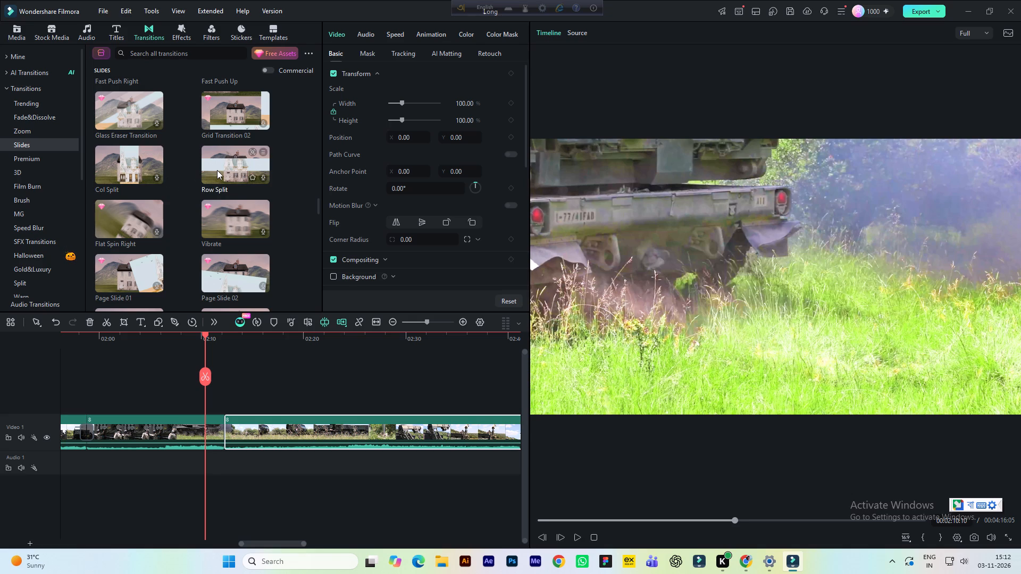
{"action": "left_click", "coordinate": [128, 163]}
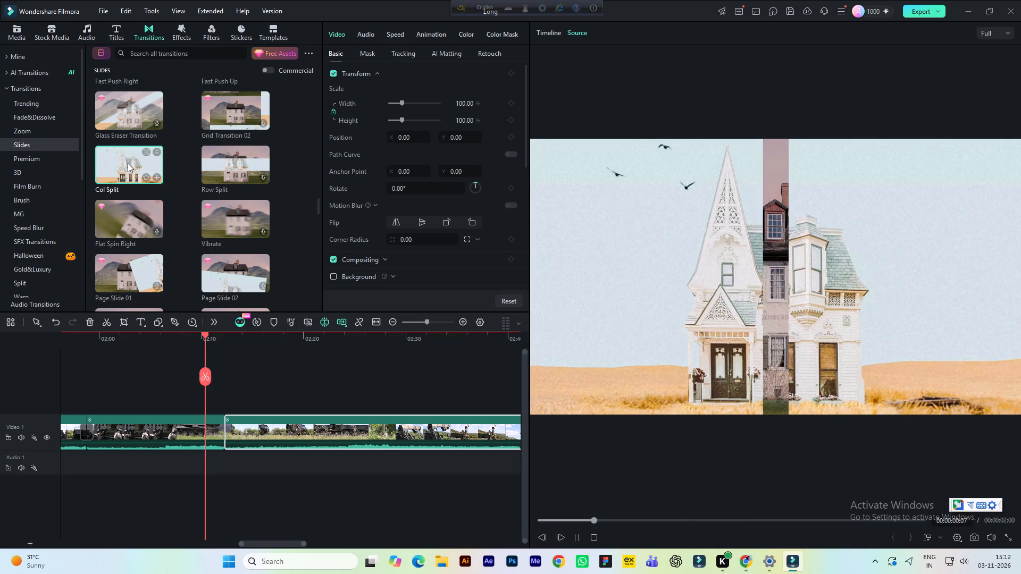
{"action": "left_click", "coordinate": [216, 168]}
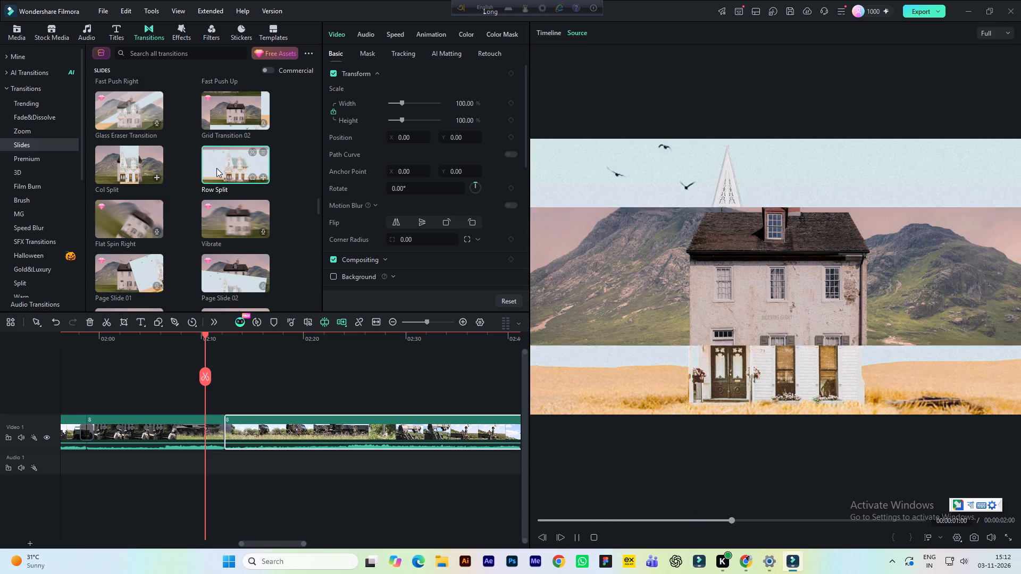
{"action": "scroll", "coordinate": [169, 196], "scroll_direction": "down", "scroll_amount": 2}
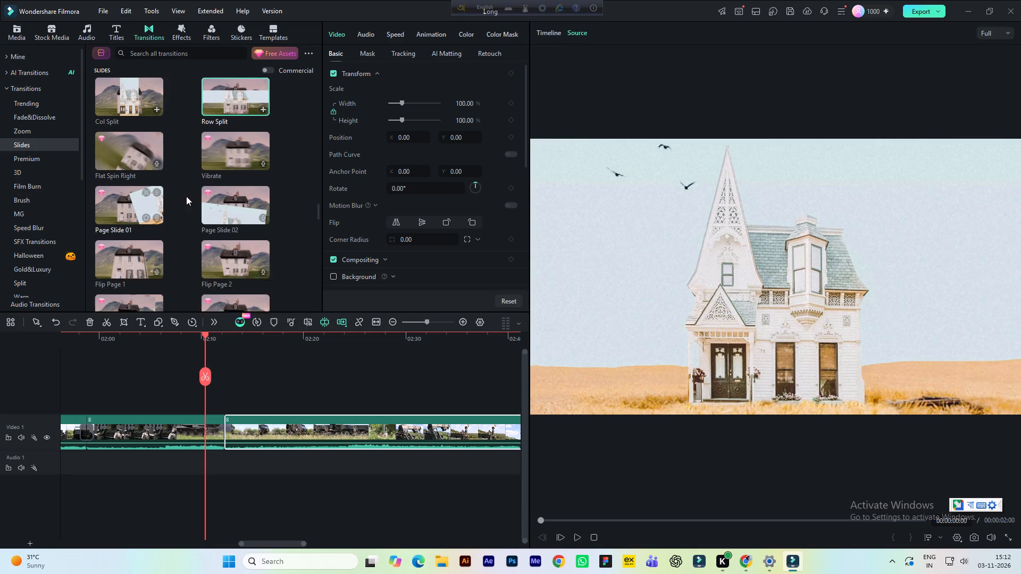
{"action": "scroll", "coordinate": [186, 196], "scroll_direction": "down", "scroll_amount": 2}
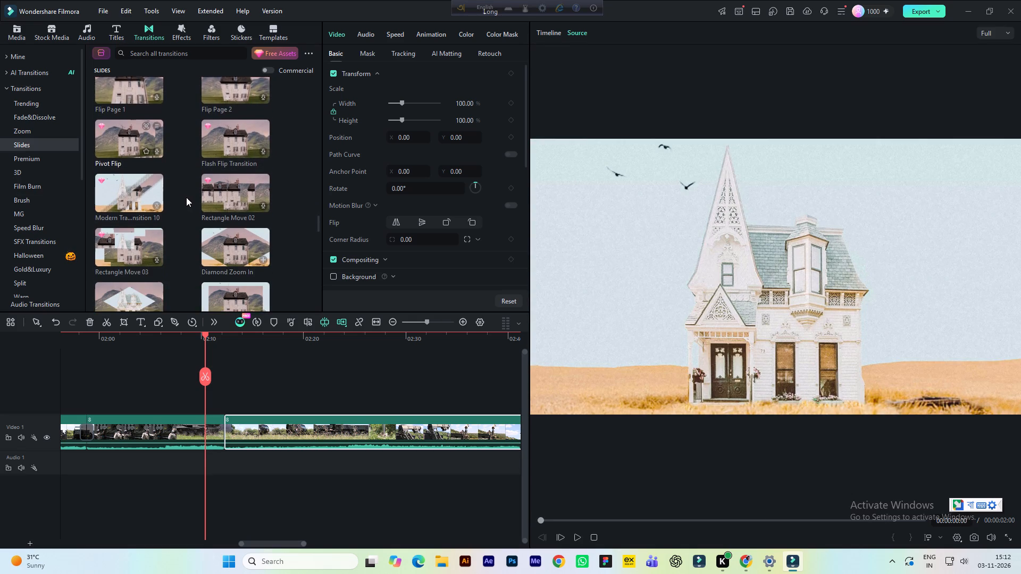
{"action": "scroll", "coordinate": [185, 197], "scroll_direction": "down", "scroll_amount": 1}
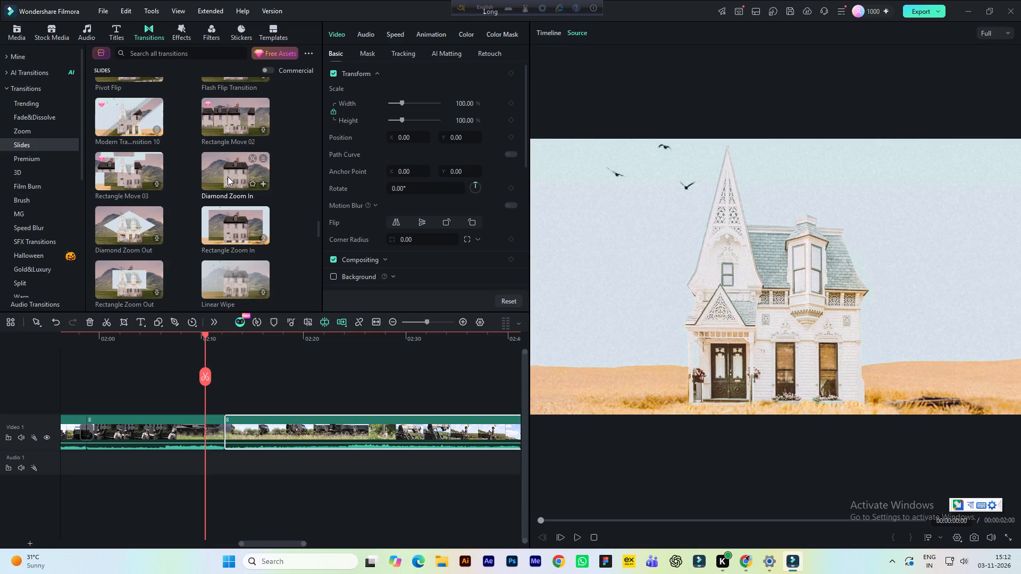
{"action": "scroll", "coordinate": [227, 176], "scroll_direction": "down", "scroll_amount": 2}
{"action": "scroll", "coordinate": [188, 203], "scroll_direction": "down", "scroll_amount": 1}
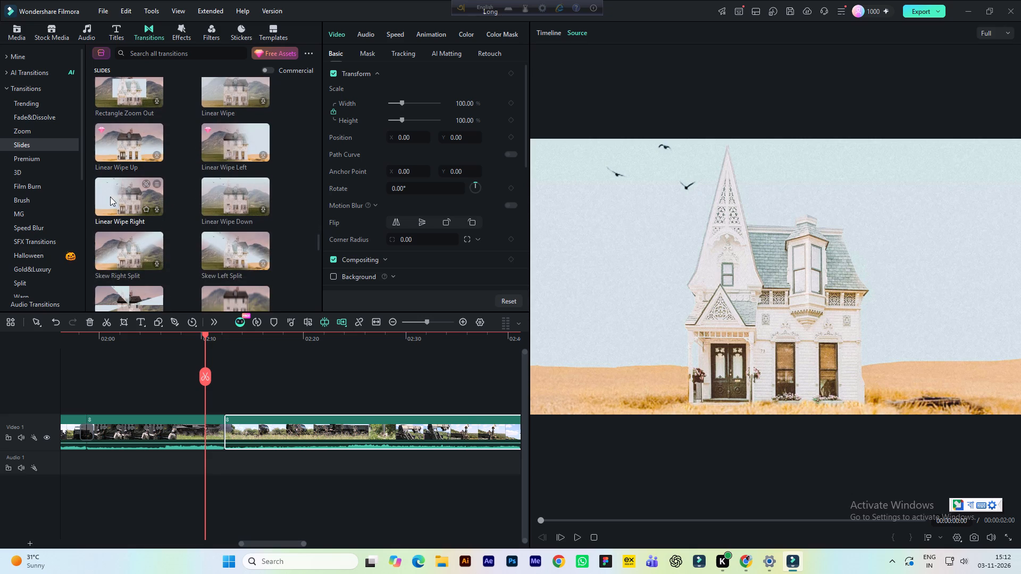
{"action": "left_click", "coordinate": [119, 198]}
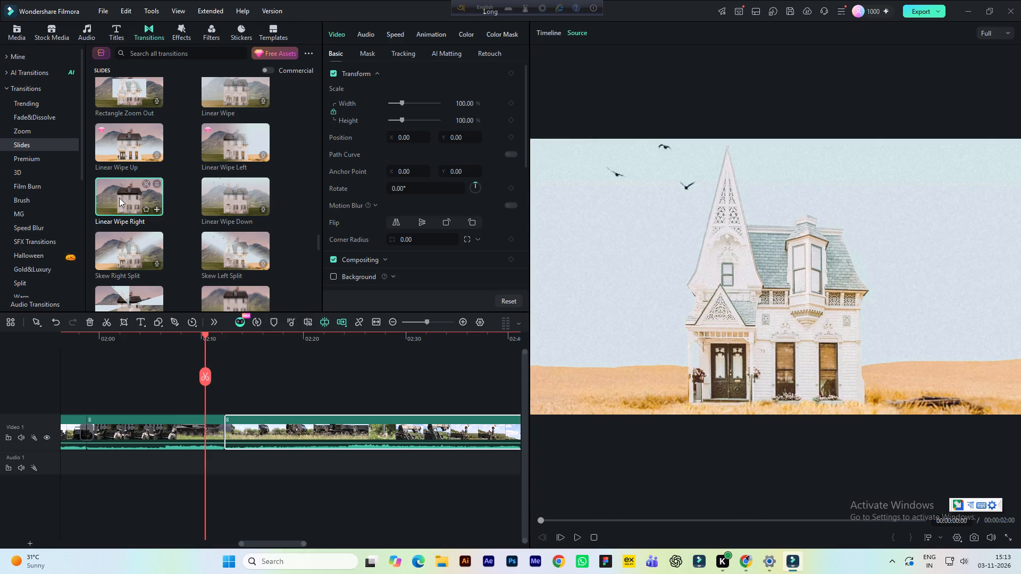
Look through the Slides transitions beyond Linear Wipe Right for another candidate for the cut.
{"action": "scroll", "coordinate": [186, 229], "scroll_direction": "down", "scroll_amount": 1}
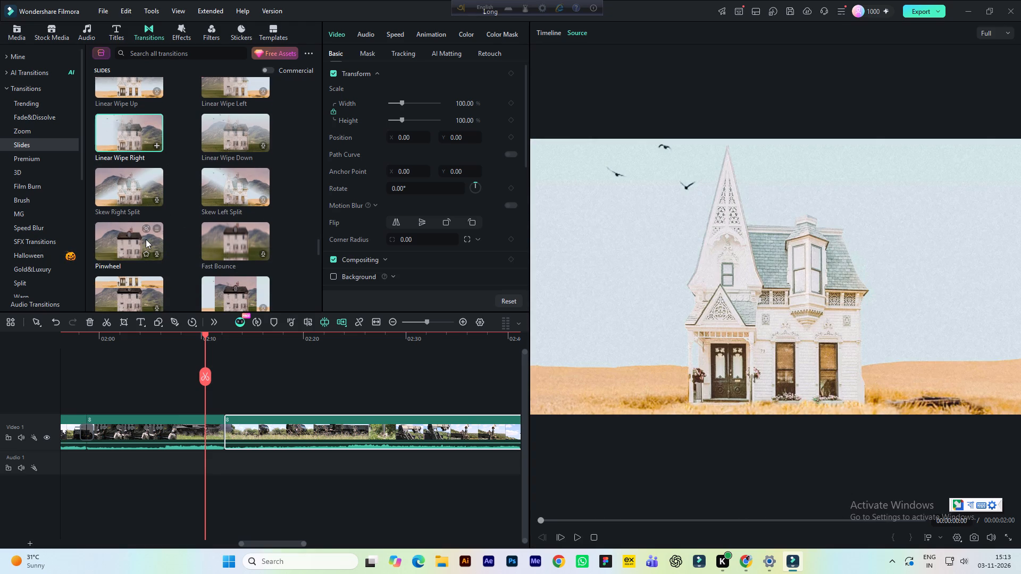
{"action": "scroll", "coordinate": [145, 239], "scroll_direction": "down", "scroll_amount": 1}
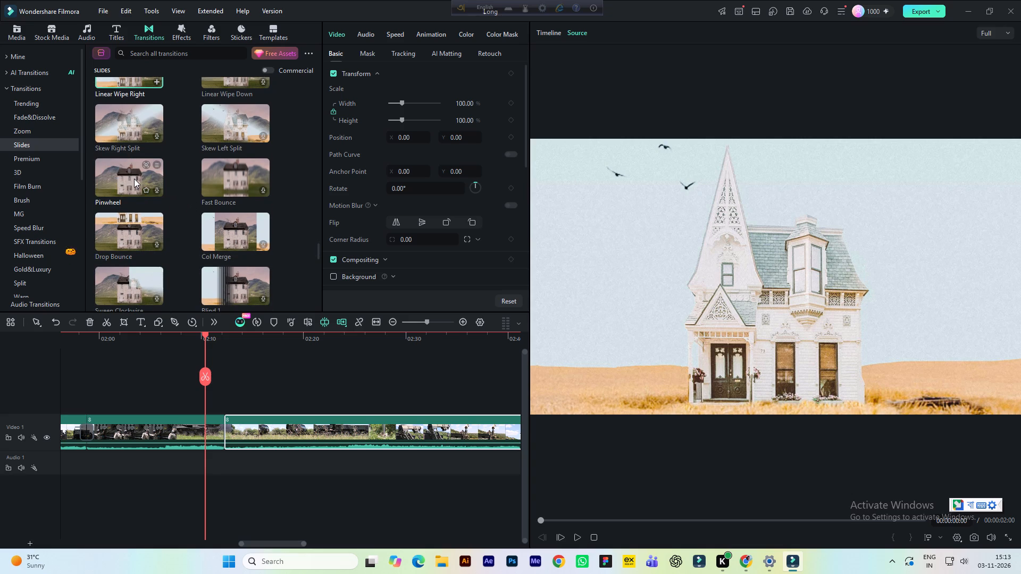
{"action": "scroll", "coordinate": [154, 170], "scroll_direction": "down", "scroll_amount": 1}
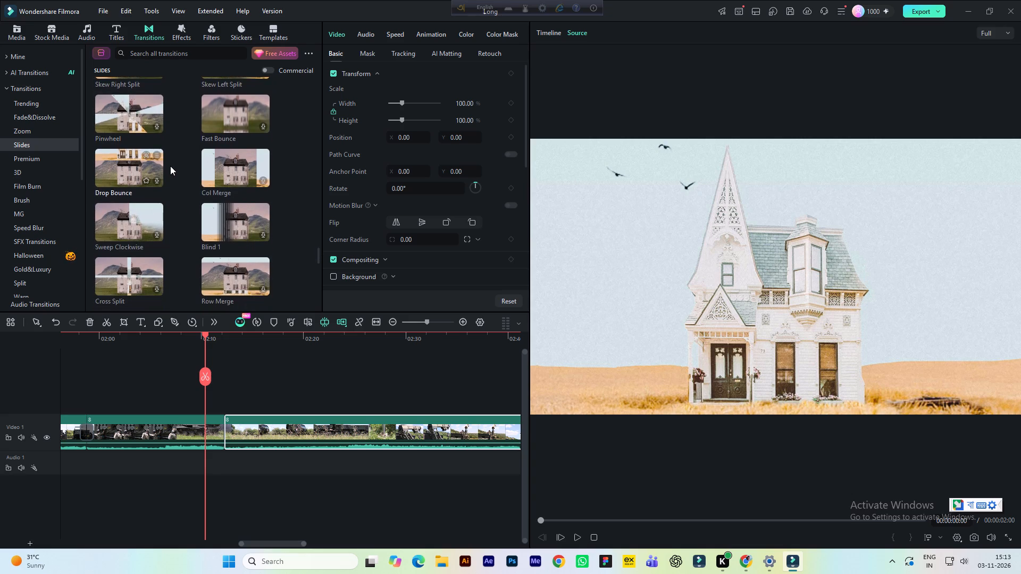
{"action": "scroll", "coordinate": [172, 166], "scroll_direction": "down", "scroll_amount": 4}
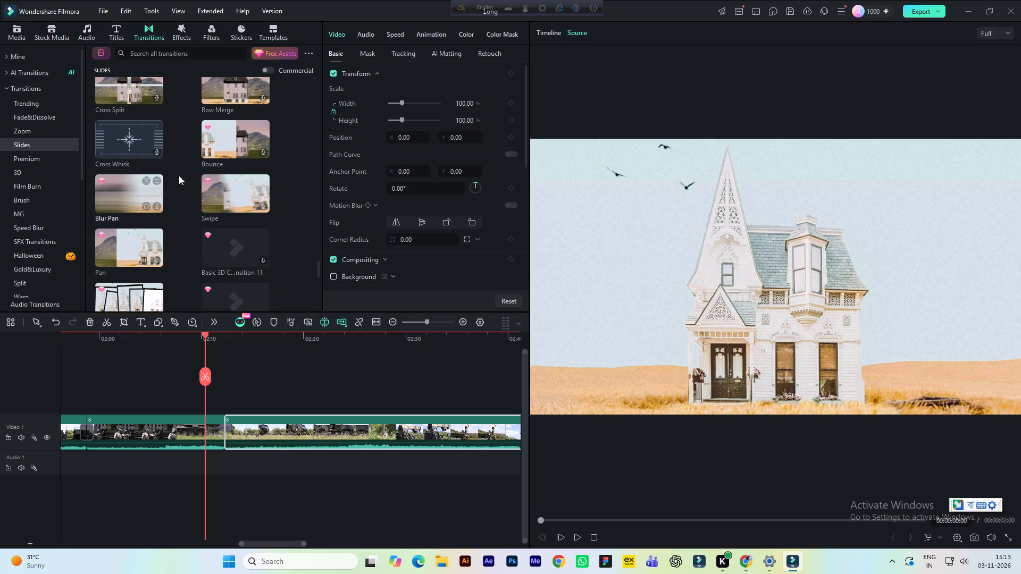
{"action": "scroll", "coordinate": [179, 177], "scroll_direction": "down", "scroll_amount": 2}
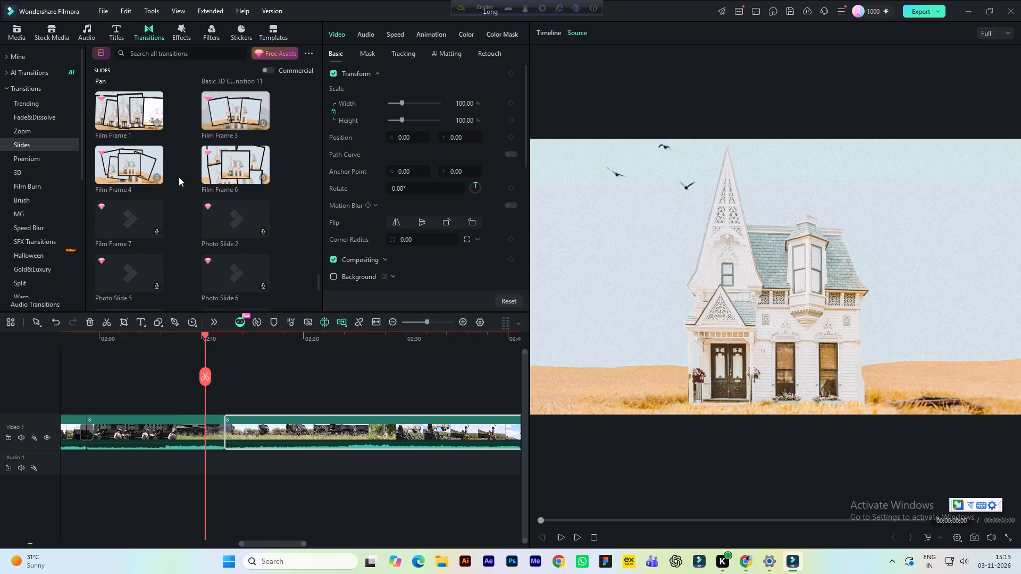
{"action": "scroll", "coordinate": [179, 177], "scroll_direction": "up", "scroll_amount": 2}
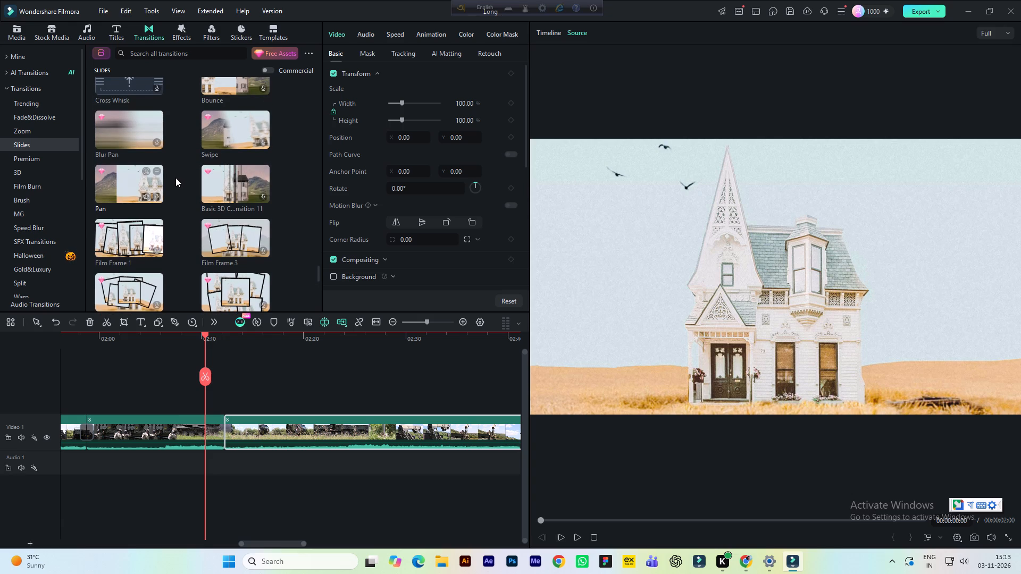
Add the "Brush And I...ansition 40" transition from the Brush category at the 00:02:12:07 cut before the walking soldier.
{"action": "left_click", "coordinate": [33, 134]}
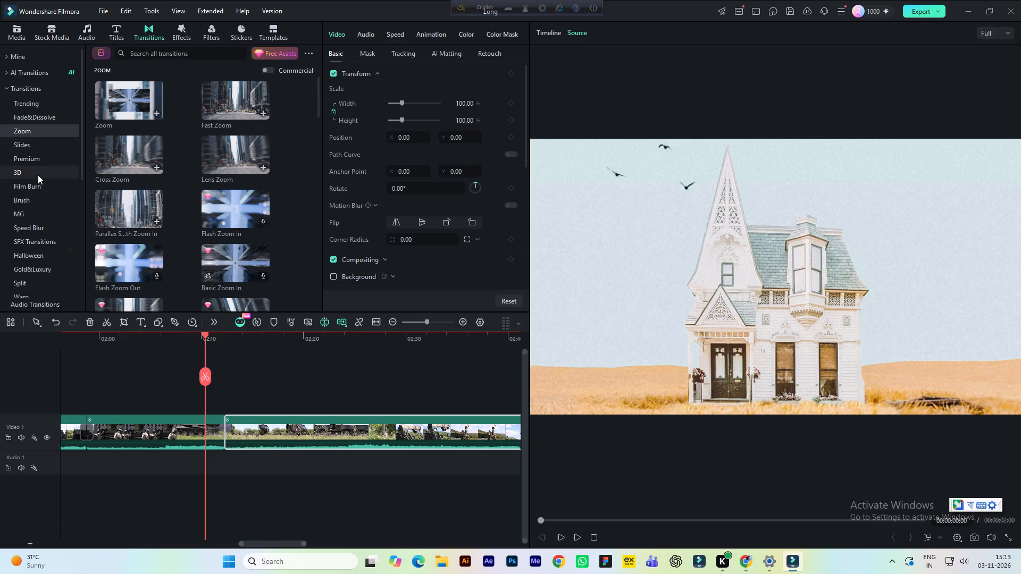
{"action": "left_click", "coordinate": [32, 198]}
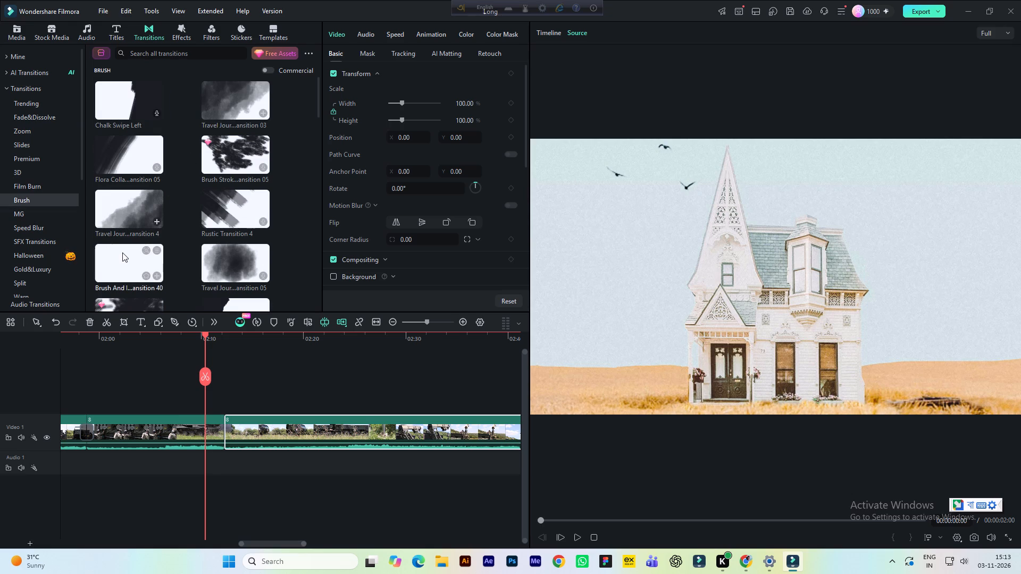
{"action": "left_click_drag", "start_coordinate": [122, 259], "coordinate": [220, 422]}
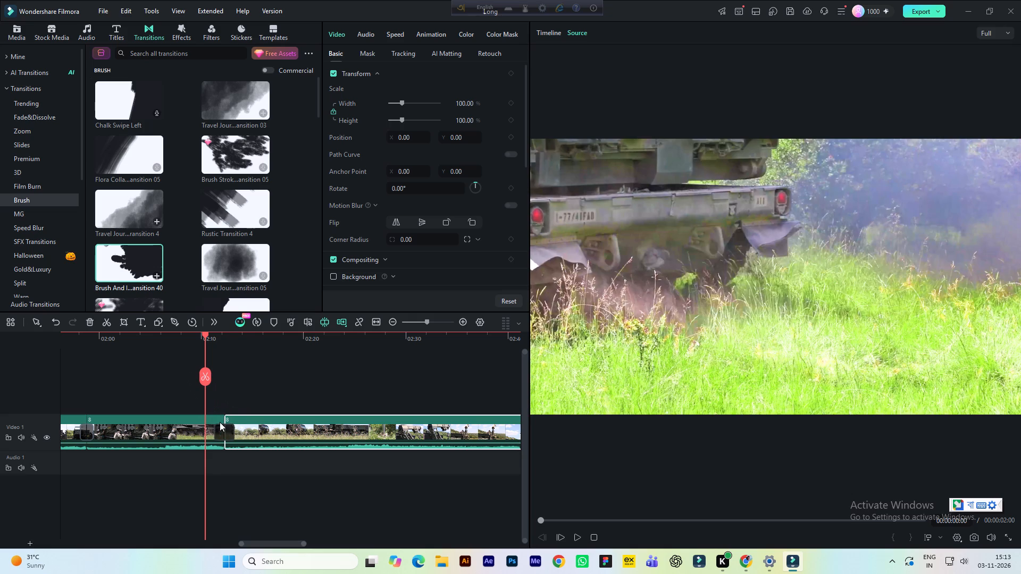
Play back the new brush transition from about 00:02:10 and save the project.
{"action": "key", "text": "space"}
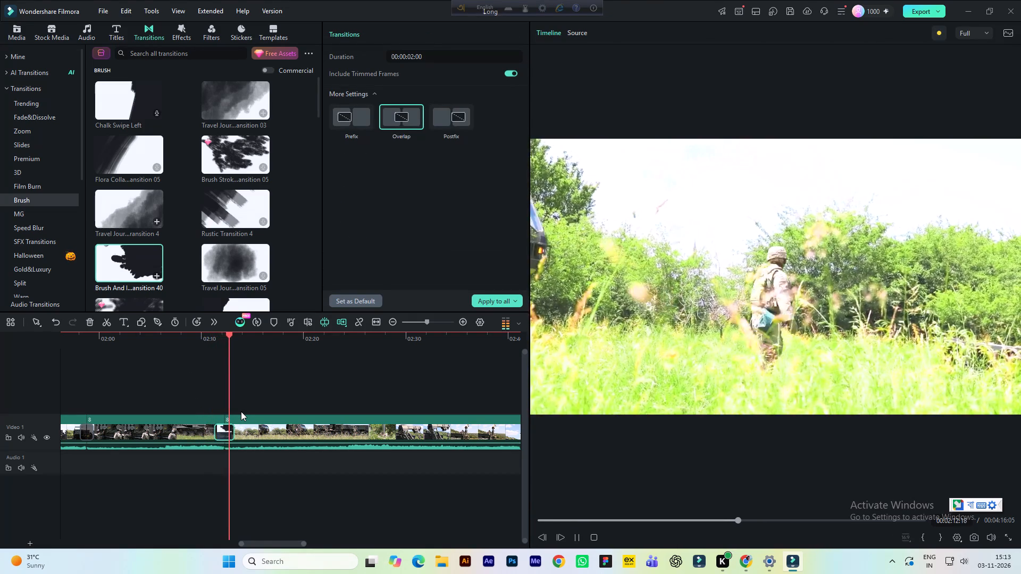
{"action": "key", "text": "space"}
{"action": "key", "text": "ctrl+s"}
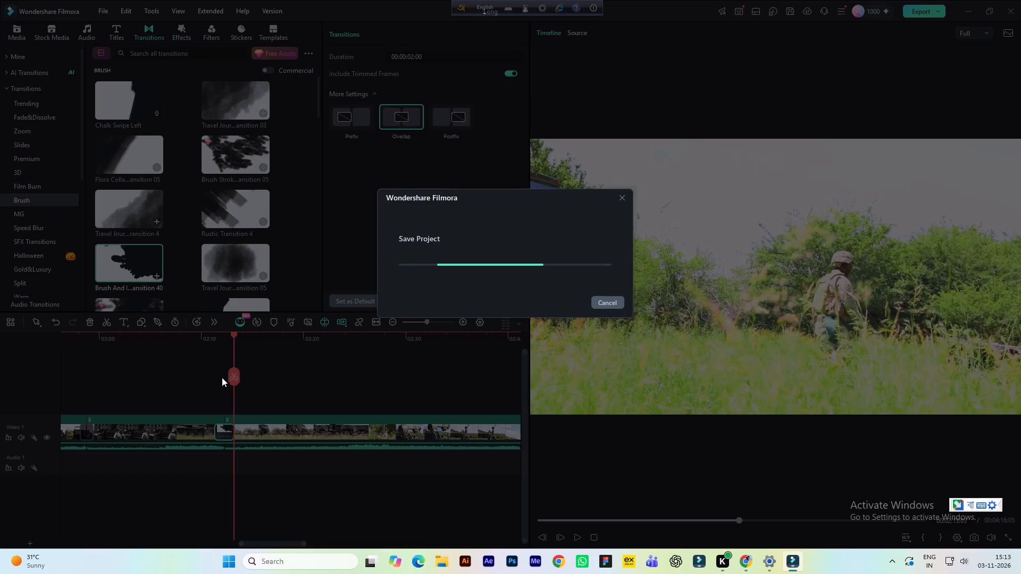
Replay the "Brush And I...ansition 40" transition before the walking soldier and remove it from the cut.
{"action": "left_click", "coordinate": [213, 342]}
{"action": "key", "text": "space"}
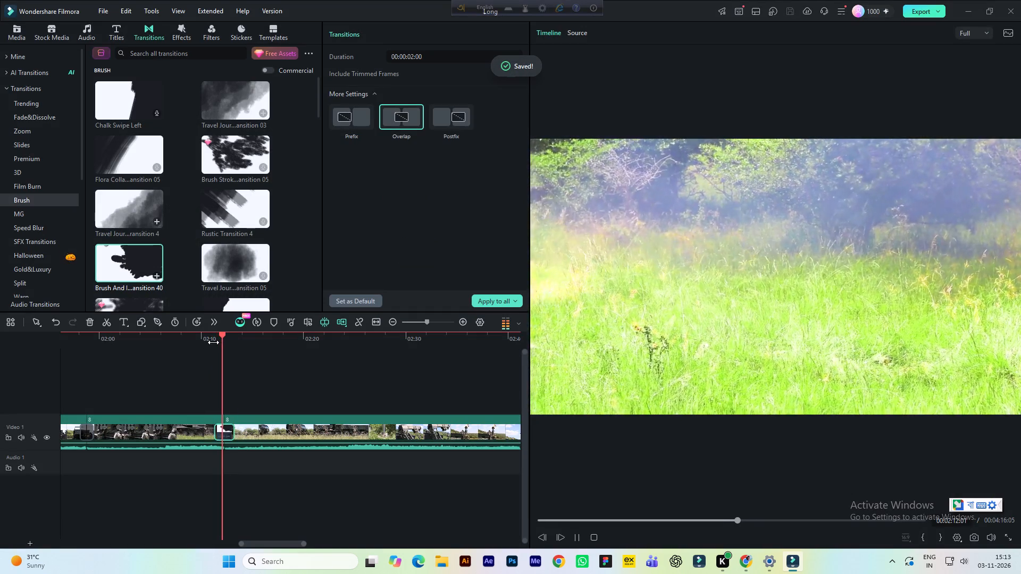
{"action": "key", "text": "space"}
{"action": "left_click", "coordinate": [271, 408]}
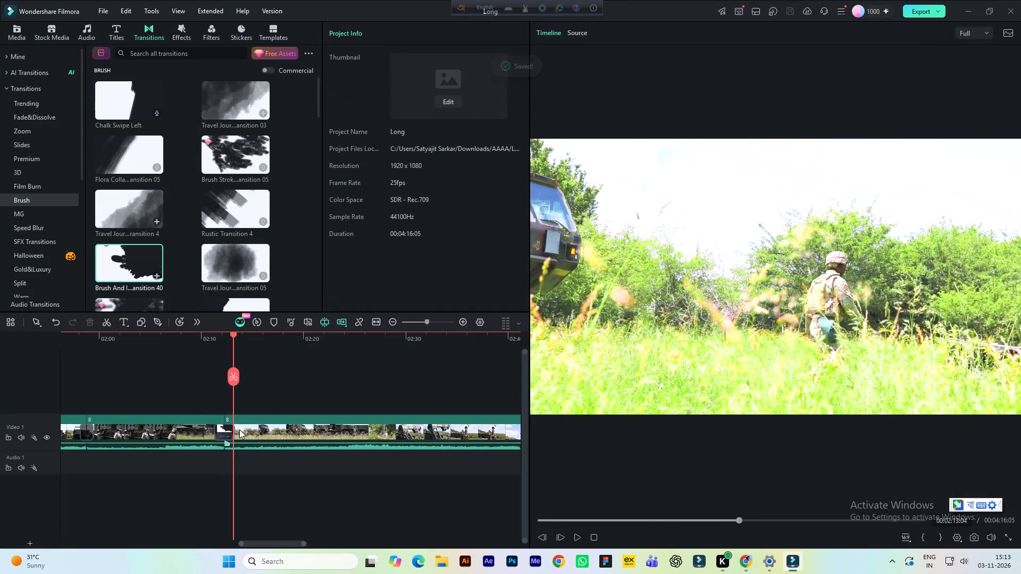
{"action": "left_click", "coordinate": [221, 429]}
{"action": "key", "text": "Delete"}
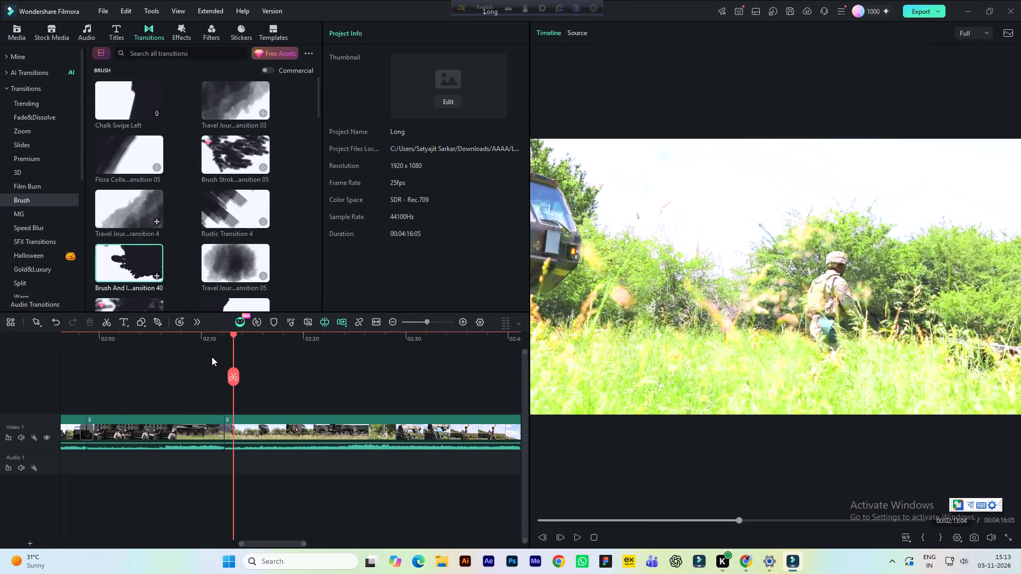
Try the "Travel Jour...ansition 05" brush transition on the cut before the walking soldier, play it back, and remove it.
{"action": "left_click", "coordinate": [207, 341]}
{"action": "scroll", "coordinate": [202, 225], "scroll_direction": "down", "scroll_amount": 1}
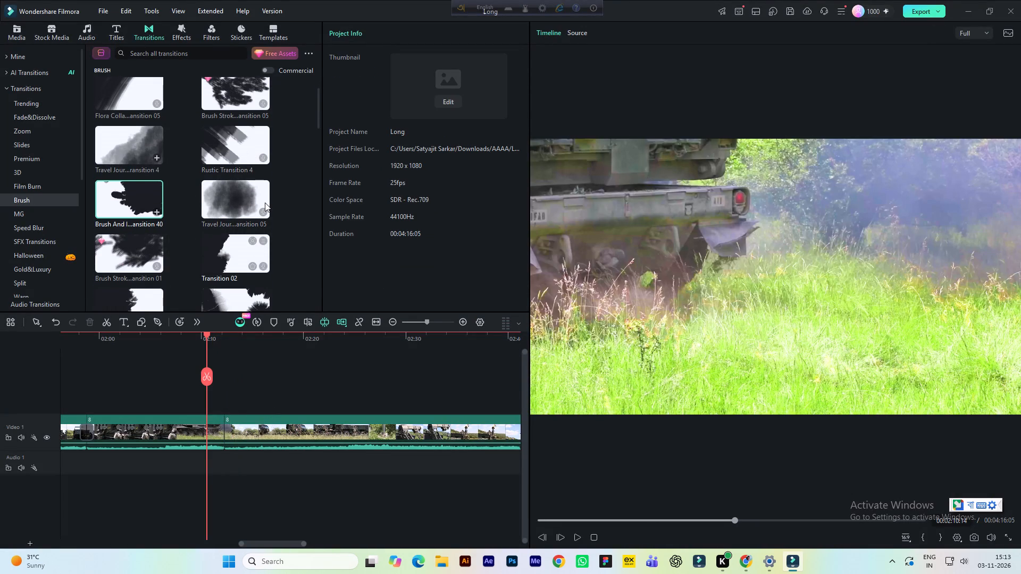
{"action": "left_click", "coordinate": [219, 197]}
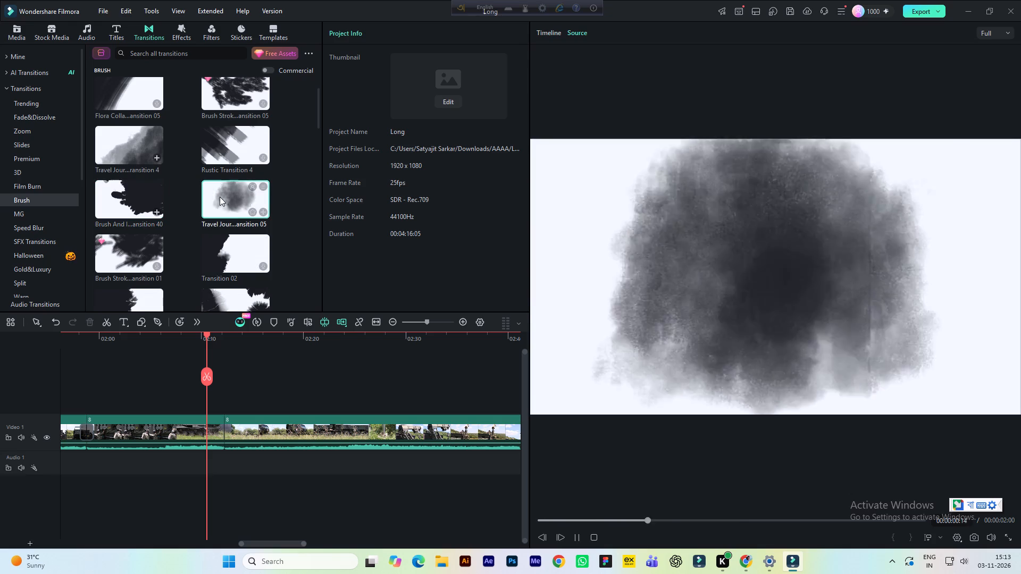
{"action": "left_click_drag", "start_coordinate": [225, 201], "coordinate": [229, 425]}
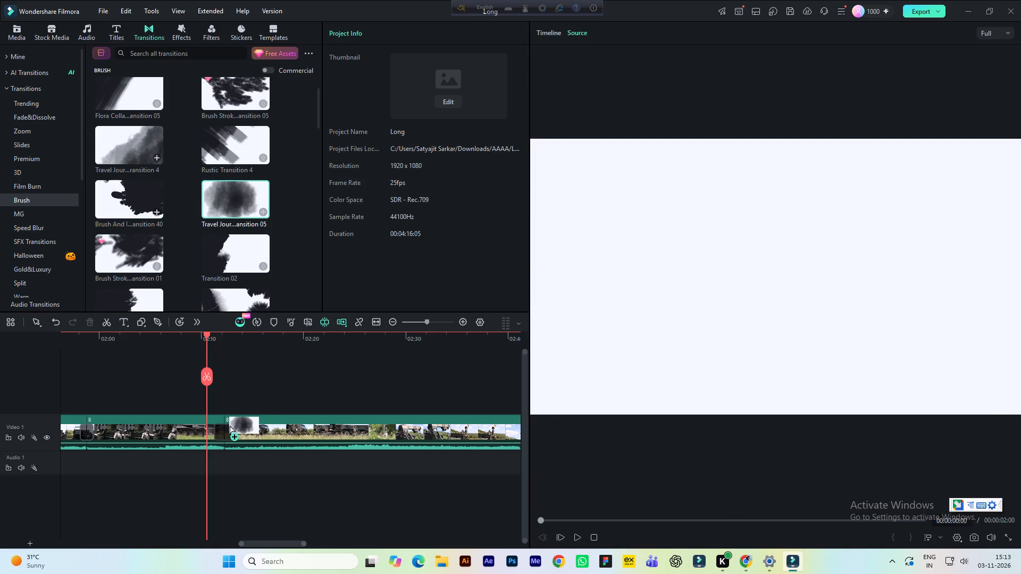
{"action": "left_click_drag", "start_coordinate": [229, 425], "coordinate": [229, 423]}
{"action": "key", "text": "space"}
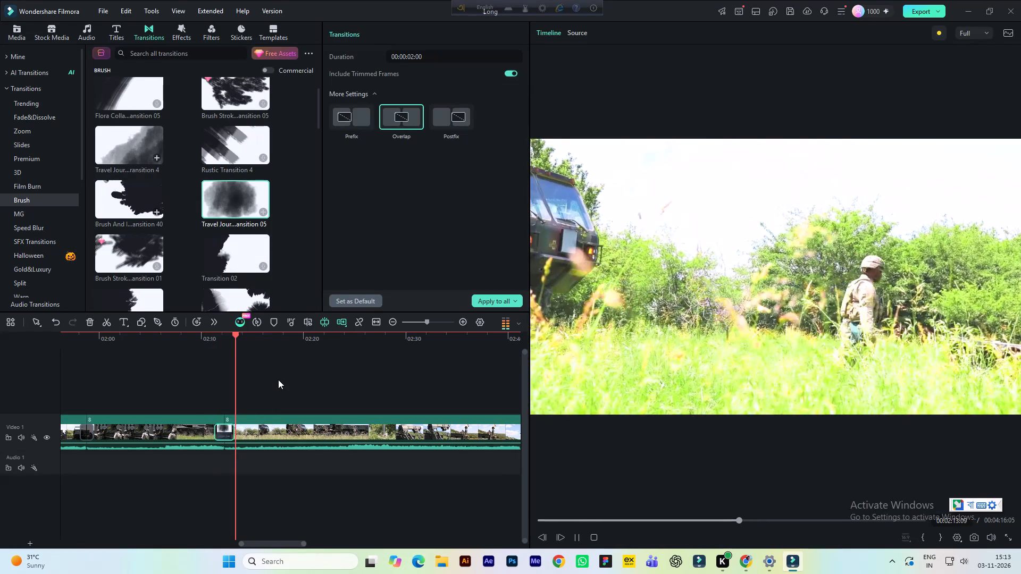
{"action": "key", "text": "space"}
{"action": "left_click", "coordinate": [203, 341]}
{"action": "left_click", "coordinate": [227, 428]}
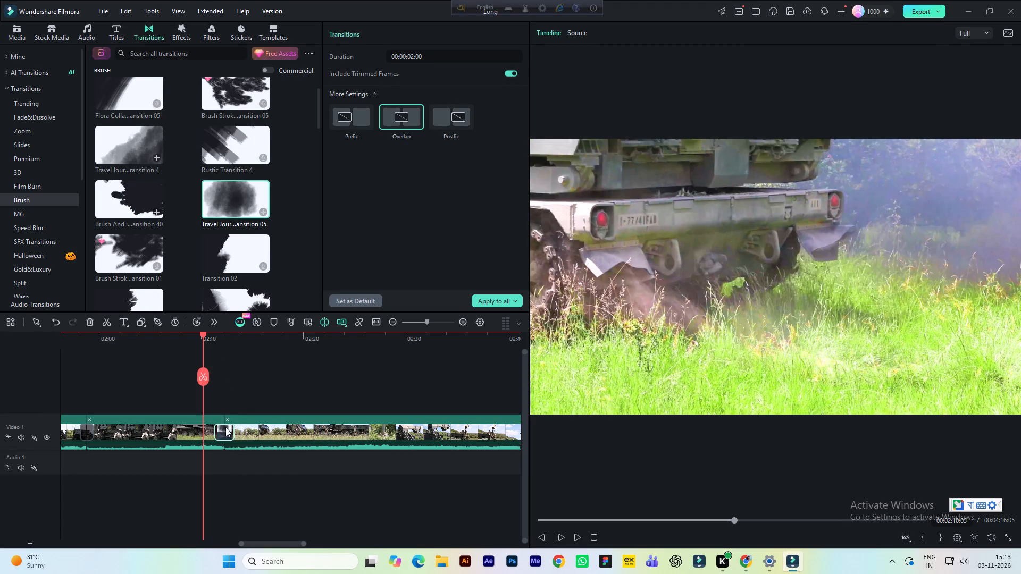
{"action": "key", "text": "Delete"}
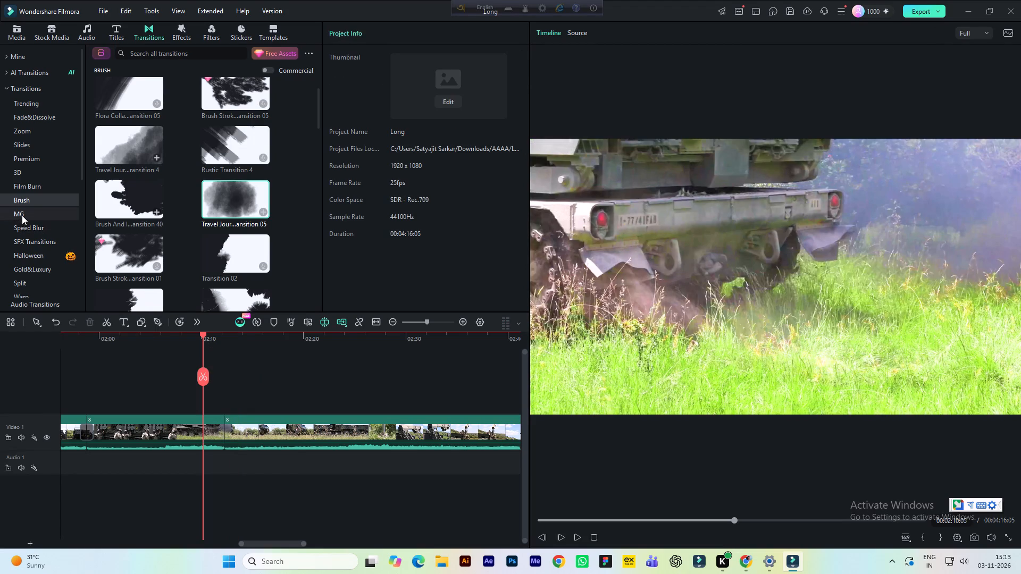
Add the "Geometric Strobe 02" transition from the Split category at the cut before the walking soldier, save the project and play it back.
{"action": "left_click", "coordinate": [27, 146]}
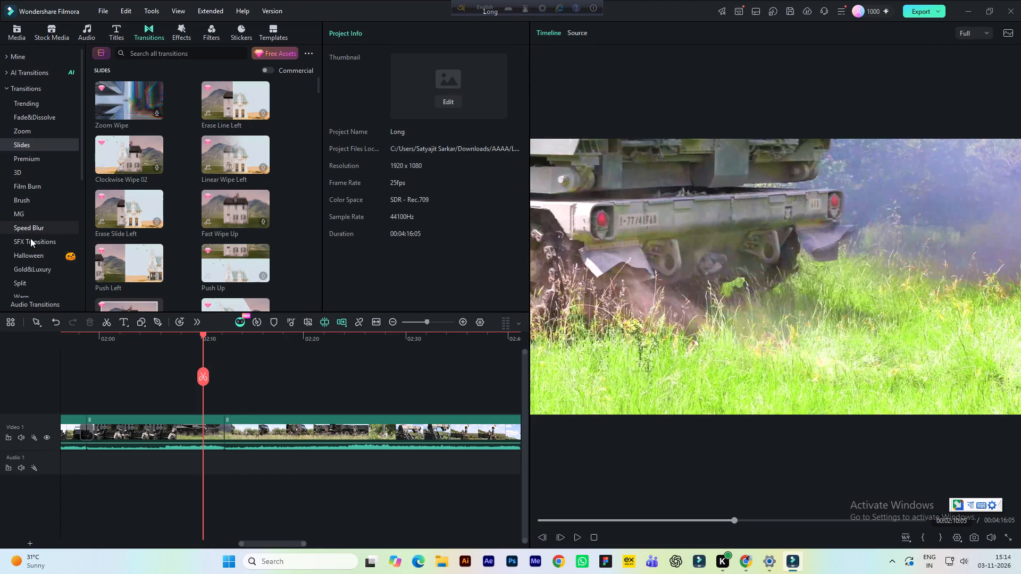
{"action": "left_click", "coordinate": [29, 282]}
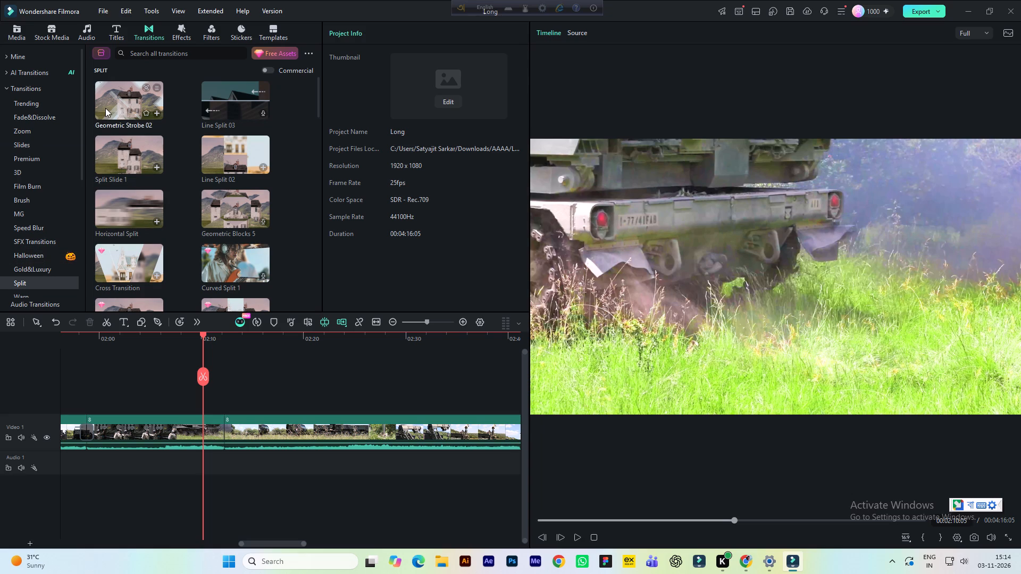
{"action": "left_click_drag", "start_coordinate": [106, 107], "coordinate": [217, 353]}
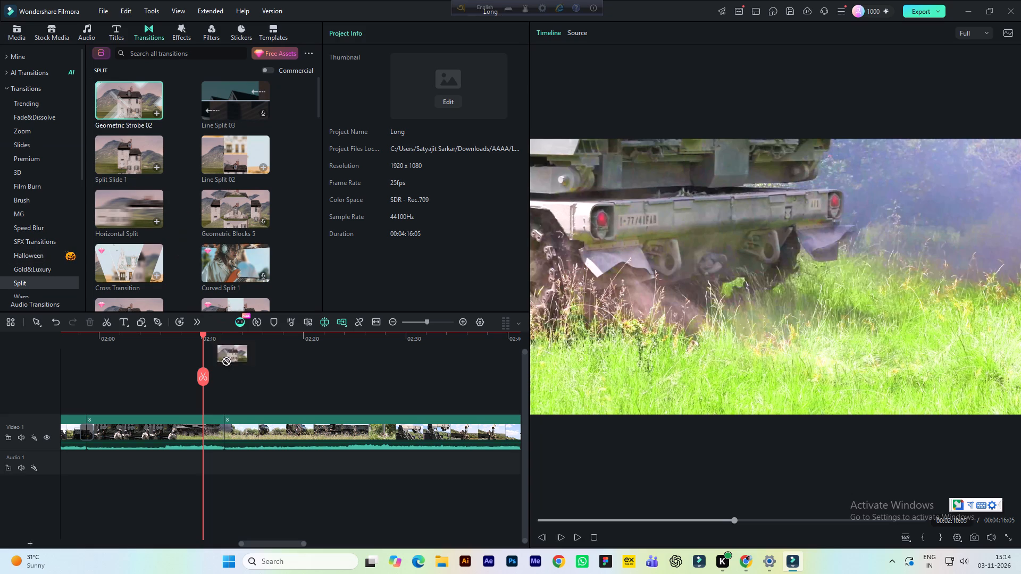
{"action": "left_click_drag", "start_coordinate": [217, 353], "coordinate": [223, 424]}
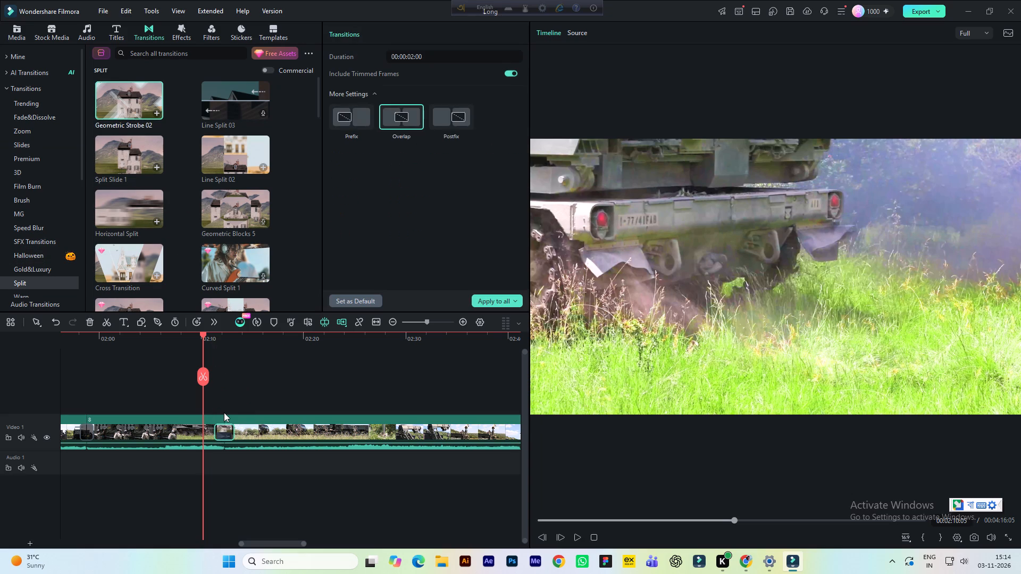
{"action": "key", "text": "ctrl+s"}
{"action": "key", "text": "space"}
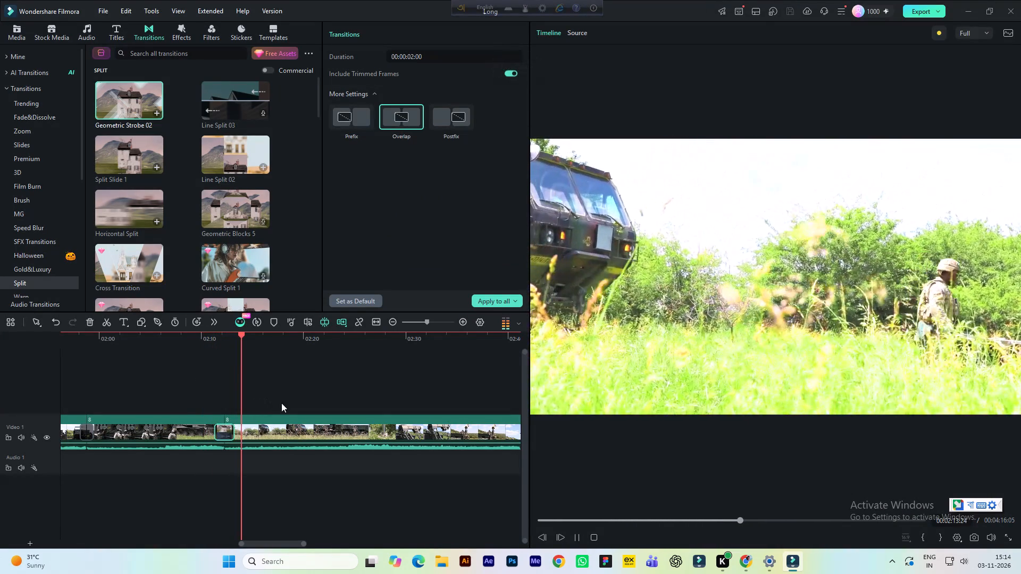
{"action": "key", "text": "space"}
Find the shot change from the metal support leg in the grass to the crane arm and split the clip there at 00:02:28:09.
{"action": "left_click_drag", "start_coordinate": [278, 545], "coordinate": [287, 543]}
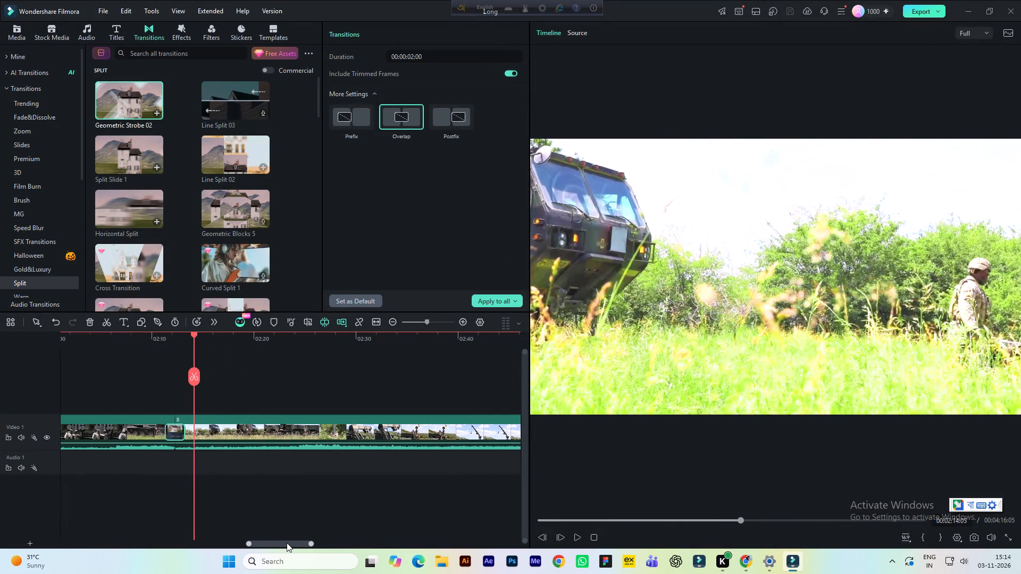
{"action": "left_click_drag", "start_coordinate": [287, 543], "coordinate": [302, 544]}
{"action": "key", "text": "space"}
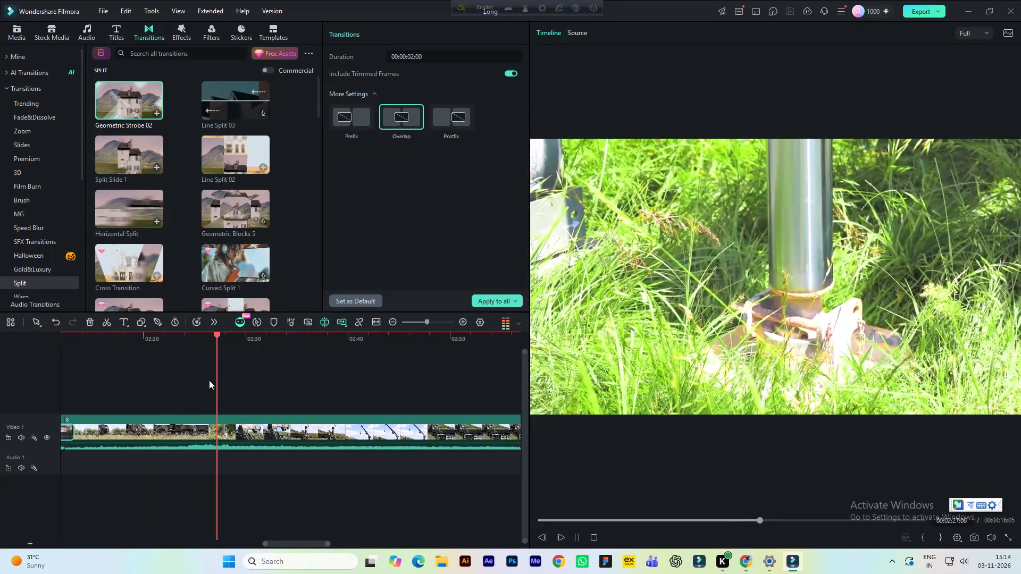
{"action": "left_click", "coordinate": [157, 337]}
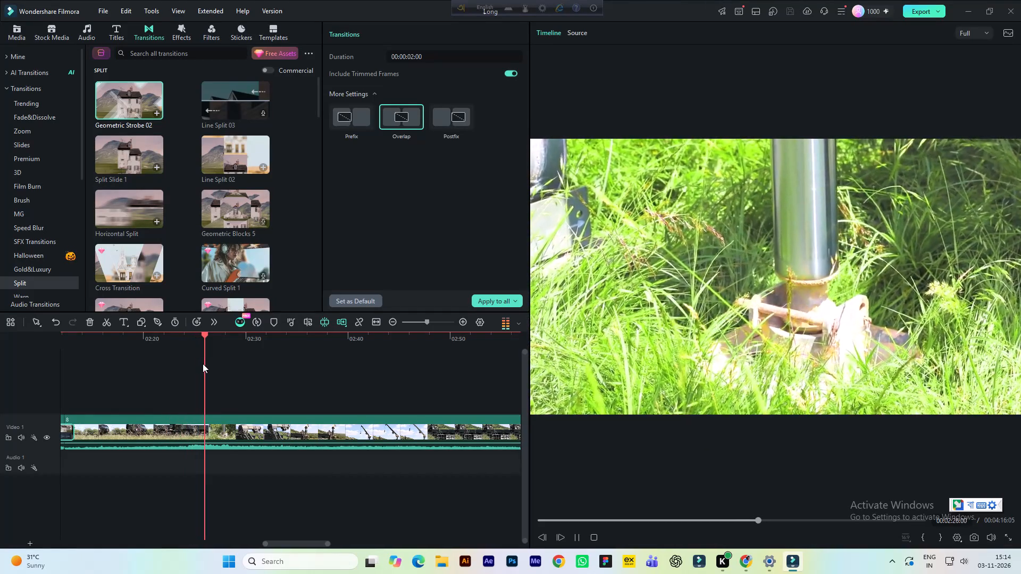
{"action": "key", "text": "space"}
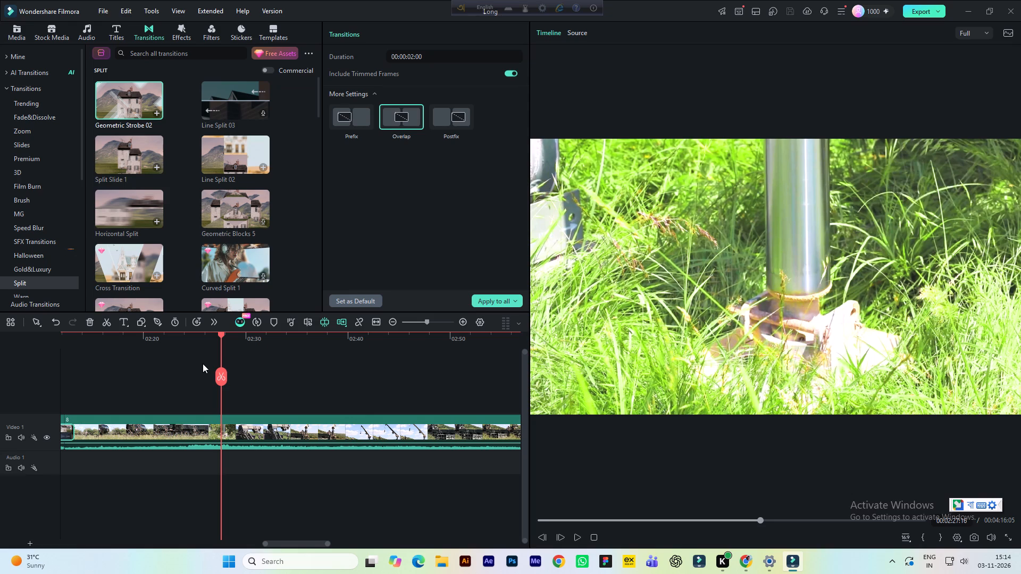
{"action": "key", "text": "space"}
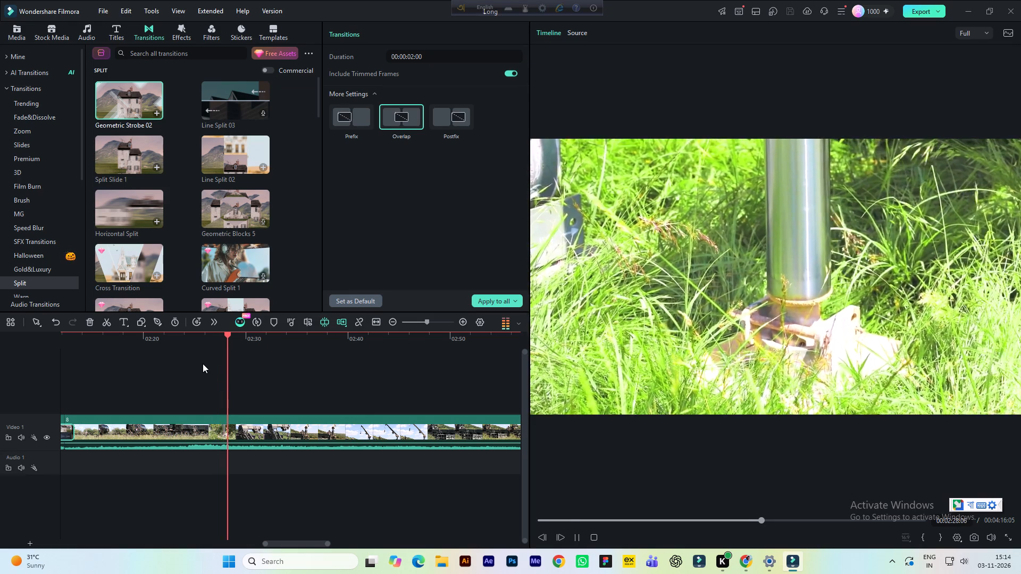
{"action": "key", "text": "space"}
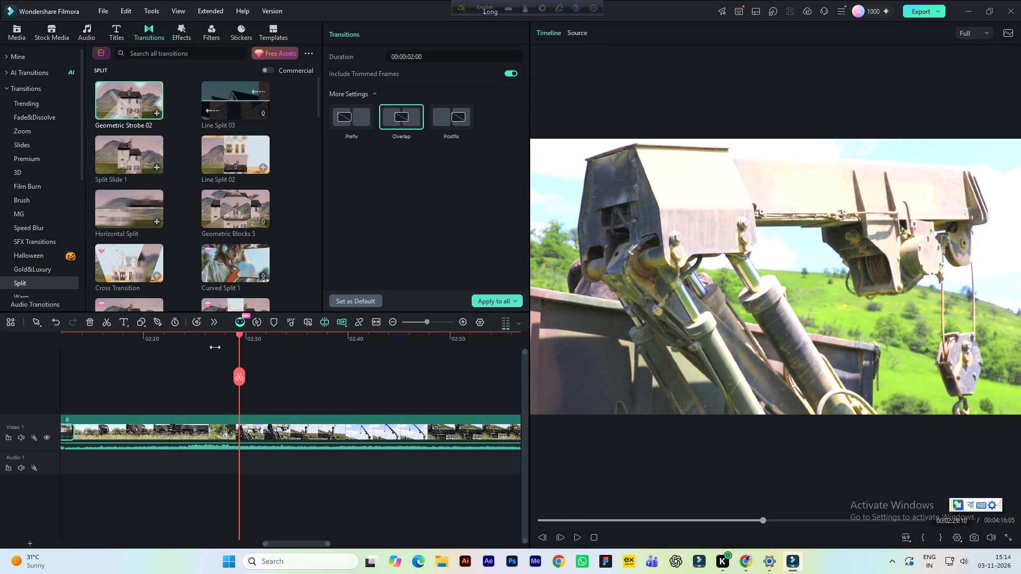
{"action": "left_click", "coordinate": [215, 342]}
{"action": "key", "text": "space"}
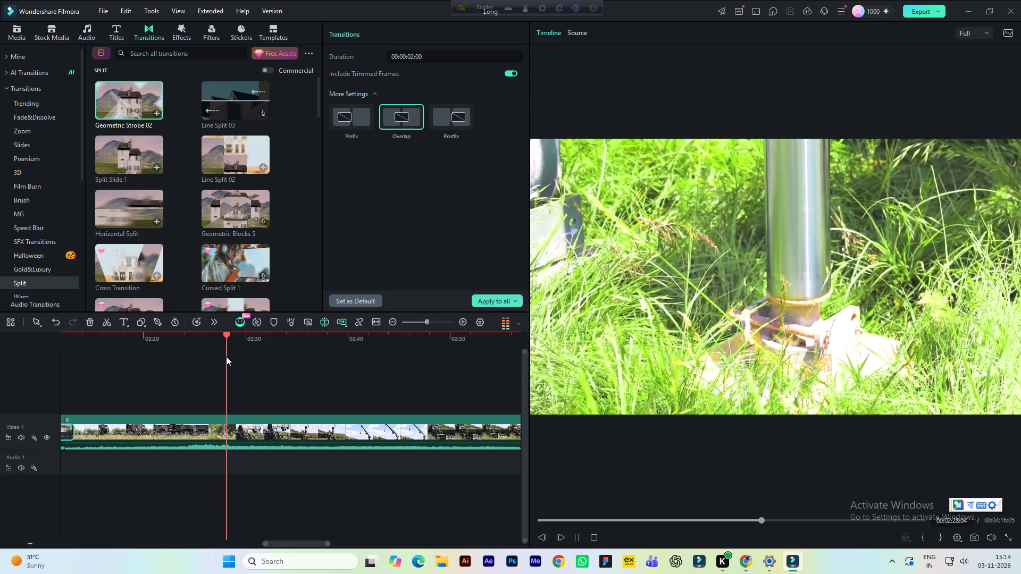
{"action": "key", "text": "space"}
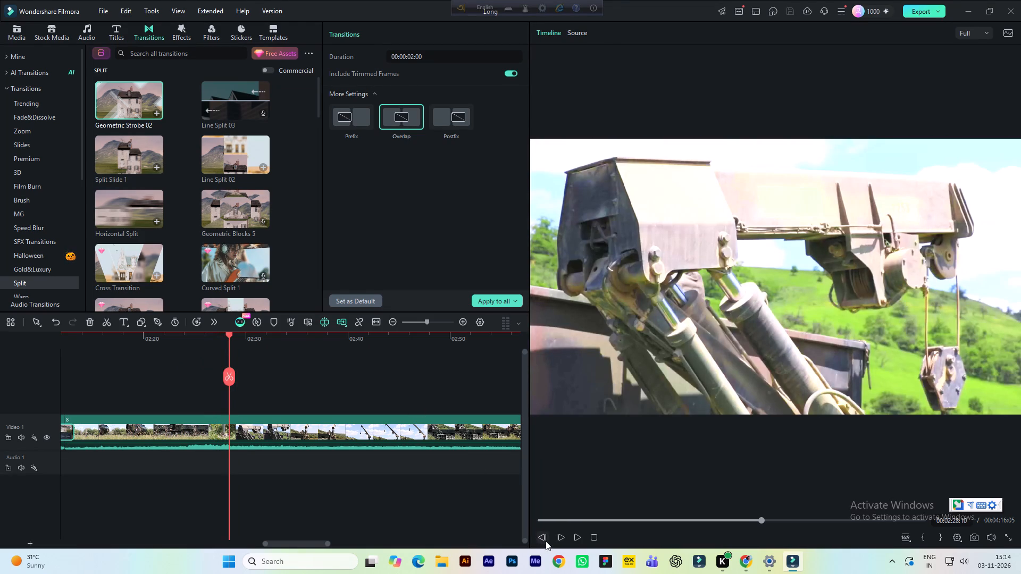
{"action": "left_click", "coordinate": [544, 541]}
{"action": "left_click", "coordinate": [544, 540]}
{"action": "left_click", "coordinate": [558, 538]}
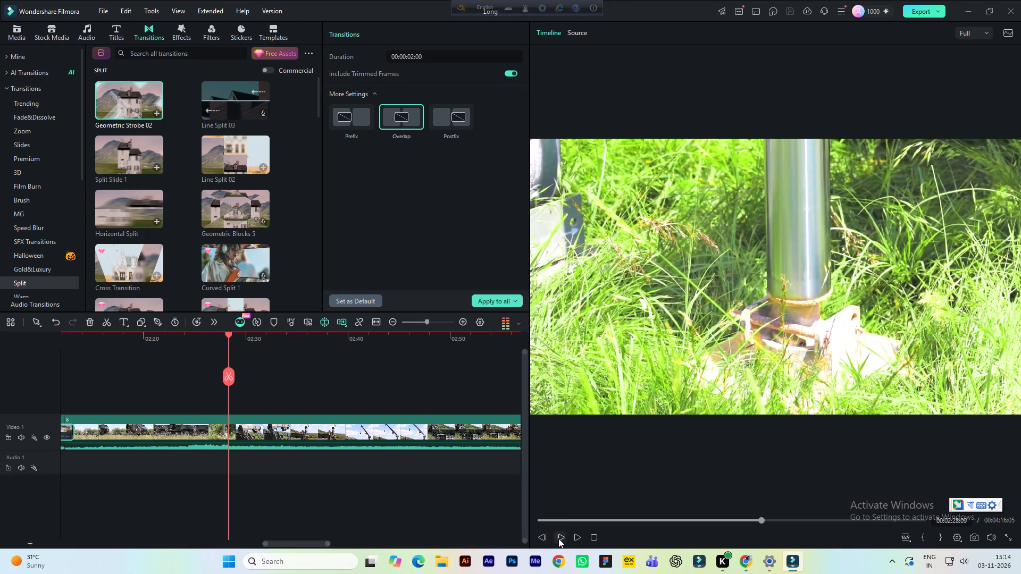
{"action": "left_click", "coordinate": [558, 538]}
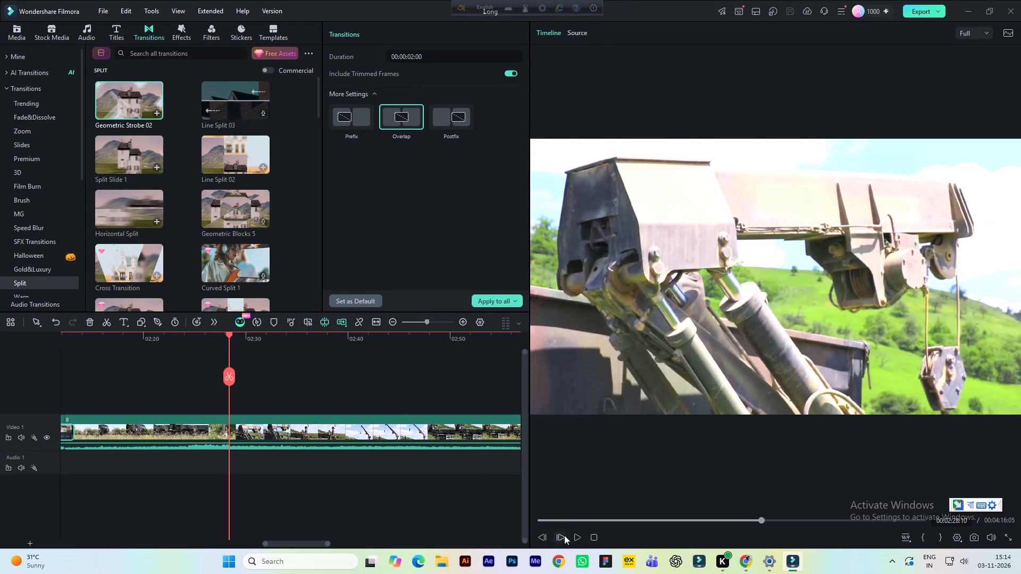
{"action": "left_click", "coordinate": [543, 534]}
{"action": "left_click", "coordinate": [227, 376]}
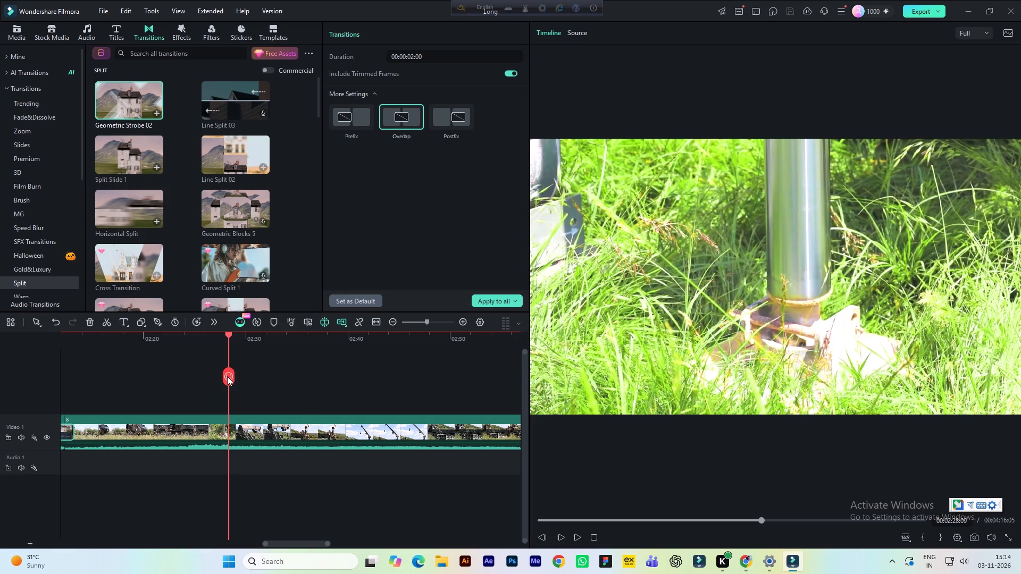
Browse the Split and Warp transition categories for a transition suited to the cut between the support leg and the crane arm.
{"action": "left_click", "coordinate": [212, 340]}
{"action": "scroll", "coordinate": [199, 265], "scroll_direction": "down", "scroll_amount": 2}
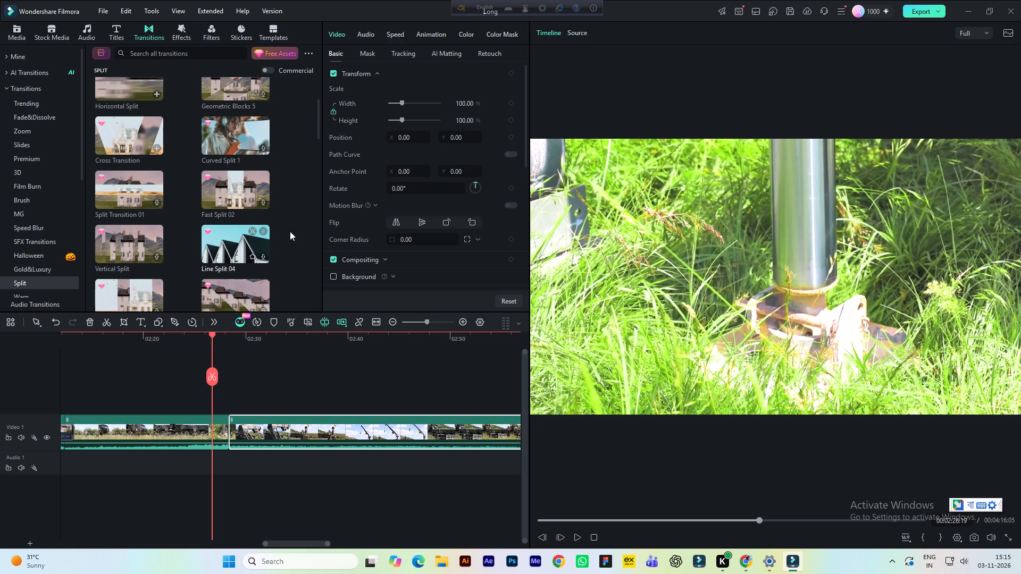
{"action": "scroll", "coordinate": [291, 234], "scroll_direction": "down", "scroll_amount": 1}
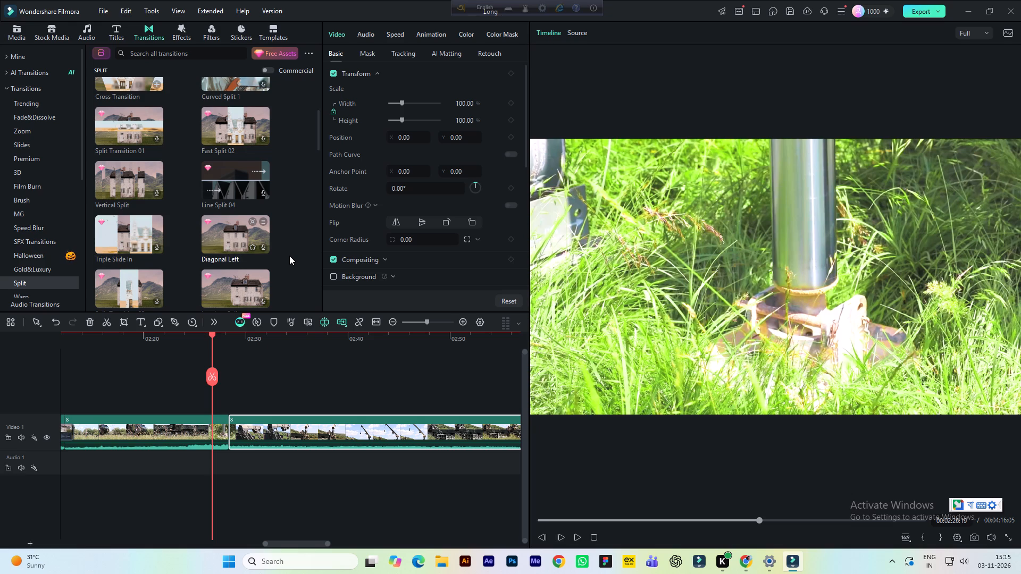
{"action": "scroll", "coordinate": [309, 238], "scroll_direction": "down", "scroll_amount": 1}
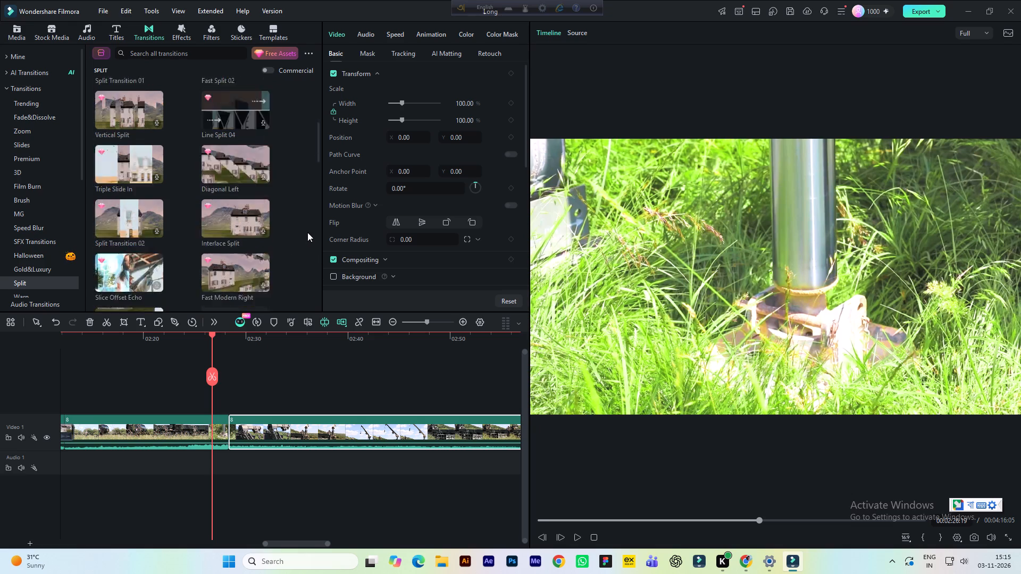
{"action": "scroll", "coordinate": [307, 232], "scroll_direction": "down", "scroll_amount": 2}
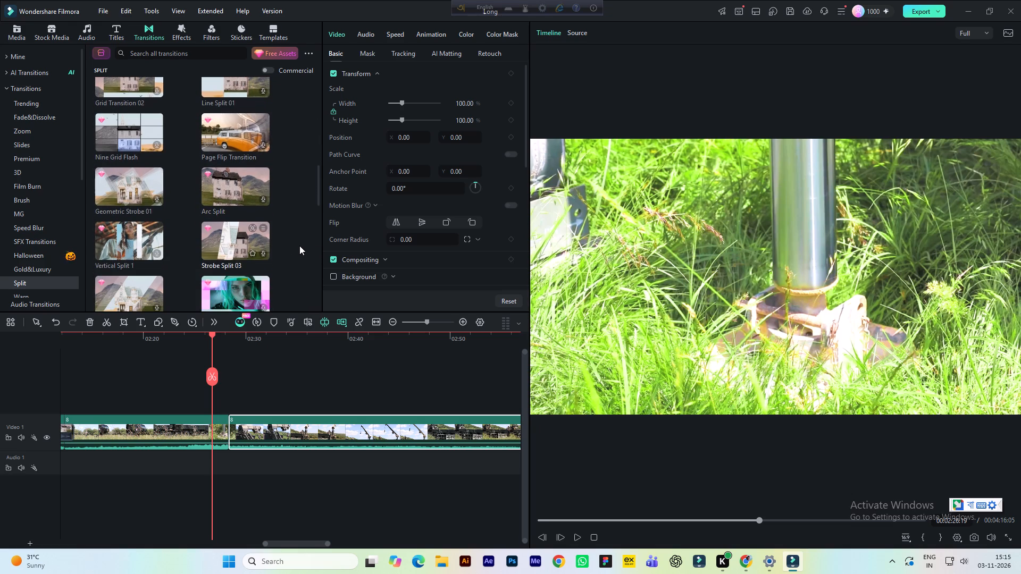
{"action": "scroll", "coordinate": [299, 246], "scroll_direction": "down", "scroll_amount": 2}
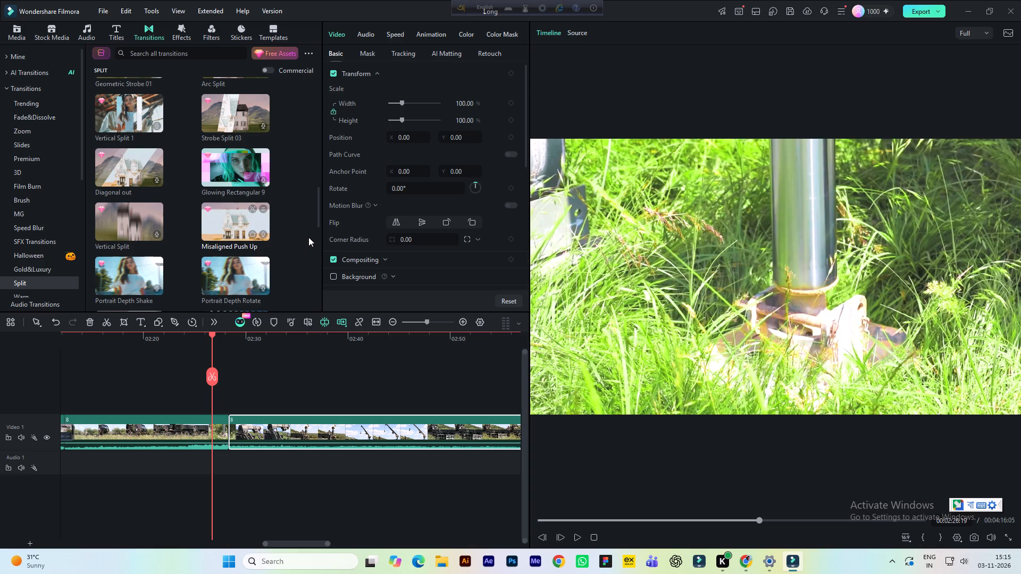
{"action": "scroll", "coordinate": [285, 232], "scroll_direction": "down", "scroll_amount": 2}
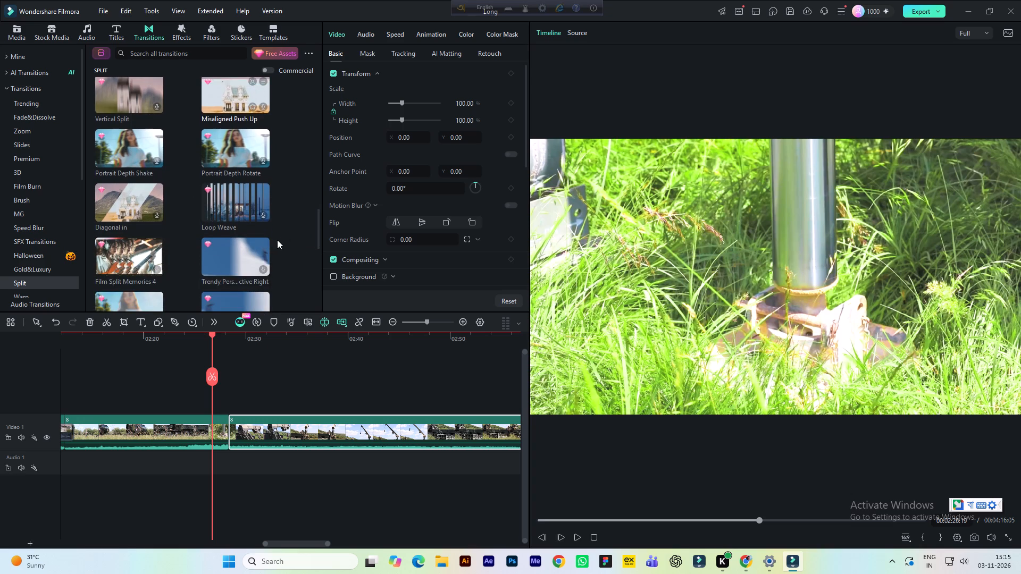
{"action": "scroll", "coordinate": [279, 238], "scroll_direction": "down", "scroll_amount": 3}
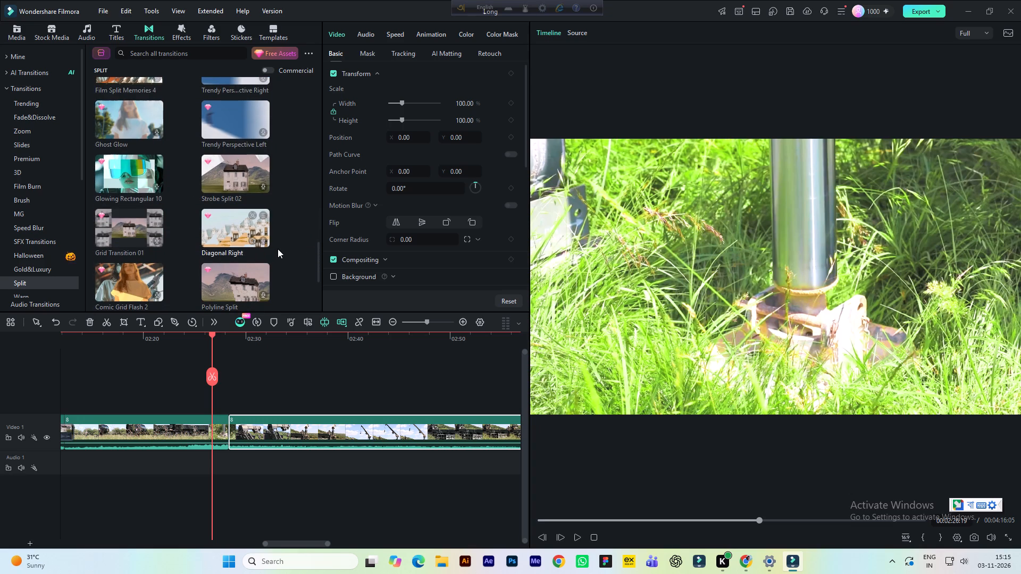
{"action": "scroll", "coordinate": [296, 218], "scroll_direction": "down", "scroll_amount": 3}
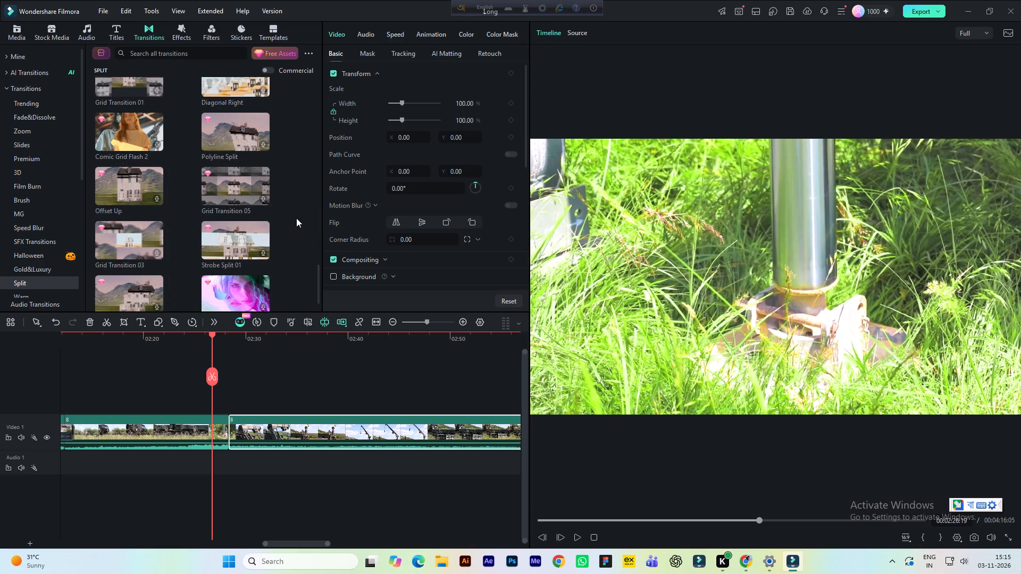
{"action": "scroll", "coordinate": [296, 218], "scroll_direction": "down", "scroll_amount": 2}
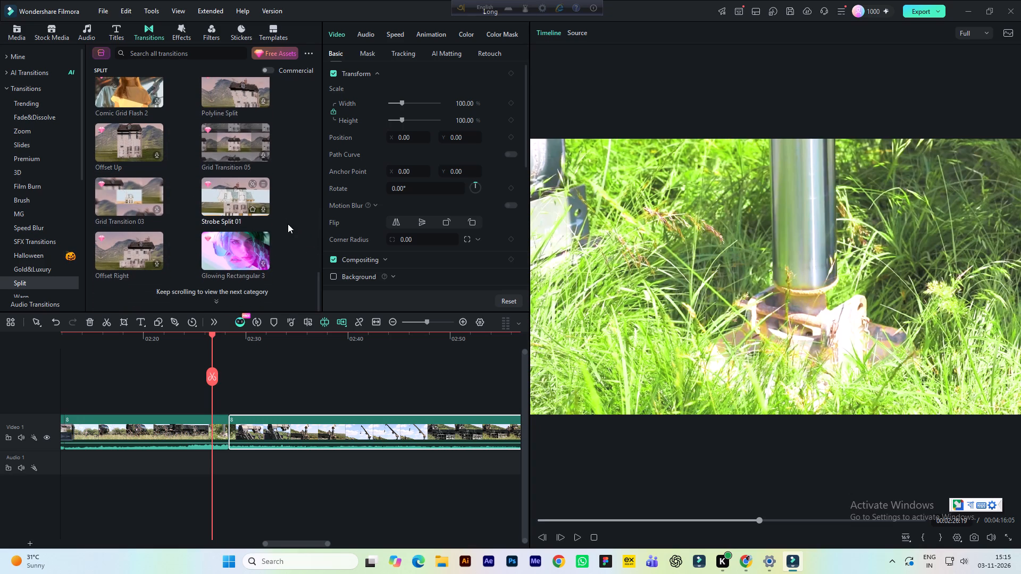
{"action": "scroll", "coordinate": [288, 227], "scroll_direction": "down", "scroll_amount": 2}
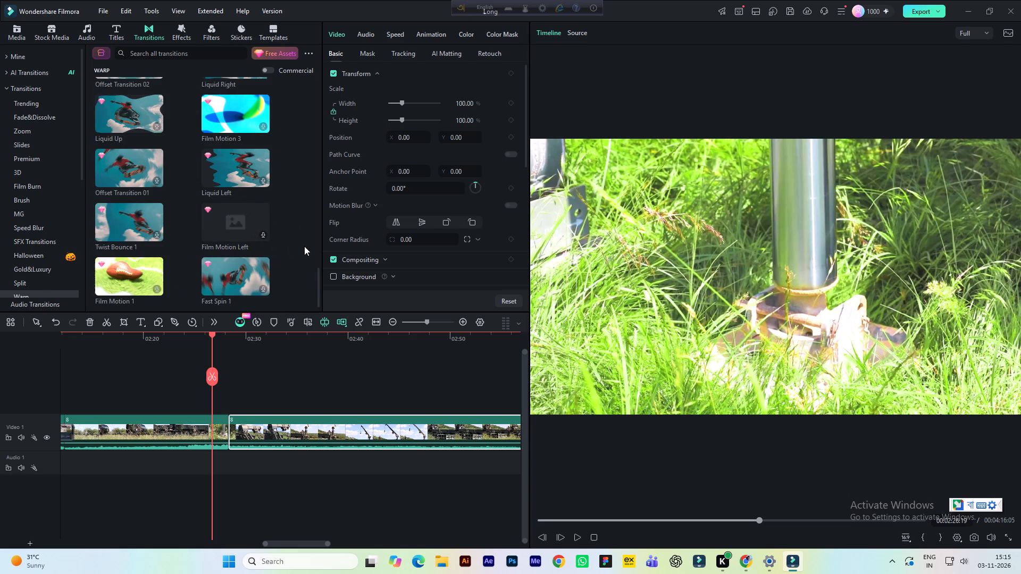
{"action": "scroll", "coordinate": [303, 250], "scroll_direction": "up", "scroll_amount": 4}
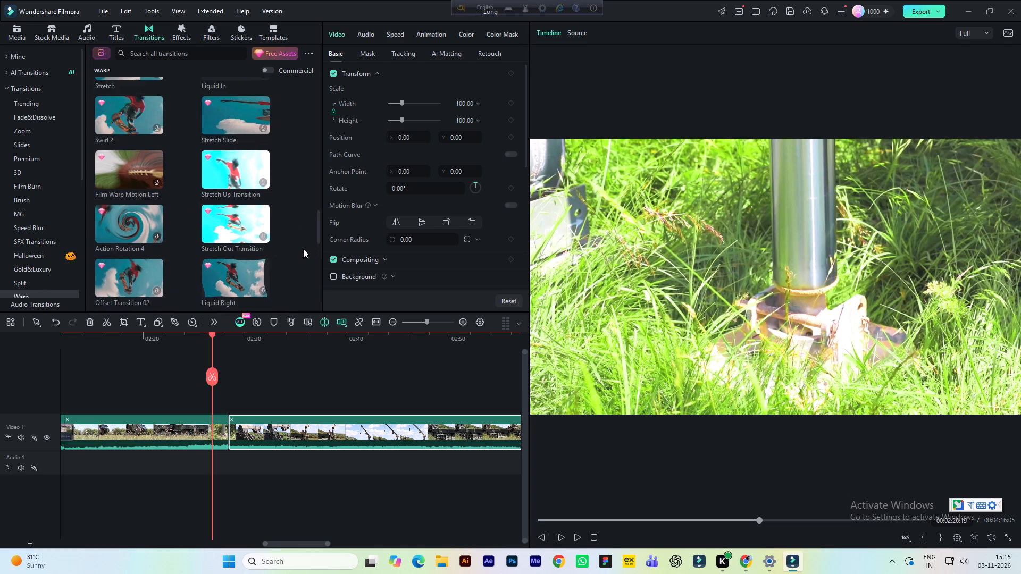
{"action": "scroll", "coordinate": [303, 249], "scroll_direction": "up", "scroll_amount": 4}
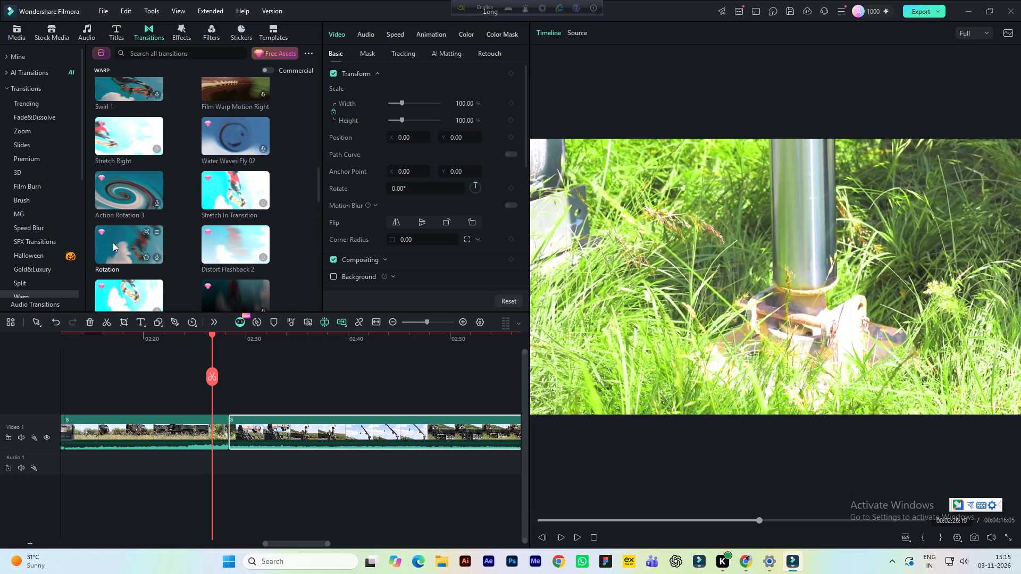
{"action": "scroll", "coordinate": [37, 255], "scroll_direction": "down", "scroll_amount": 1}
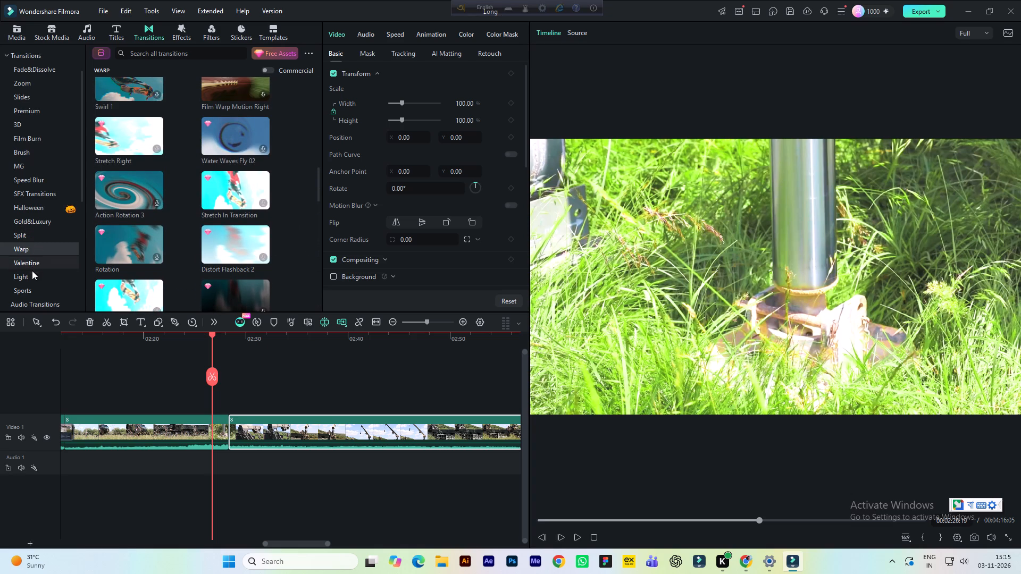
Add the "Cinematic Transition 04" transition from the Light category at the support-leg-to-crane-arm cut, play it back and save the project.
{"action": "left_click", "coordinate": [32, 277]}
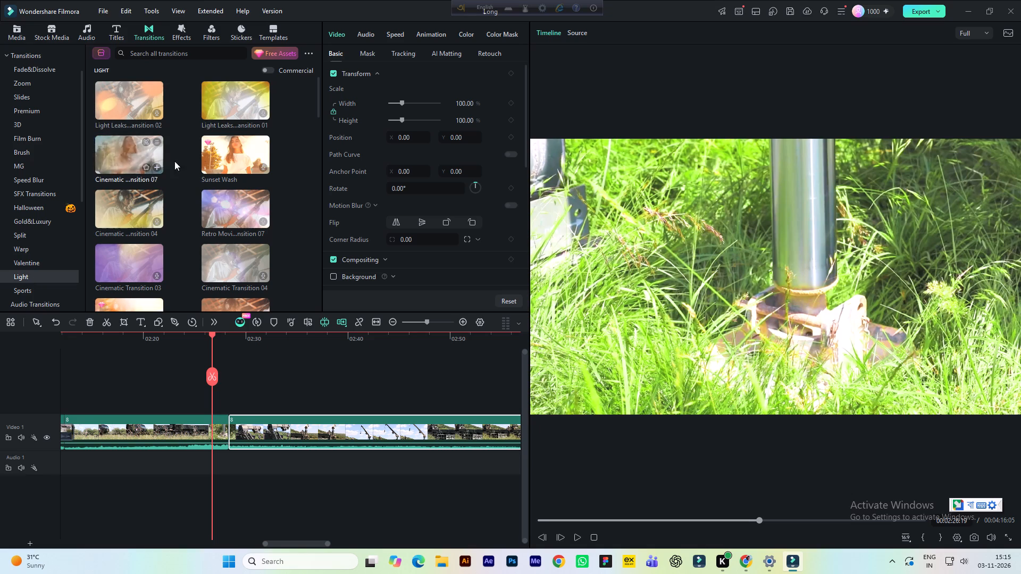
{"action": "scroll", "coordinate": [232, 181], "scroll_direction": "down", "scroll_amount": 1}
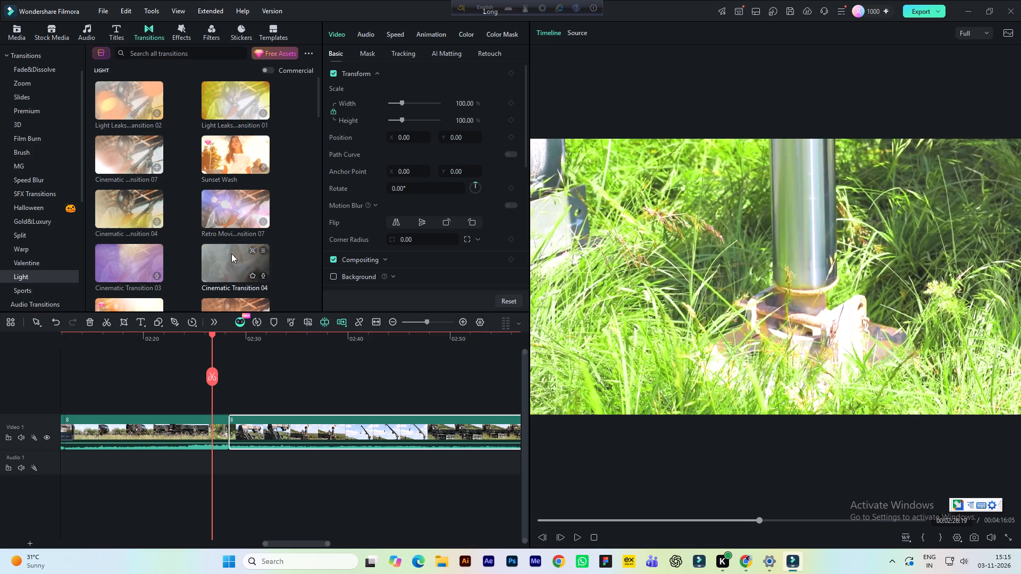
{"action": "left_click_drag", "start_coordinate": [226, 260], "coordinate": [225, 421]}
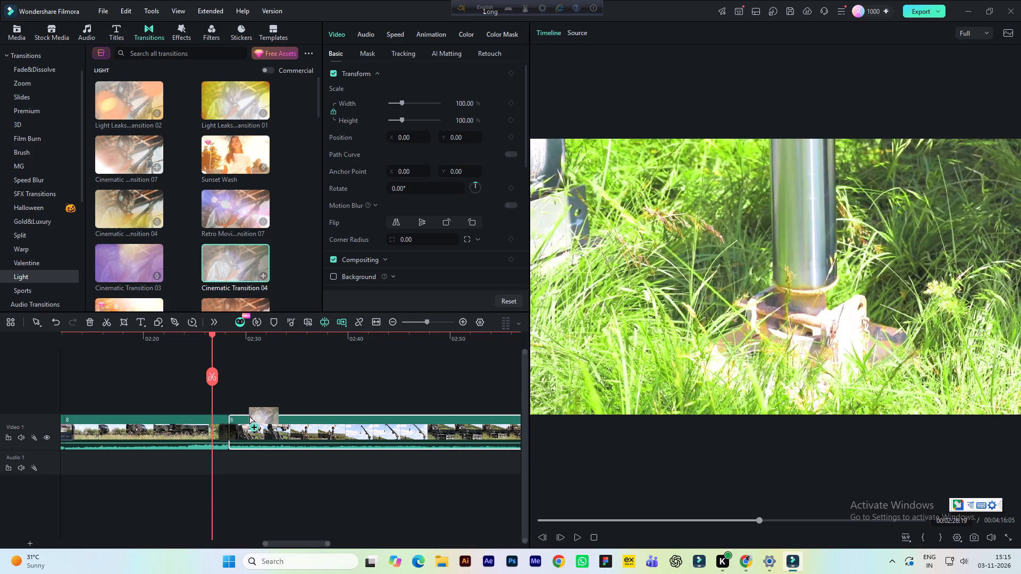
{"action": "key", "text": "space"}
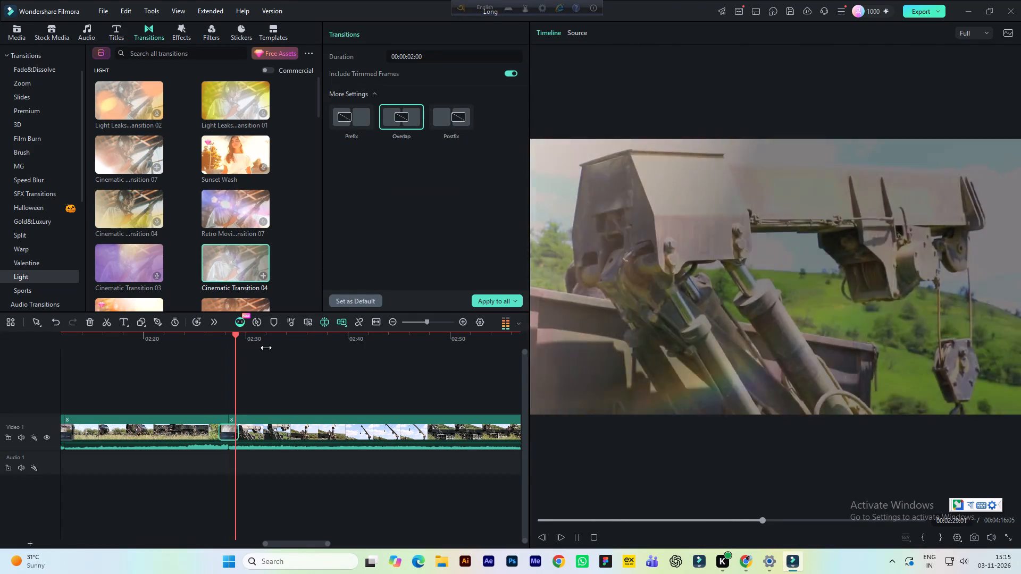
{"action": "key", "text": "space"}
{"action": "key", "text": "ctrl+s"}
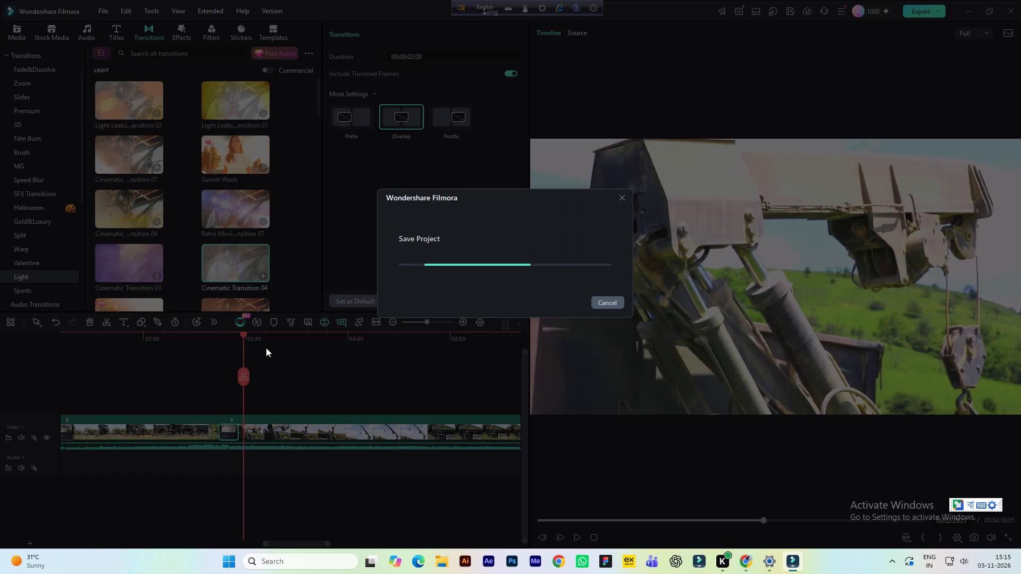
Play the footage onward from the crane arm cut to find the next shot change.
{"action": "left_click_drag", "start_coordinate": [281, 340], "coordinate": [267, 339]}
{"action": "left_click_drag", "start_coordinate": [272, 545], "coordinate": [298, 540]}
{"action": "key", "text": "space"}
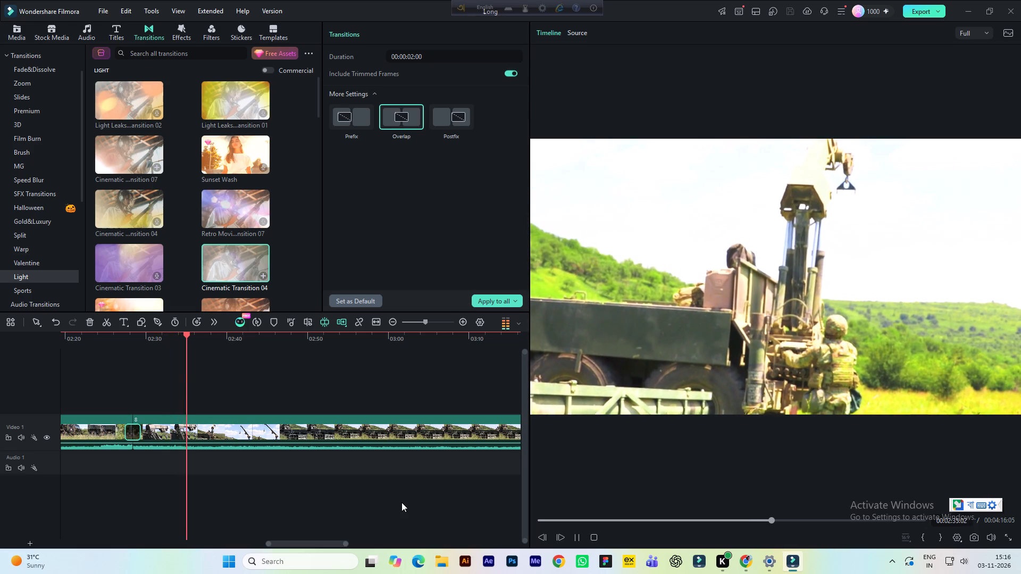
{"action": "key", "text": "space"}
{"action": "key", "text": "space"}
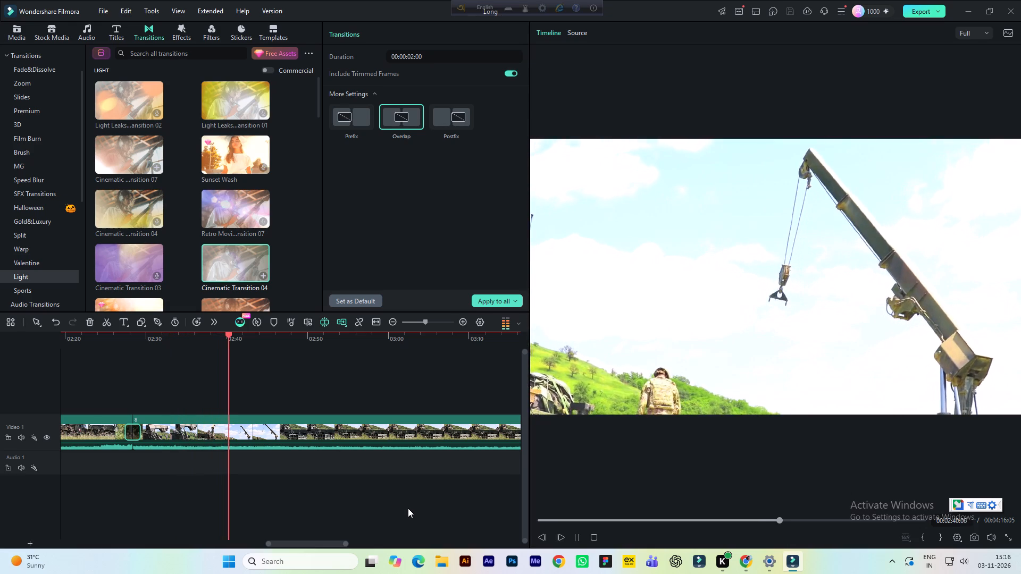
{"action": "key", "text": "space"}
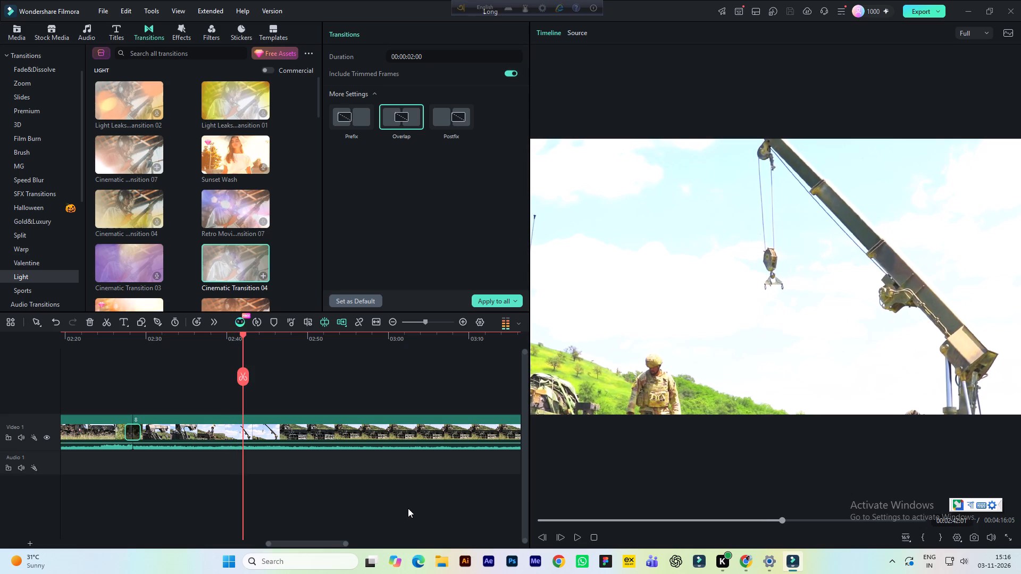
{"action": "key", "text": "space"}
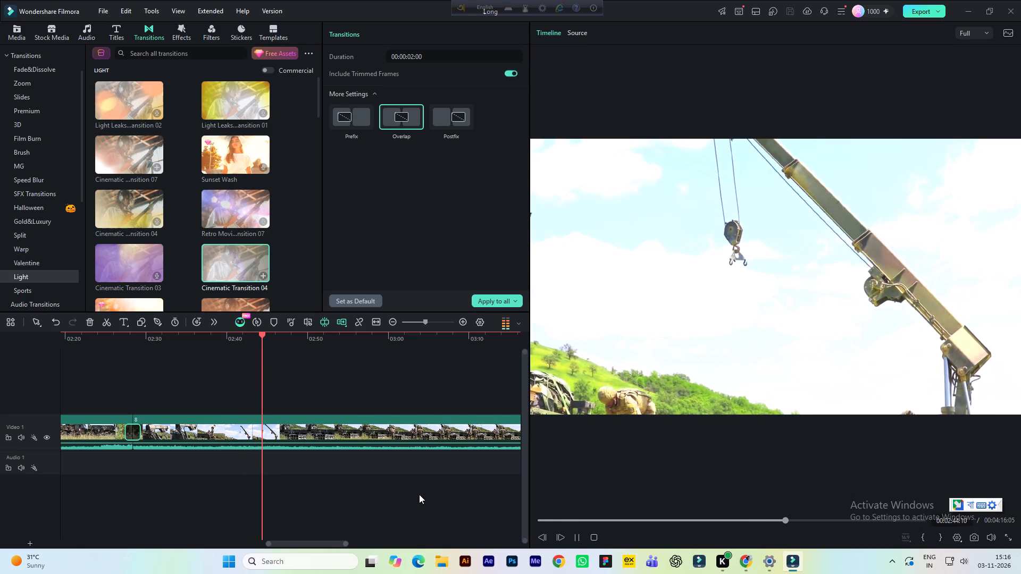
{"action": "key", "text": "space"}
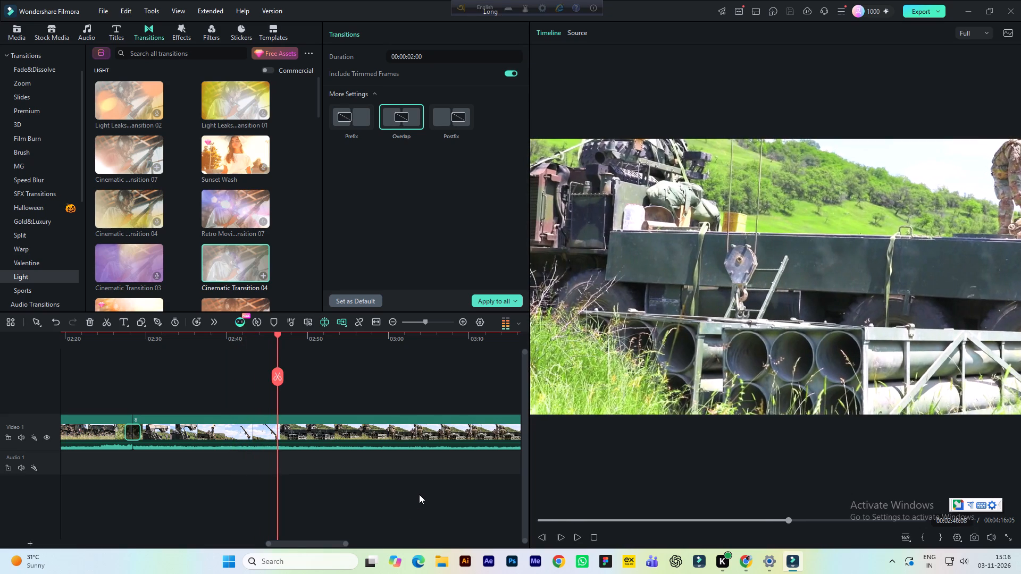
Replay the footage from the raised crane arm to the truck with stacked tubes repeatedly to locate the shot change.
{"action": "left_click", "coordinate": [256, 337]}
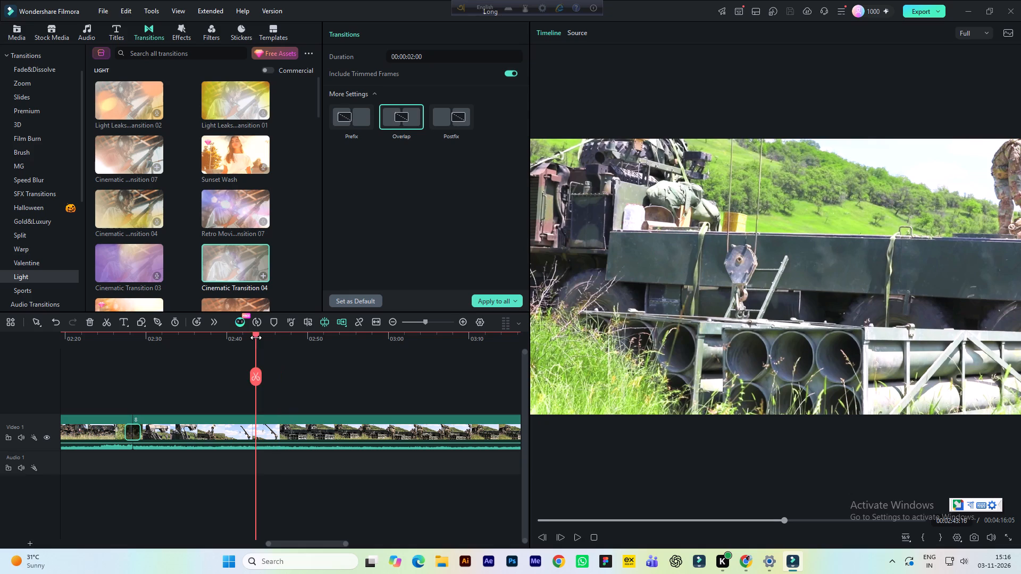
{"action": "key", "text": "space"}
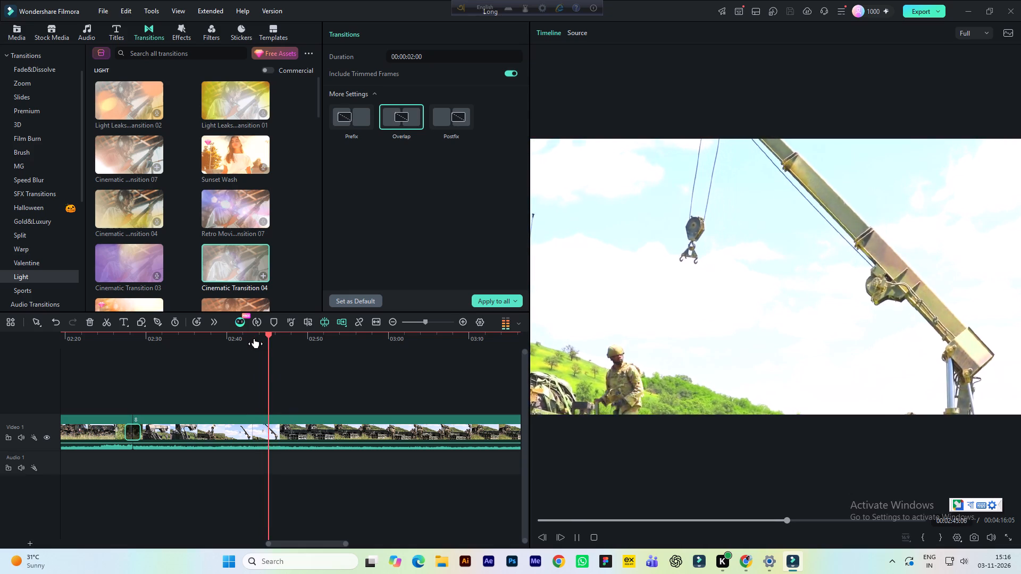
{"action": "key", "text": "space"}
{"action": "left_click", "coordinate": [253, 342]}
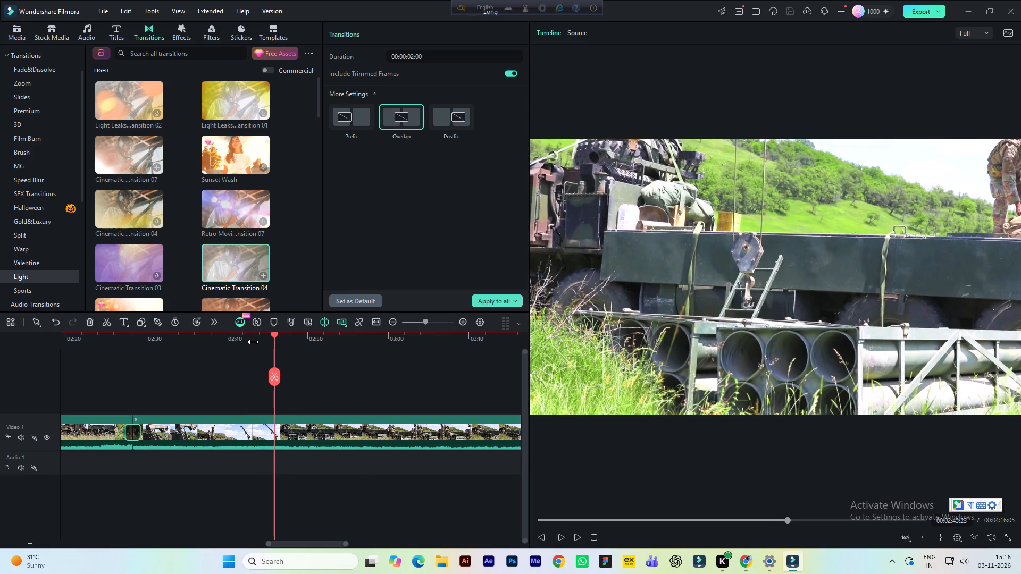
{"action": "key", "text": "space"}
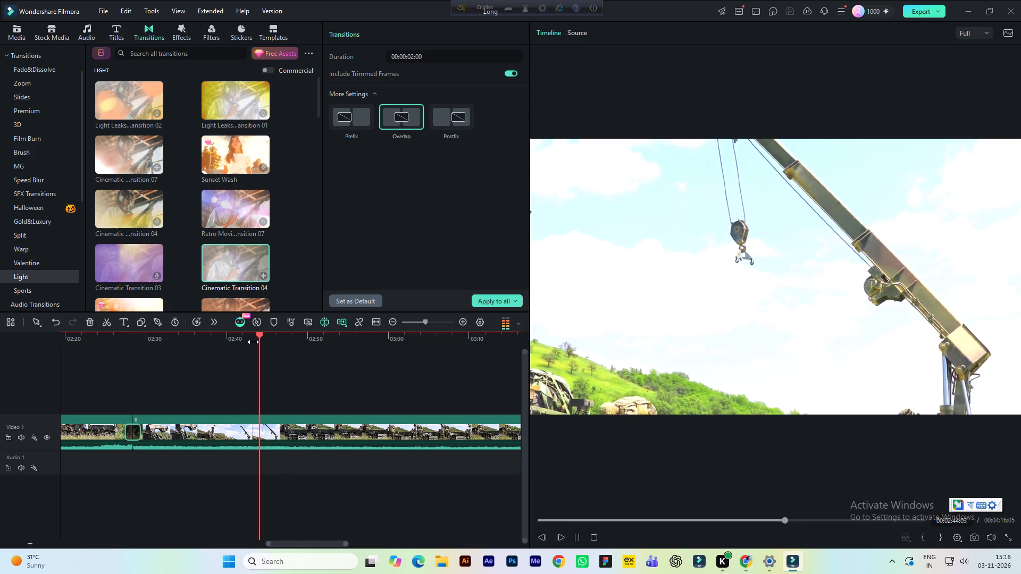
{"action": "key", "text": "space"}
{"action": "key", "text": "space"}
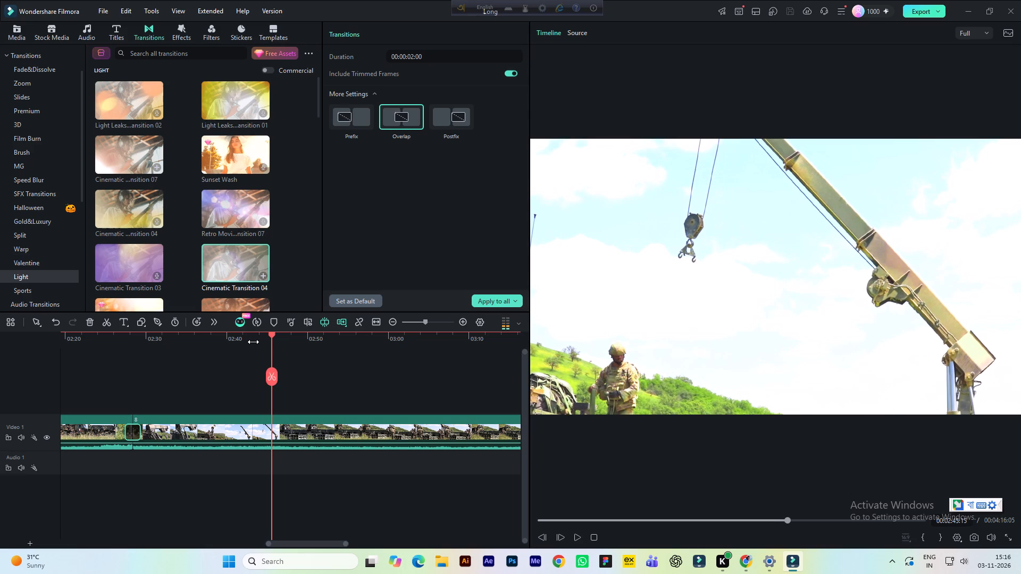
{"action": "key", "text": "space"}
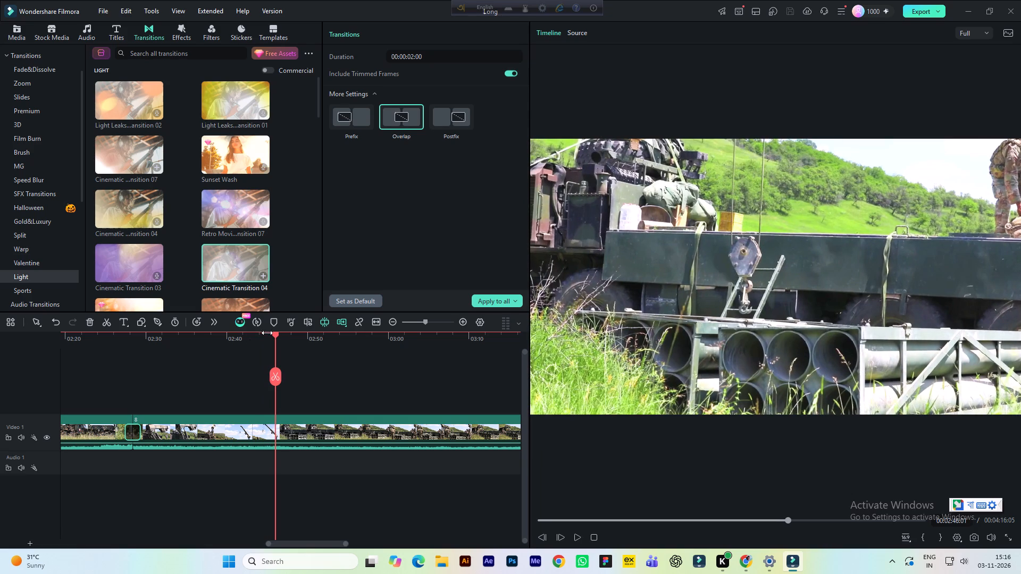
{"action": "left_click", "coordinate": [264, 335]}
{"action": "key", "text": "space"}
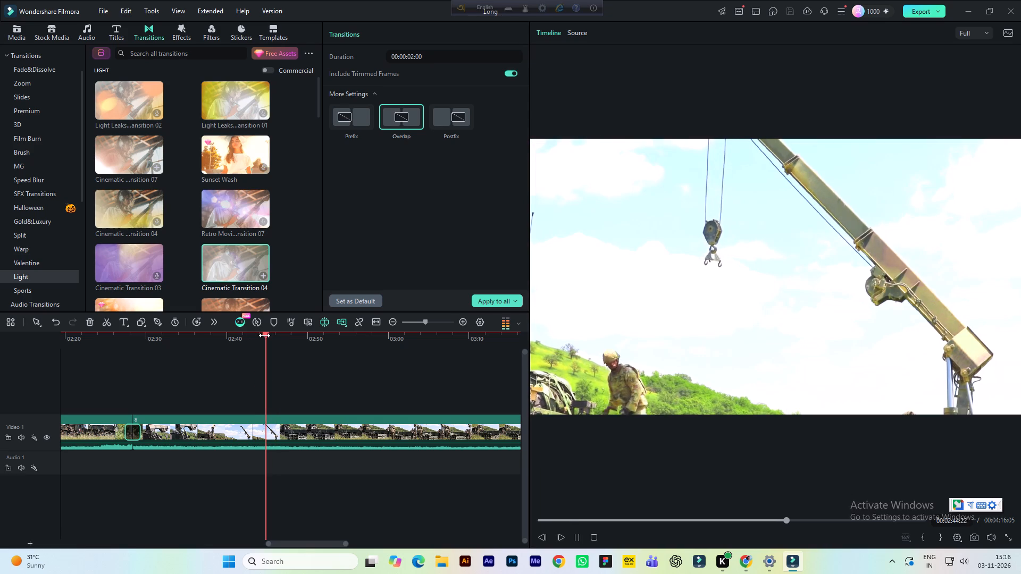
{"action": "key", "text": "space"}
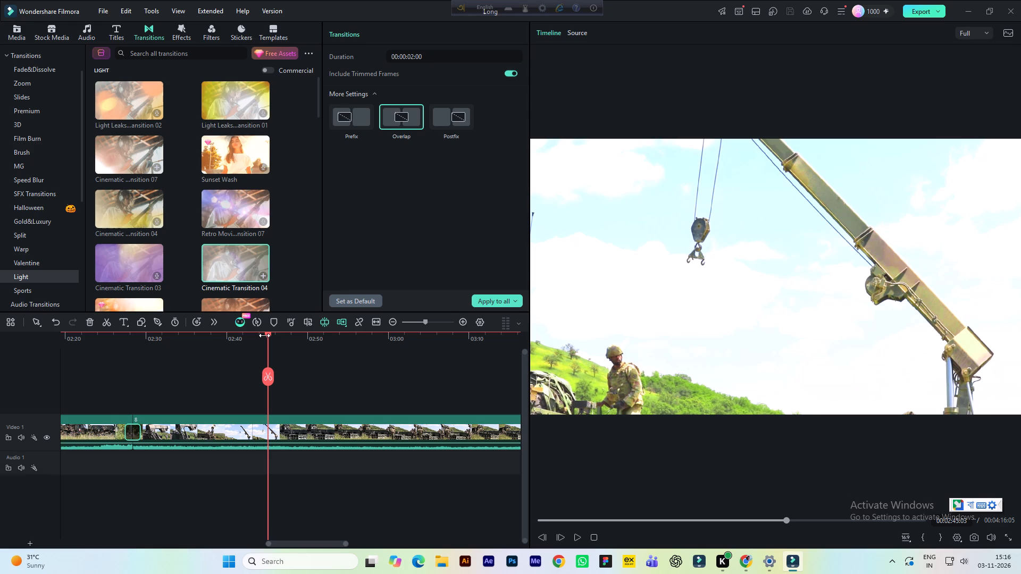
{"action": "key", "text": "space"}
{"action": "key", "text": "space"}
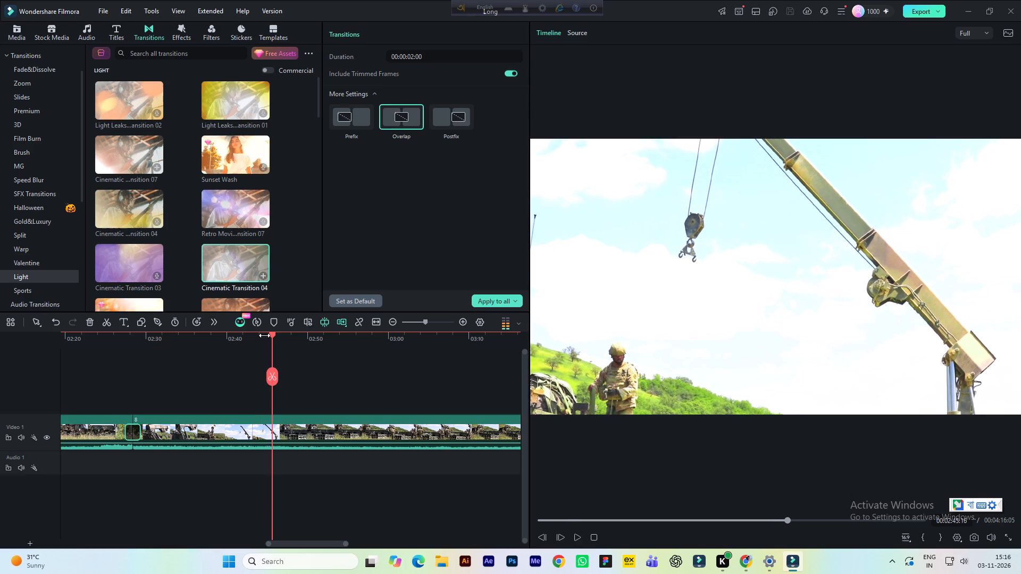
{"action": "key", "text": "space"}
{"action": "key", "text": "space"}
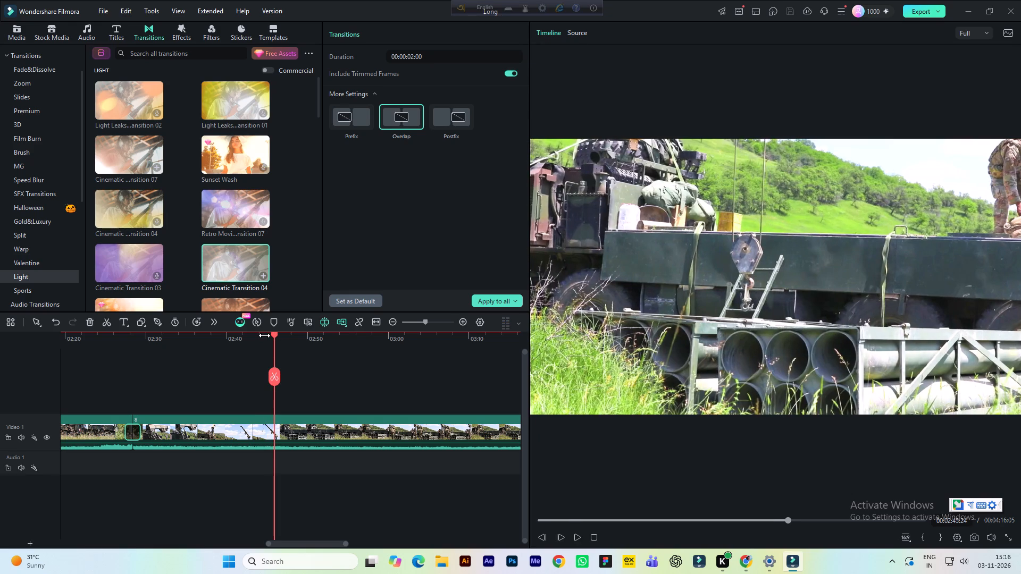
Step back frame by frame from the truck shot and replay the passage to pin down where the crane shot ends.
{"action": "left_click", "coordinate": [544, 536]}
{"action": "left_click", "coordinate": [543, 536]}
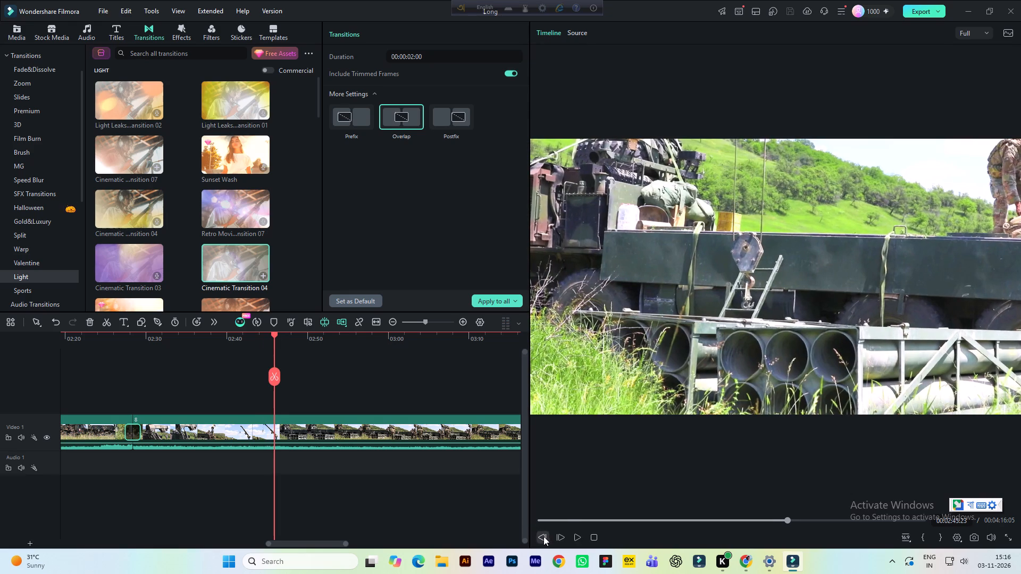
{"action": "left_click", "coordinate": [542, 538]}
{"action": "left_click", "coordinate": [542, 538]}
{"action": "left_click", "coordinate": [542, 538]}
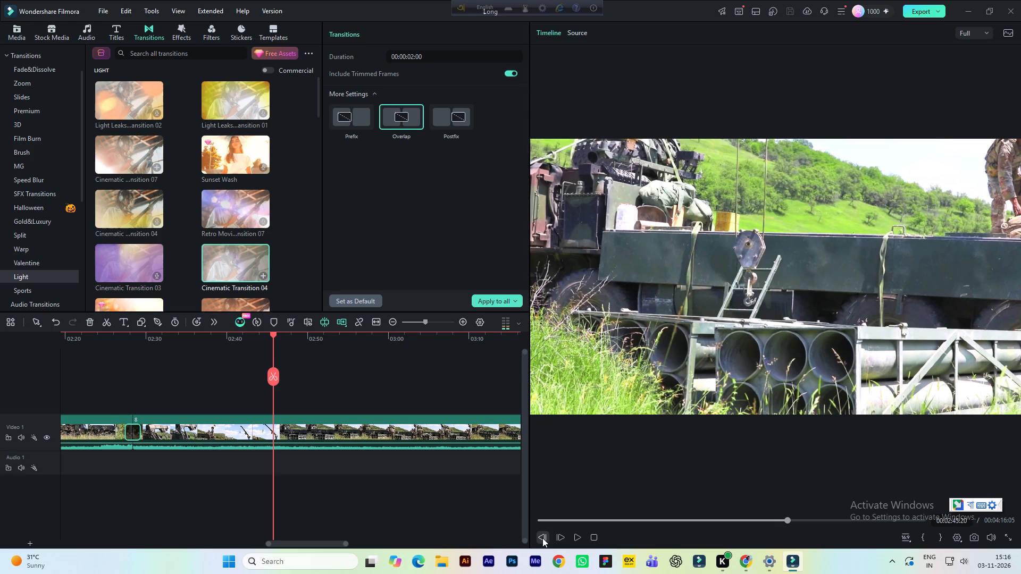
{"action": "left_click", "coordinate": [542, 538]}
{"action": "left_click", "coordinate": [542, 538]}
{"action": "left_click", "coordinate": [542, 538]}
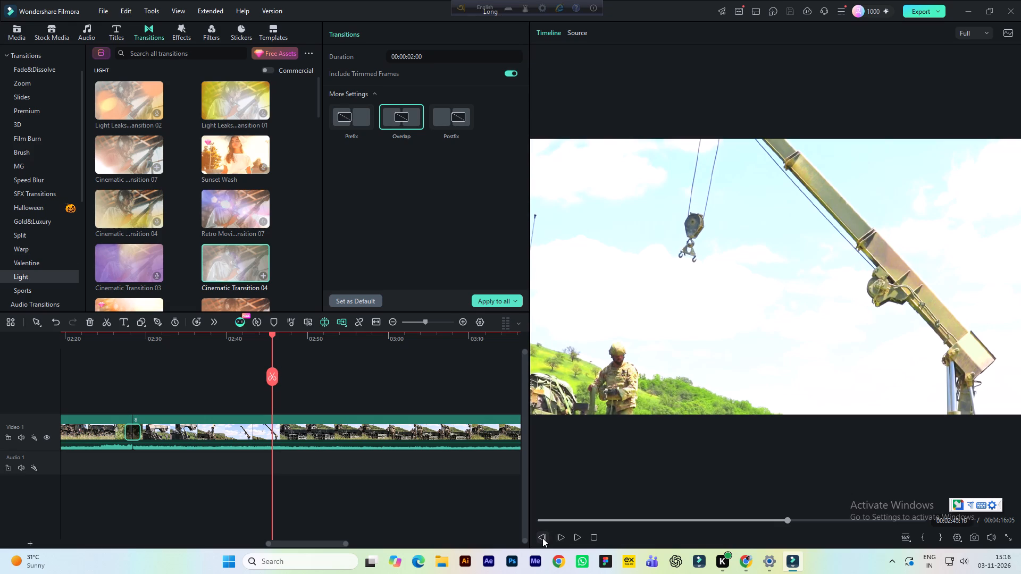
{"action": "left_click", "coordinate": [267, 337]}
{"action": "key", "text": "space"}
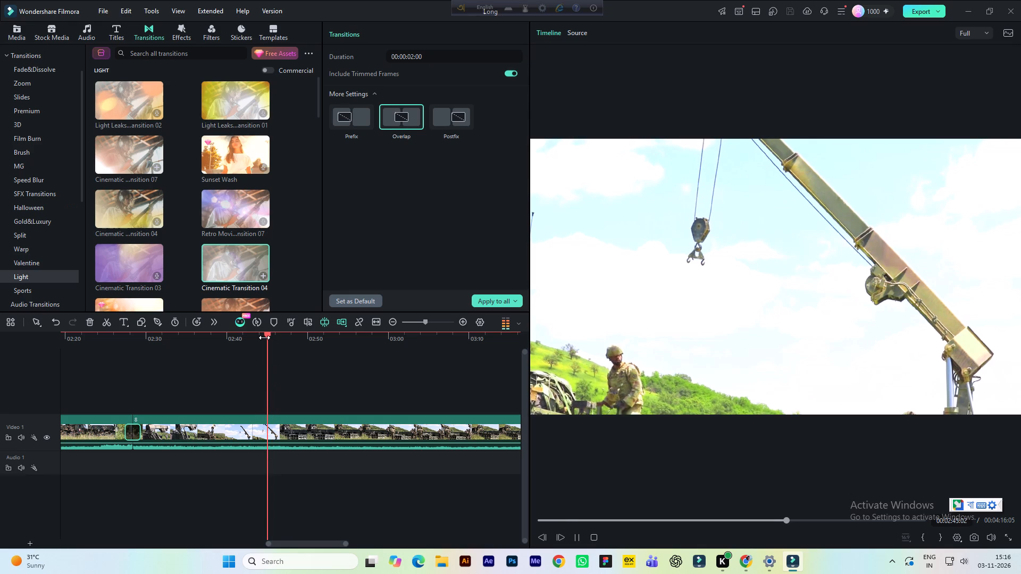
{"action": "key", "text": "space"}
{"action": "key", "text": "space"}
{"action": "key", "text": "space"}
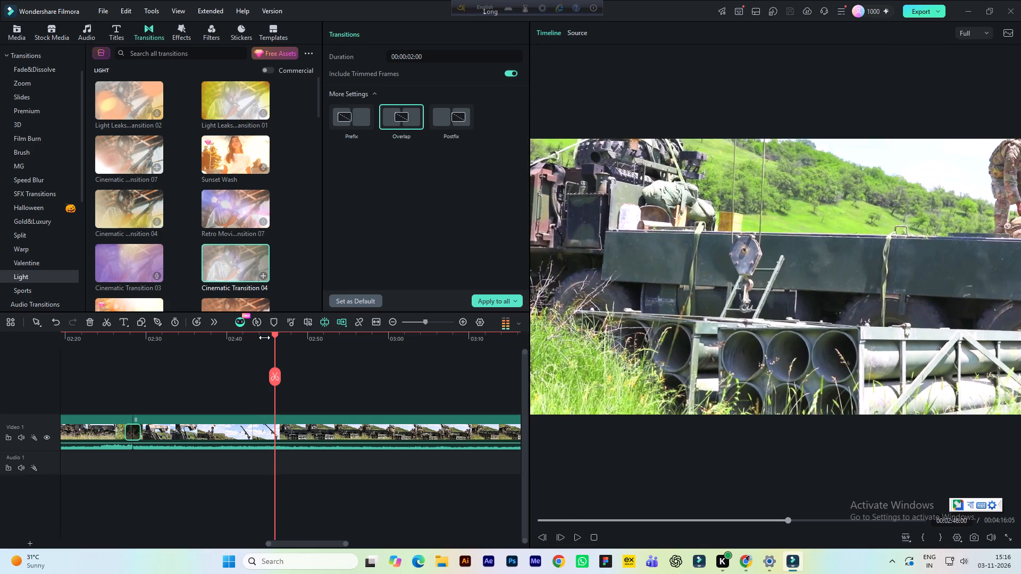
{"action": "left_click", "coordinate": [263, 337]}
{"action": "key", "text": "space"}
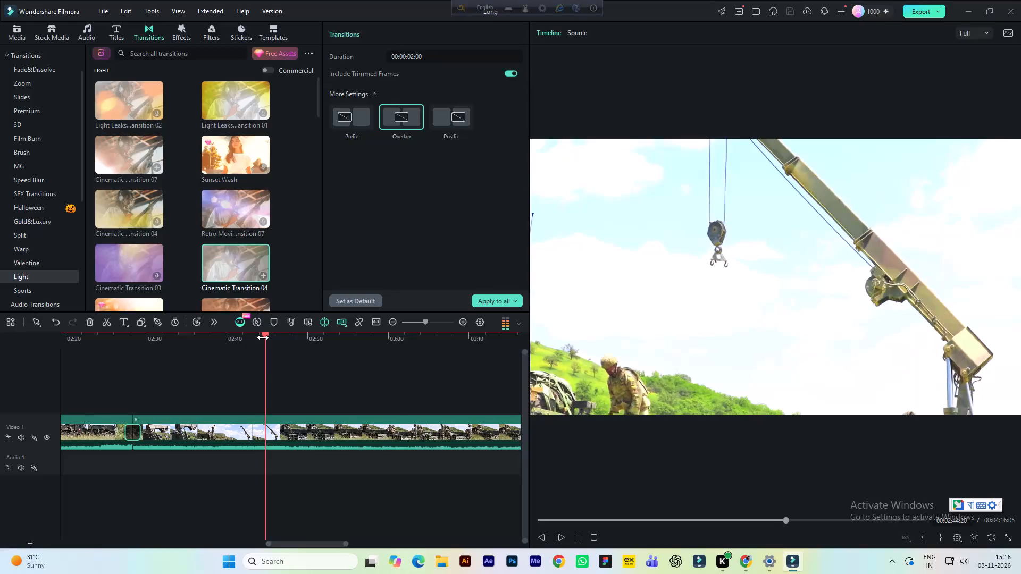
{"action": "key", "text": "space"}
{"action": "key", "text": "space"}
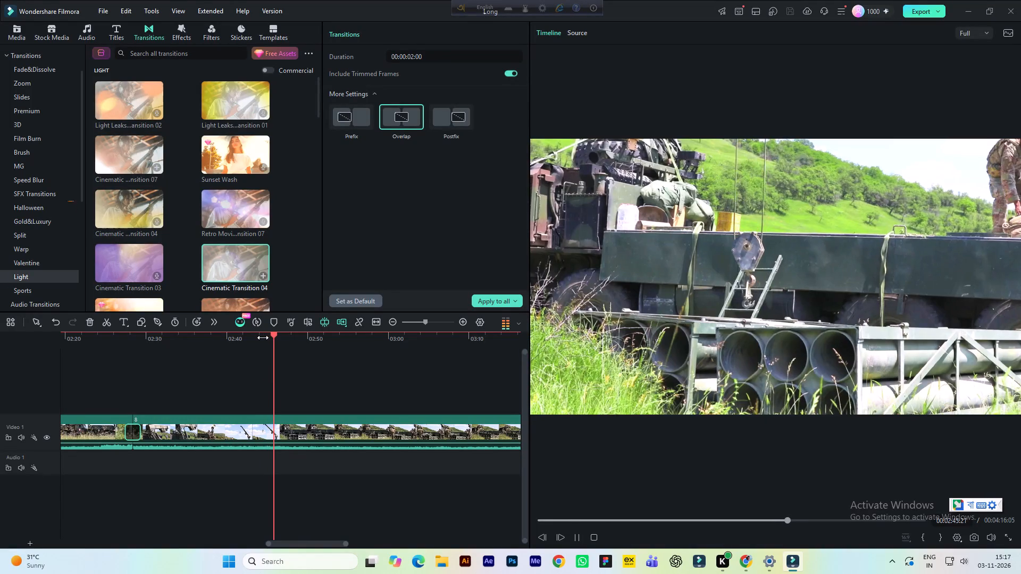
{"action": "key", "text": "space"}
Find the exact frame where the crane arm changes to the truck with tubes, split the clip at 00:02:45:17 and save.
{"action": "triple_click", "coordinate": [542, 540]}
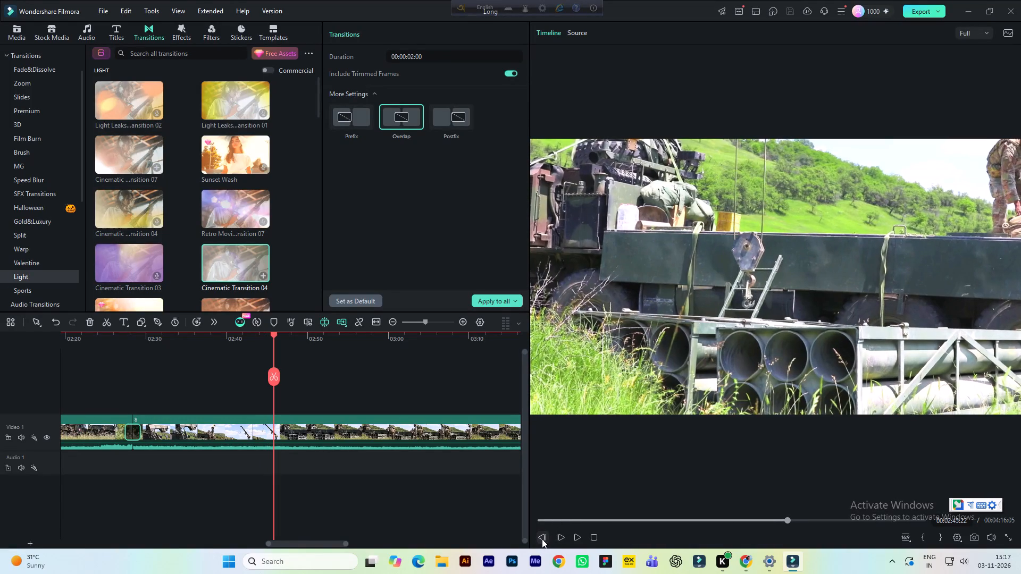
{"action": "triple_click", "coordinate": [542, 539]}
{"action": "left_click", "coordinate": [542, 539]}
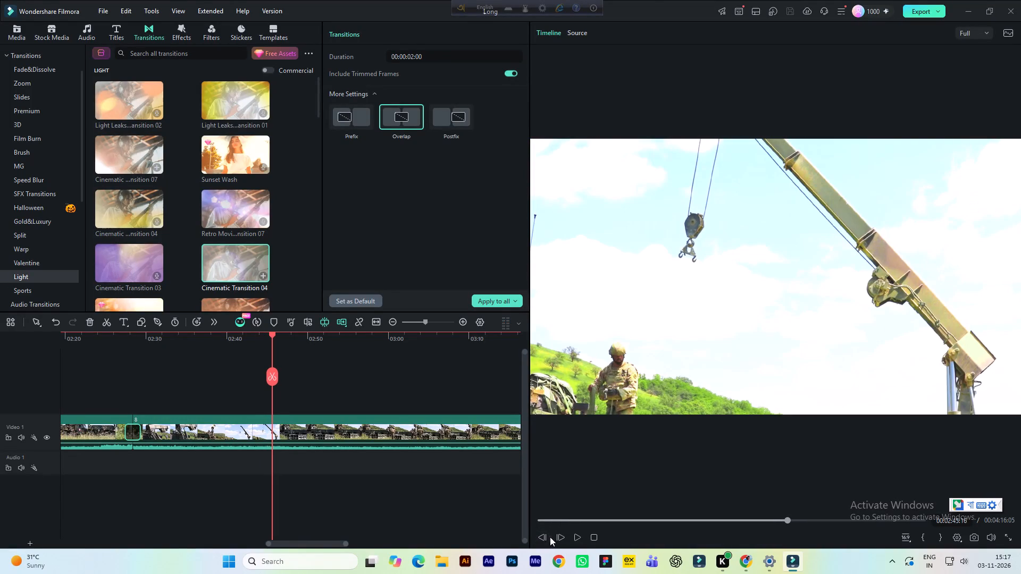
{"action": "left_click", "coordinate": [554, 536]}
{"action": "left_click", "coordinate": [554, 536]}
{"action": "left_click", "coordinate": [538, 536]}
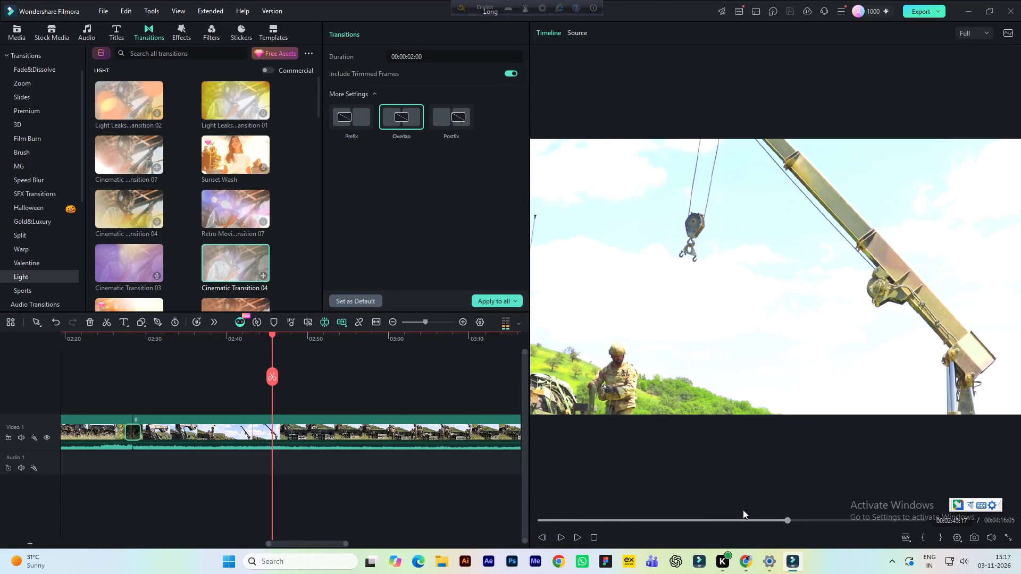
{"action": "left_click", "coordinate": [559, 538]}
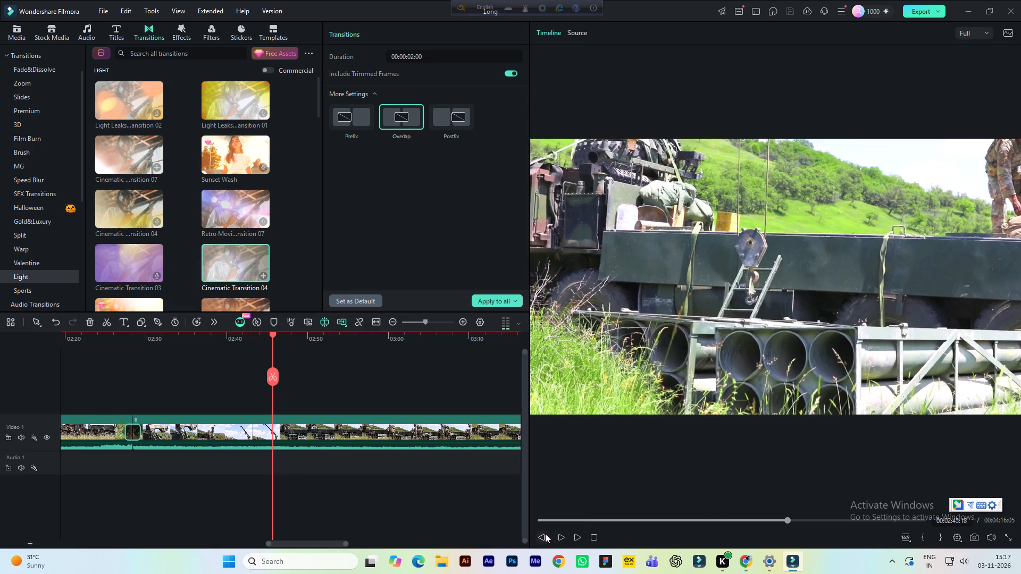
{"action": "left_click", "coordinate": [546, 540]}
{"action": "left_click", "coordinate": [559, 538]}
{"action": "left_click", "coordinate": [542, 538]}
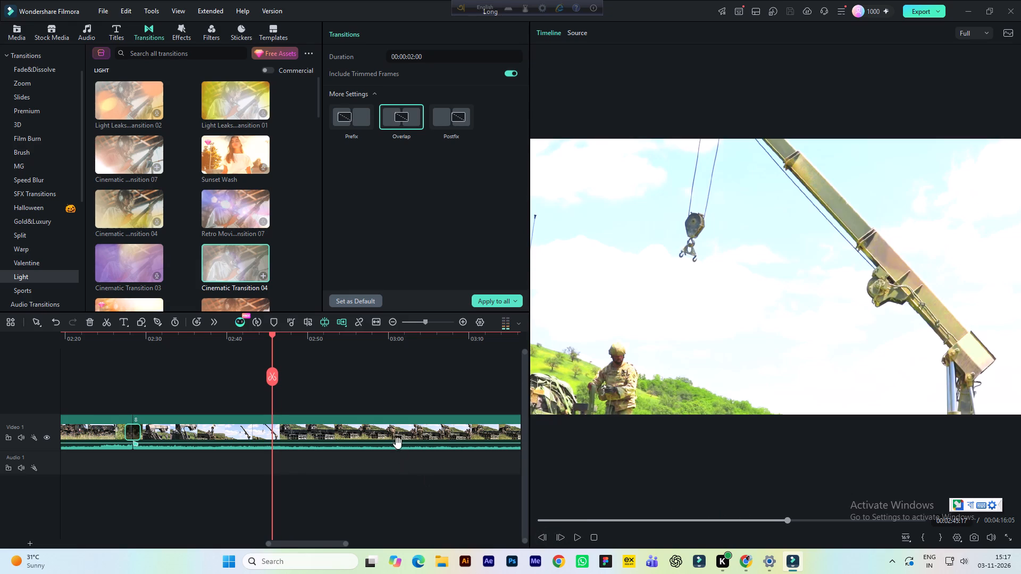
{"action": "left_click", "coordinate": [398, 442]}
{"action": "left_click", "coordinate": [276, 376]}
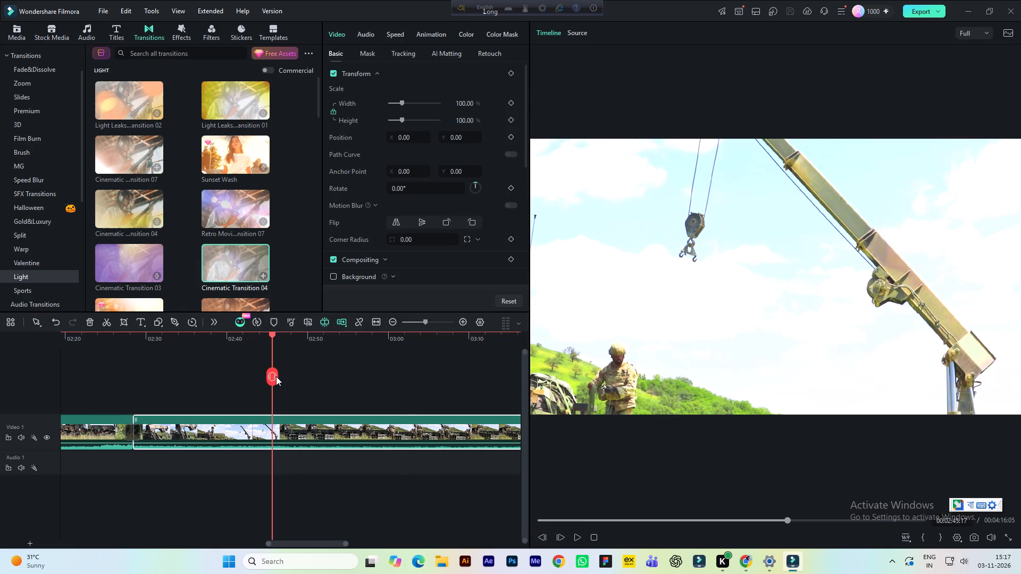
{"action": "left_click", "coordinate": [258, 342]}
{"action": "key", "text": "ctrl+s"}
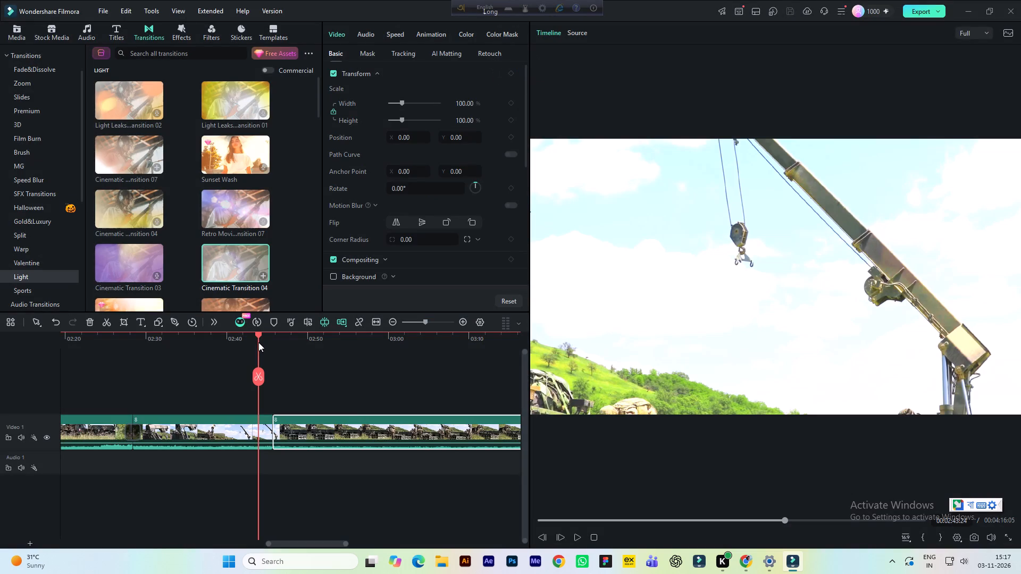
Add "Glitch Transition 45" from the Glitch category at the cut between the crane arm and the truck, and save the project.
{"action": "scroll", "coordinate": [312, 223], "scroll_direction": "down", "scroll_amount": 2}
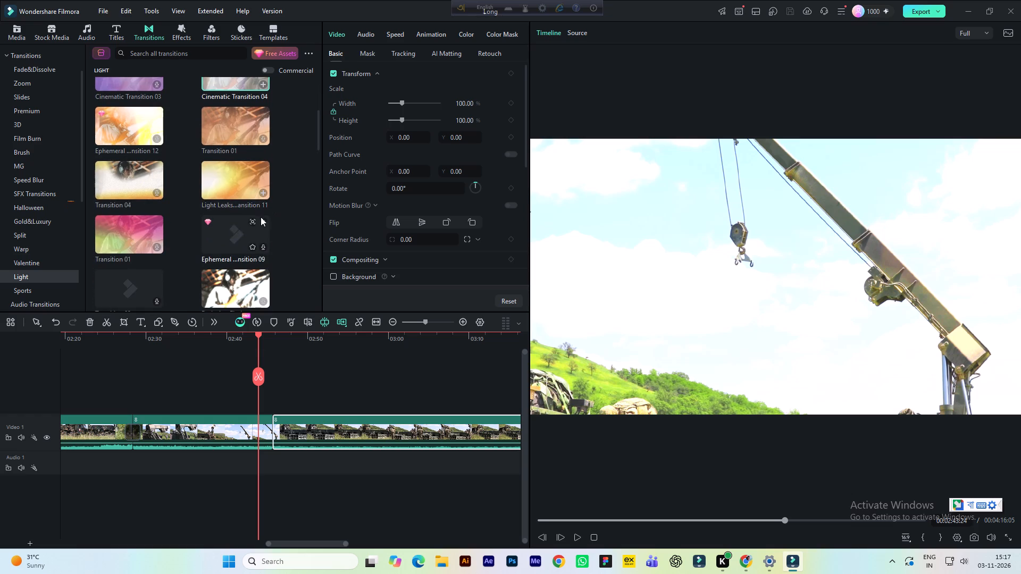
{"action": "scroll", "coordinate": [275, 232], "scroll_direction": "down", "scroll_amount": 1}
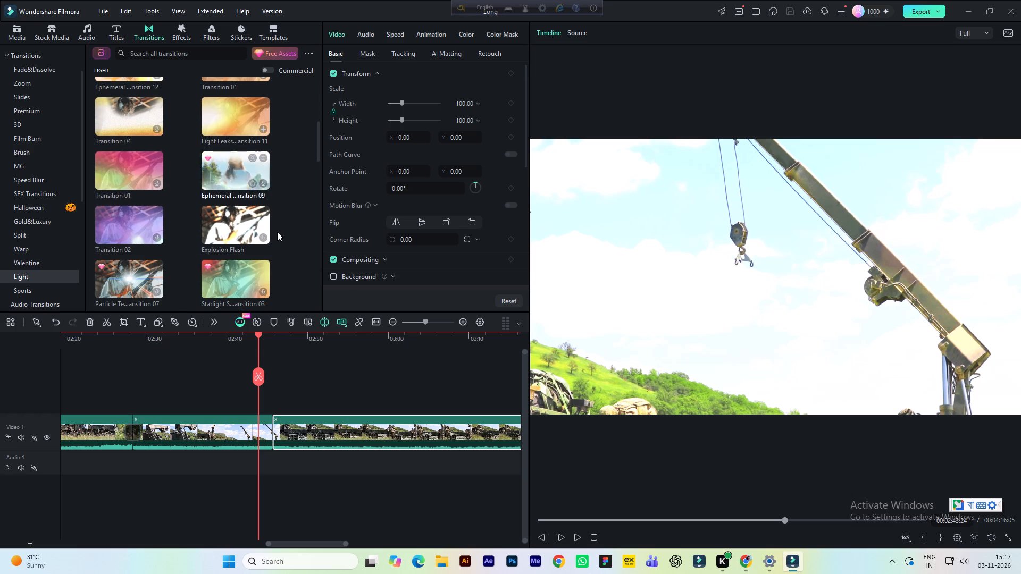
{"action": "scroll", "coordinate": [290, 226], "scroll_direction": "down", "scroll_amount": 2}
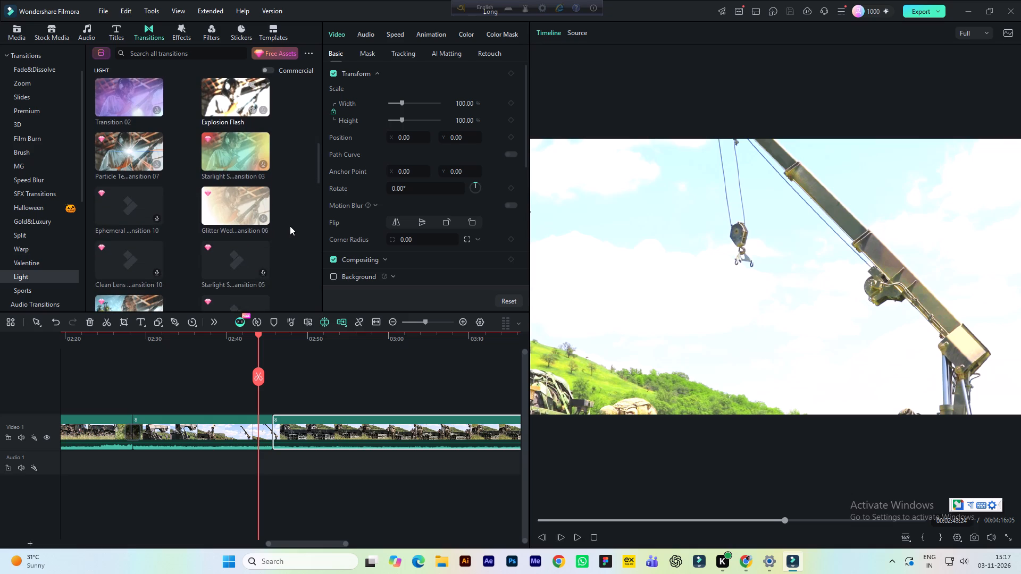
{"action": "scroll", "coordinate": [290, 226], "scroll_direction": "down", "scroll_amount": 1}
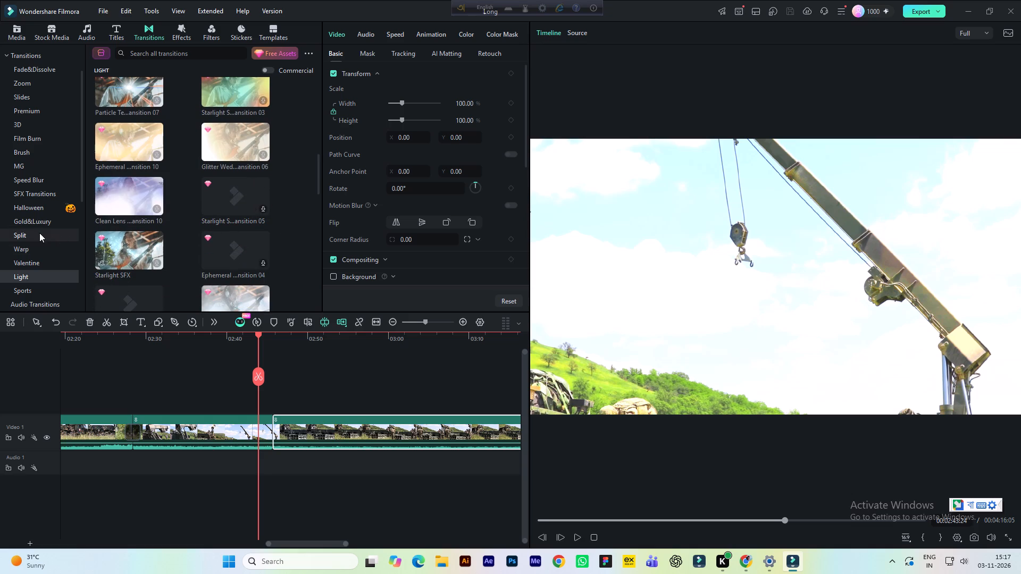
{"action": "scroll", "coordinate": [36, 231], "scroll_direction": "down", "scroll_amount": 1}
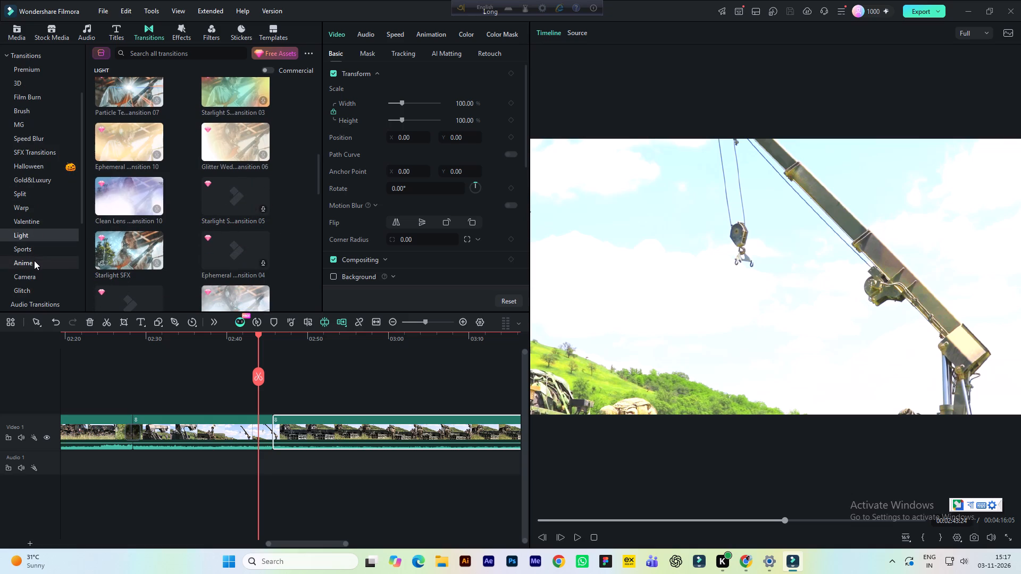
{"action": "scroll", "coordinate": [33, 258], "scroll_direction": "down", "scroll_amount": 1}
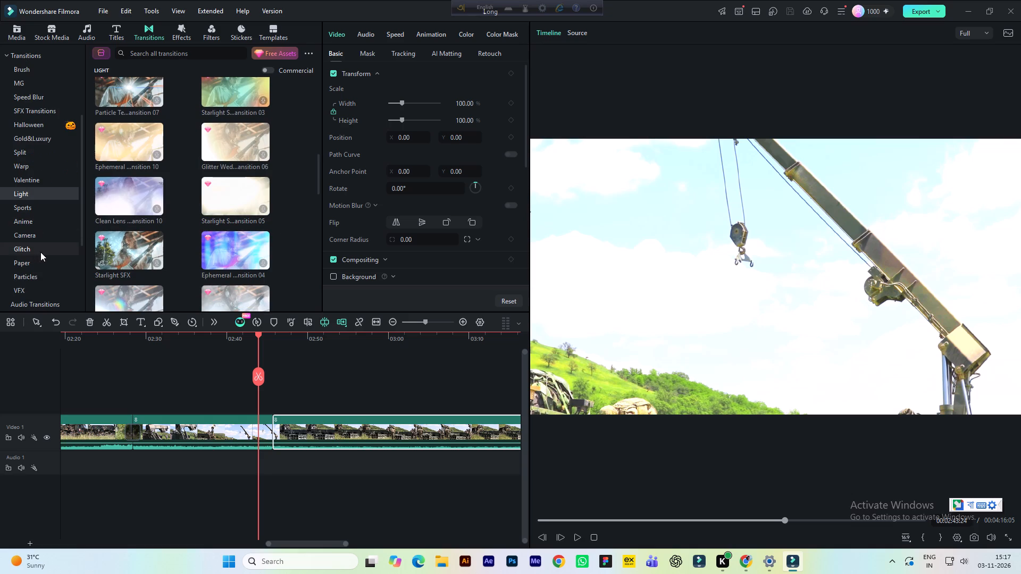
{"action": "left_click", "coordinate": [35, 246]}
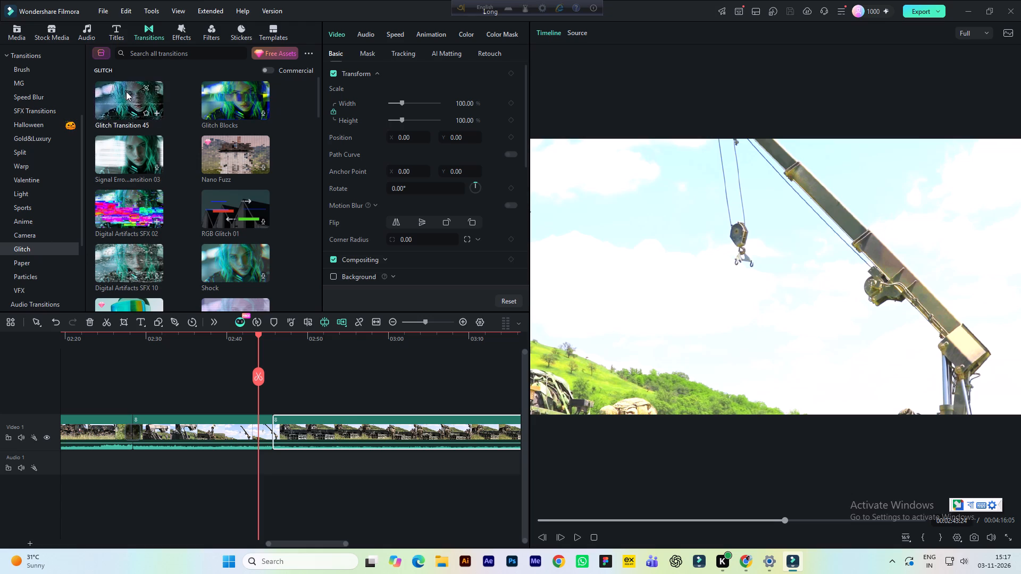
{"action": "left_click_drag", "start_coordinate": [126, 91], "coordinate": [272, 416]}
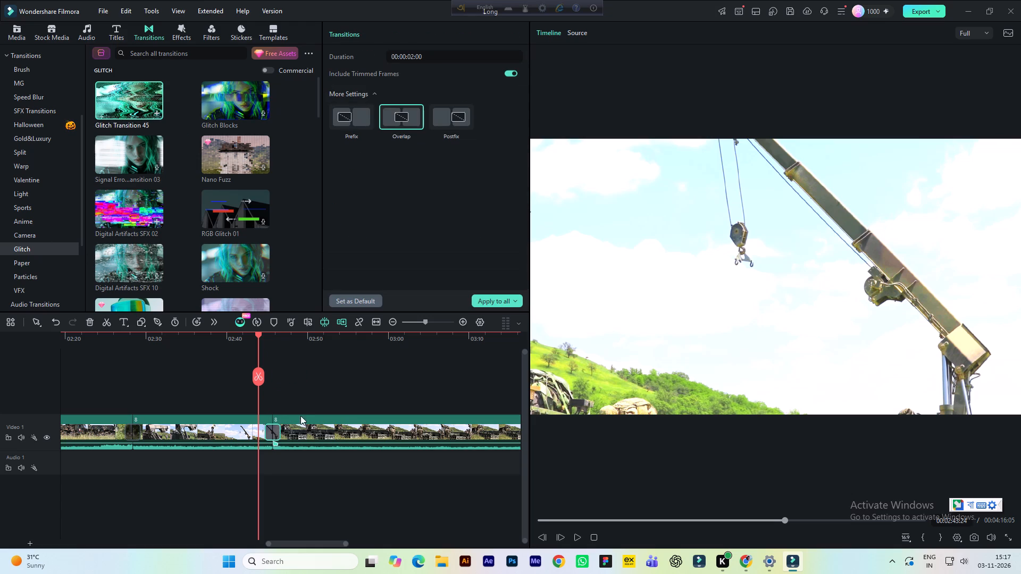
{"action": "key", "text": "ctrl+s"}
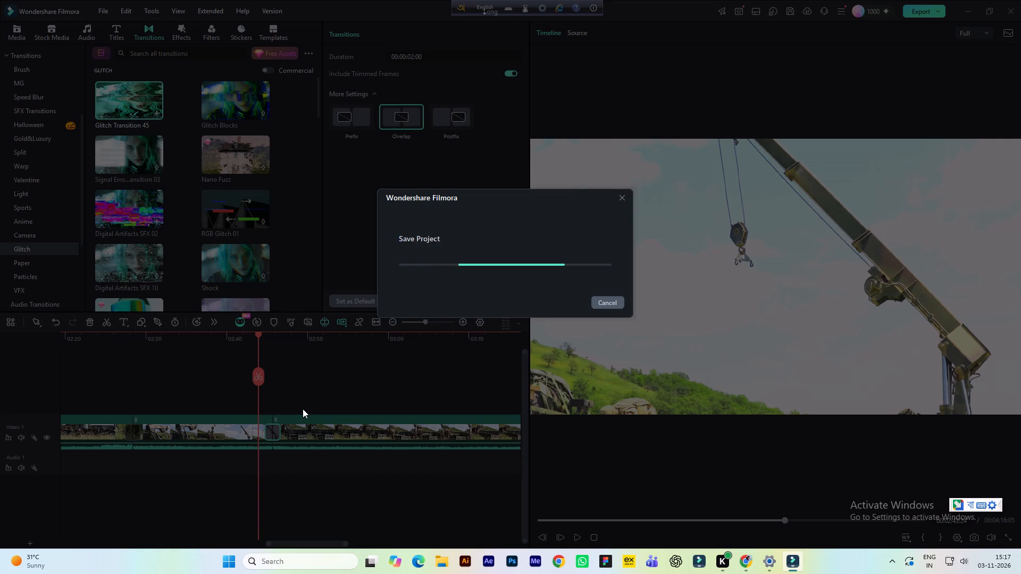
Play back the glitch transition and continue through the truck footage to find the next shot change.
{"action": "key", "text": "space"}
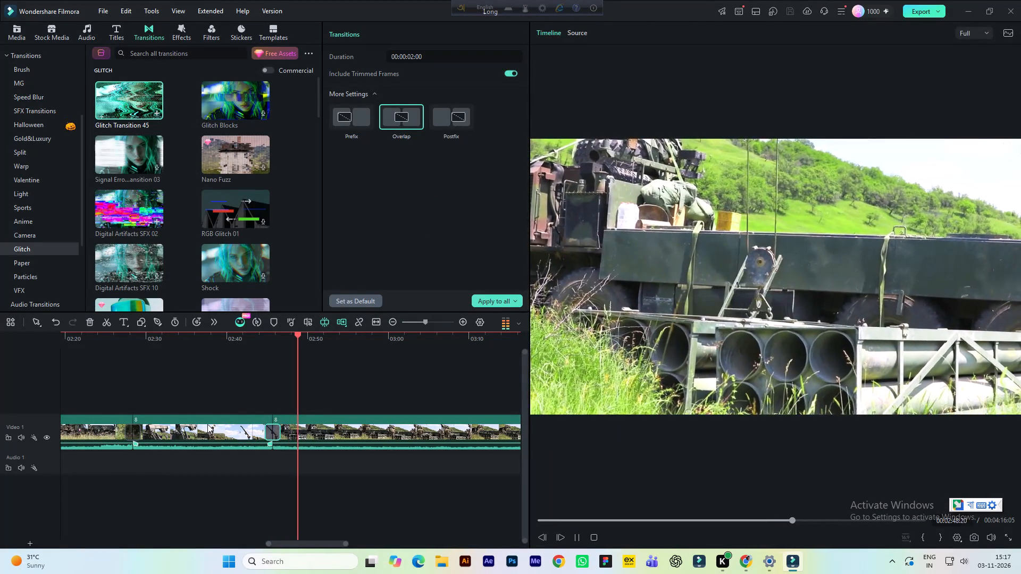
{"action": "left_click_drag", "start_coordinate": [296, 542], "coordinate": [331, 540]}
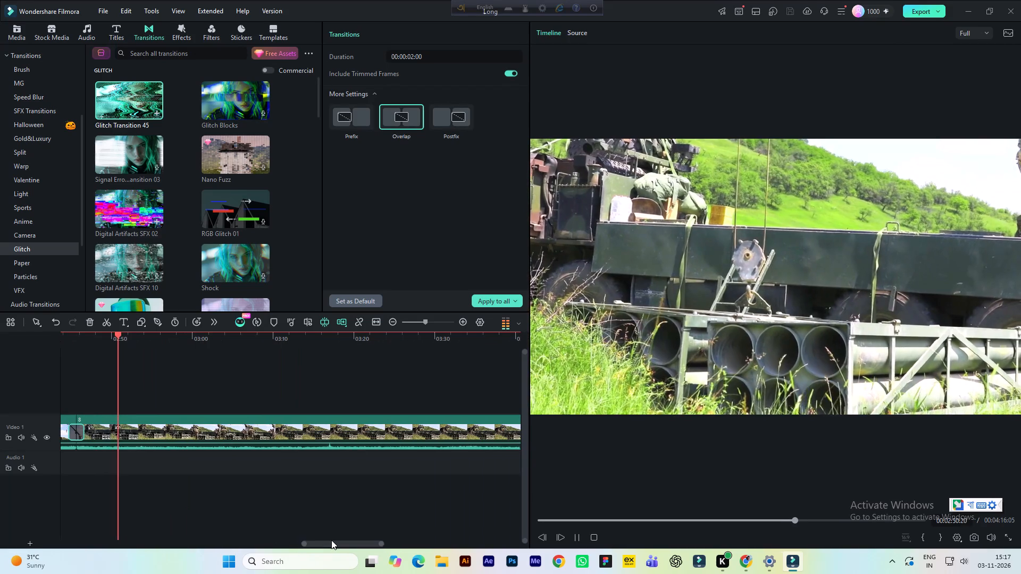
{"action": "key", "text": "space"}
{"action": "left_click", "coordinate": [332, 543]}
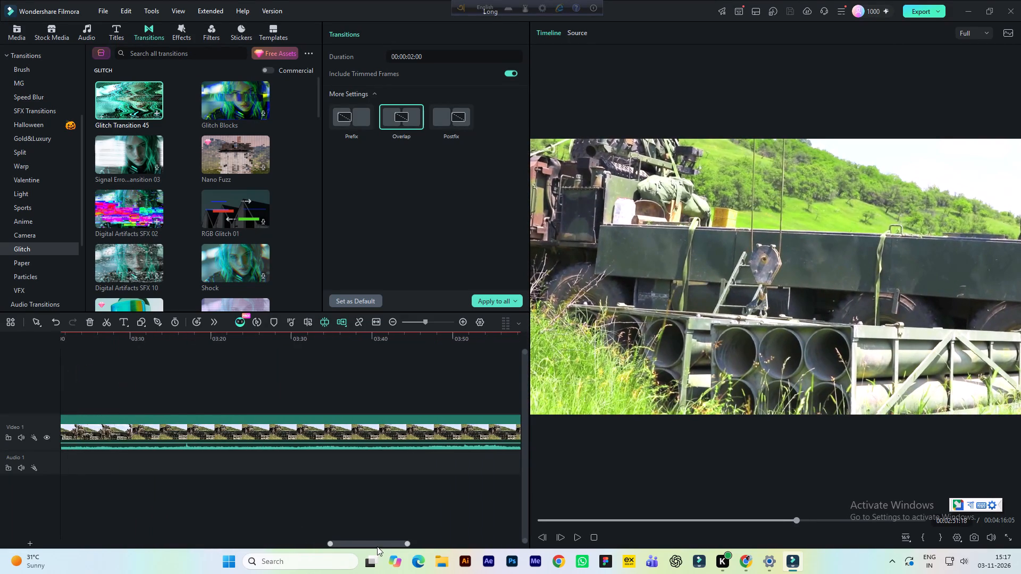
{"action": "key", "text": "space"}
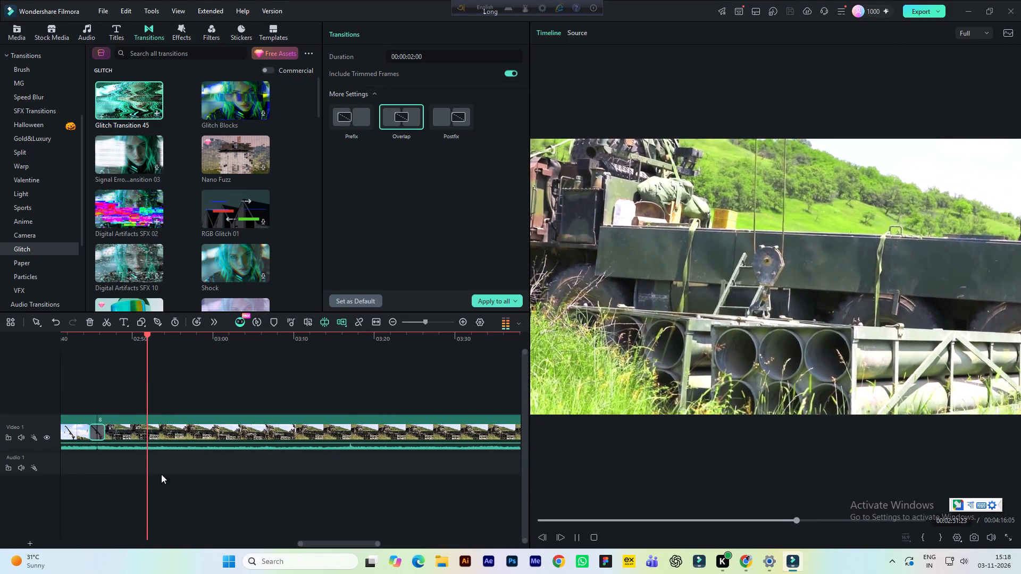
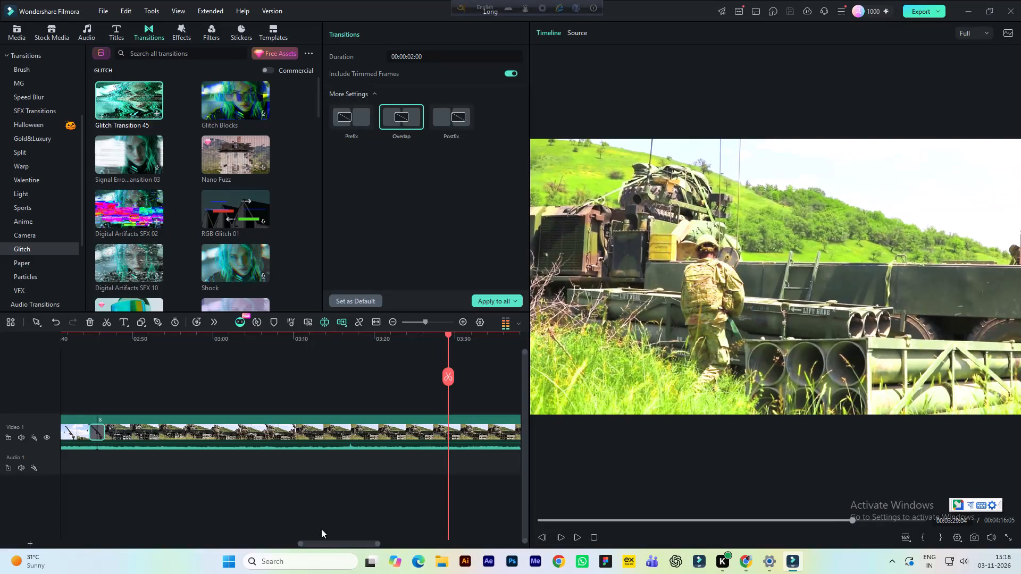
Find the exact frame where the truck with tubes changes to the loaded truck, split the clip at 00:03:31:22 and save.
{"action": "left_click_drag", "start_coordinate": [329, 543], "coordinate": [369, 541]}
{"action": "key", "text": "space"}
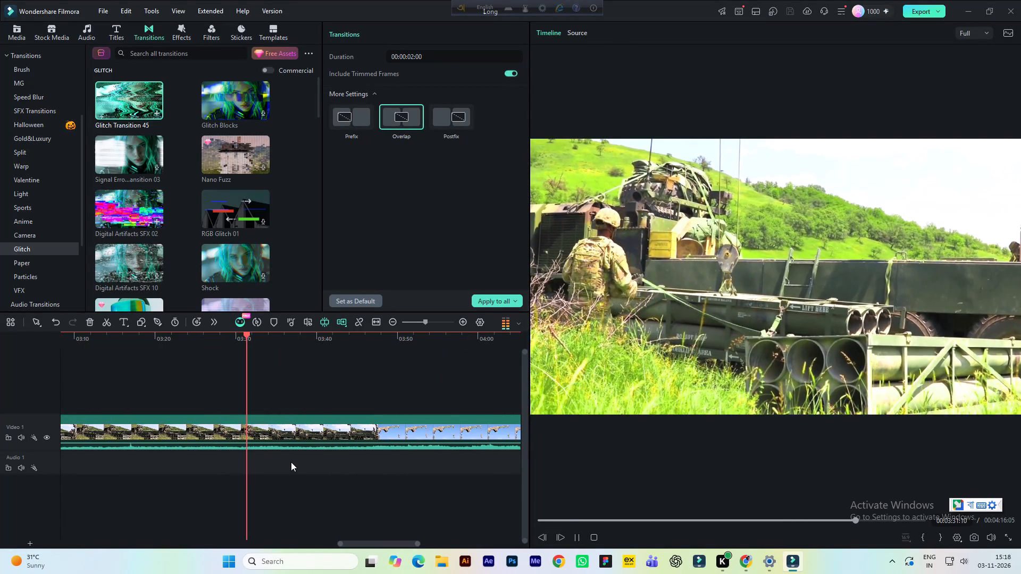
{"action": "key", "text": "space"}
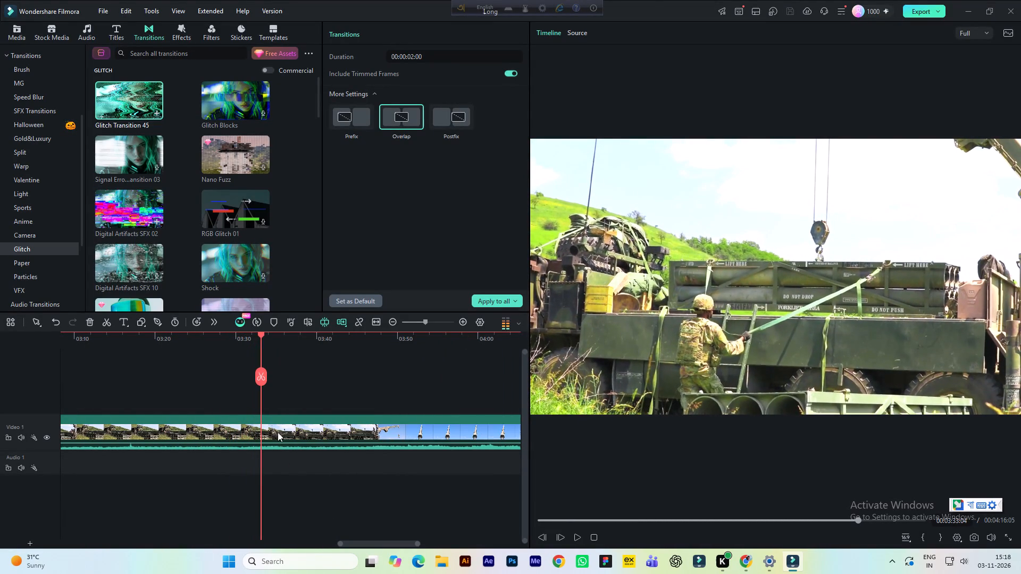
{"action": "left_click", "coordinate": [224, 341]}
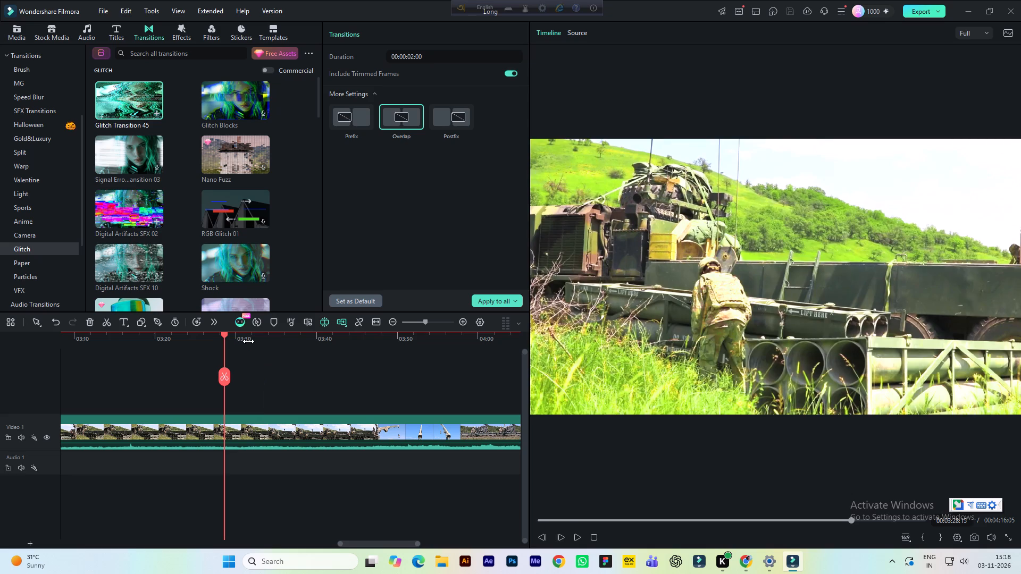
{"action": "key", "text": "space"}
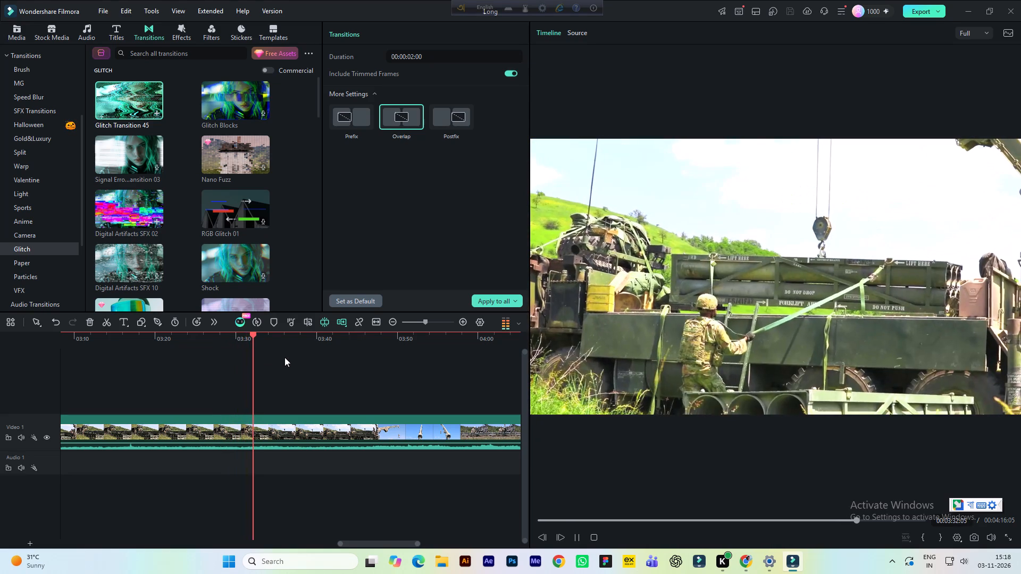
{"action": "key", "text": "space"}
{"action": "triple_click", "coordinate": [542, 542]}
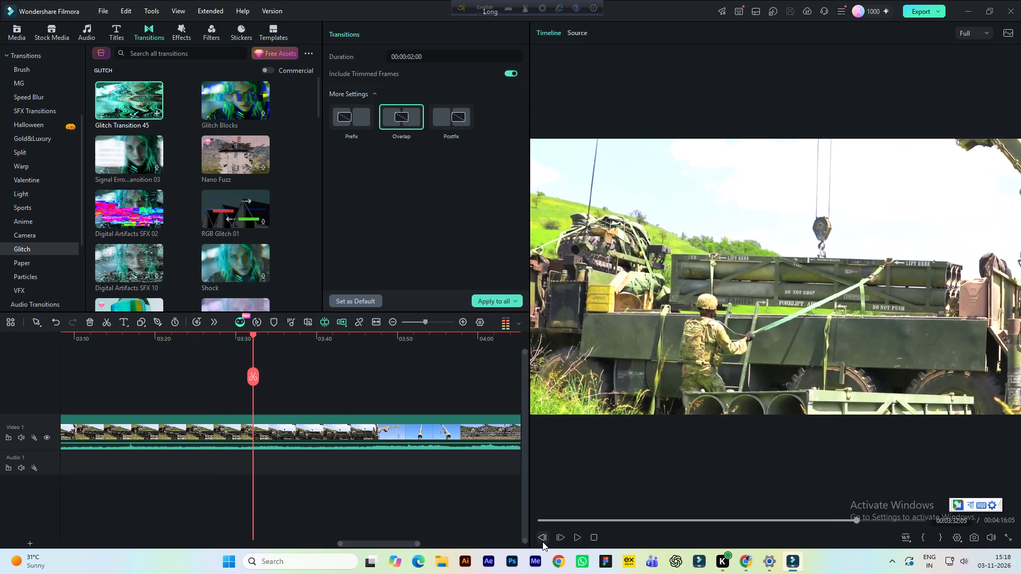
{"action": "left_click", "coordinate": [542, 542]}
{"action": "double_click", "coordinate": [542, 542]}
{"action": "left_click", "coordinate": [542, 542]}
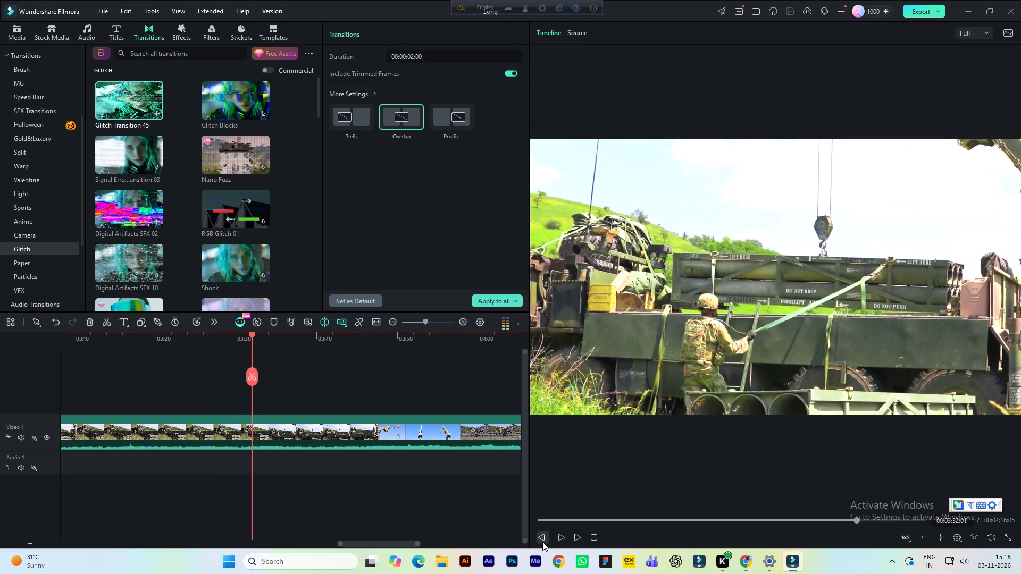
{"action": "left_click", "coordinate": [542, 542]}
{"action": "left_click", "coordinate": [543, 538]}
{"action": "left_click", "coordinate": [543, 538]}
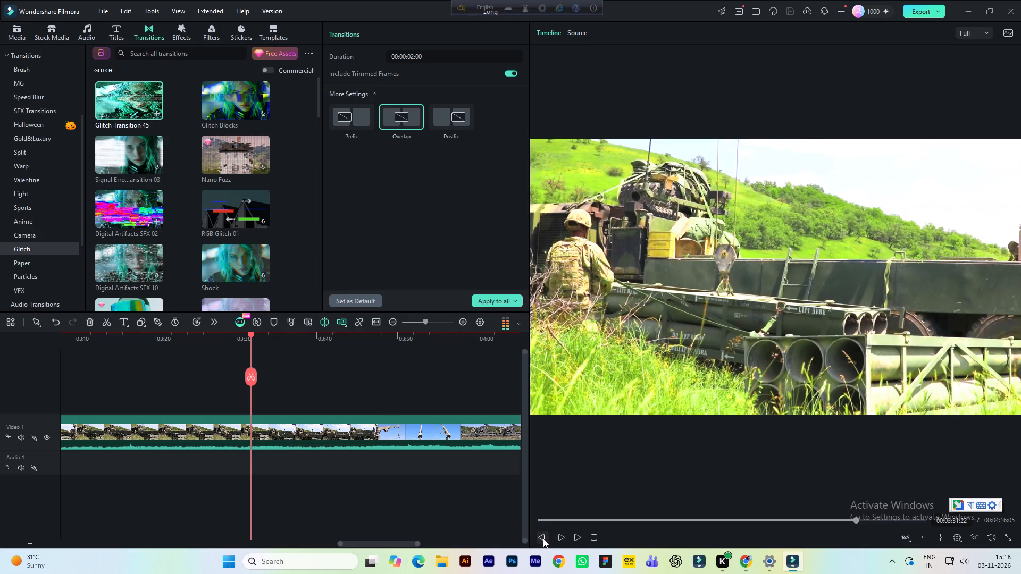
{"action": "left_click", "coordinate": [556, 537]}
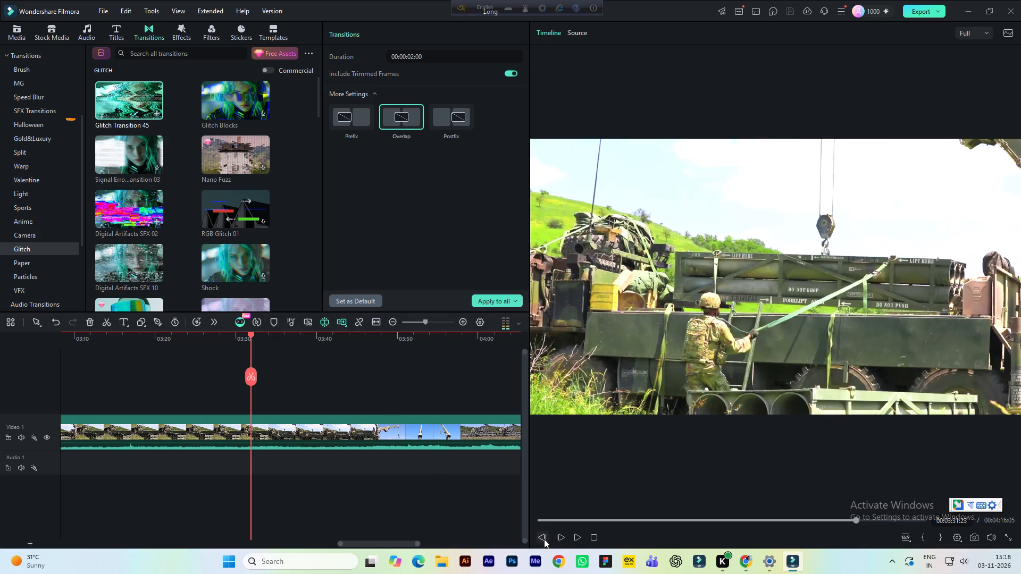
{"action": "left_click", "coordinate": [543, 539]}
{"action": "left_click", "coordinate": [416, 432]}
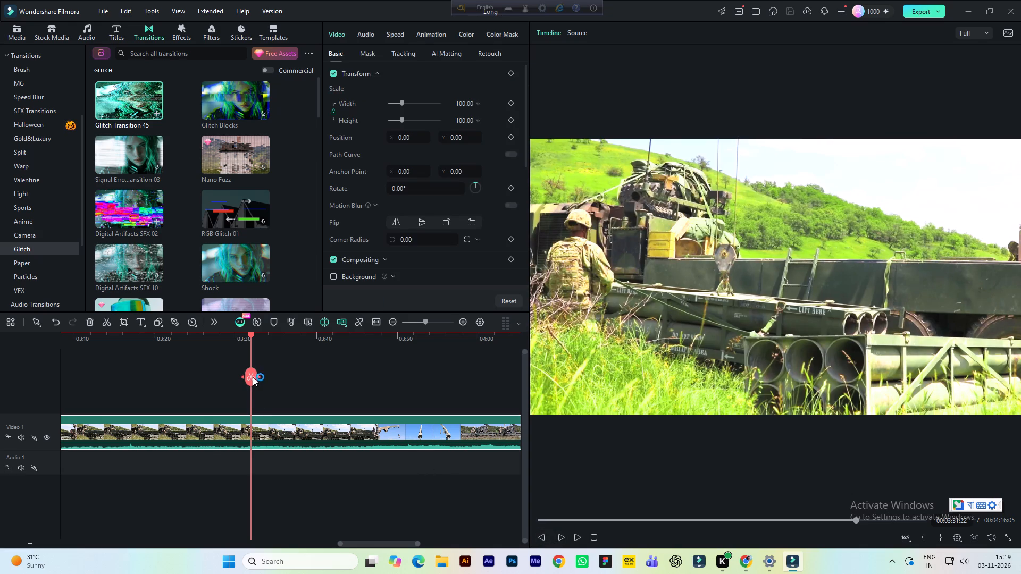
{"action": "left_click", "coordinate": [253, 377]}
{"action": "key", "text": "ctrl+s"}
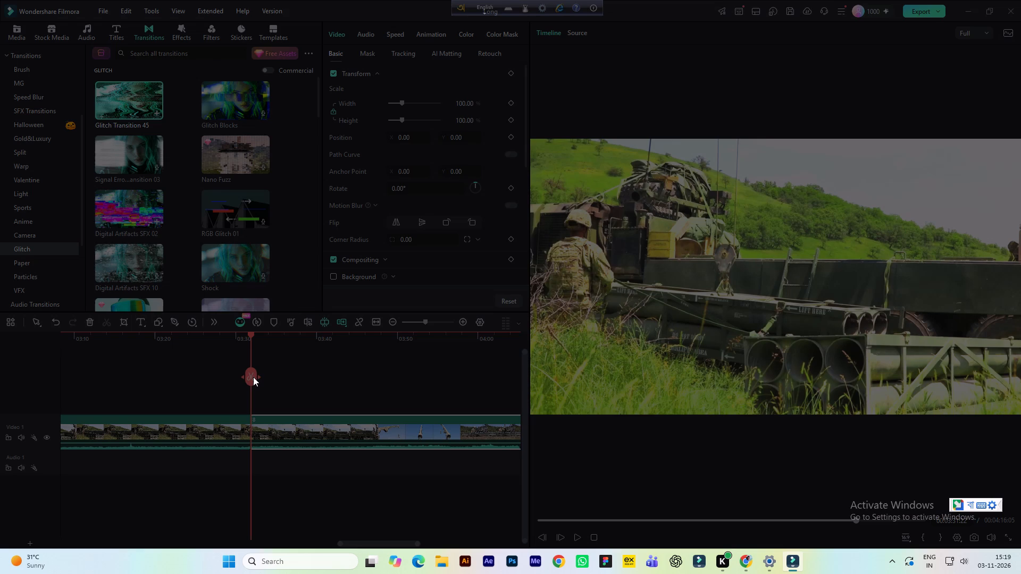
Browse the Sports, Zoom, Slides, Premium, 3D, Film Burn, Brush and MG transition categories for one suiting the cut between the two truck shots.
{"action": "left_click", "coordinate": [236, 339]}
{"action": "left_click", "coordinate": [246, 424]}
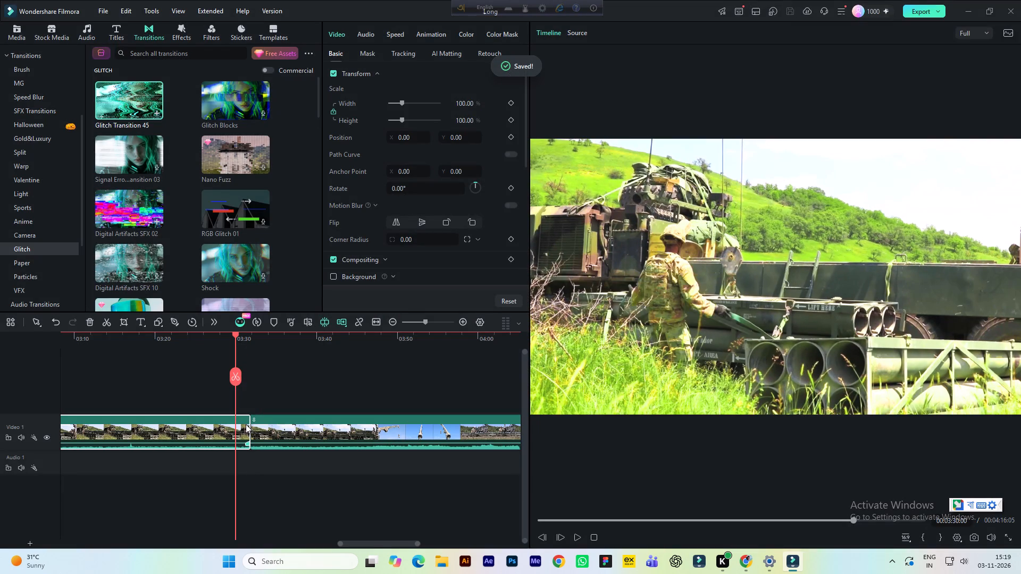
{"action": "left_click", "coordinate": [21, 207]}
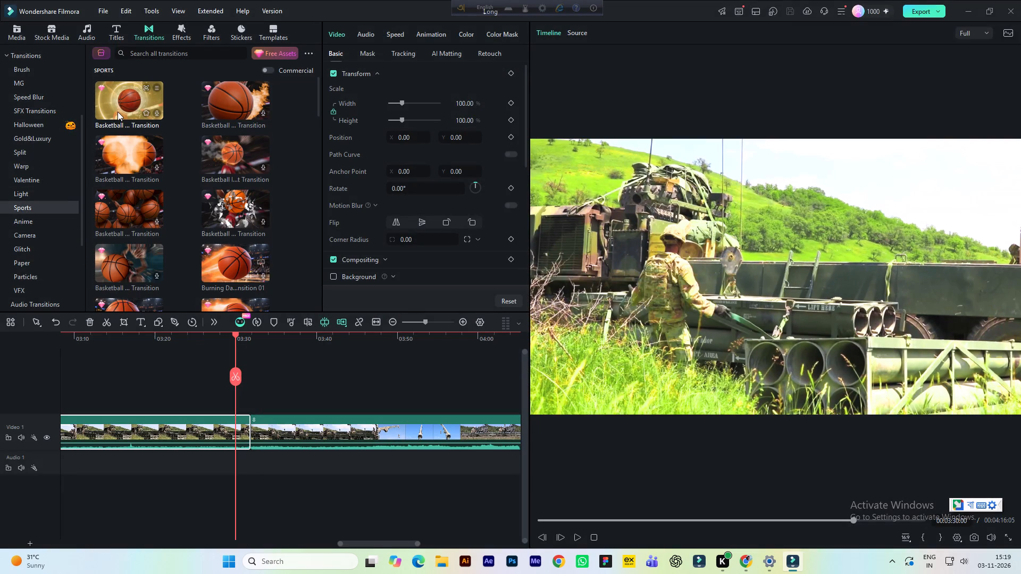
{"action": "scroll", "coordinate": [32, 147], "scroll_direction": "up", "scroll_amount": 3}
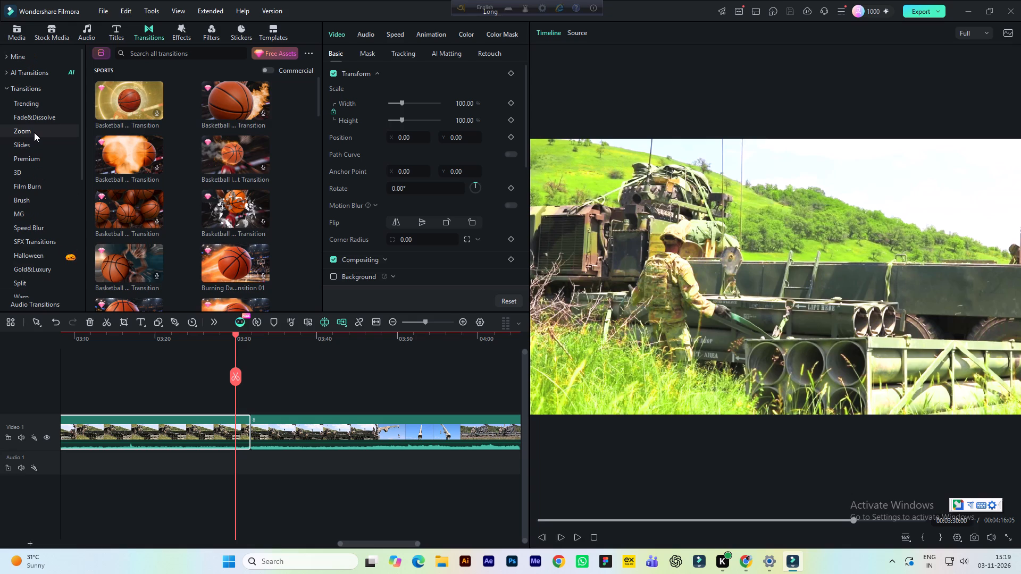
{"action": "left_click", "coordinate": [32, 134]}
{"action": "left_click", "coordinate": [28, 149]}
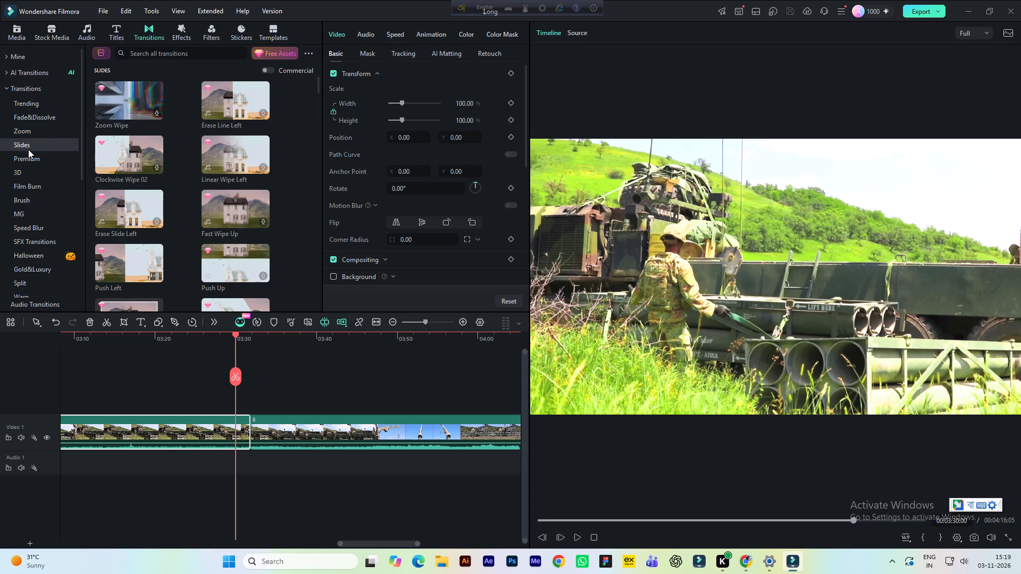
{"action": "left_click", "coordinate": [22, 159]}
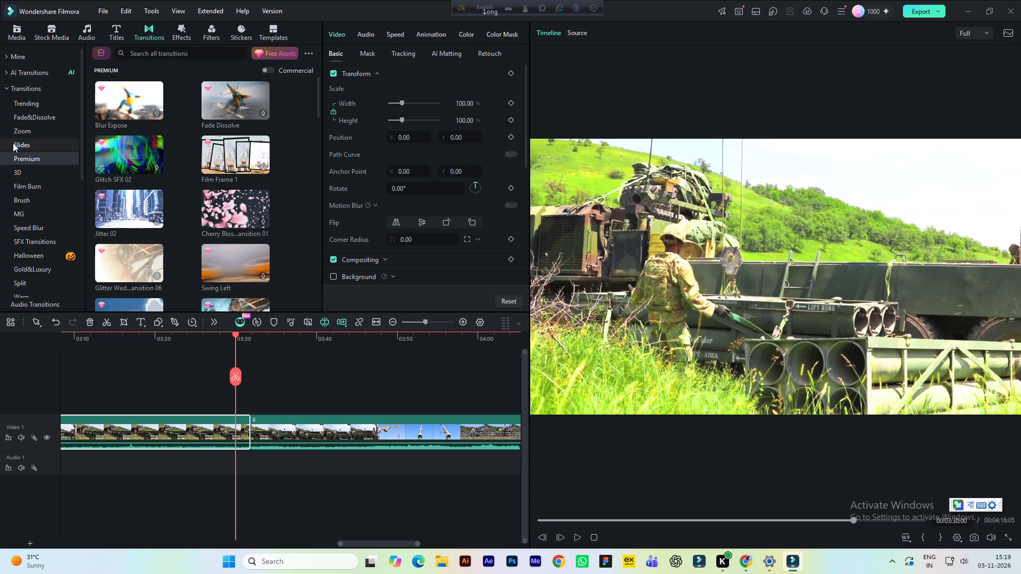
{"action": "left_click", "coordinate": [24, 174]}
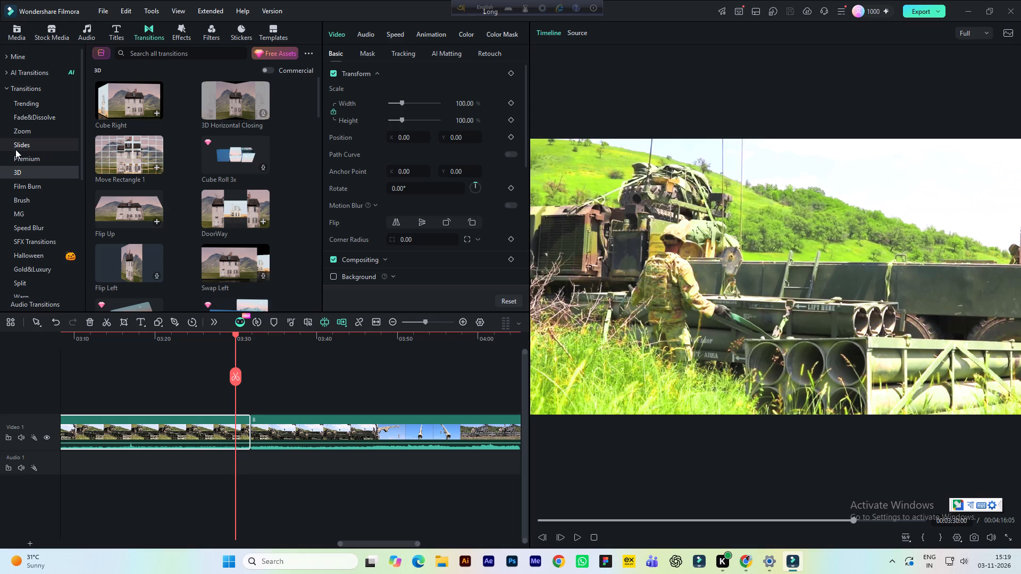
{"action": "left_click", "coordinate": [24, 183]}
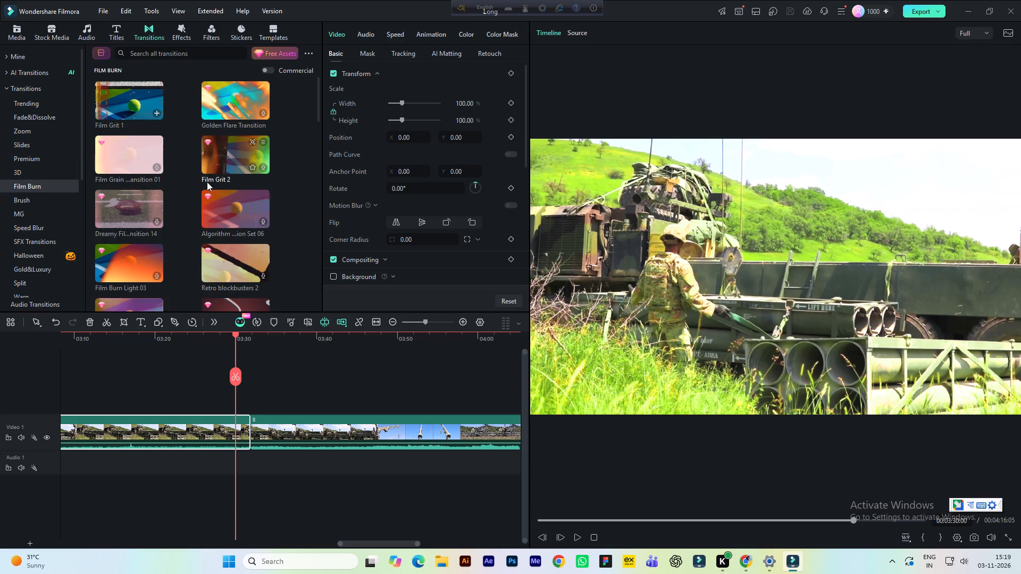
{"action": "scroll", "coordinate": [208, 183], "scroll_direction": "down", "scroll_amount": 1}
{"action": "left_click", "coordinate": [26, 200]}
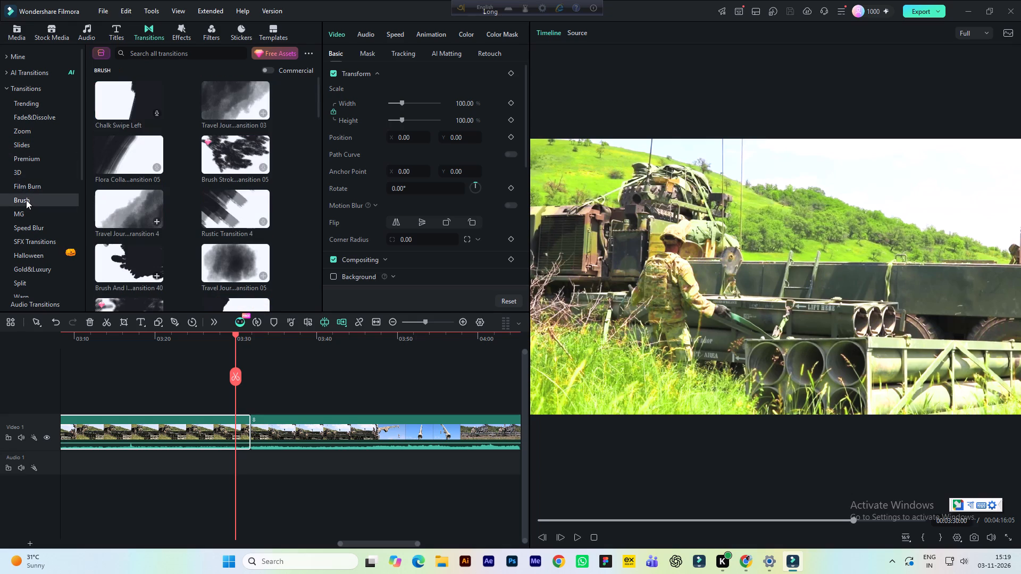
{"action": "scroll", "coordinate": [26, 200], "scroll_direction": "down", "scroll_amount": 1}
{"action": "left_click", "coordinate": [27, 167]}
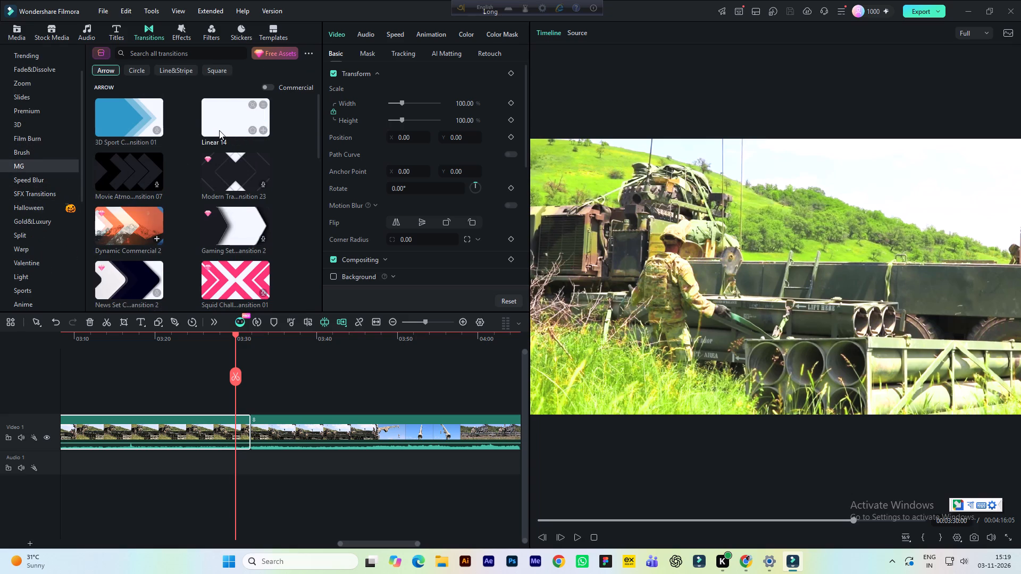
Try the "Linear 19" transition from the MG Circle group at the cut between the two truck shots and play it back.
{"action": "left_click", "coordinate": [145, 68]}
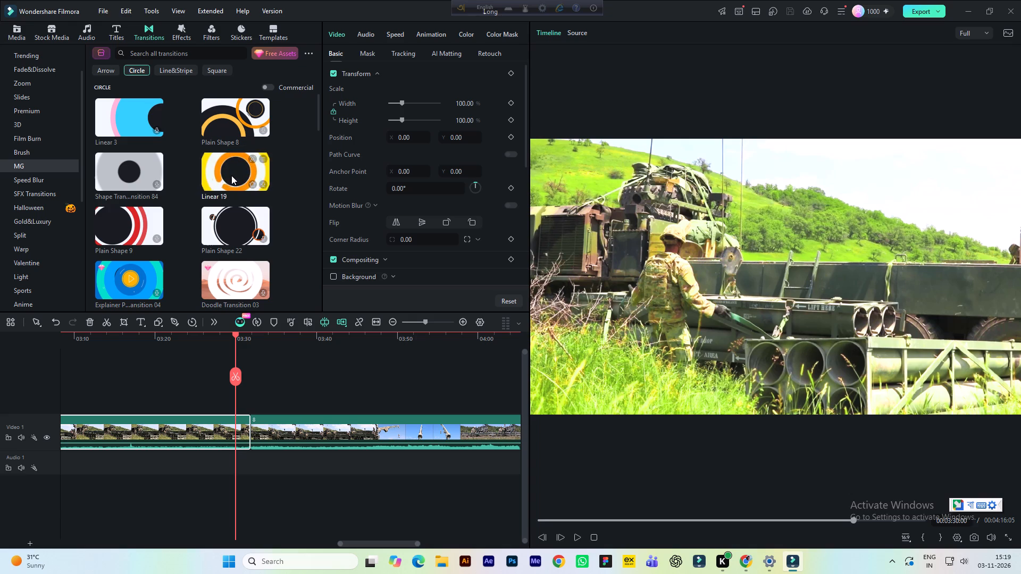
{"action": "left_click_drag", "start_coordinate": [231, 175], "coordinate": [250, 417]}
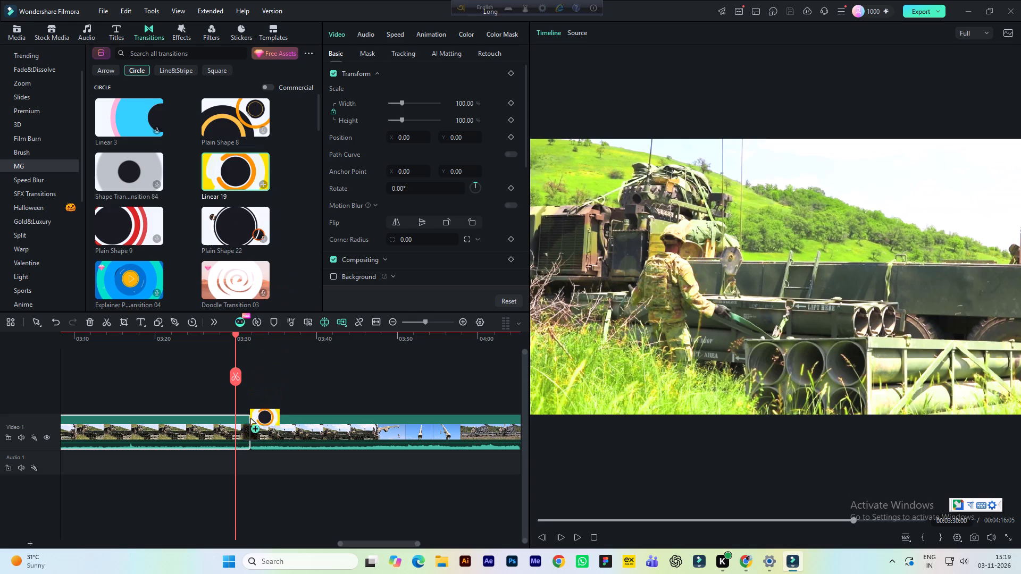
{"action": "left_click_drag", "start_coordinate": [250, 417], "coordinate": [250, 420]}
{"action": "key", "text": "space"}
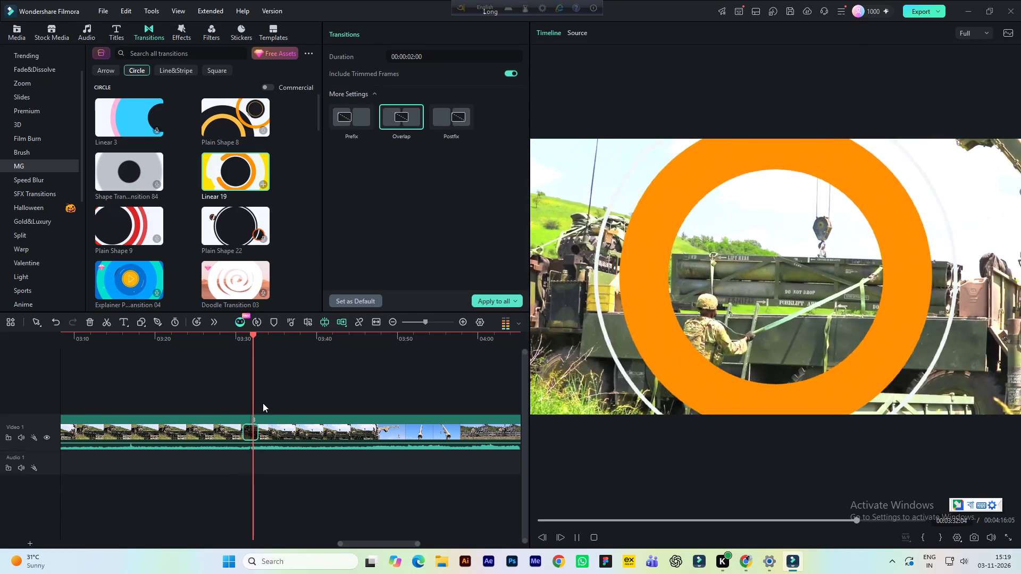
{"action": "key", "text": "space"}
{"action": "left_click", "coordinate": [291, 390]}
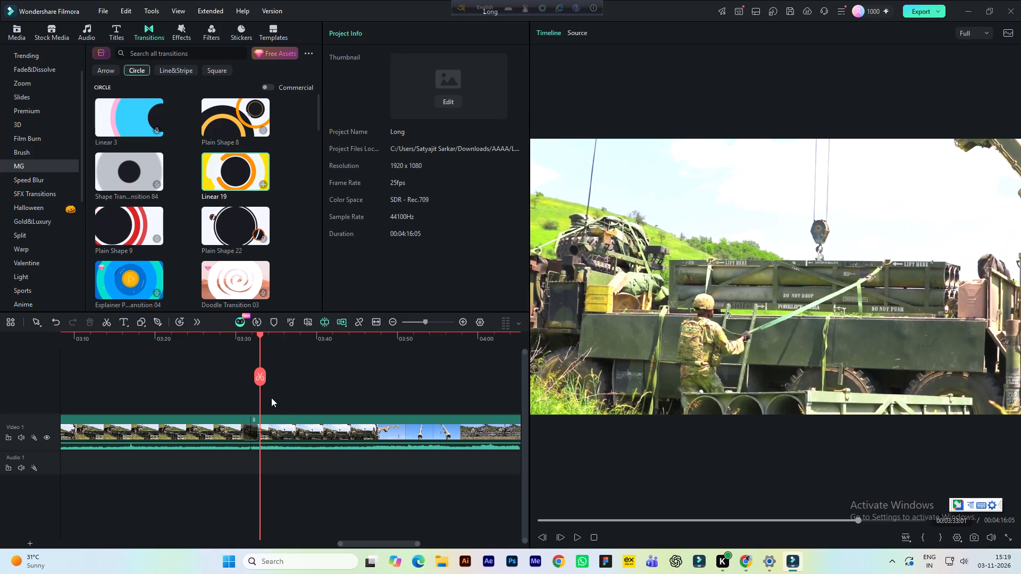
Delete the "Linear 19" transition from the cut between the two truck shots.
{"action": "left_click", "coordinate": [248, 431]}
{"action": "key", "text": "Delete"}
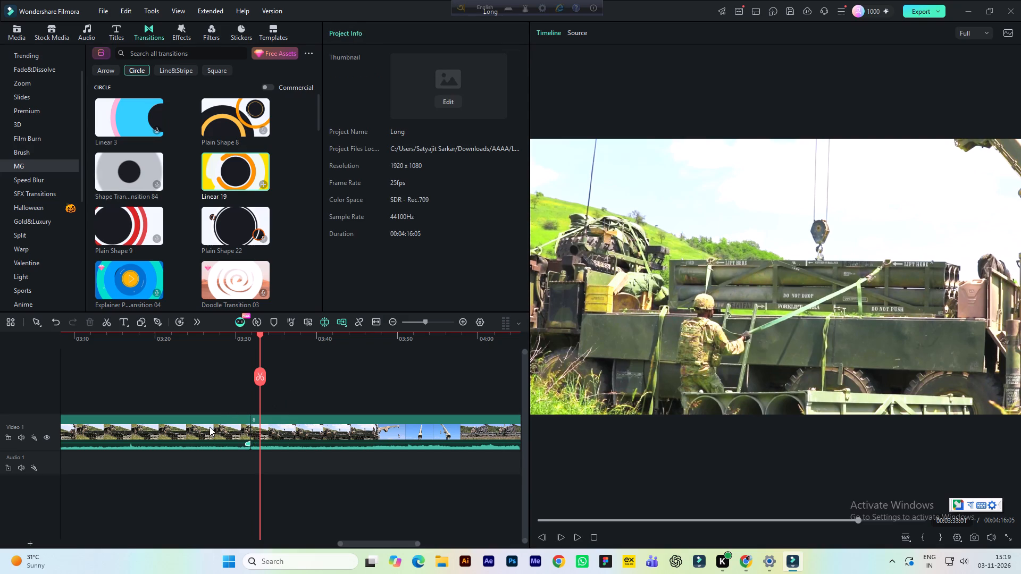
Browse the MG Circle and Slides transitions and the remaining transition categories for one suiting the cut between the two truck shots.
{"action": "scroll", "coordinate": [231, 224], "scroll_direction": "down", "scroll_amount": 4}
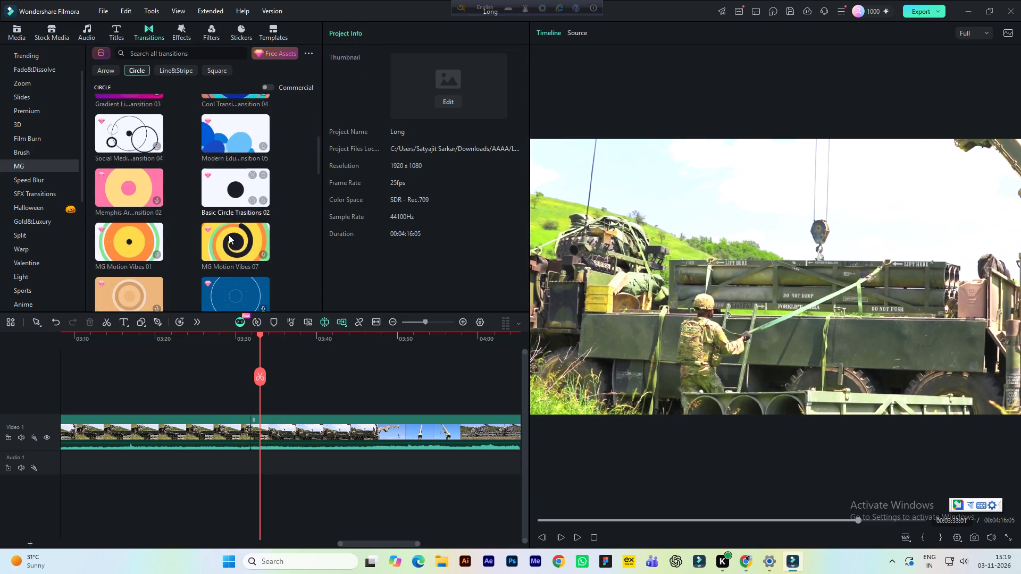
{"action": "scroll", "coordinate": [229, 235], "scroll_direction": "down", "scroll_amount": 1}
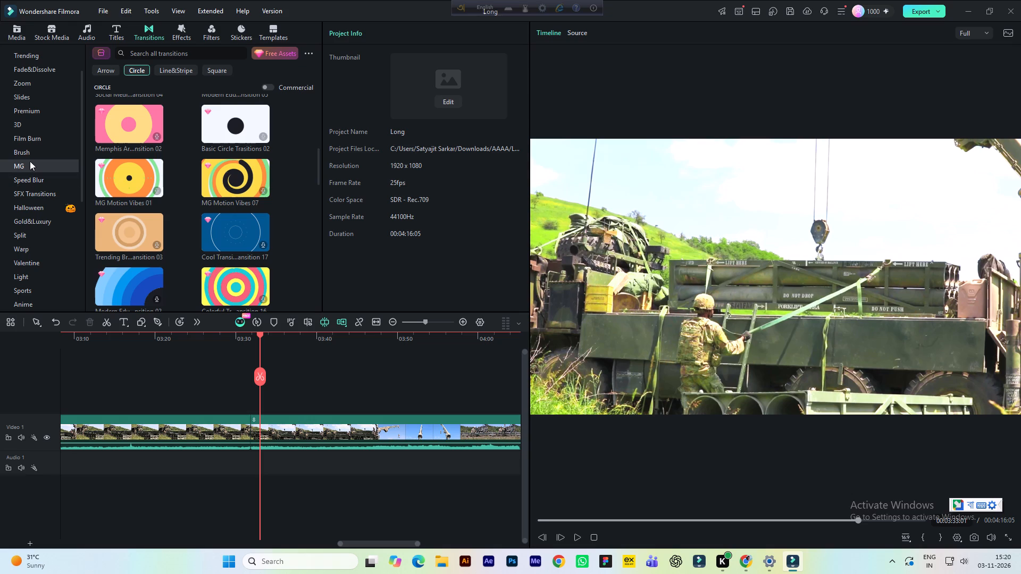
{"action": "scroll", "coordinate": [26, 163], "scroll_direction": "up", "scroll_amount": 2}
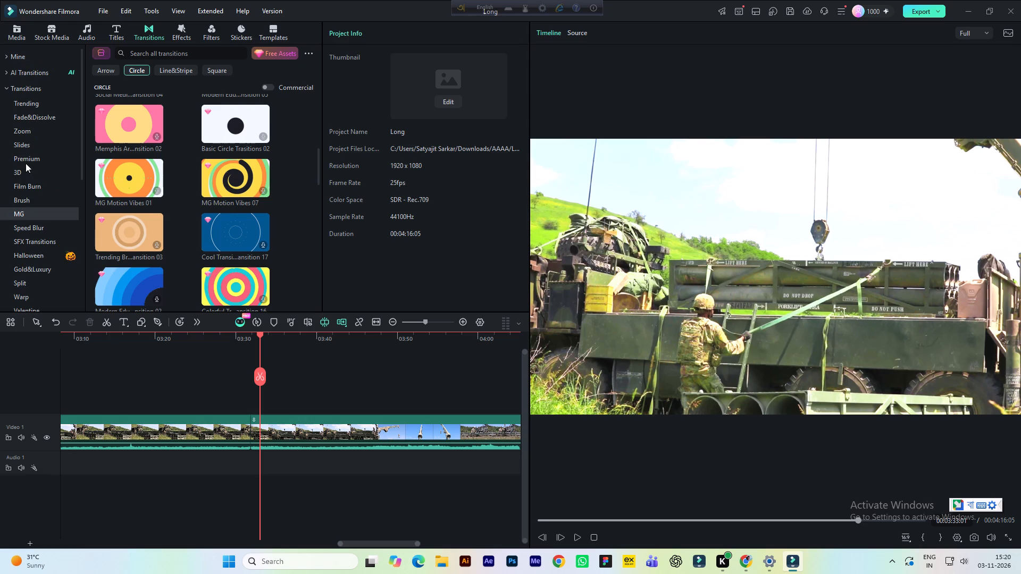
{"action": "left_click", "coordinate": [26, 145]}
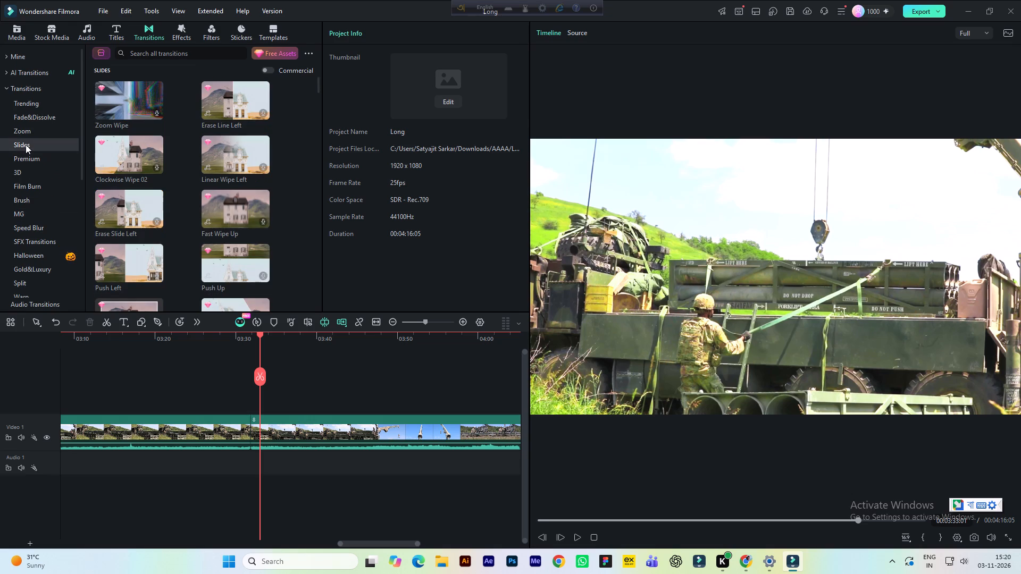
{"action": "scroll", "coordinate": [225, 168], "scroll_direction": "down", "scroll_amount": 2}
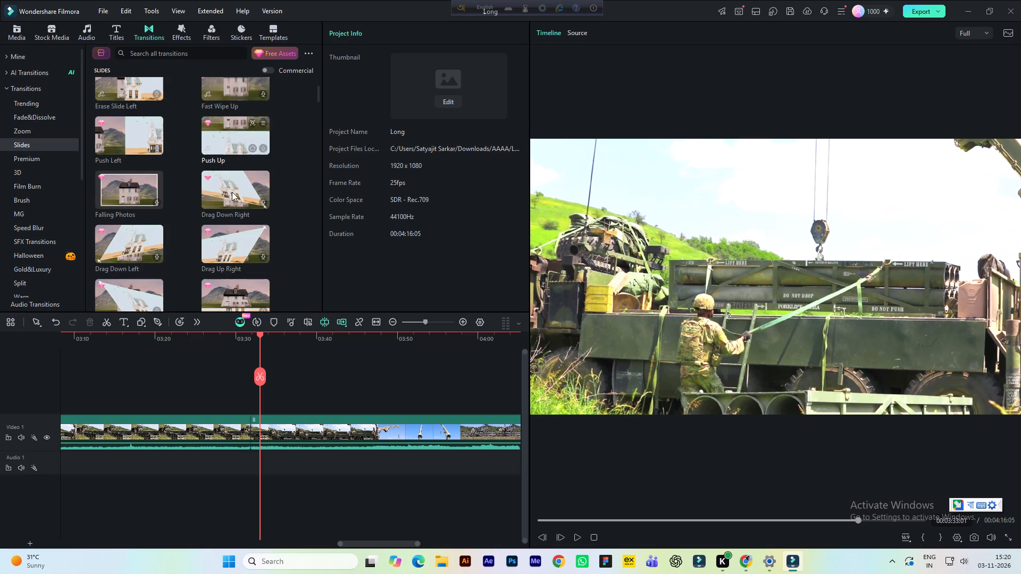
{"action": "scroll", "coordinate": [250, 176], "scroll_direction": "down", "scroll_amount": 3}
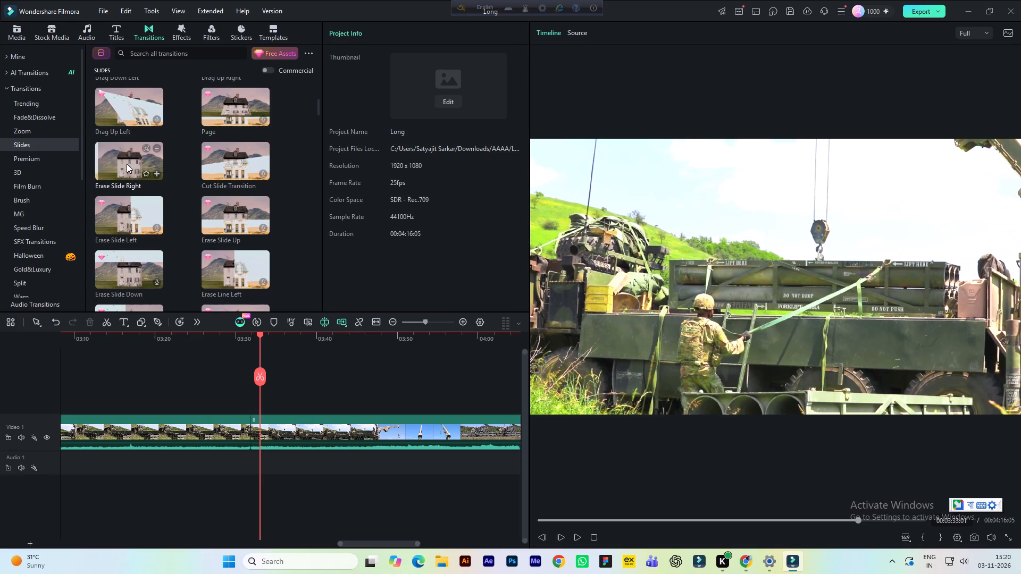
{"action": "scroll", "coordinate": [185, 204], "scroll_direction": "down", "scroll_amount": 3}
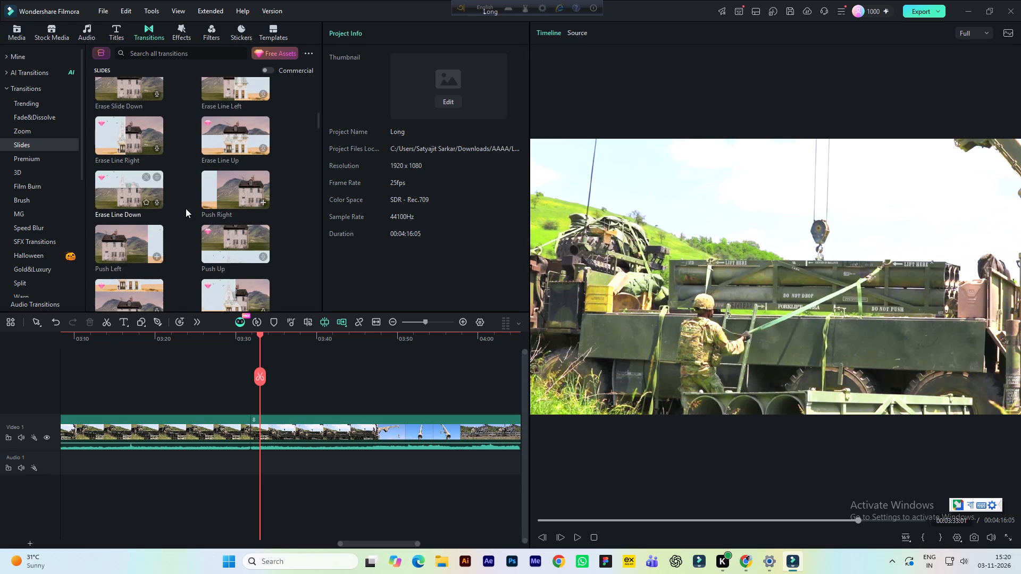
{"action": "scroll", "coordinate": [186, 209], "scroll_direction": "down", "scroll_amount": 2}
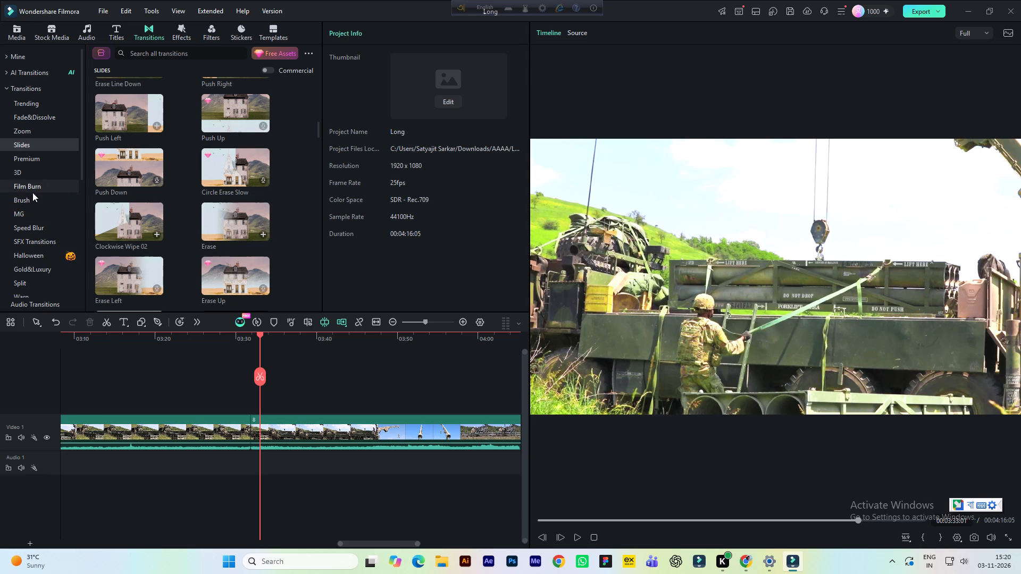
{"action": "scroll", "coordinate": [41, 193], "scroll_direction": "down", "scroll_amount": 1}
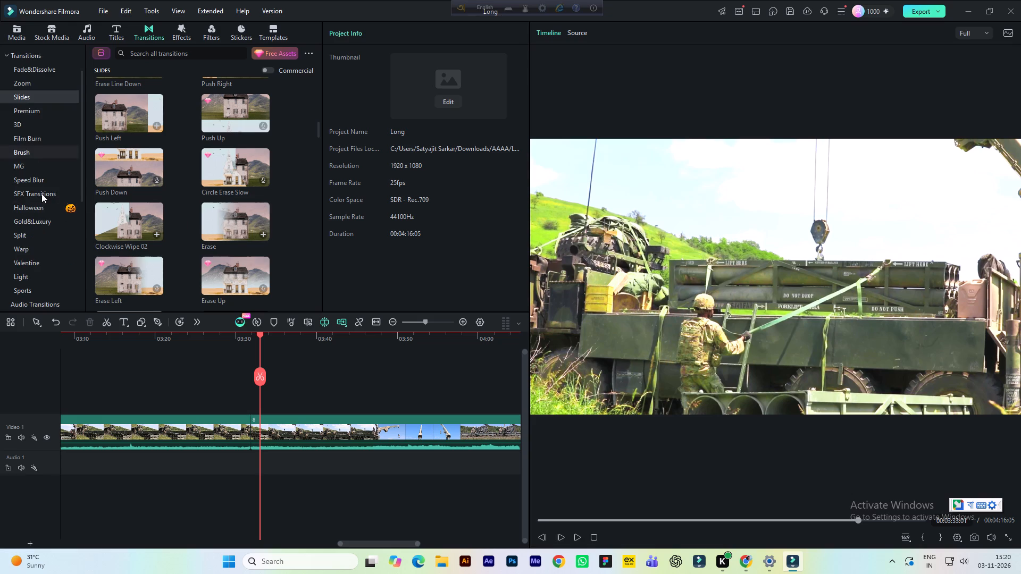
{"action": "scroll", "coordinate": [42, 199], "scroll_direction": "down", "scroll_amount": 4}
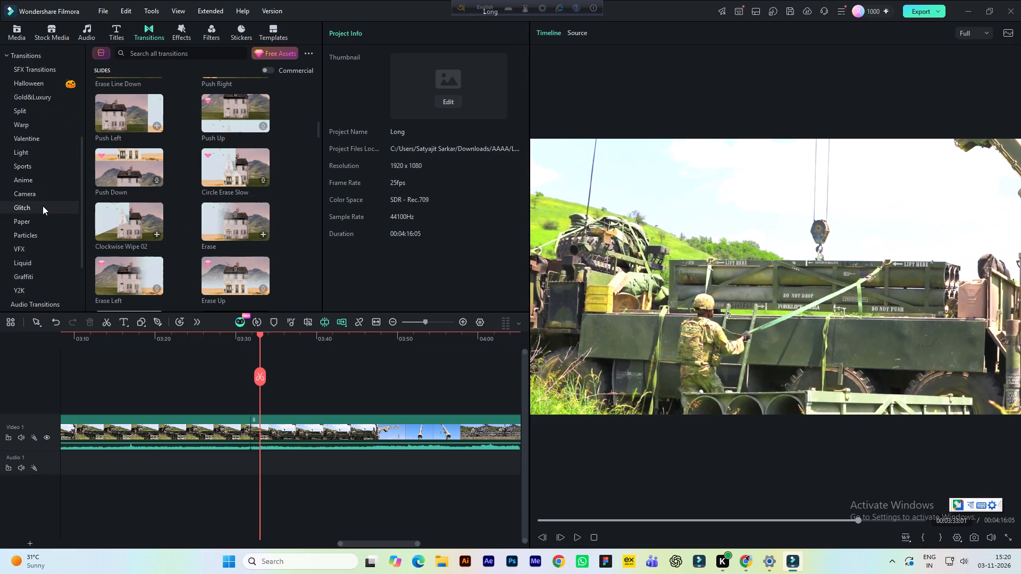
{"action": "scroll", "coordinate": [43, 207], "scroll_direction": "down", "scroll_amount": 1}
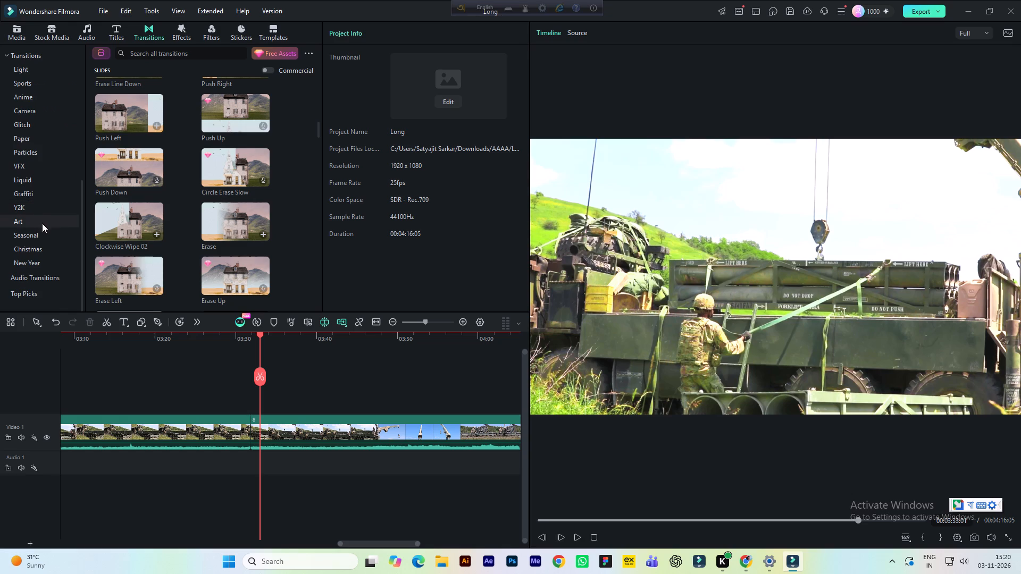
{"action": "scroll", "coordinate": [39, 226], "scroll_direction": "up", "scroll_amount": 13}
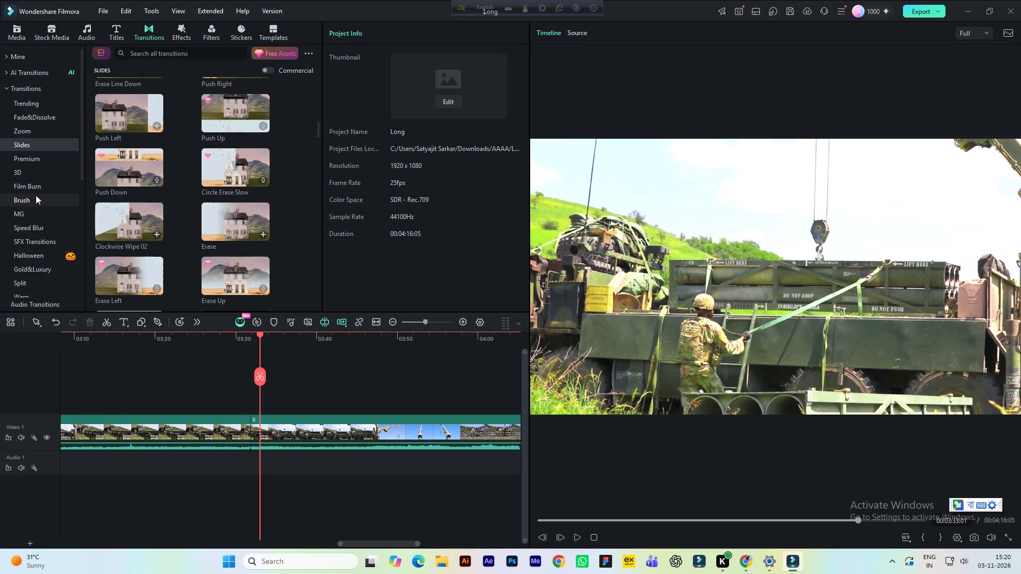
{"action": "scroll", "coordinate": [27, 197], "scroll_direction": "down", "scroll_amount": 1}
Add the "Line Split 02" transition from the Split category at the cut between the two truck shots, play it back and save.
{"action": "left_click", "coordinate": [24, 237]}
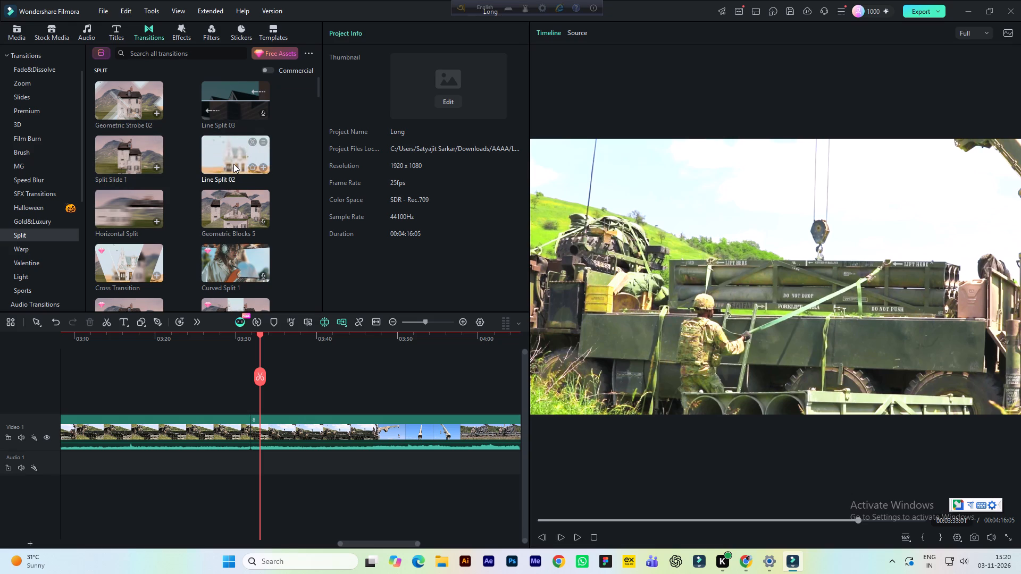
{"action": "left_click_drag", "start_coordinate": [233, 164], "coordinate": [232, 238]}
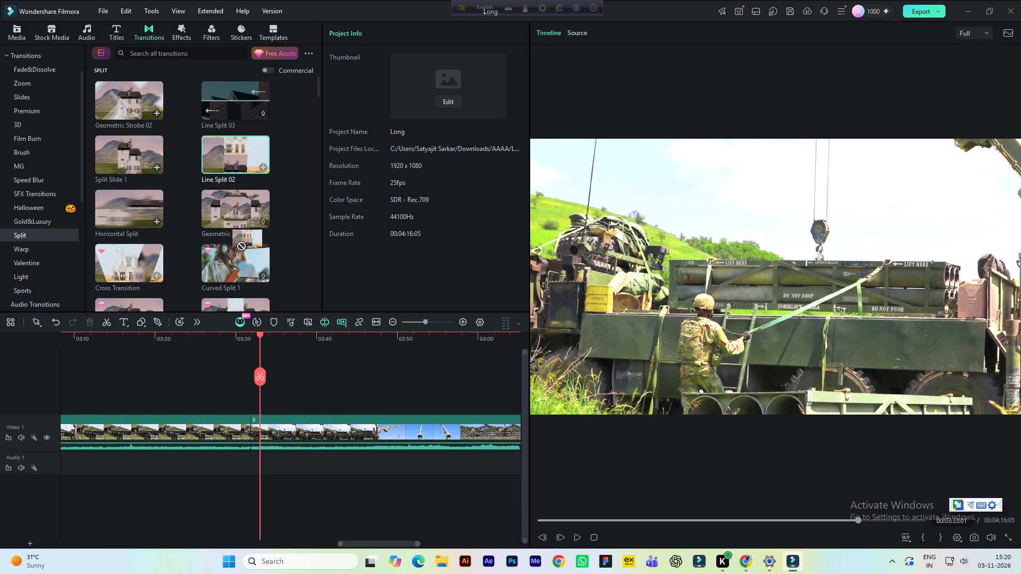
{"action": "left_click_drag", "start_coordinate": [232, 238], "coordinate": [251, 419]}
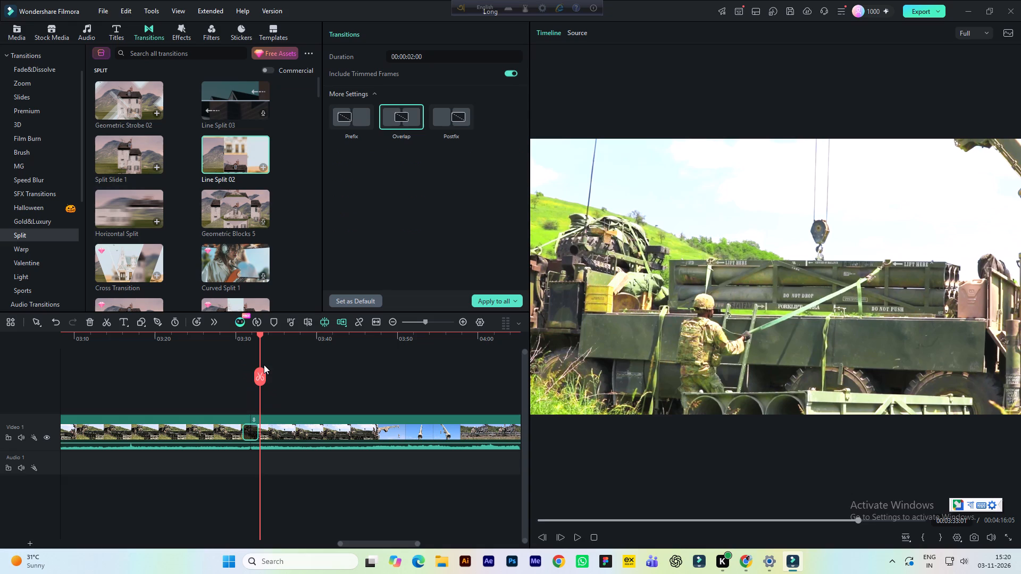
{"action": "key", "text": "ctrl+s"}
{"action": "left_click", "coordinate": [232, 341]}
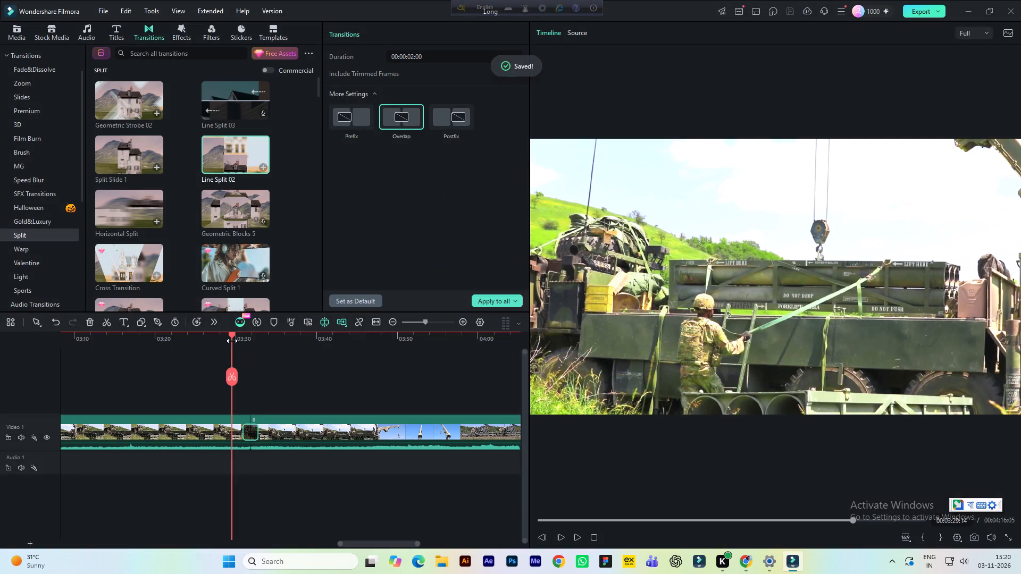
{"action": "key", "text": "space"}
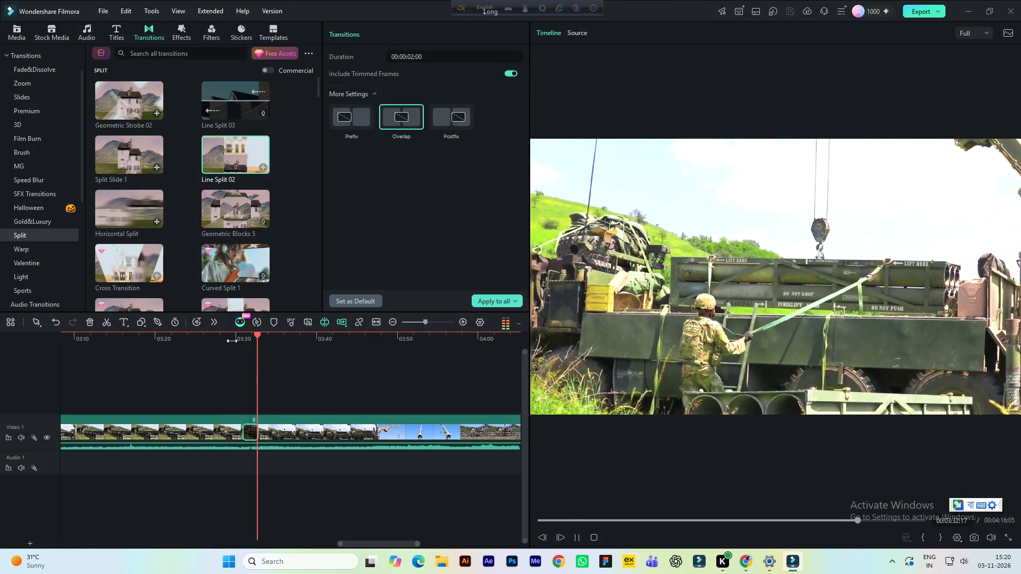
{"action": "key", "text": "space"}
{"action": "key", "text": "ctrl+s"}
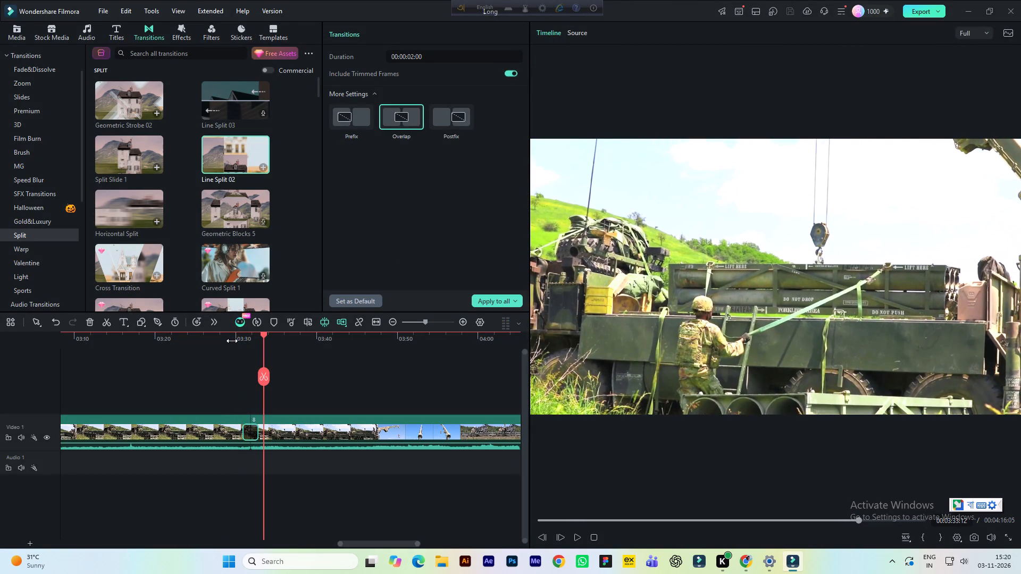
Play and replay the footage after the "Line Split 02" transition to locate the shot change from the loaded truck to the yellow crane.
{"action": "key", "text": "space"}
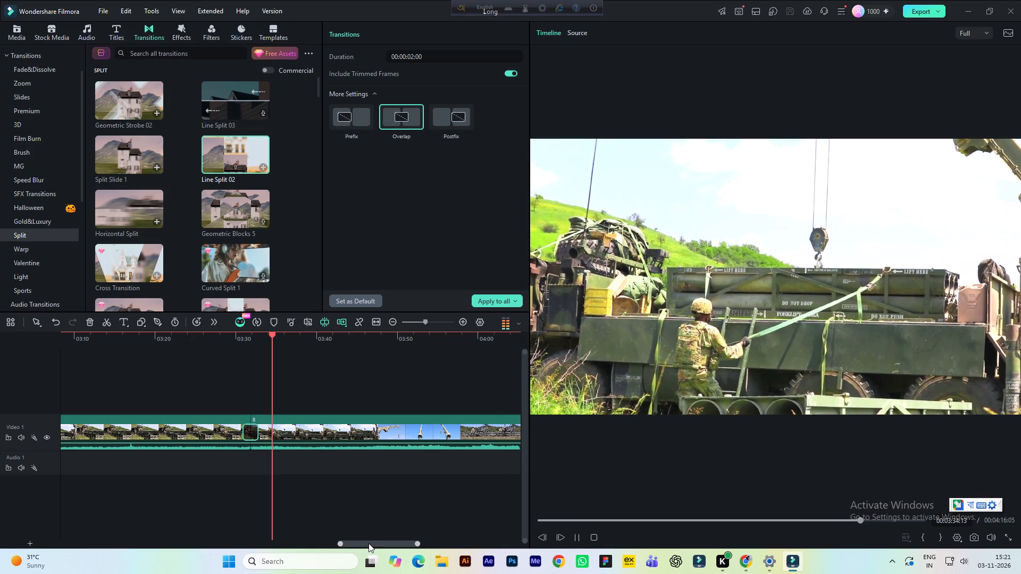
{"action": "left_click_drag", "start_coordinate": [369, 543], "coordinate": [399, 533]}
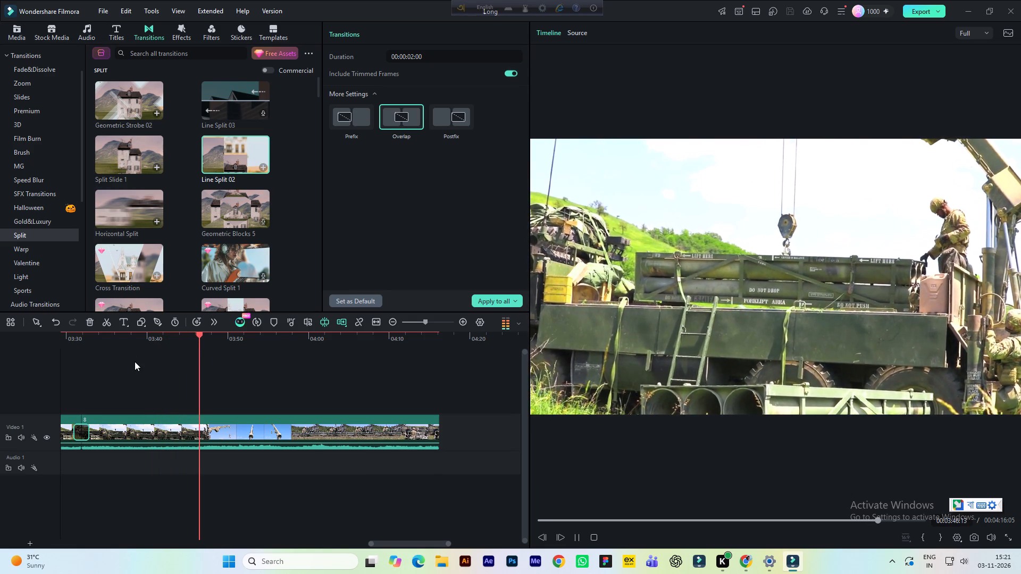
{"action": "key", "text": "space"}
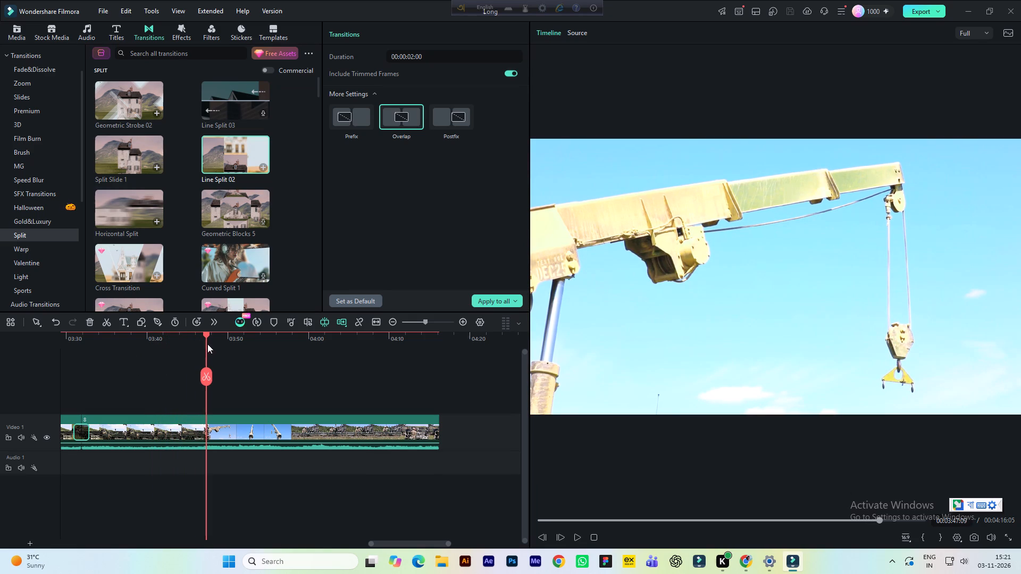
{"action": "left_click", "coordinate": [202, 336]}
{"action": "key", "text": "space"}
{"action": "key", "text": "space"}
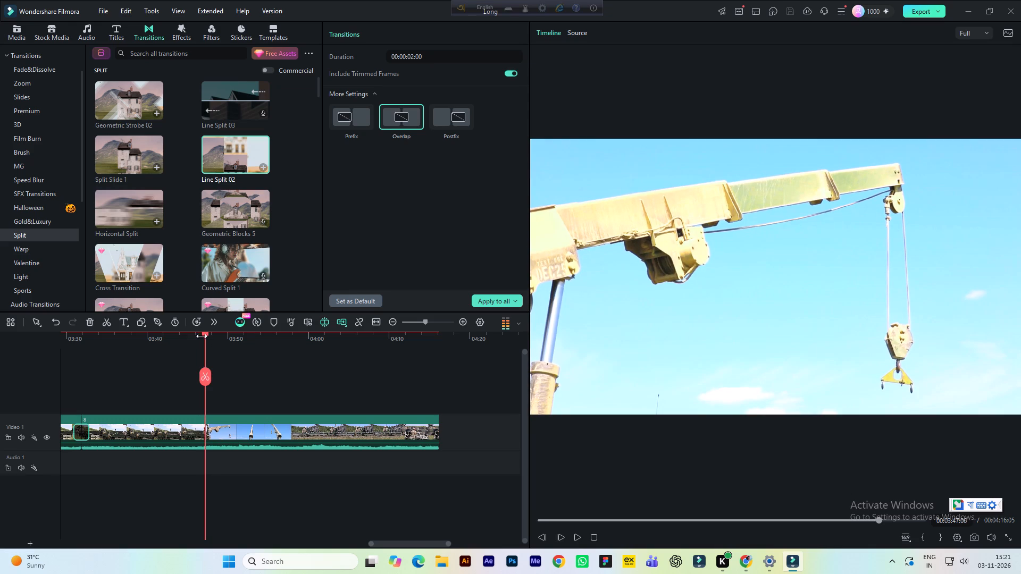
{"action": "left_click", "coordinate": [199, 336]}
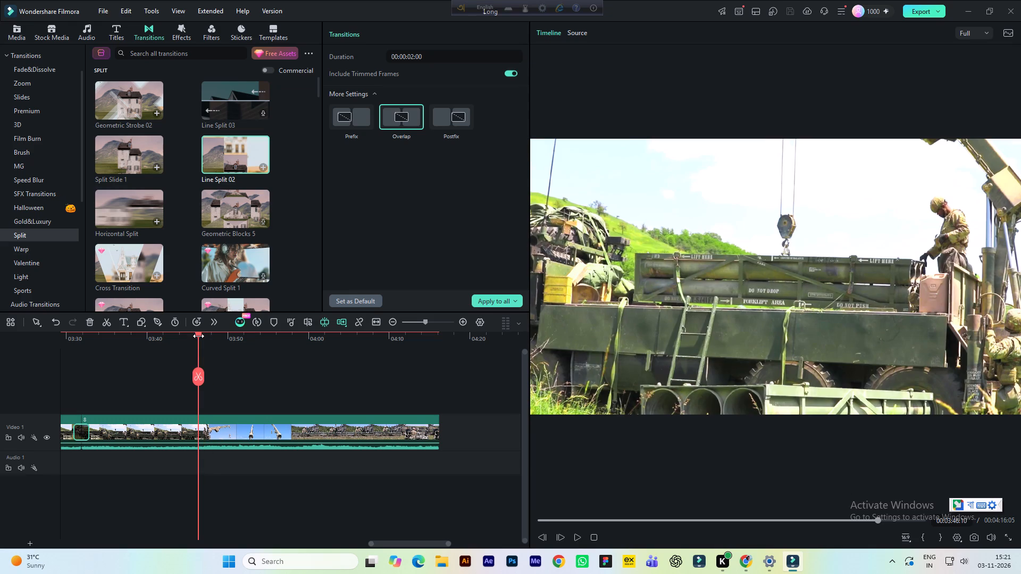
{"action": "key", "text": "space"}
{"action": "key", "text": "space"}
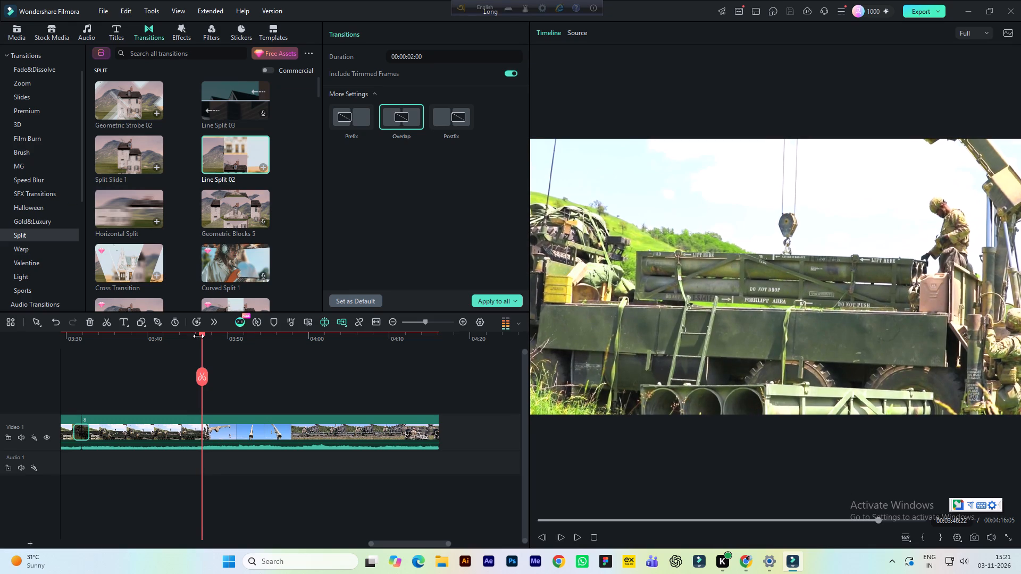
{"action": "key", "text": "space"}
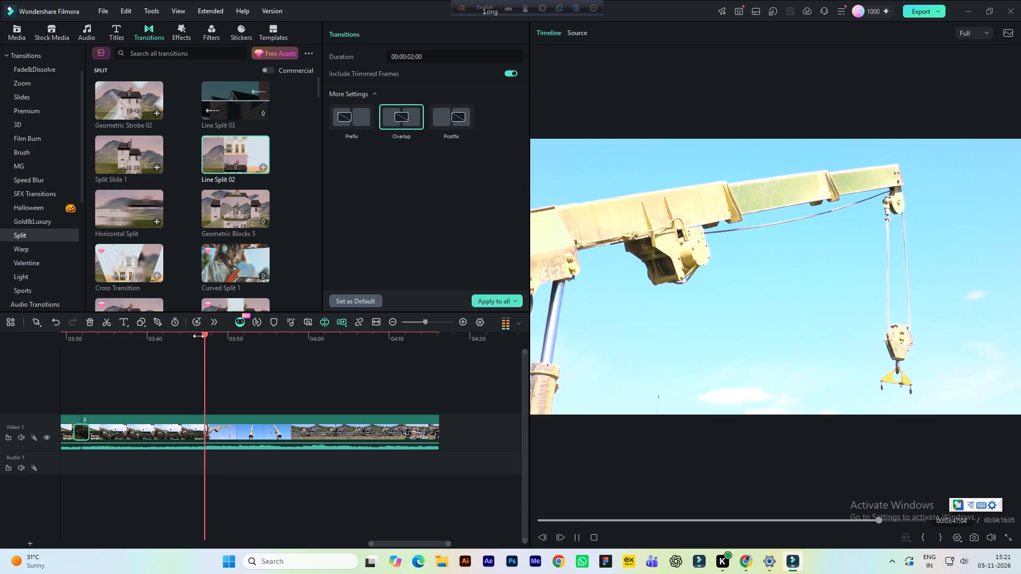
{"action": "key", "text": "space"}
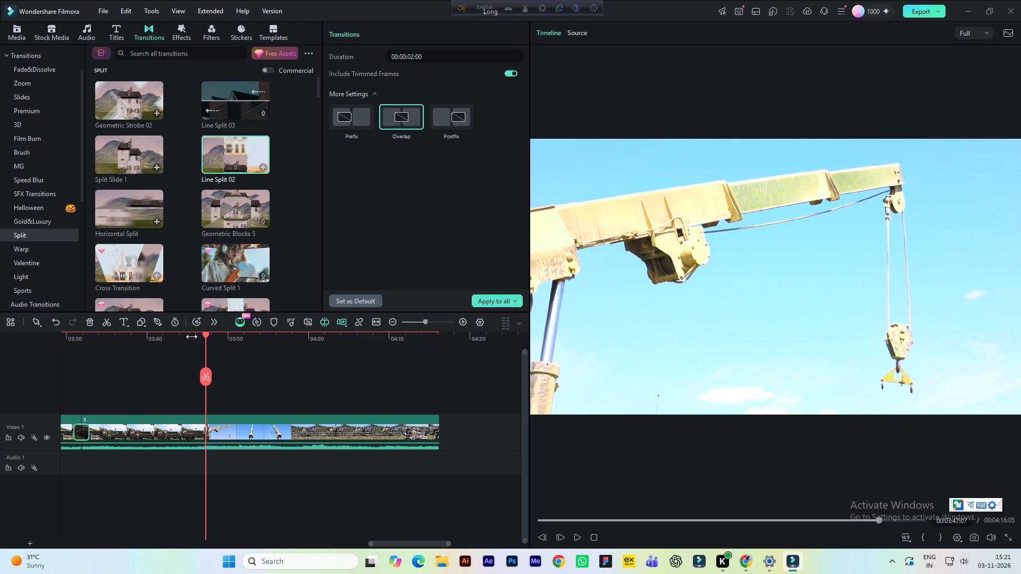
{"action": "left_click", "coordinate": [191, 336]}
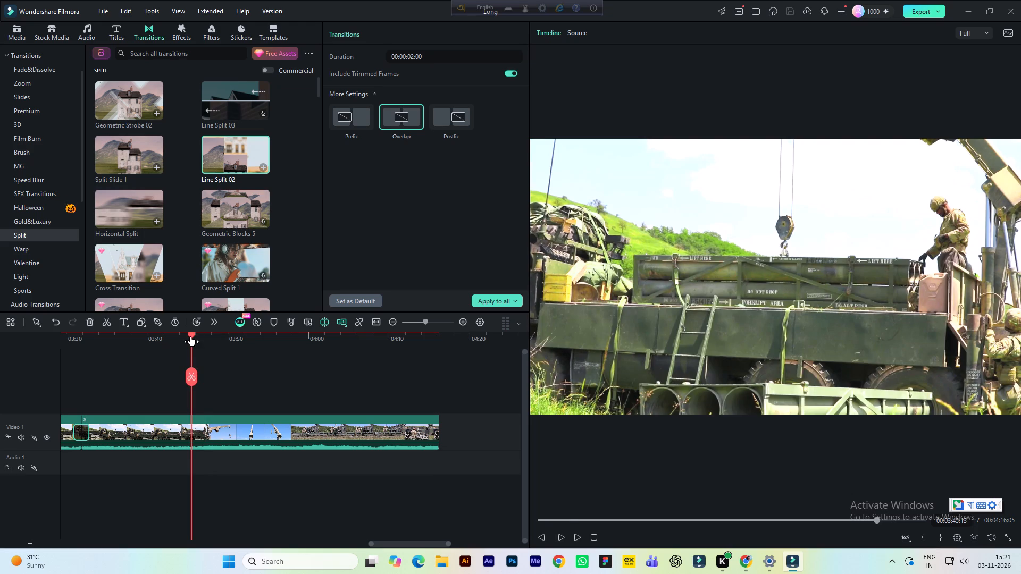
{"action": "key", "text": "space"}
{"action": "key", "text": "space"}
{"action": "key", "text": "space"}
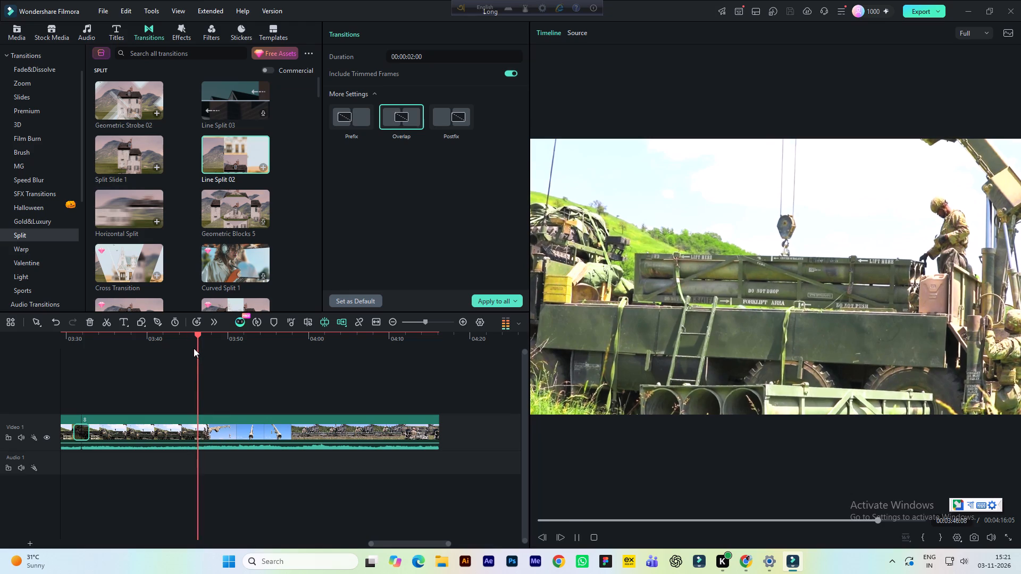
{"action": "key", "text": "space"}
{"action": "key", "text": "space"}
{"action": "key", "text": "space"}
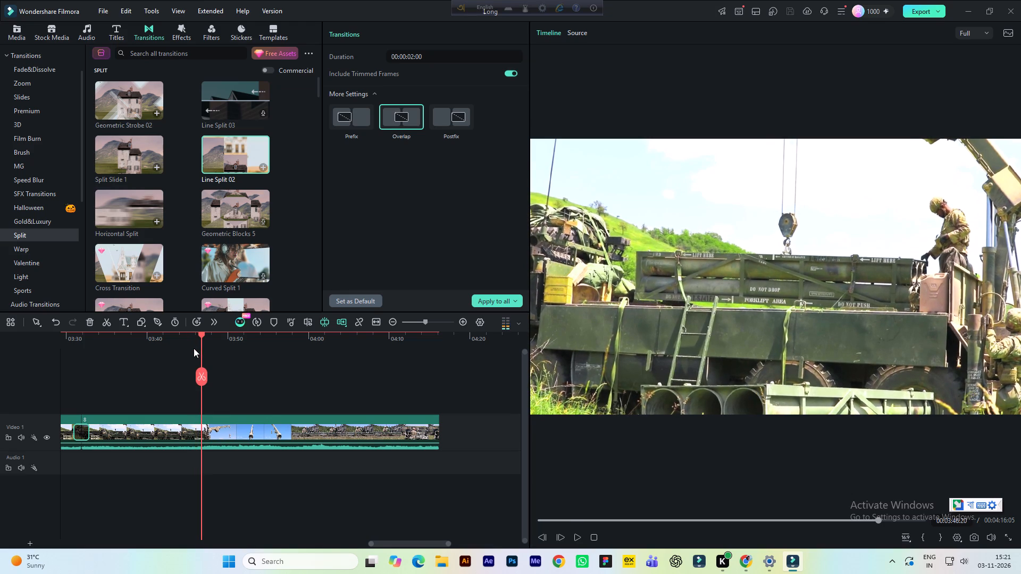
{"action": "key", "text": "space"}
{"action": "key", "text": "space"}
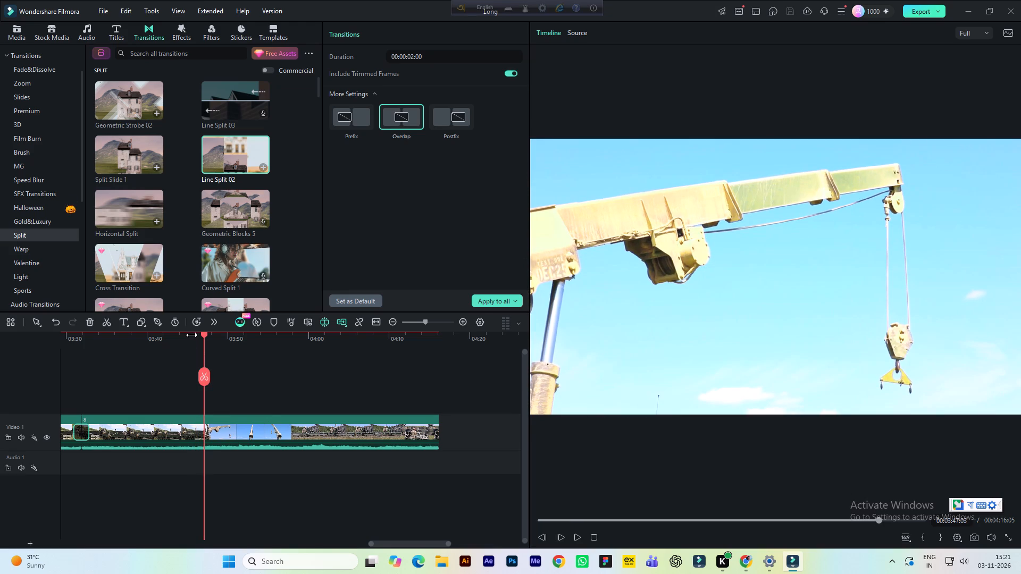
{"action": "left_click", "coordinate": [191, 335]}
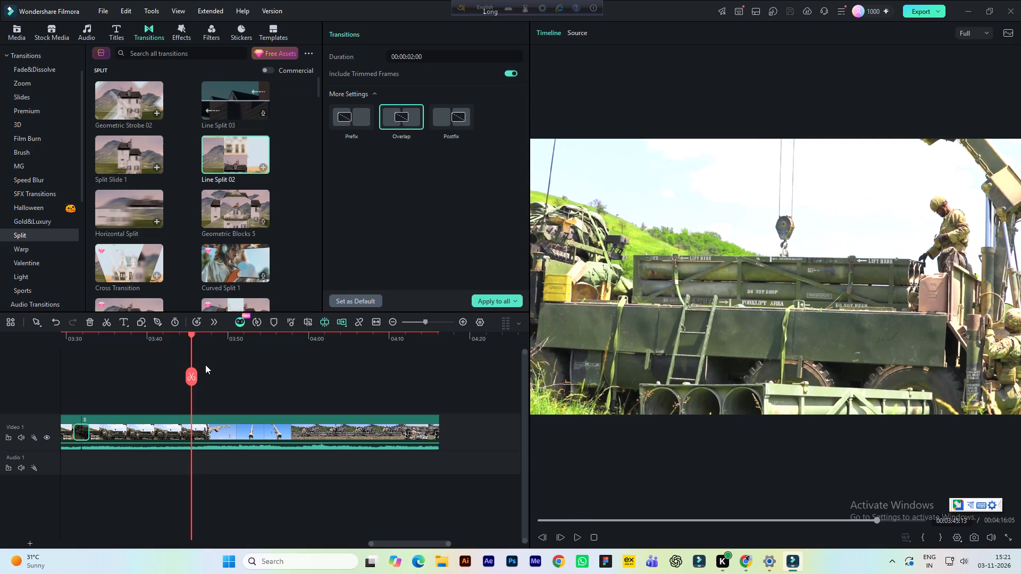
{"action": "key", "text": "space"}
{"action": "key", "text": "space"}
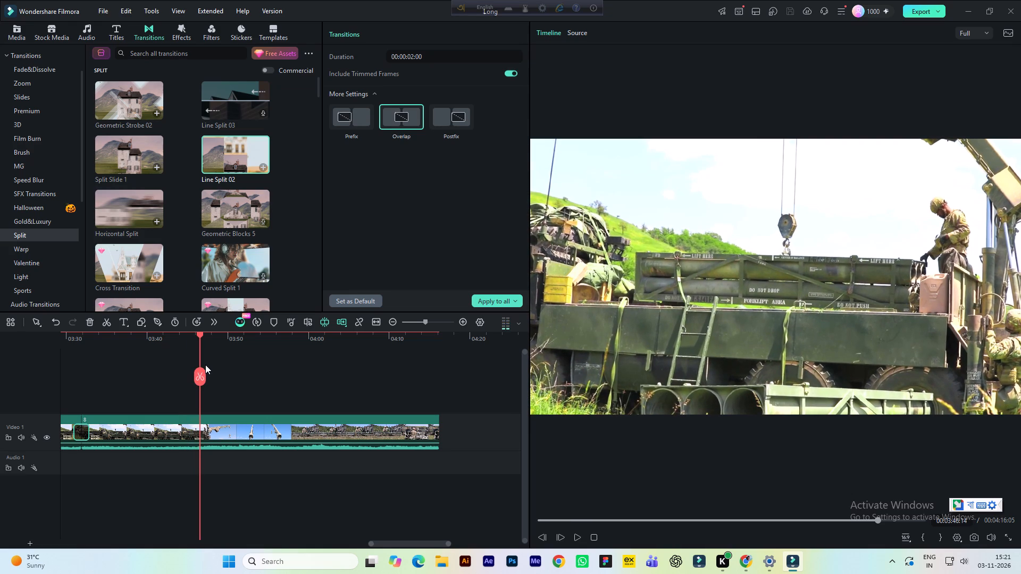
{"action": "key", "text": "space"}
{"action": "key", "text": "space"}
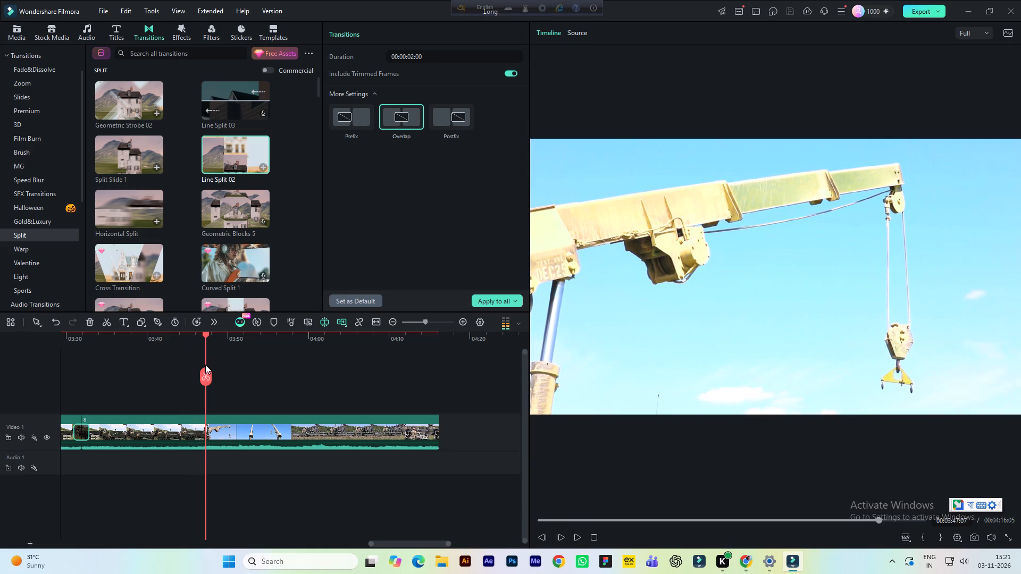
{"action": "left_click", "coordinate": [190, 335]}
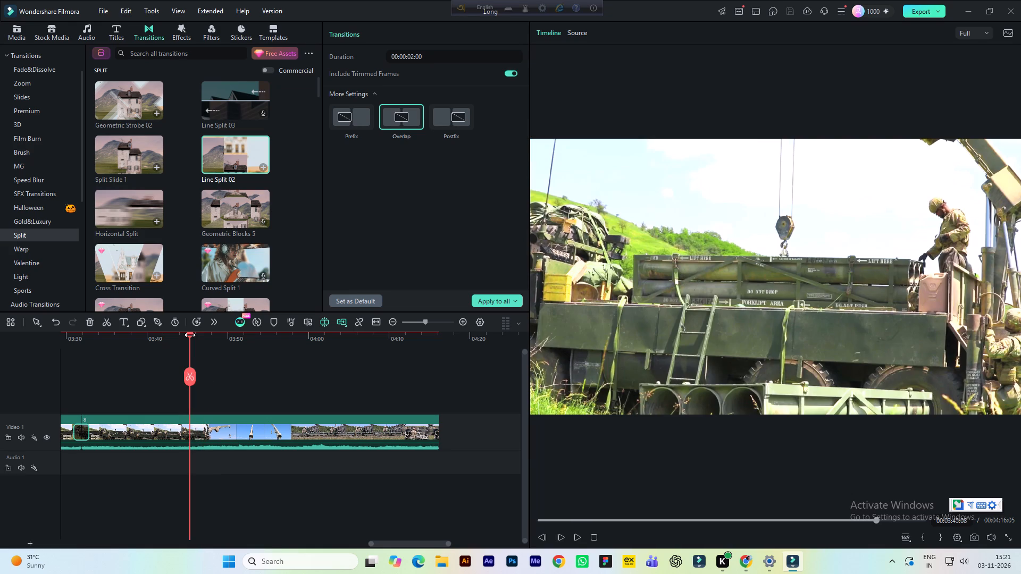
{"action": "key", "text": "space"}
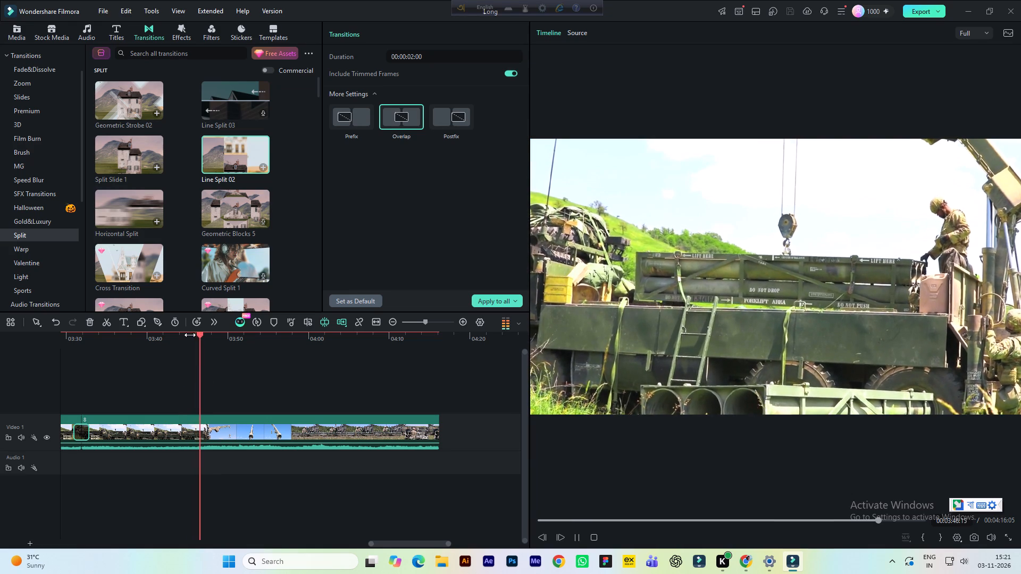
{"action": "key", "text": "space"}
{"action": "left_click", "coordinate": [201, 336]}
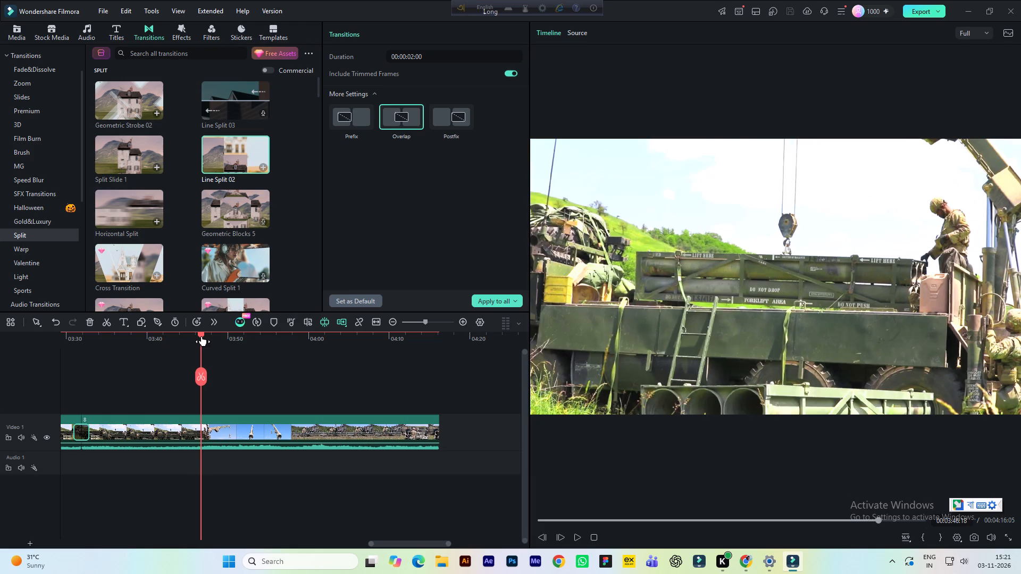
{"action": "key", "text": "space"}
{"action": "key", "text": "space"}
{"action": "left_click", "coordinate": [193, 334]}
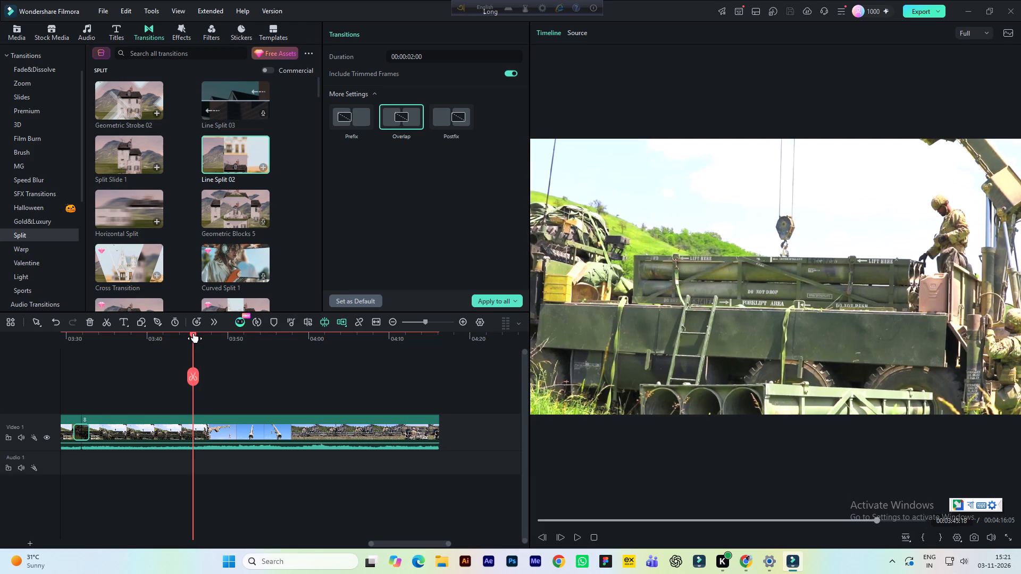
{"action": "key", "text": "space"}
{"action": "key", "text": "space"}
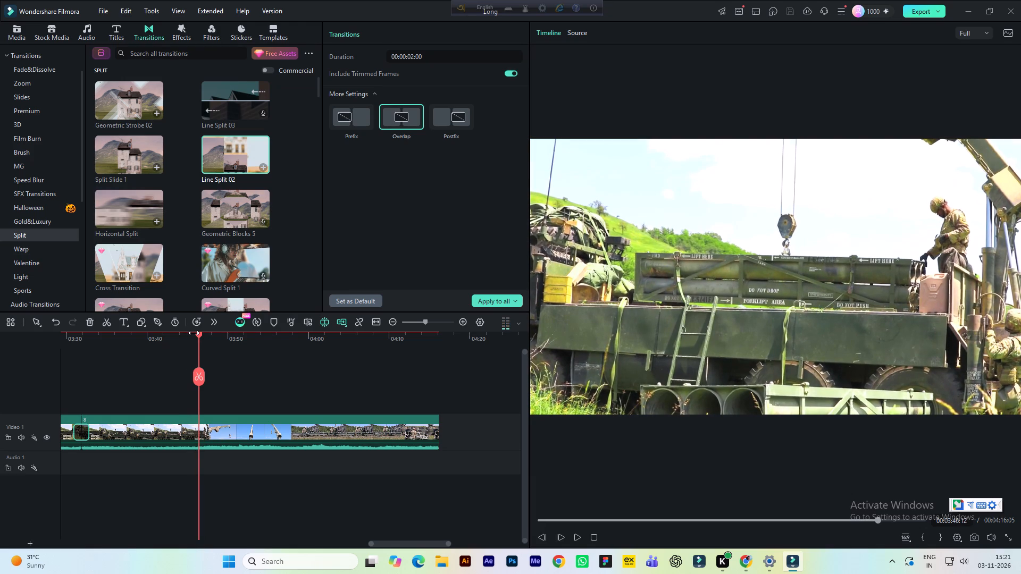
{"action": "key", "text": "space"}
{"action": "key", "text": "space"}
{"action": "key", "text": "space"}
{"action": "key", "text": "space"}
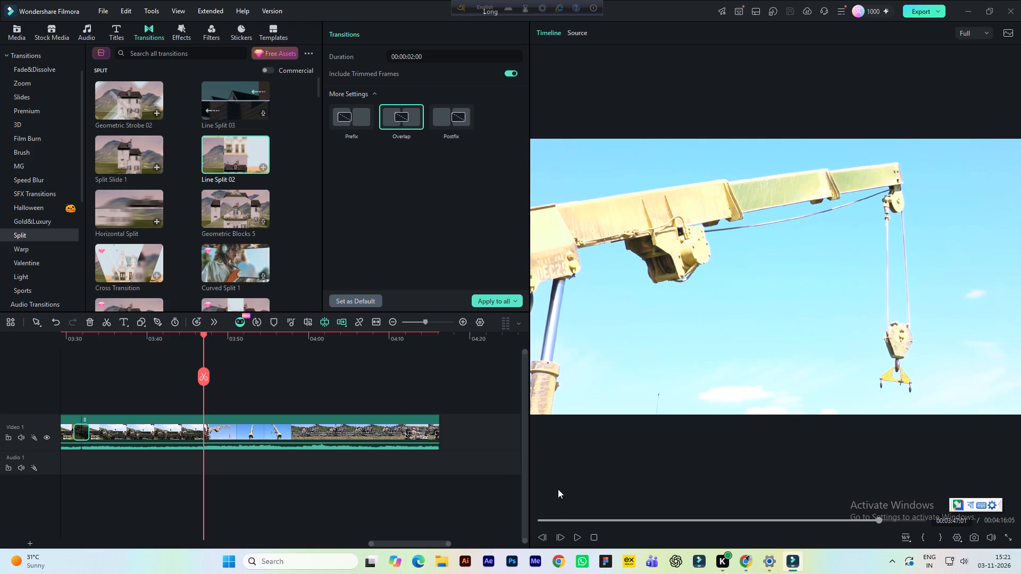
Split the clip at 00:03:46:24, where the truck shot changes to the crane shot, and save the project.
{"action": "left_click", "coordinate": [540, 534]}
{"action": "left_click", "coordinate": [545, 537]}
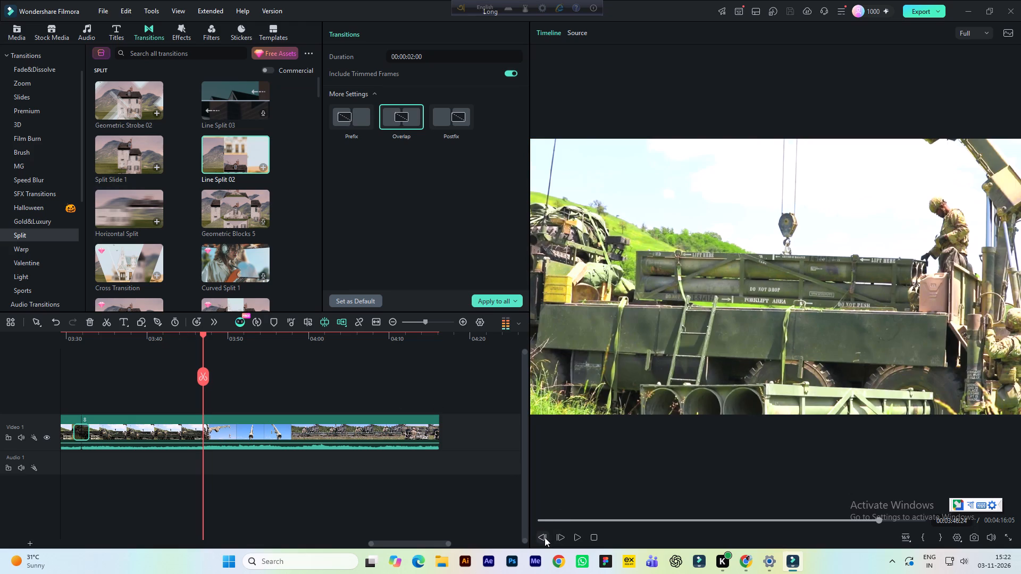
{"action": "left_click", "coordinate": [558, 535]}
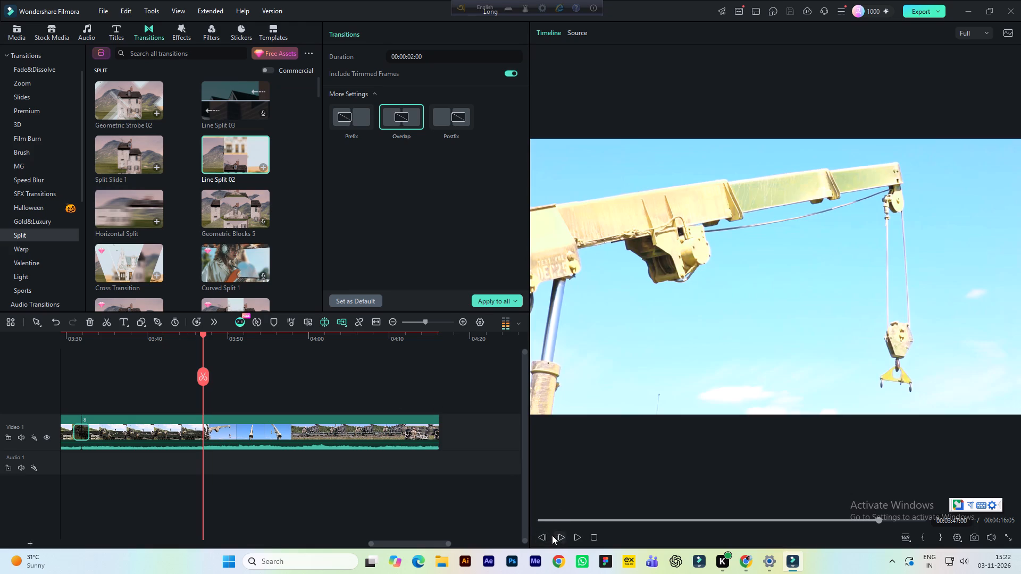
{"action": "left_click", "coordinate": [545, 536]}
{"action": "left_click", "coordinate": [299, 436]}
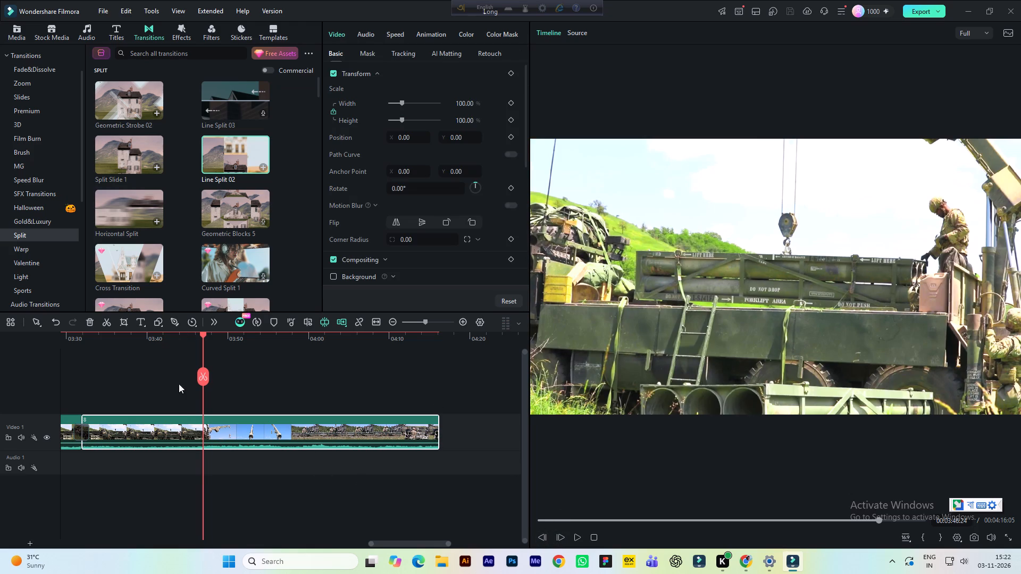
{"action": "left_click", "coordinate": [204, 378]}
{"action": "key", "text": "ctrl+s"}
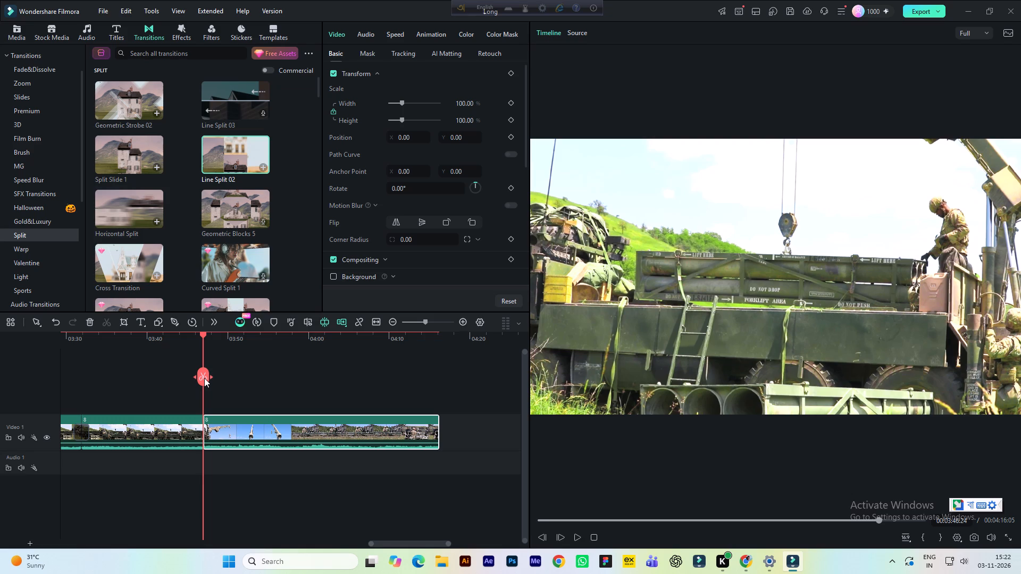
Browse the Split transitions through to the Warp category for one suiting the cut between the truck and crane shots.
{"action": "left_click", "coordinate": [192, 342]}
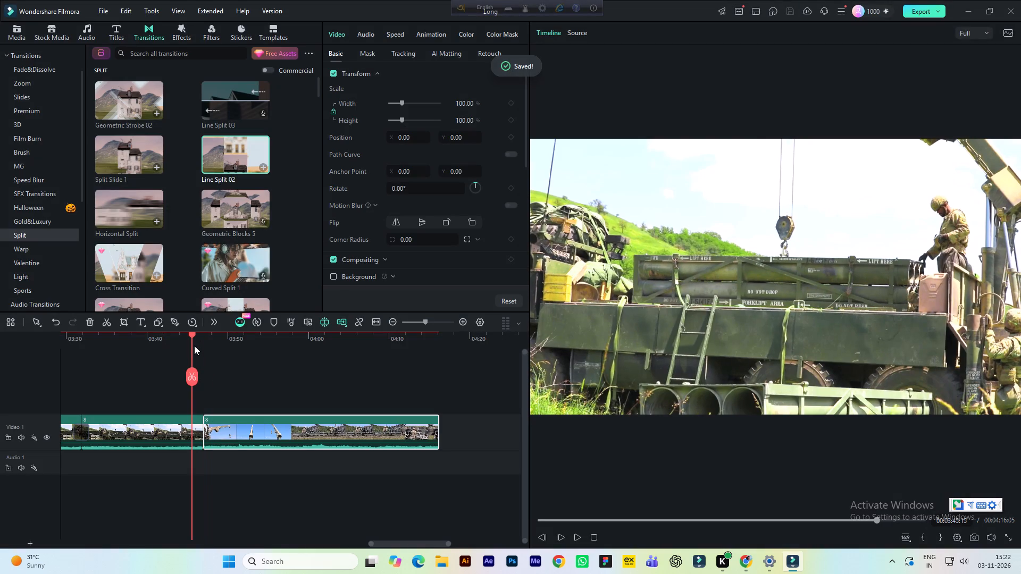
{"action": "scroll", "coordinate": [169, 221], "scroll_direction": "down", "scroll_amount": 2}
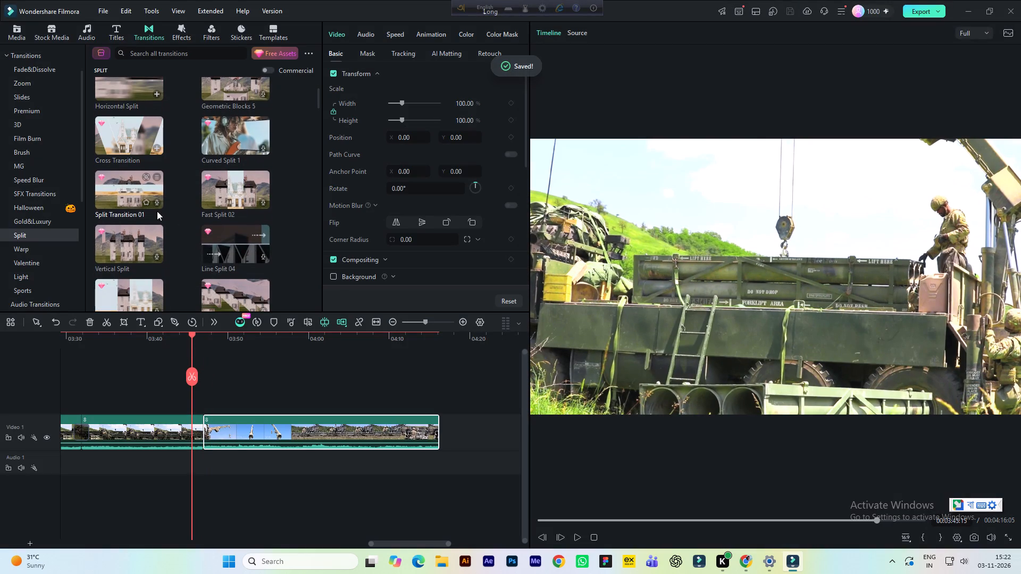
{"action": "scroll", "coordinate": [206, 241], "scroll_direction": "down", "scroll_amount": 2}
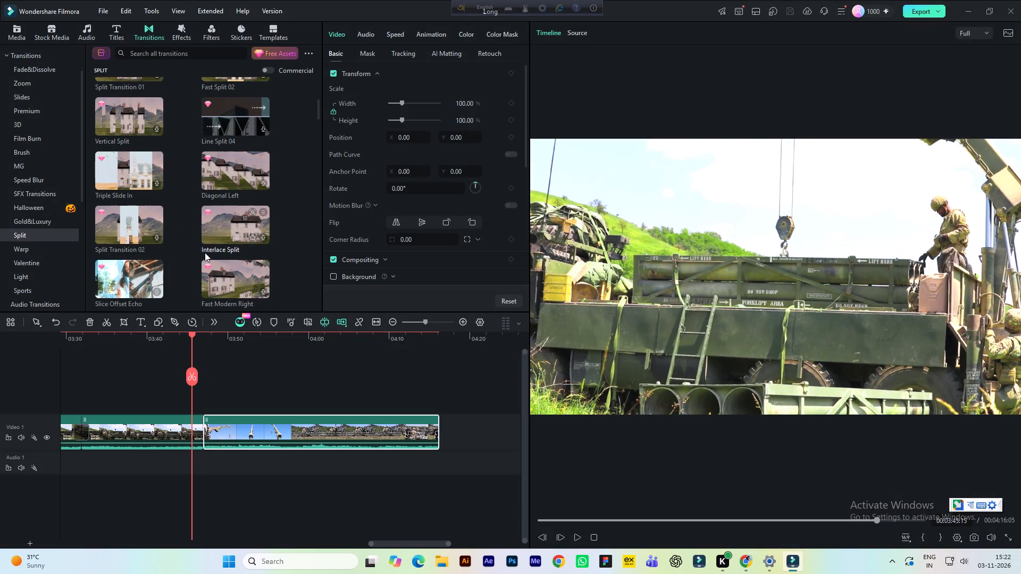
{"action": "scroll", "coordinate": [202, 243], "scroll_direction": "down", "scroll_amount": 3}
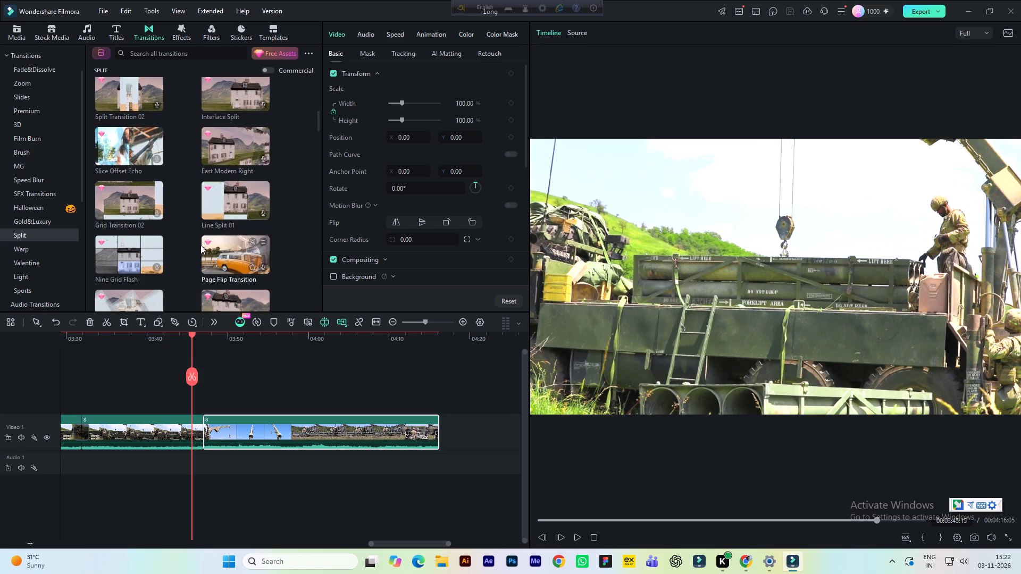
{"action": "scroll", "coordinate": [200, 245], "scroll_direction": "down", "scroll_amount": 3}
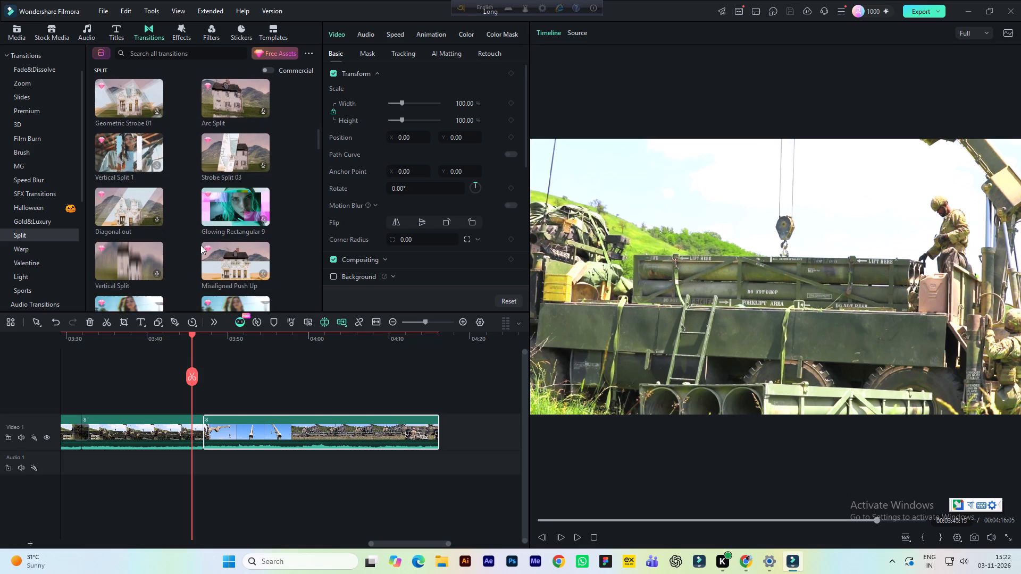
{"action": "scroll", "coordinate": [196, 244], "scroll_direction": "down", "scroll_amount": 1}
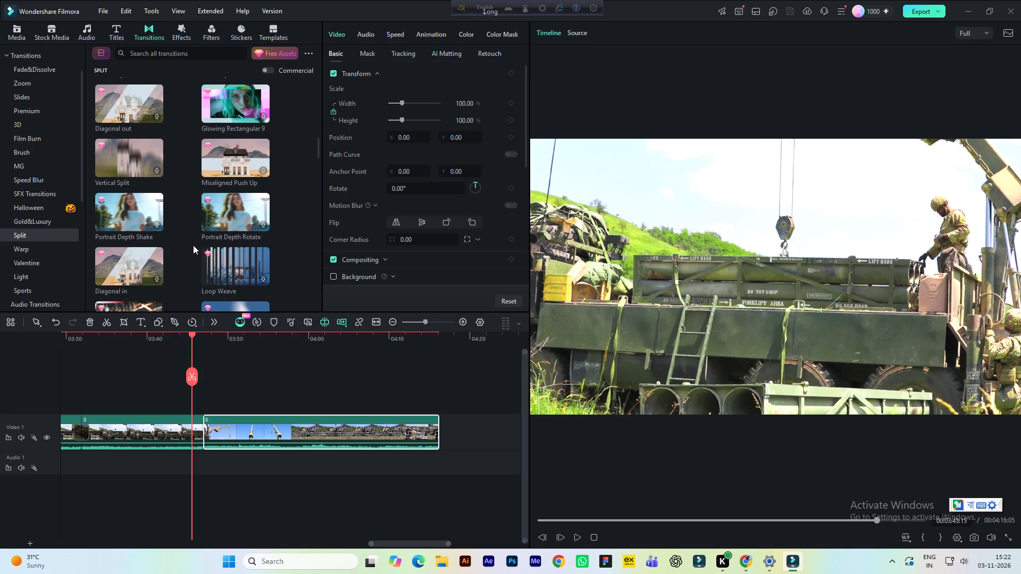
{"action": "scroll", "coordinate": [193, 246], "scroll_direction": "down", "scroll_amount": 2}
{"action": "scroll", "coordinate": [193, 246], "scroll_direction": "up", "scroll_amount": 1}
{"action": "scroll", "coordinate": [191, 247], "scroll_direction": "down", "scroll_amount": 3}
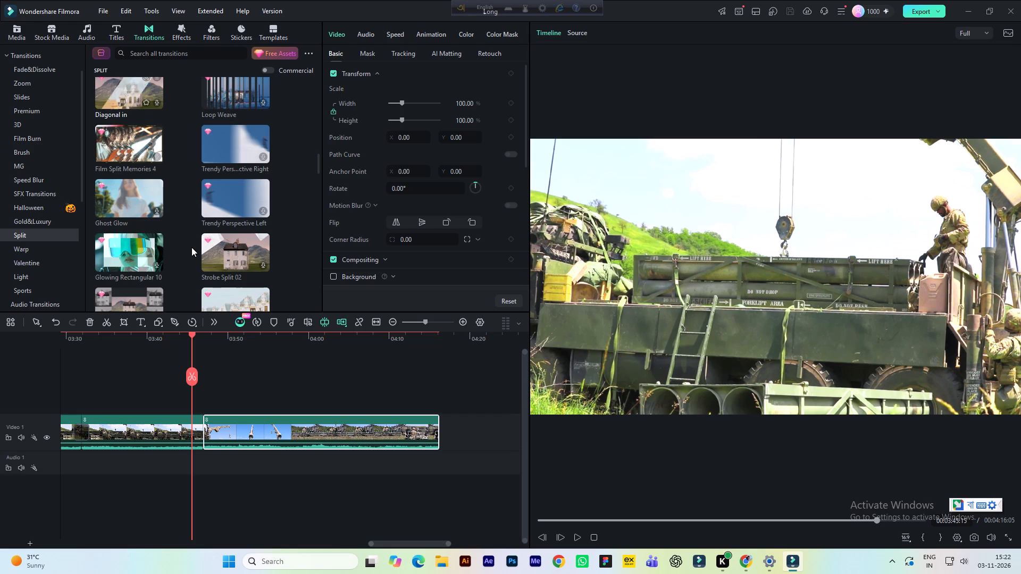
{"action": "scroll", "coordinate": [191, 249], "scroll_direction": "down", "scroll_amount": 1}
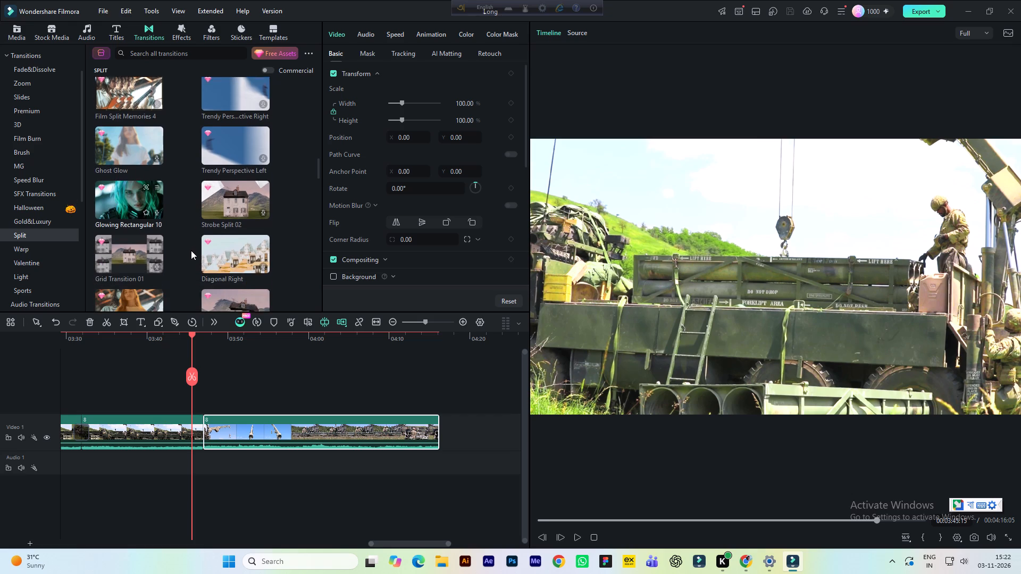
{"action": "scroll", "coordinate": [191, 250], "scroll_direction": "down", "scroll_amount": 2}
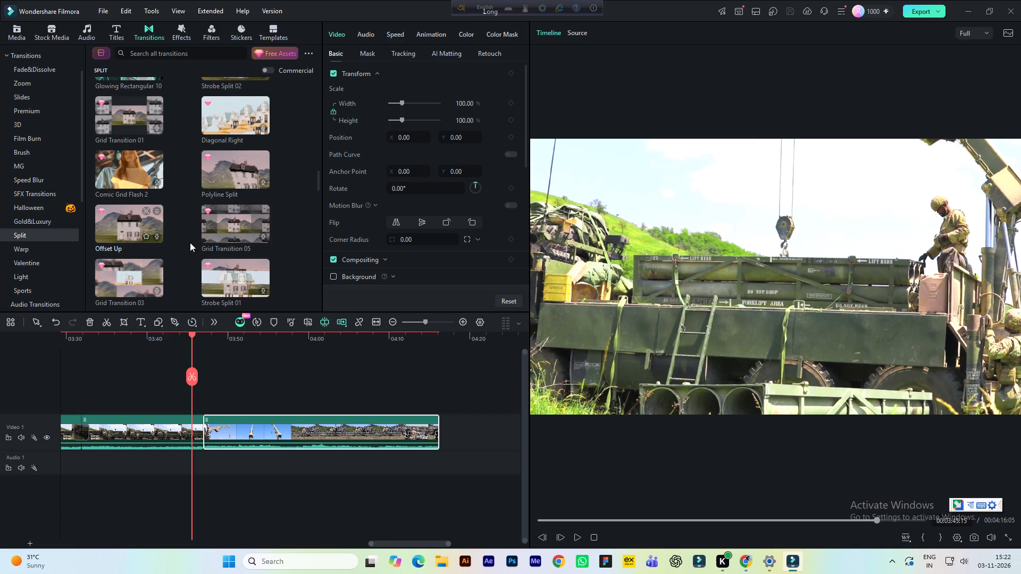
{"action": "scroll", "coordinate": [186, 226], "scroll_direction": "down", "scroll_amount": 1}
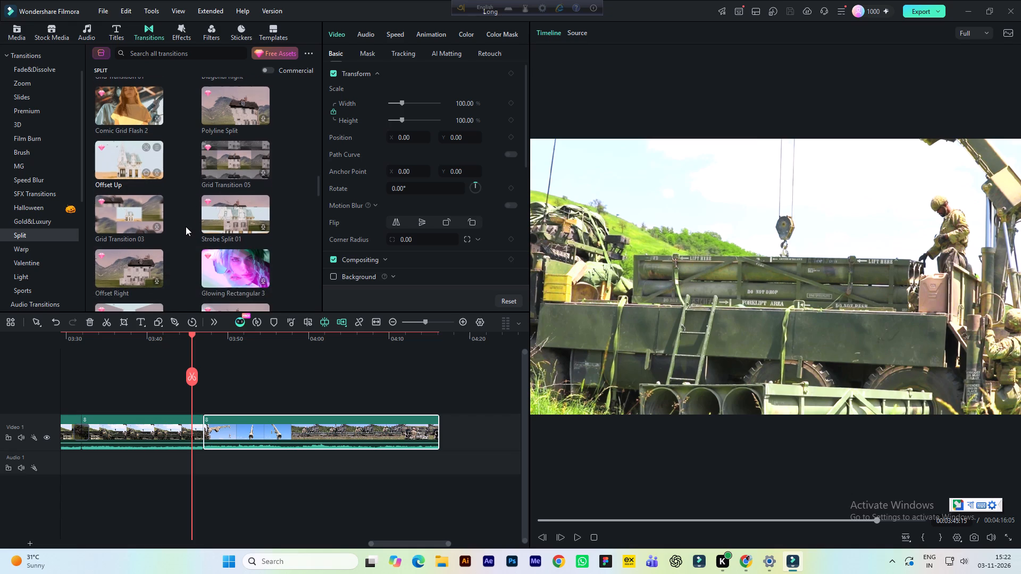
{"action": "scroll", "coordinate": [186, 226], "scroll_direction": "down", "scroll_amount": 2}
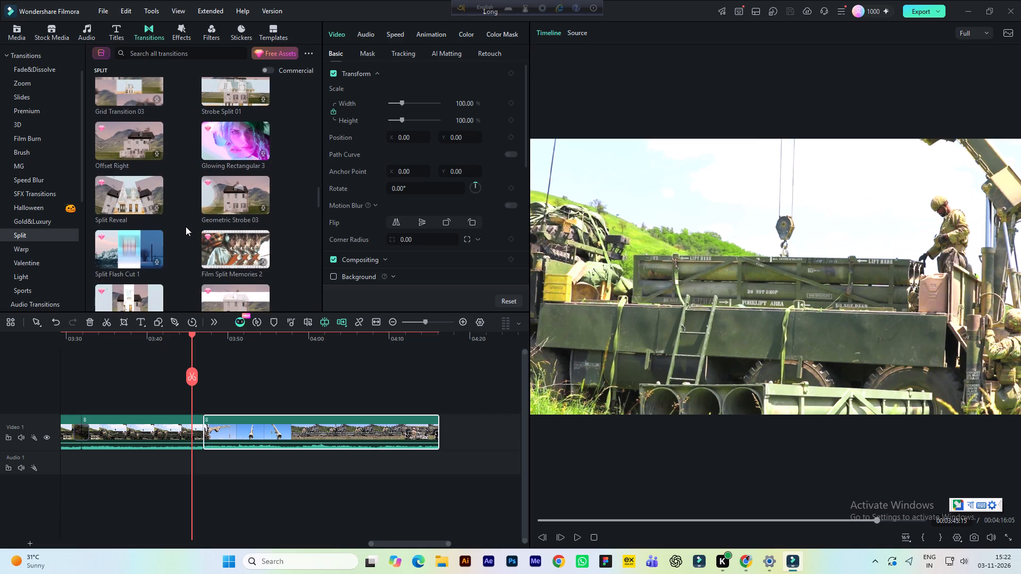
{"action": "scroll", "coordinate": [185, 226], "scroll_direction": "down", "scroll_amount": 1}
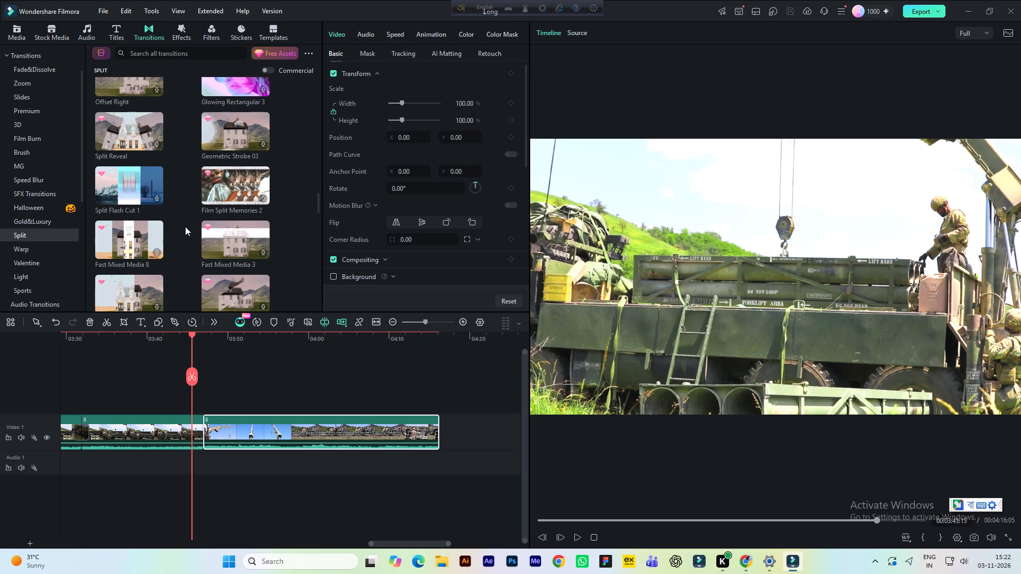
{"action": "scroll", "coordinate": [185, 226], "scroll_direction": "down", "scroll_amount": 2}
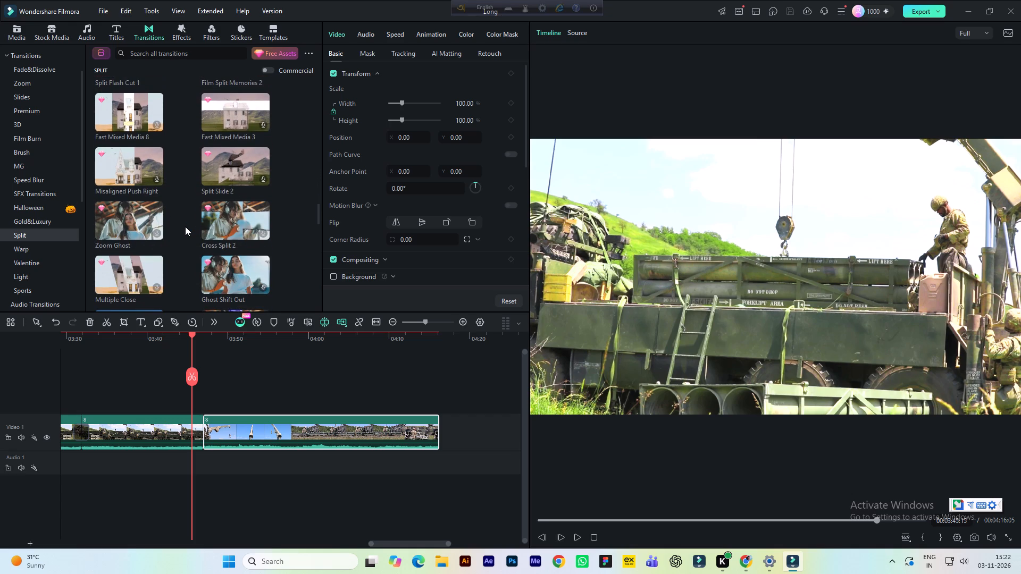
{"action": "scroll", "coordinate": [185, 226], "scroll_direction": "down", "scroll_amount": 4}
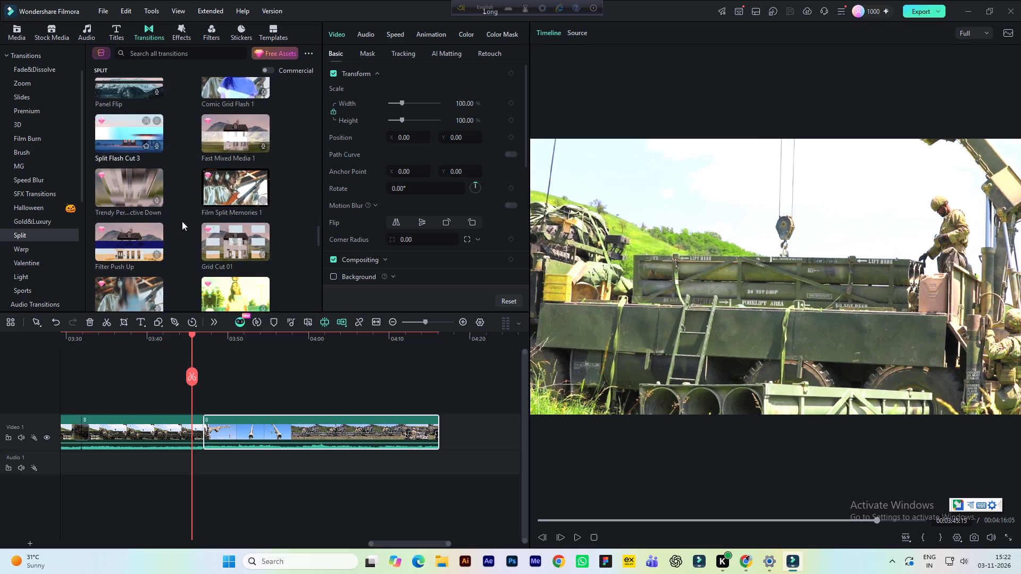
{"action": "scroll", "coordinate": [182, 221], "scroll_direction": "down", "scroll_amount": 3}
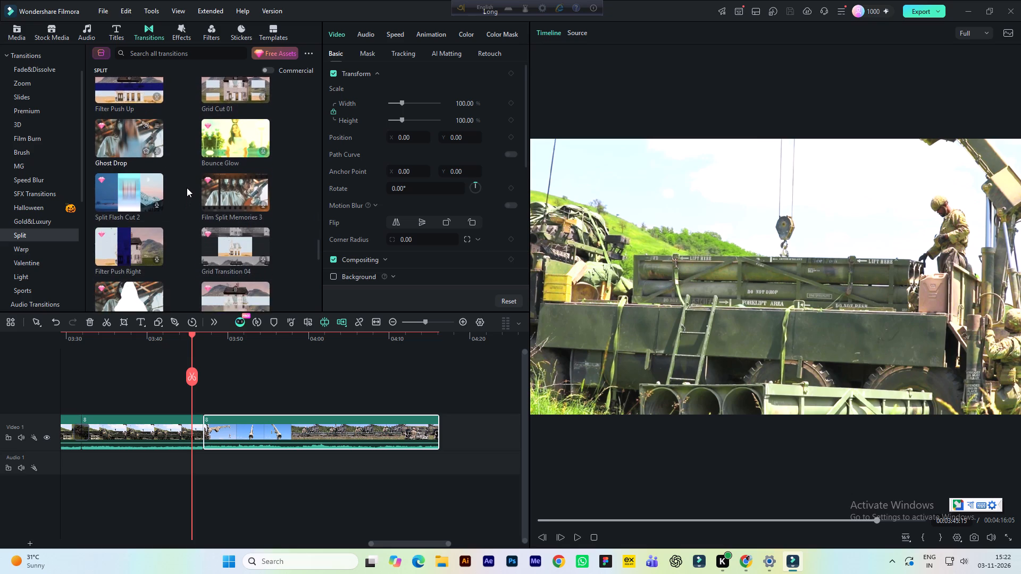
{"action": "scroll", "coordinate": [187, 192], "scroll_direction": "down", "scroll_amount": 3}
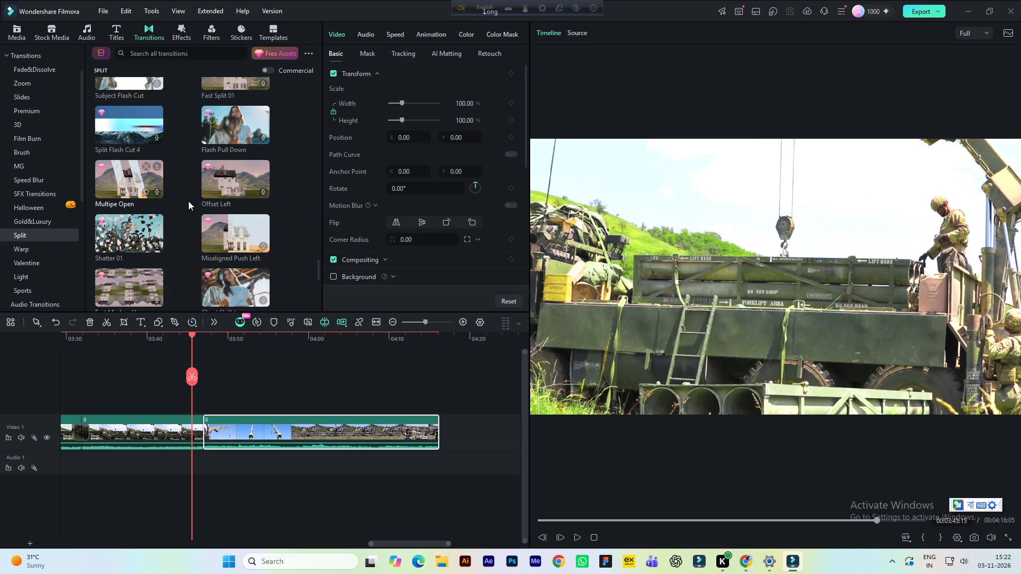
{"action": "scroll", "coordinate": [188, 201], "scroll_direction": "down", "scroll_amount": 3}
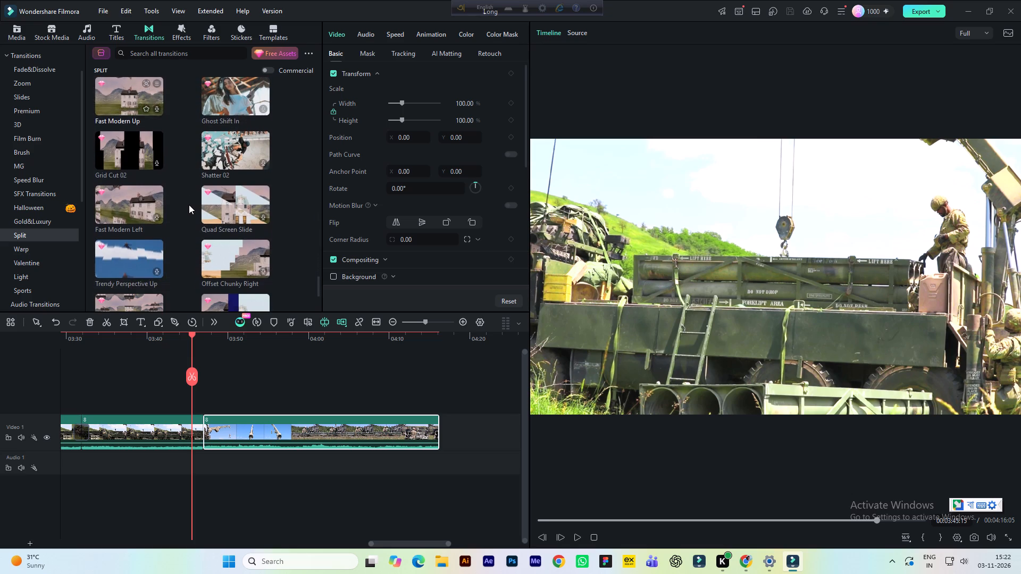
{"action": "scroll", "coordinate": [183, 217], "scroll_direction": "down", "scroll_amount": 6}
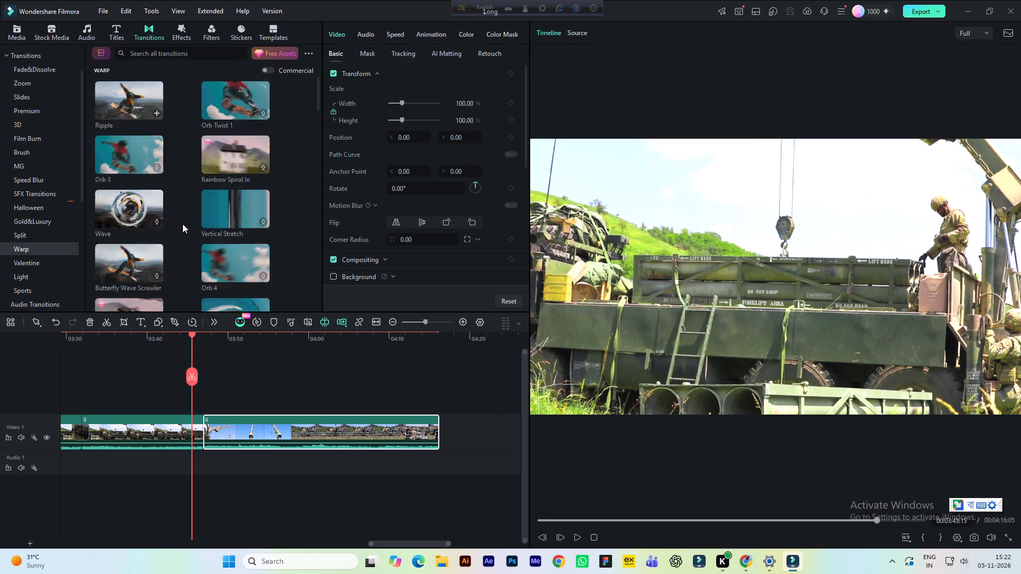
{"action": "scroll", "coordinate": [183, 220], "scroll_direction": "up", "scroll_amount": 5}
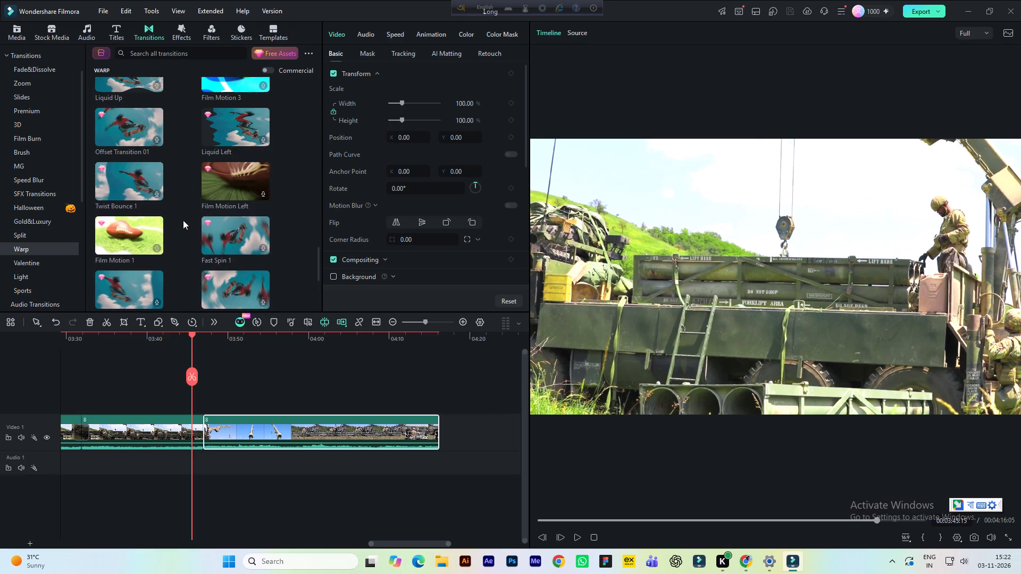
Add the "Geometric Strobe 02" transition from the Split category at the truck-to-crane cut, save the project and play the transition back.
{"action": "left_click", "coordinate": [37, 237]}
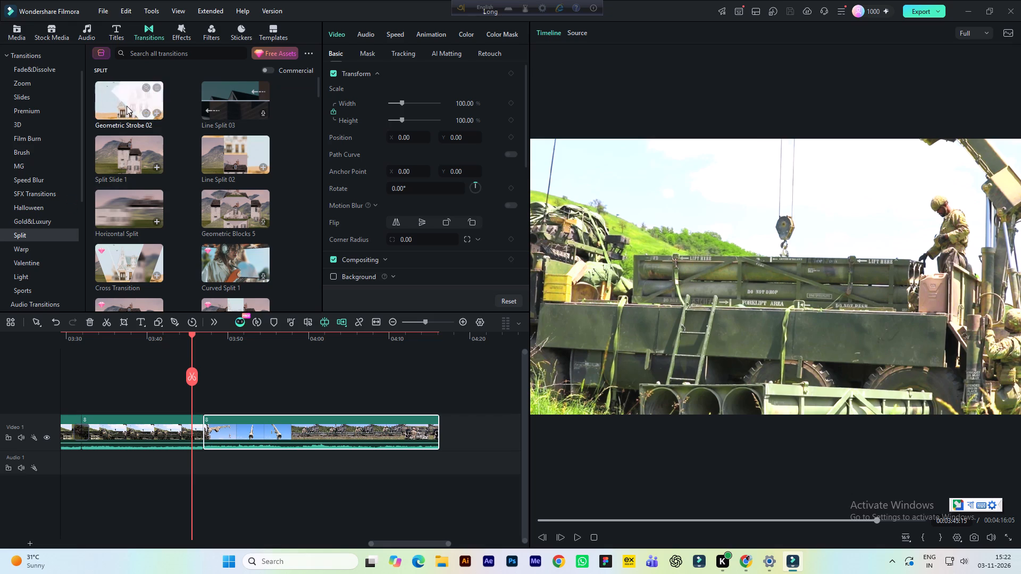
{"action": "left_click_drag", "start_coordinate": [127, 106], "coordinate": [206, 429]}
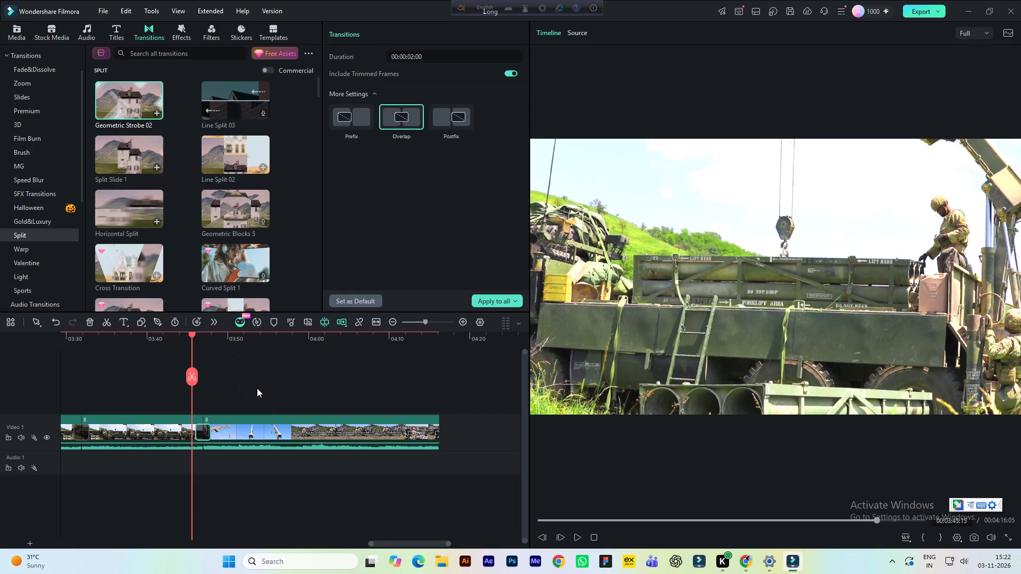
{"action": "key", "text": "ctrl+s"}
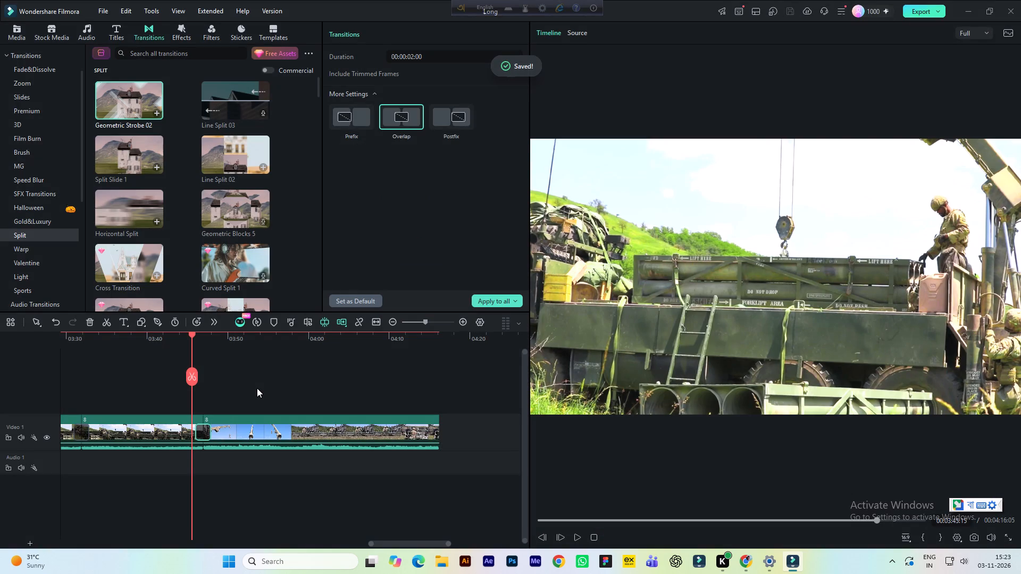
{"action": "key", "text": "space"}
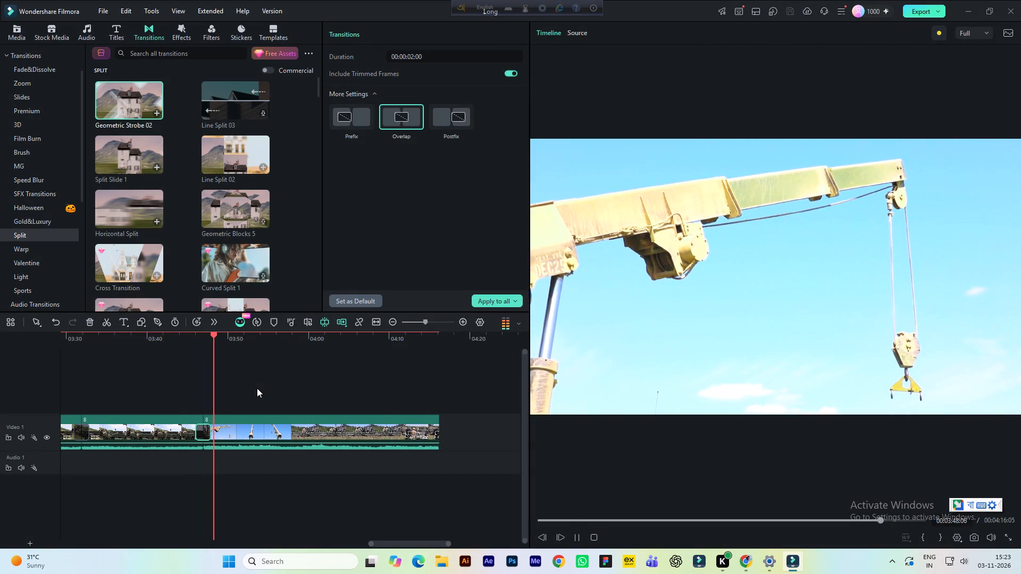
{"action": "key", "text": "space"}
{"action": "key", "text": "ctrl+s"}
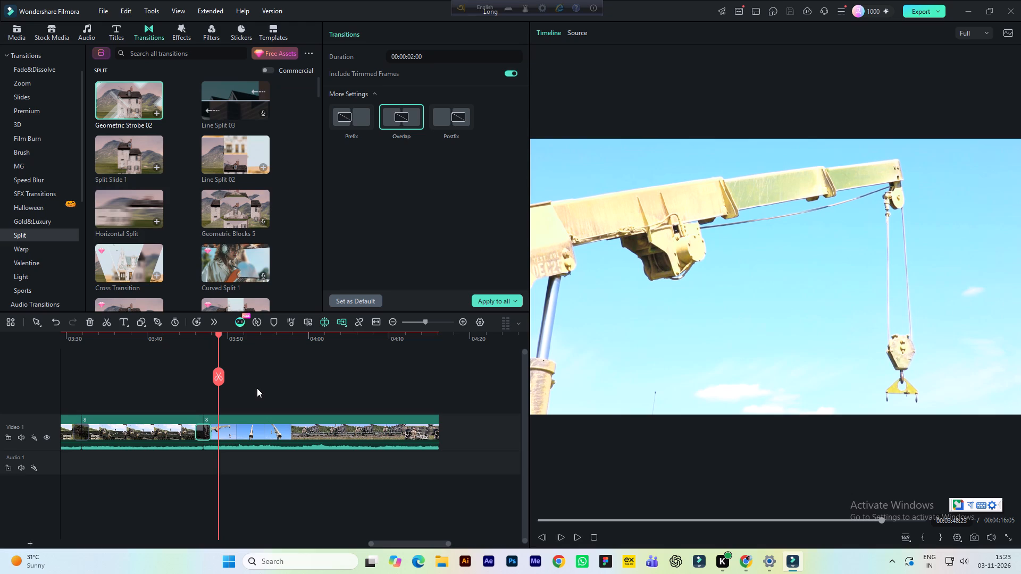
{"action": "left_click", "coordinate": [187, 337]}
{"action": "key", "text": "space"}
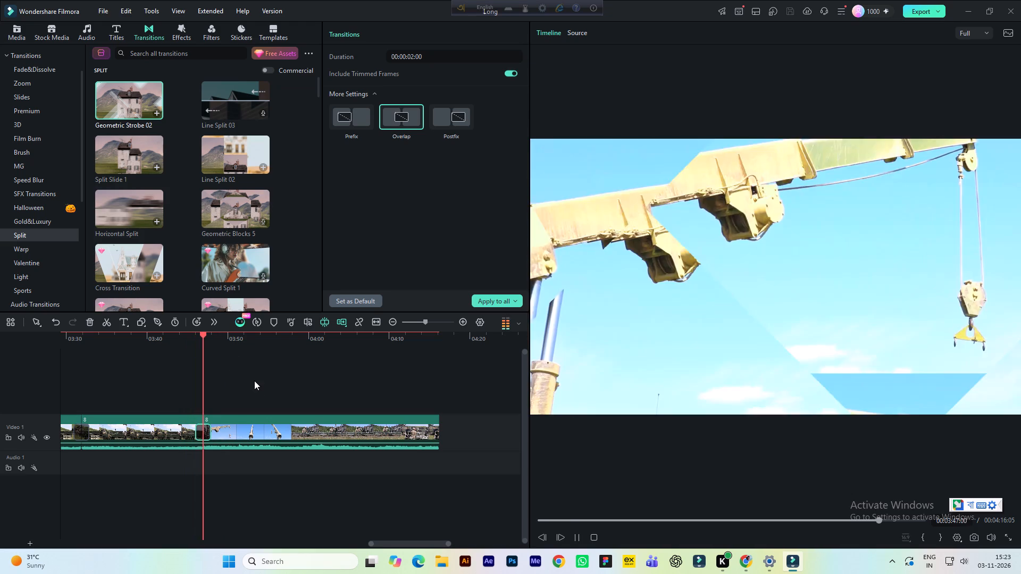
{"action": "key", "text": "space"}
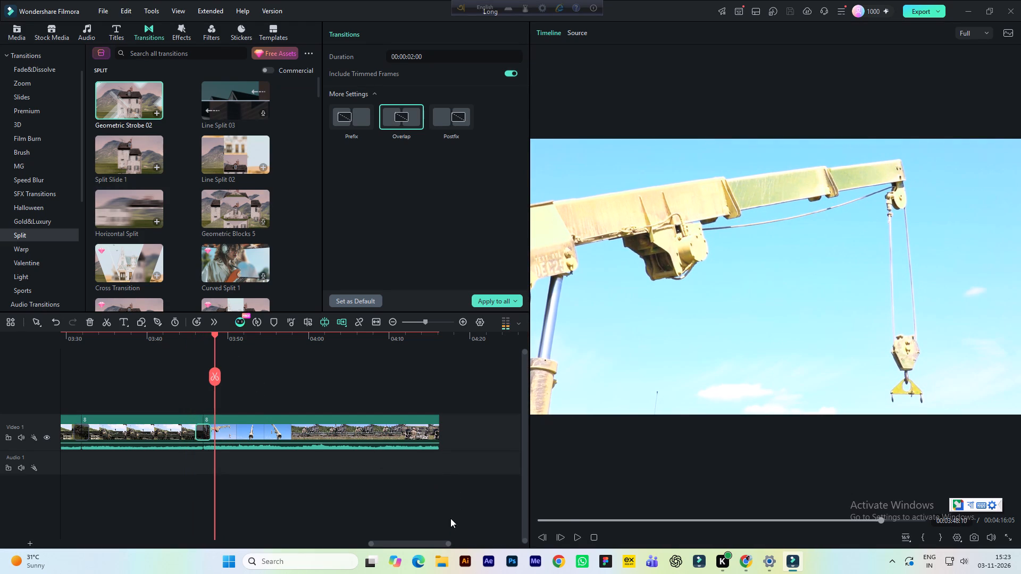
Play the remaining footage after the crane transition and mark the out point at the video's end, 00:04:16:05.
{"action": "left_click_drag", "start_coordinate": [420, 543], "coordinate": [427, 543]}
{"action": "key", "text": "space"}
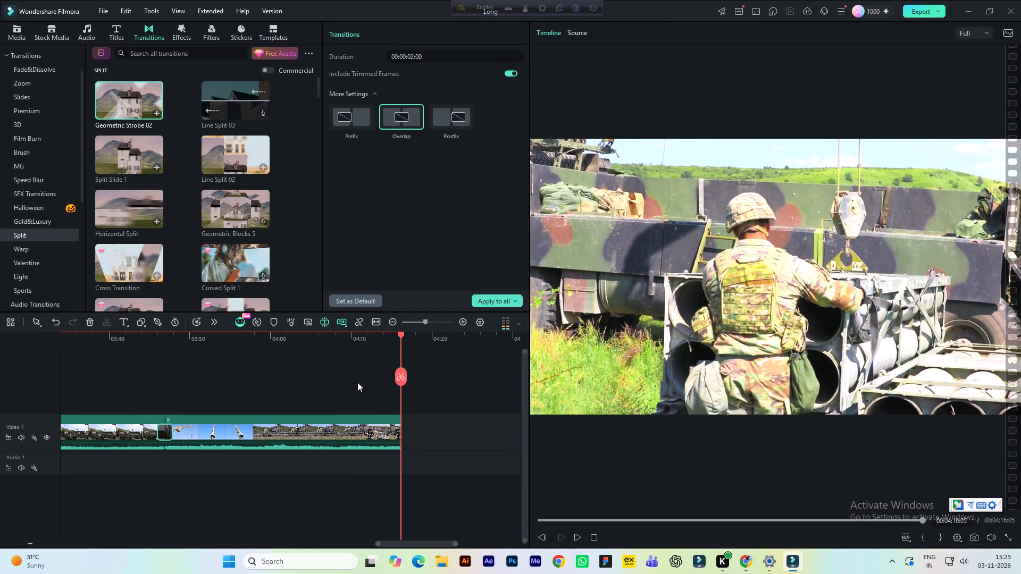
{"action": "key", "text": "o"}
Show the whole edited sequence on the timeline from its start to its end and save the project.
{"action": "left_click", "coordinate": [218, 340]}
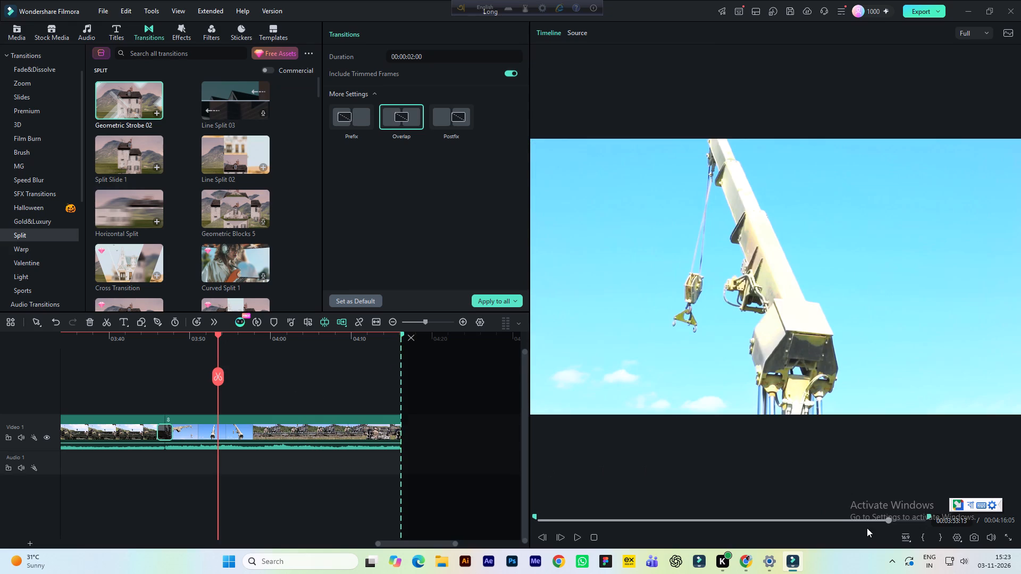
{"action": "left_click_drag", "start_coordinate": [283, 345], "coordinate": [237, 358]}
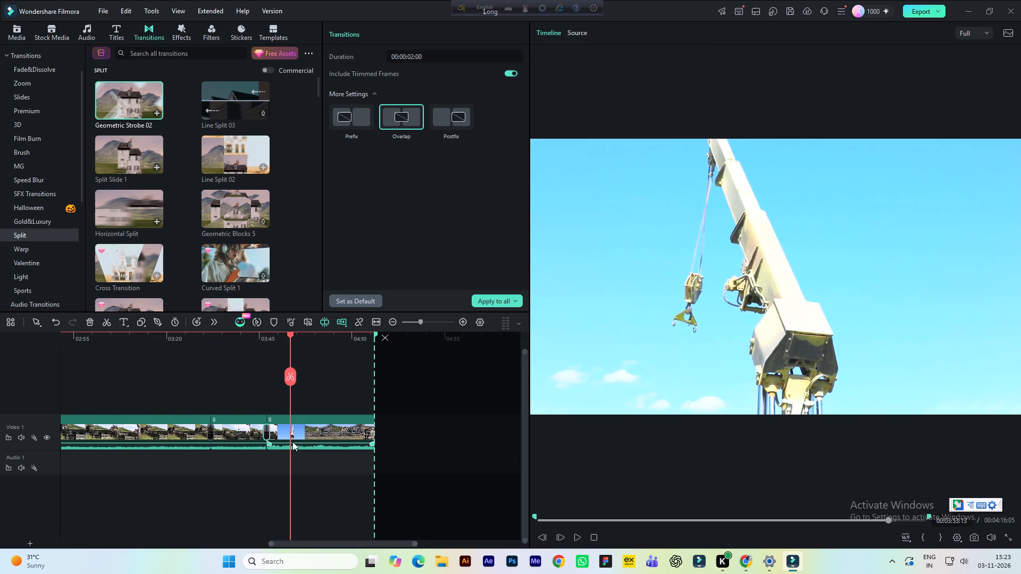
{"action": "left_click_drag", "start_coordinate": [303, 544], "coordinate": [167, 535]}
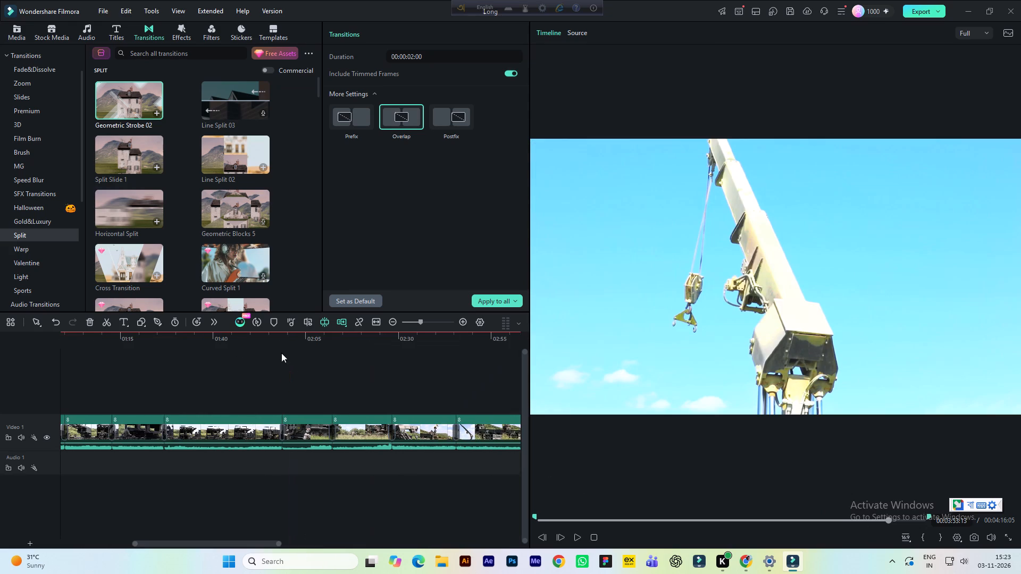
{"action": "left_click_drag", "start_coordinate": [283, 342], "coordinate": [246, 343]}
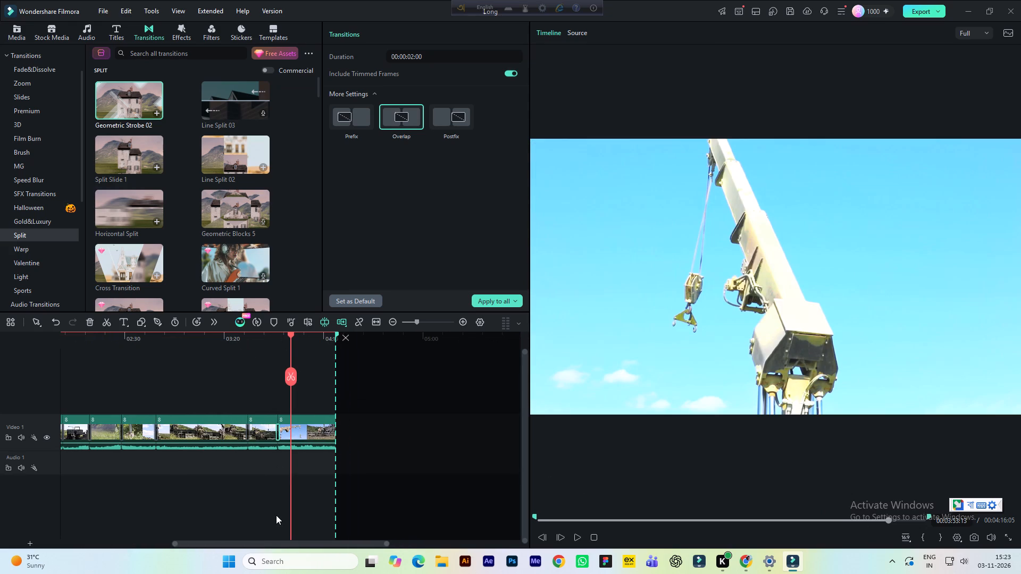
{"action": "left_click_drag", "start_coordinate": [266, 543], "coordinate": [141, 539]}
{"action": "left_click_drag", "start_coordinate": [260, 345], "coordinate": [236, 347]}
{"action": "left_click_drag", "start_coordinate": [264, 543], "coordinate": [175, 536]}
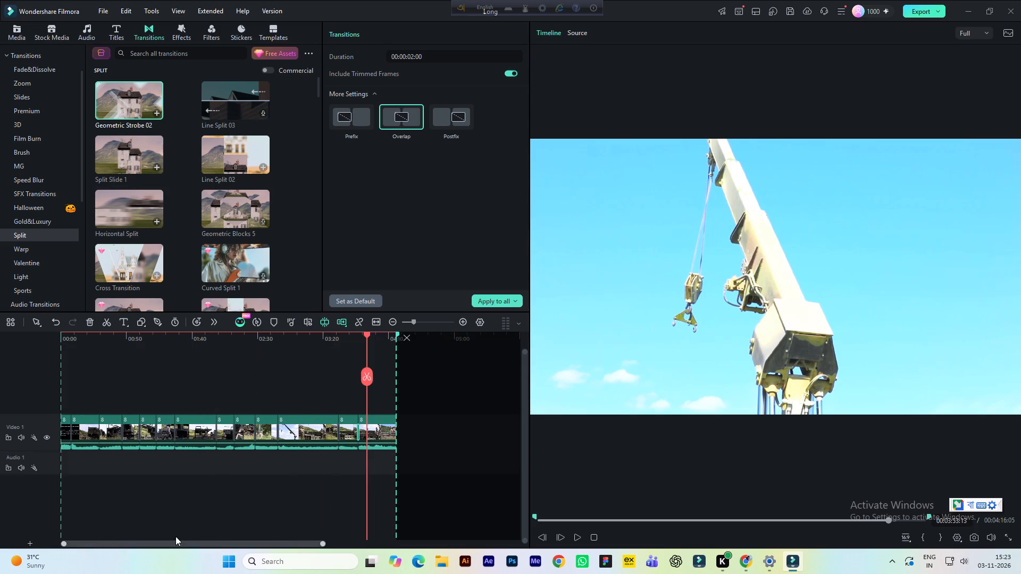
{"action": "left_click_drag", "start_coordinate": [175, 536], "coordinate": [175, 535]}
{"action": "key", "text": "ctrl+s"}
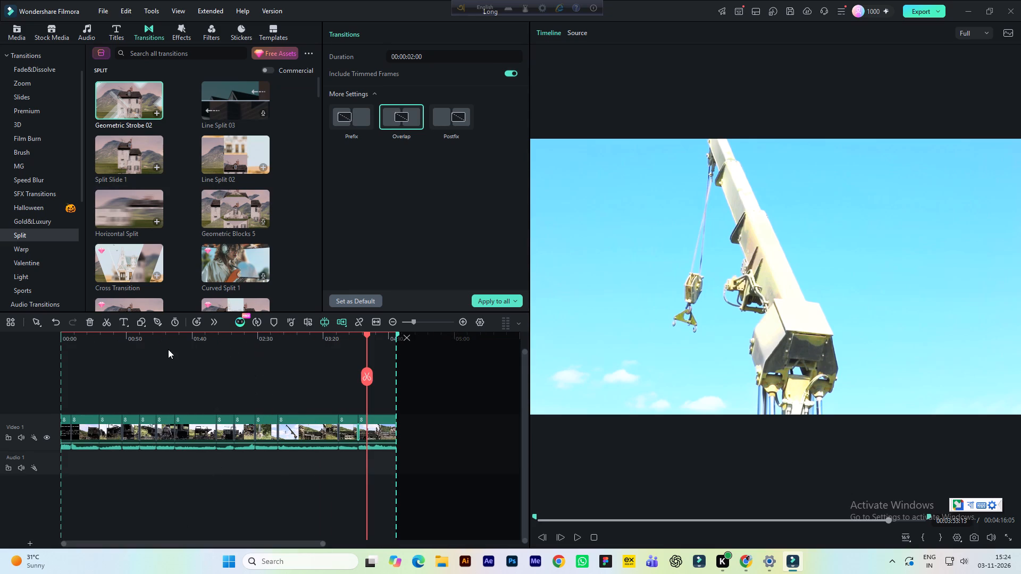
Move the playhead back to 00:01:11:20, in the shot of the soldier facing the launcher vehicle.
{"action": "left_click", "coordinate": [155, 341]}
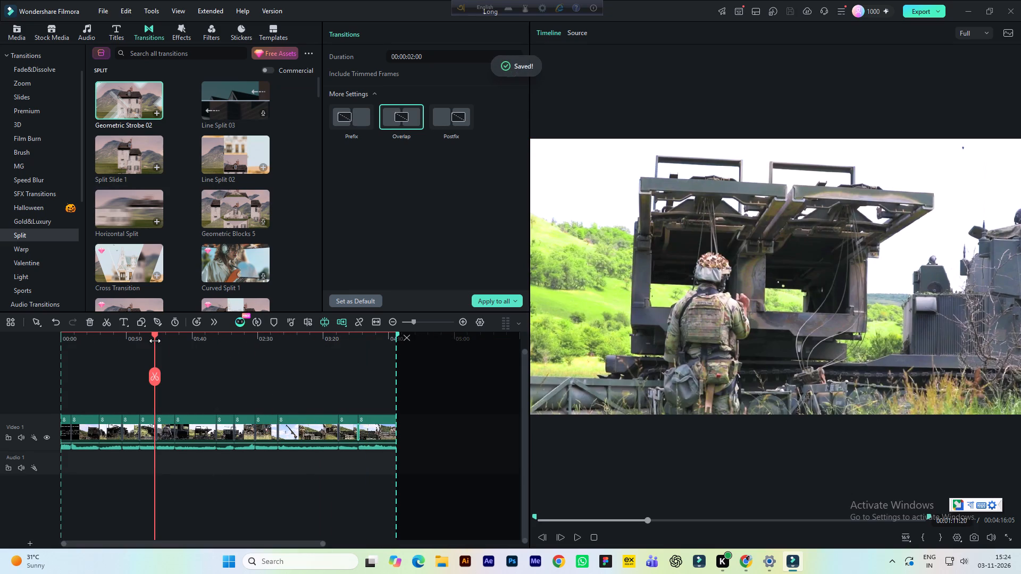
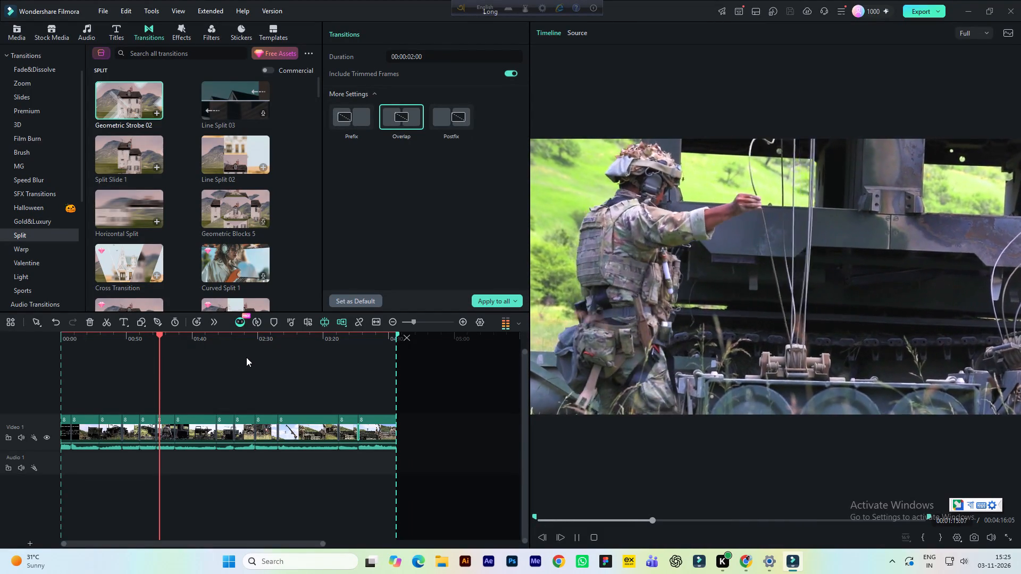
Save the project and play the sequence on, pausing at 00:01:37:03 in the shot of the soldier behind the launcher.
{"action": "key", "text": "ctrl+s"}
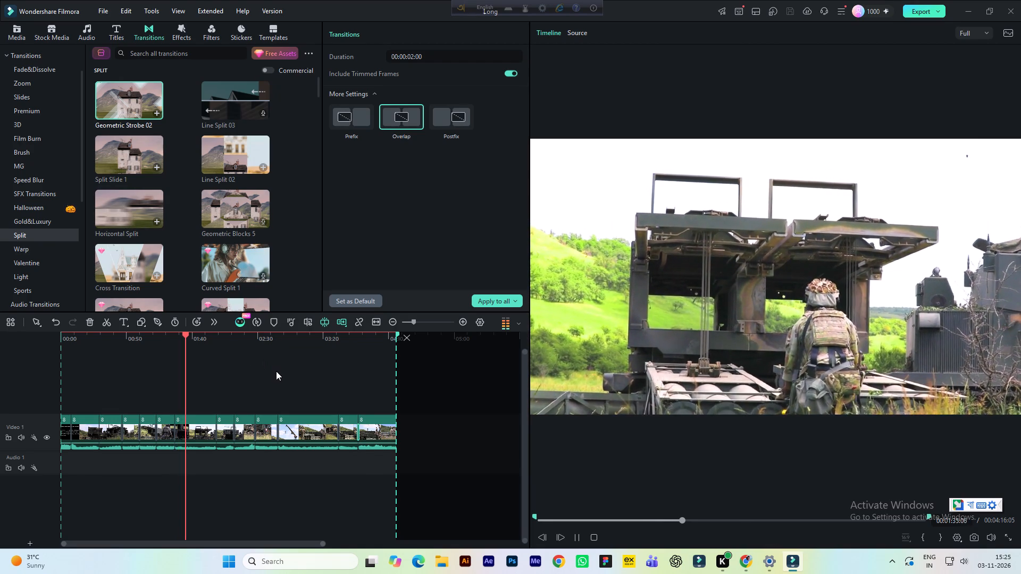
{"action": "key", "text": "space"}
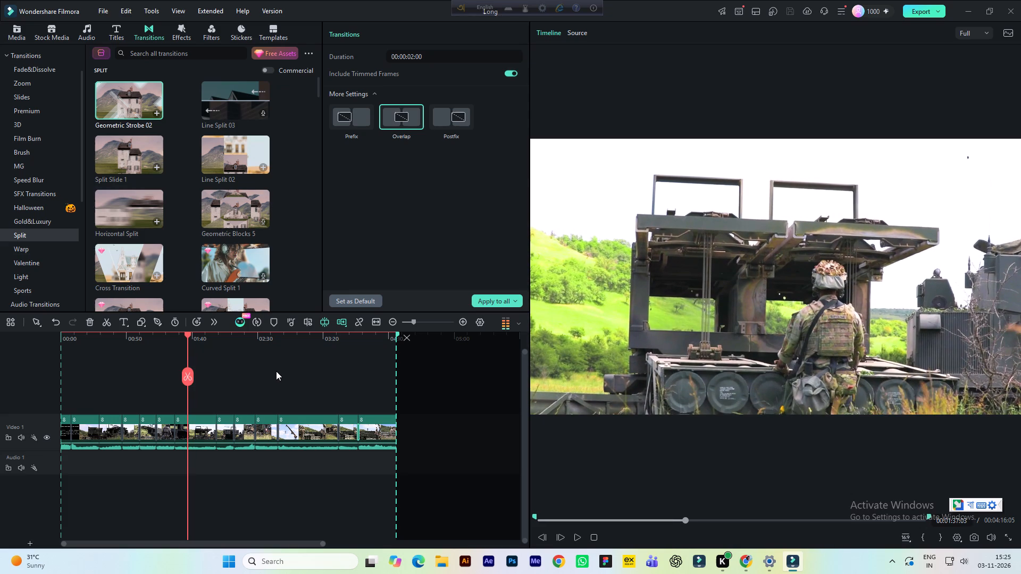
Widen the timeline area by narrowing the preview, and scale the timeline so the whole sequence fills the added width.
{"action": "left_click_drag", "start_coordinate": [224, 341], "coordinate": [234, 340]}
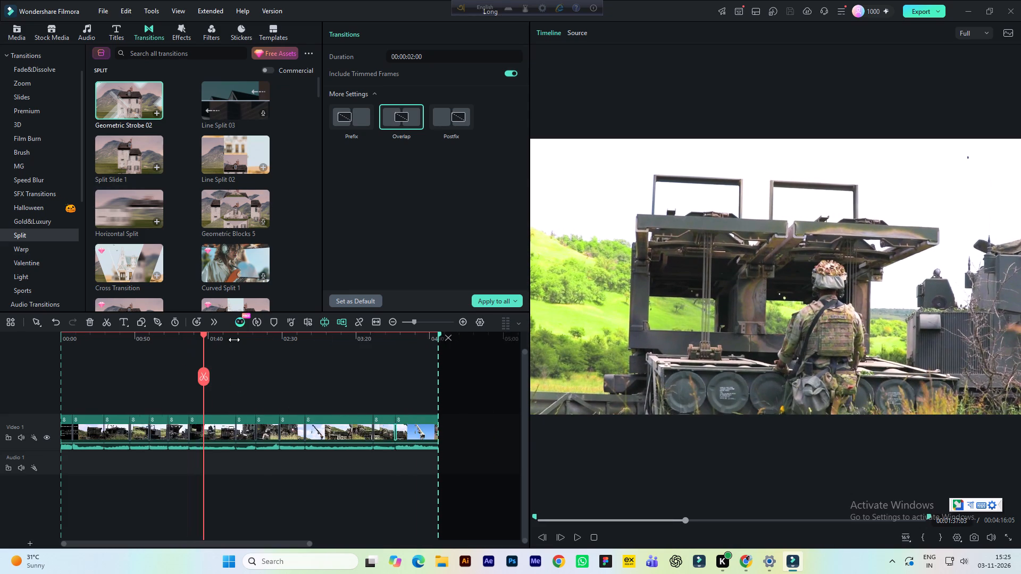
{"action": "left_click_drag", "start_coordinate": [234, 340], "coordinate": [240, 339]}
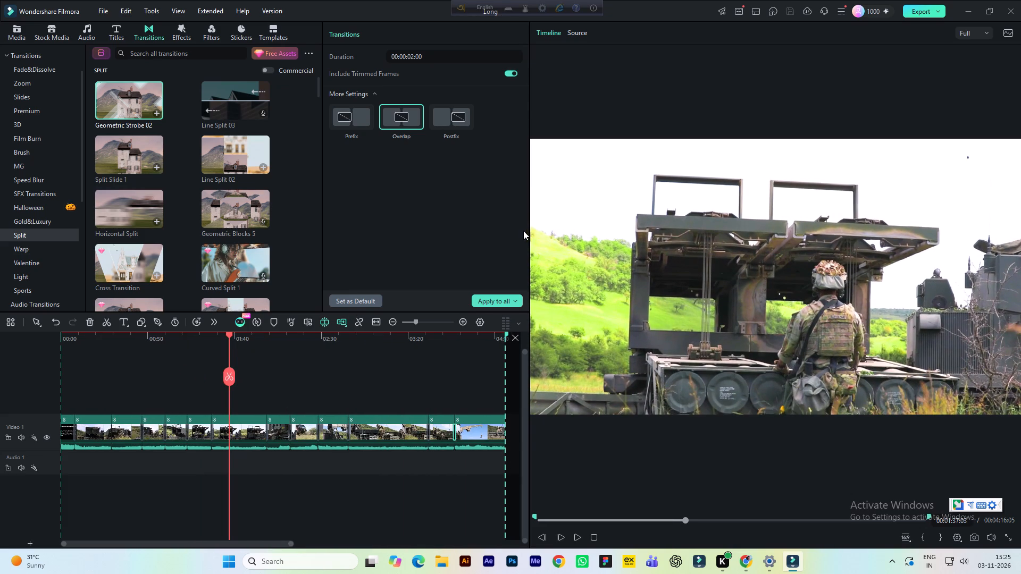
{"action": "left_click_drag", "start_coordinate": [529, 231], "coordinate": [606, 239]}
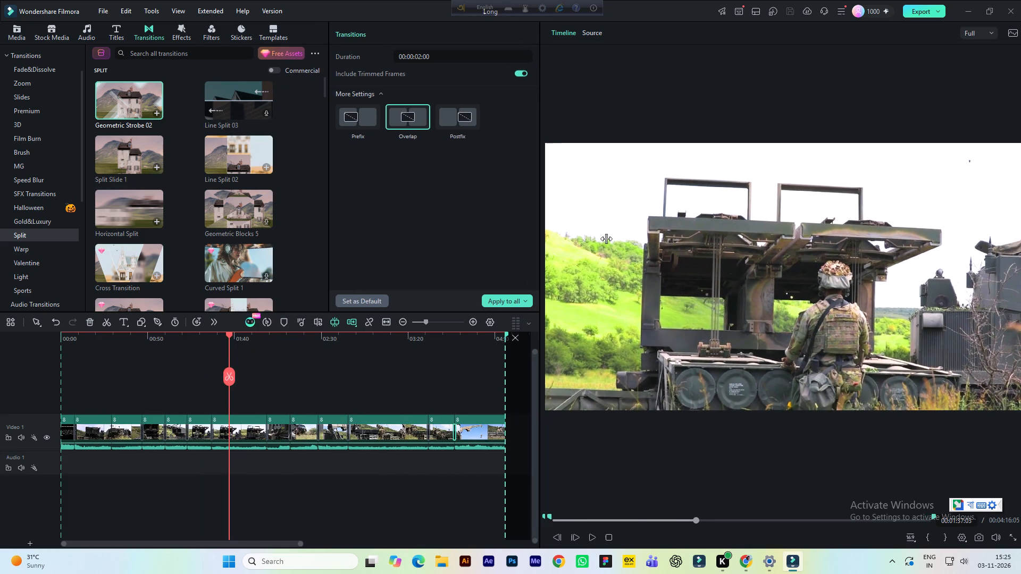
{"action": "left_click_drag", "start_coordinate": [606, 239], "coordinate": [763, 242]}
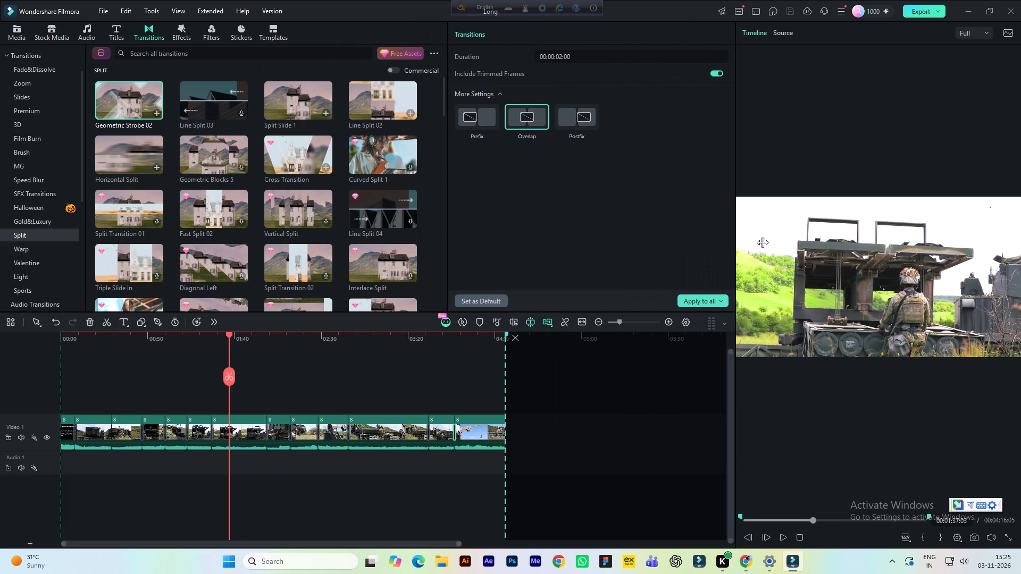
{"action": "left_click_drag", "start_coordinate": [763, 242], "coordinate": [775, 244]}
{"action": "left_click_drag", "start_coordinate": [314, 339], "coordinate": [319, 340]}
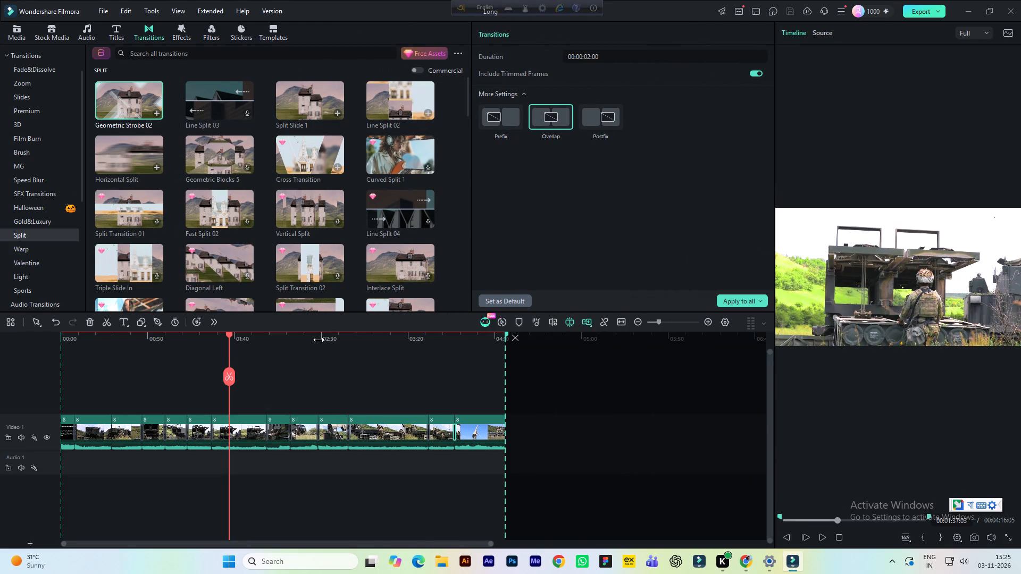
{"action": "left_click_drag", "start_coordinate": [319, 340], "coordinate": [356, 352]}
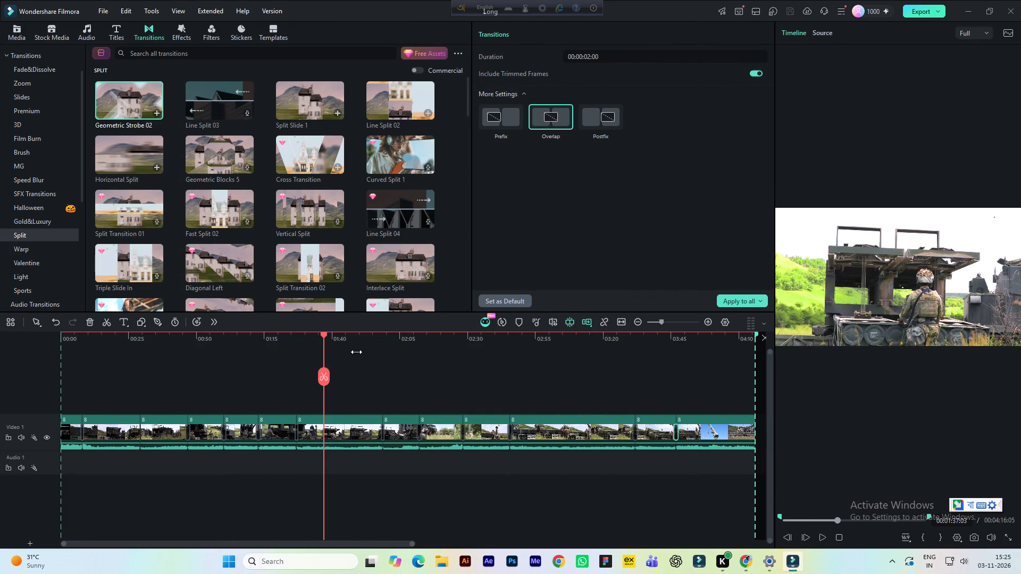
{"action": "left_click_drag", "start_coordinate": [356, 352], "coordinate": [357, 352]}
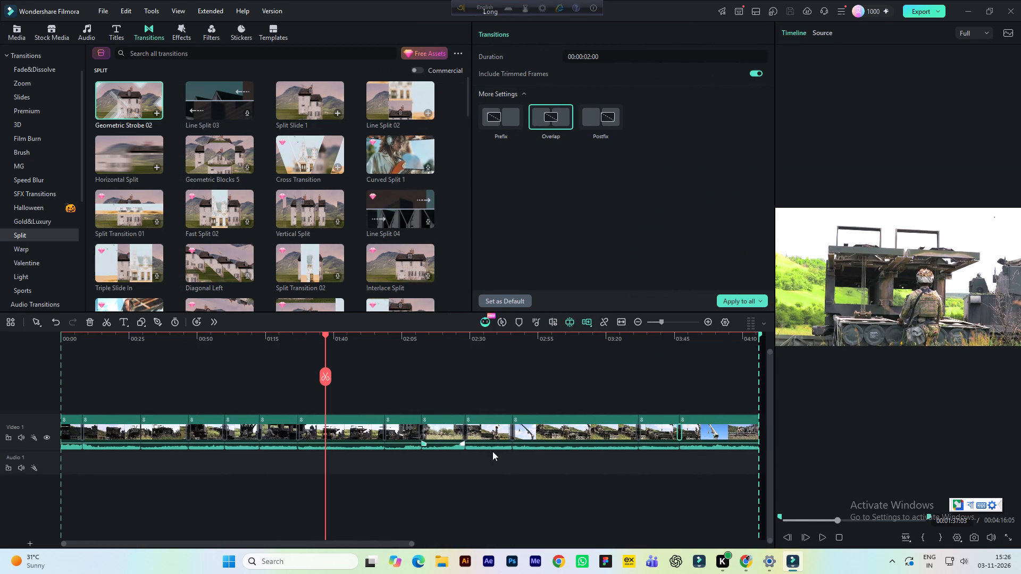
Increase the height of the timeline tracks to enlarge the clip thumbnails and audio waveform.
{"action": "left_click_drag", "start_coordinate": [771, 353], "coordinate": [772, 352]}
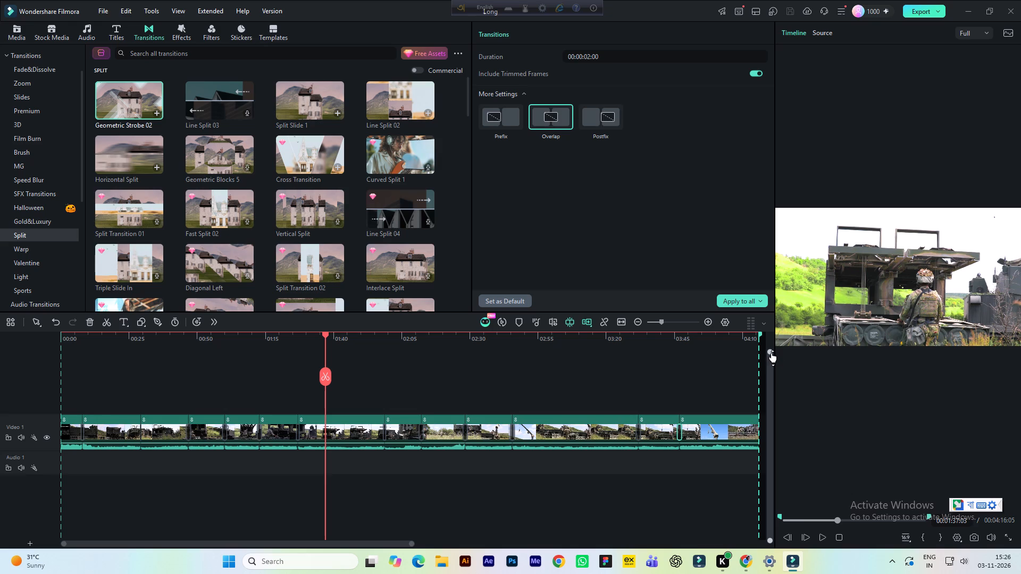
{"action": "left_click_drag", "start_coordinate": [772, 352], "coordinate": [777, 417]}
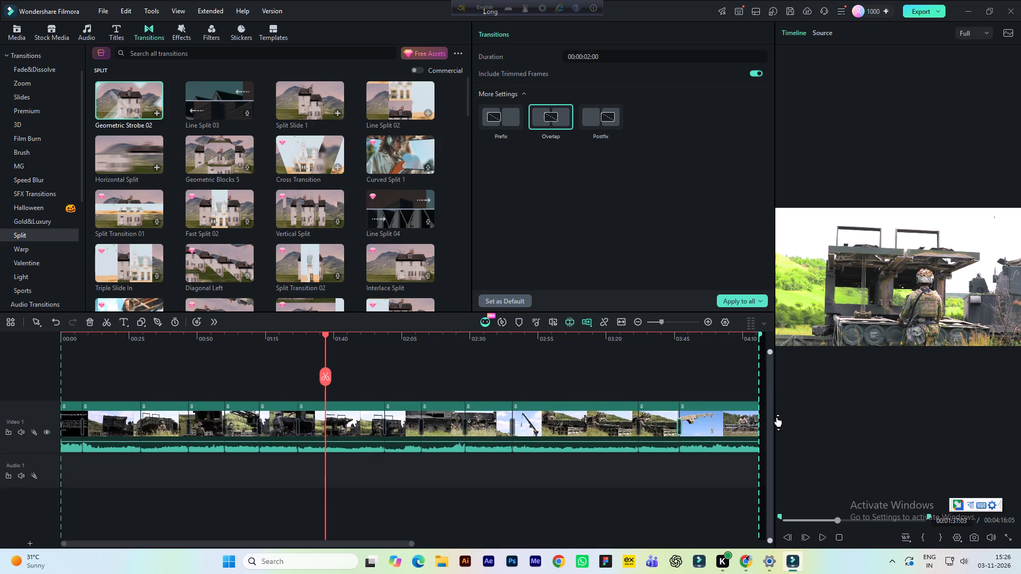
{"action": "left_click_drag", "start_coordinate": [777, 417], "coordinate": [777, 419]}
Move the playhead to the end of the sequence at 00:04:16:05.
{"action": "left_click", "coordinate": [746, 343]}
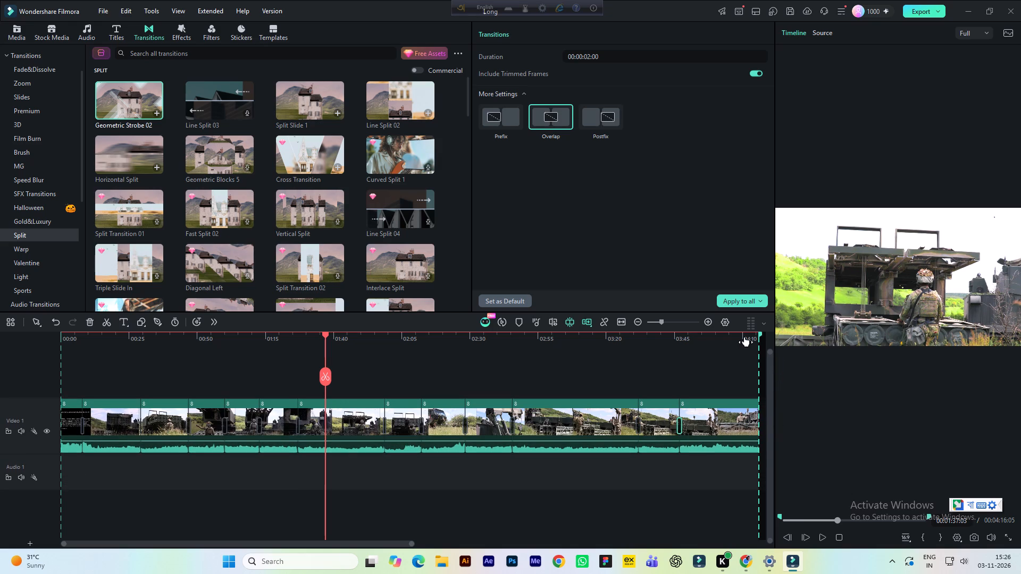
{"action": "left_click_drag", "start_coordinate": [744, 333], "coordinate": [756, 340]}
Refit the timeline scale around the playhead at 00:01:10:13 so all clips from start to end span the widened timeline.
{"action": "left_click_drag", "start_coordinate": [486, 342], "coordinate": [483, 342]}
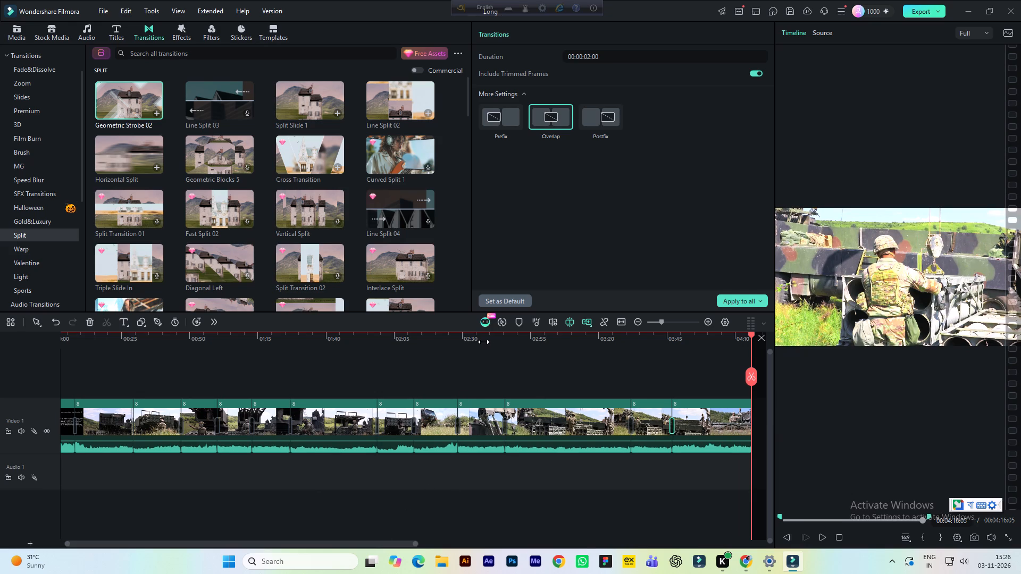
{"action": "left_click_drag", "start_coordinate": [483, 342], "coordinate": [500, 348]}
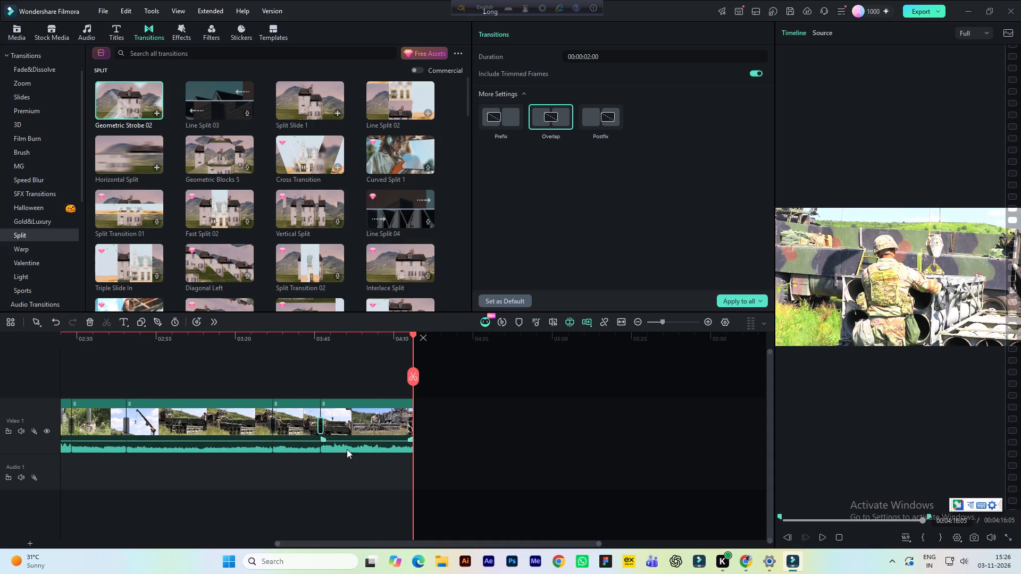
{"action": "left_click_drag", "start_coordinate": [332, 543], "coordinate": [95, 540]}
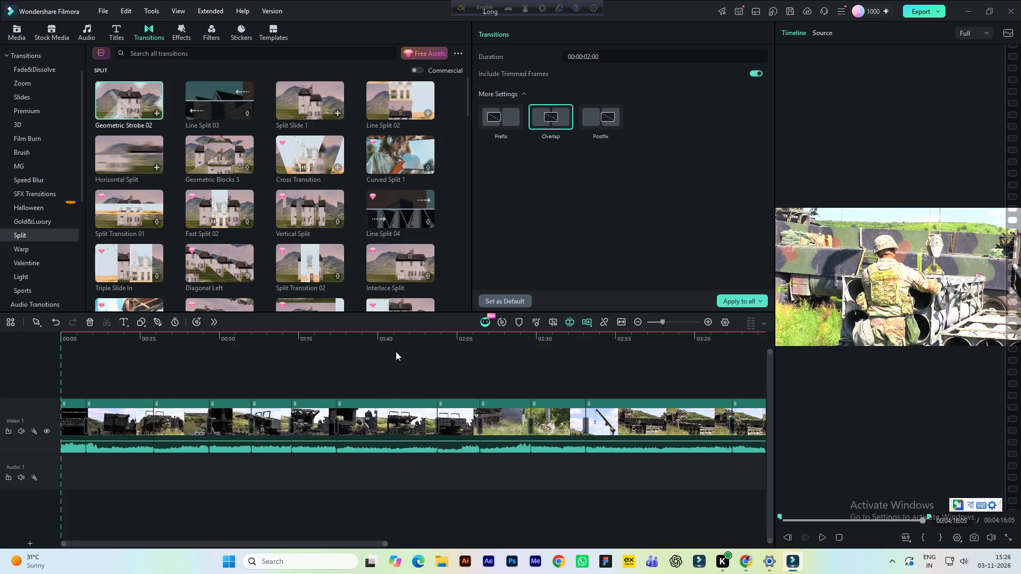
{"action": "left_click_drag", "start_coordinate": [408, 341], "coordinate": [396, 340]}
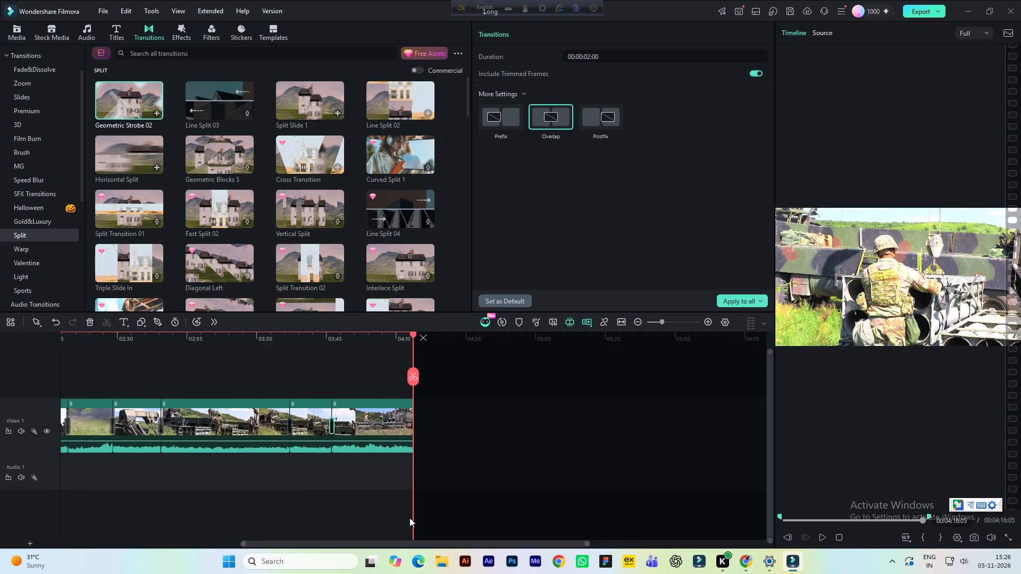
{"action": "left_click_drag", "start_coordinate": [396, 543], "coordinate": [207, 525]}
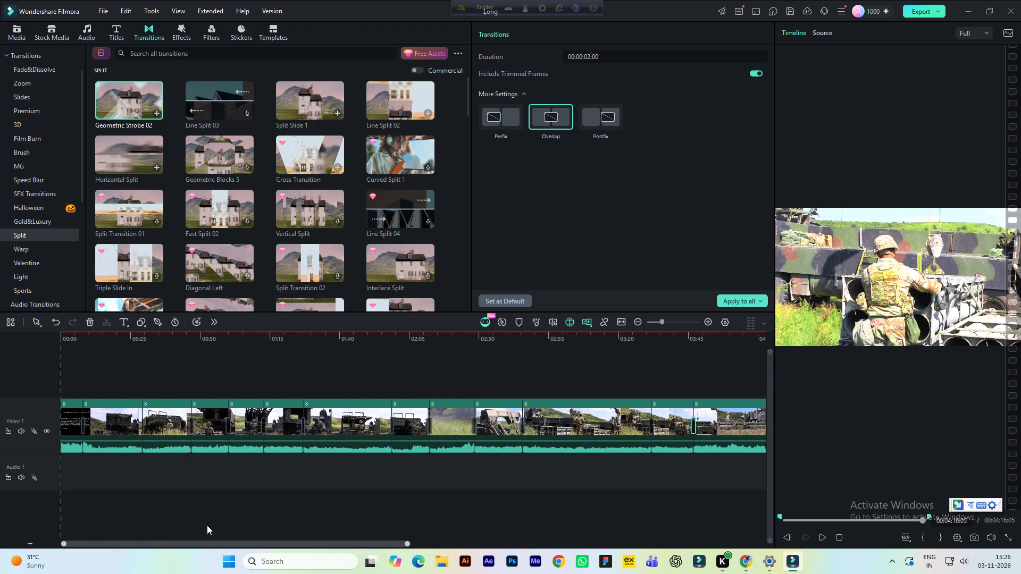
{"action": "left_click_drag", "start_coordinate": [207, 525], "coordinate": [211, 525]}
{"action": "left_click_drag", "start_coordinate": [439, 342], "coordinate": [432, 341]}
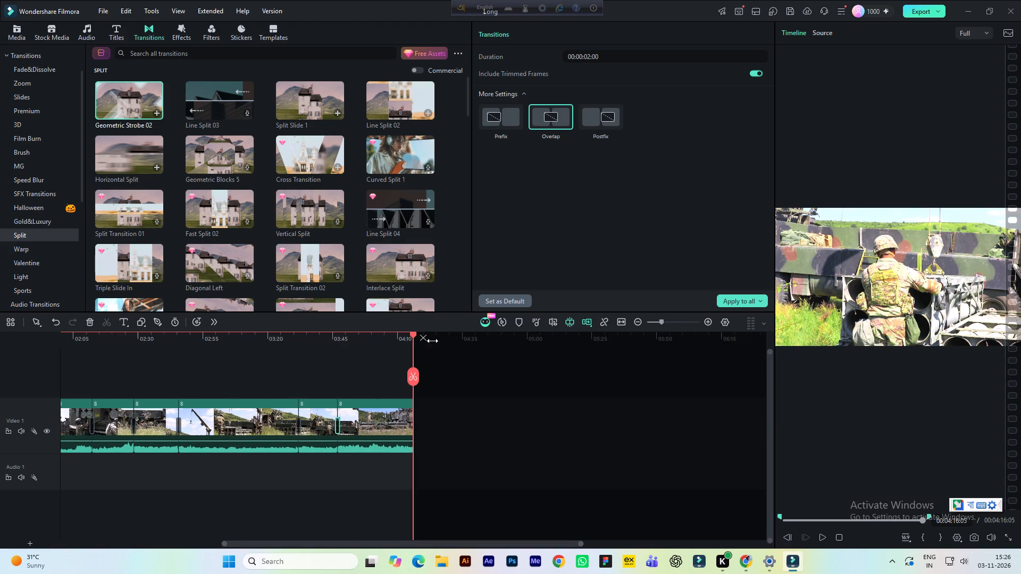
{"action": "left_click_drag", "start_coordinate": [432, 341], "coordinate": [431, 340]}
{"action": "left_click_drag", "start_coordinate": [349, 545], "coordinate": [194, 554]}
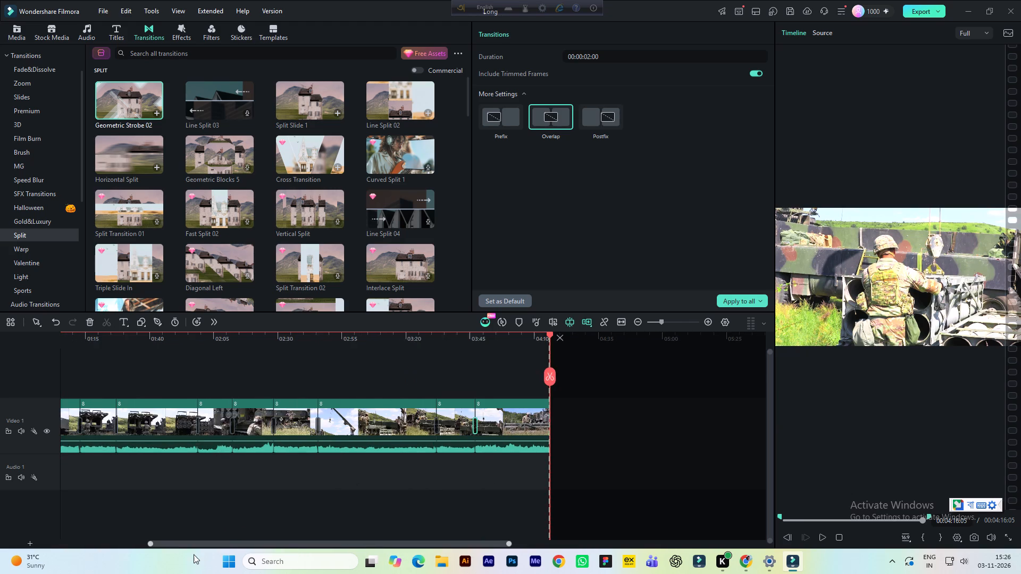
{"action": "left_click_drag", "start_coordinate": [194, 554], "coordinate": [180, 553]}
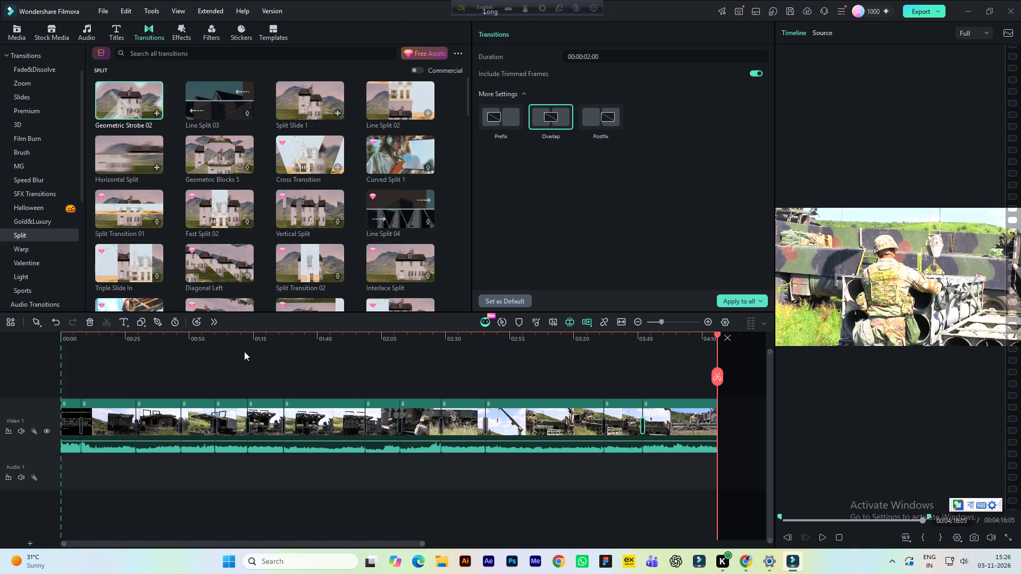
{"action": "left_click", "coordinate": [241, 339]}
{"action": "left_click_drag", "start_coordinate": [249, 337], "coordinate": [252, 336]}
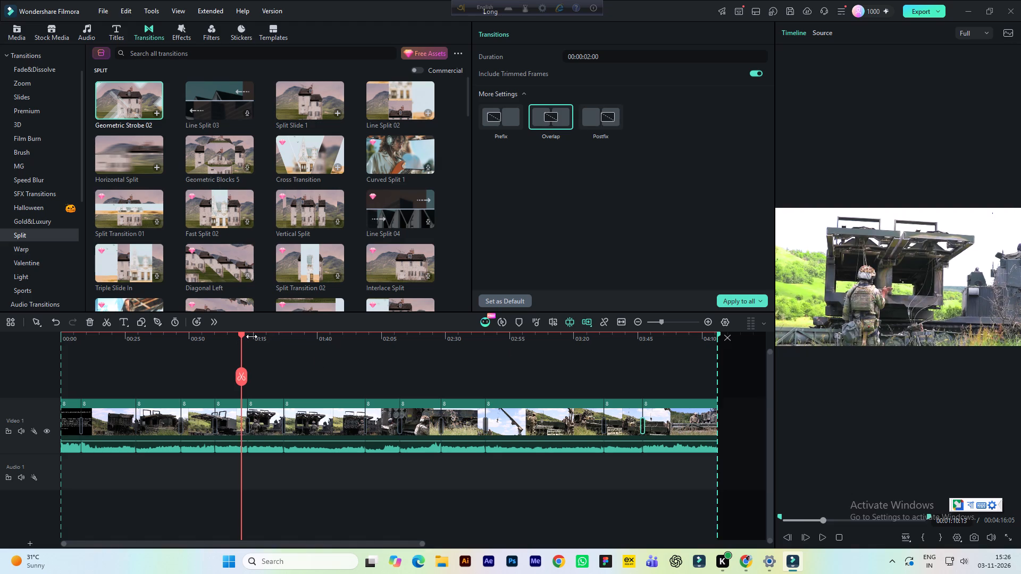
{"action": "left_click_drag", "start_coordinate": [252, 336], "coordinate": [256, 339]}
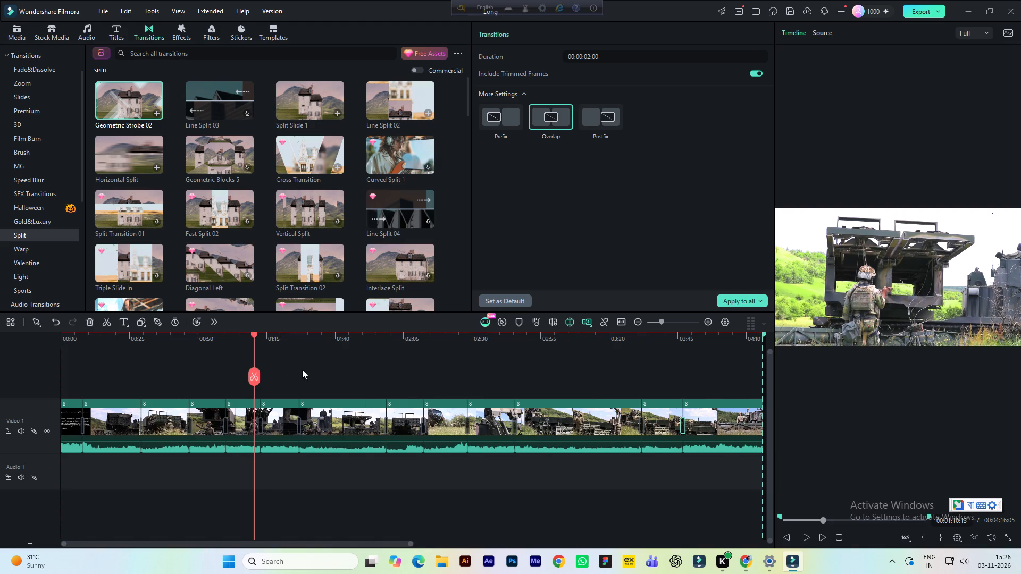
{"action": "left_click_drag", "start_coordinate": [271, 545], "coordinate": [249, 541]}
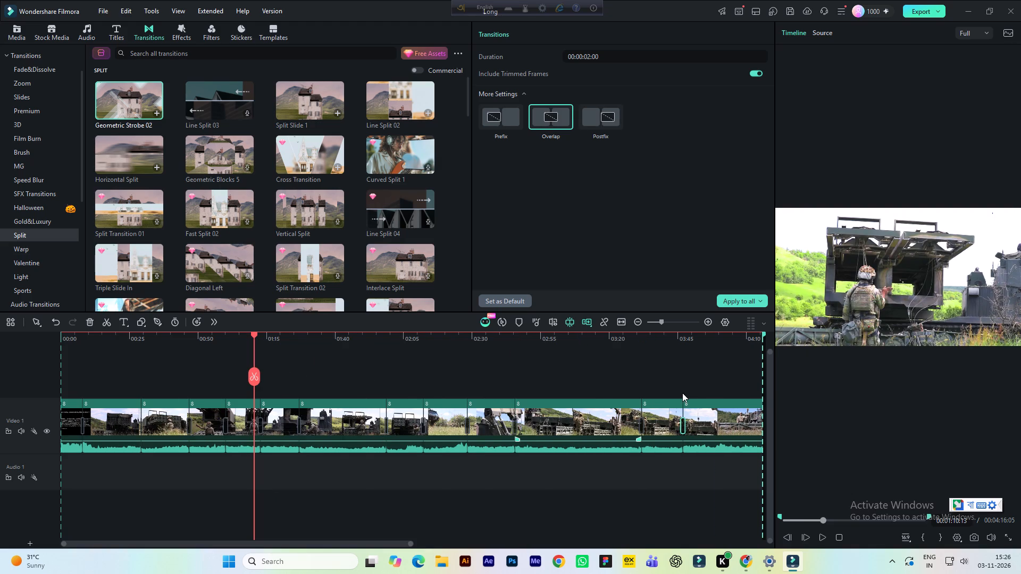
Scrub back through the edited sequence from its last shot and place the playhead at the start, 00:00:00:00.
{"action": "left_click", "coordinate": [704, 341]}
{"action": "left_click_drag", "start_coordinate": [705, 335], "coordinate": [755, 366]}
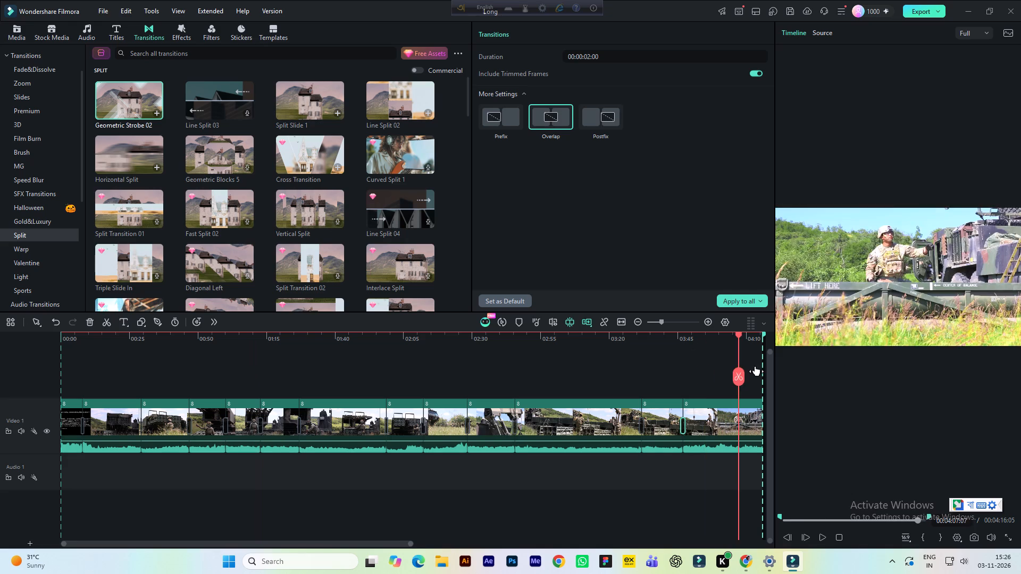
{"action": "left_click_drag", "start_coordinate": [755, 366], "coordinate": [134, 376]}
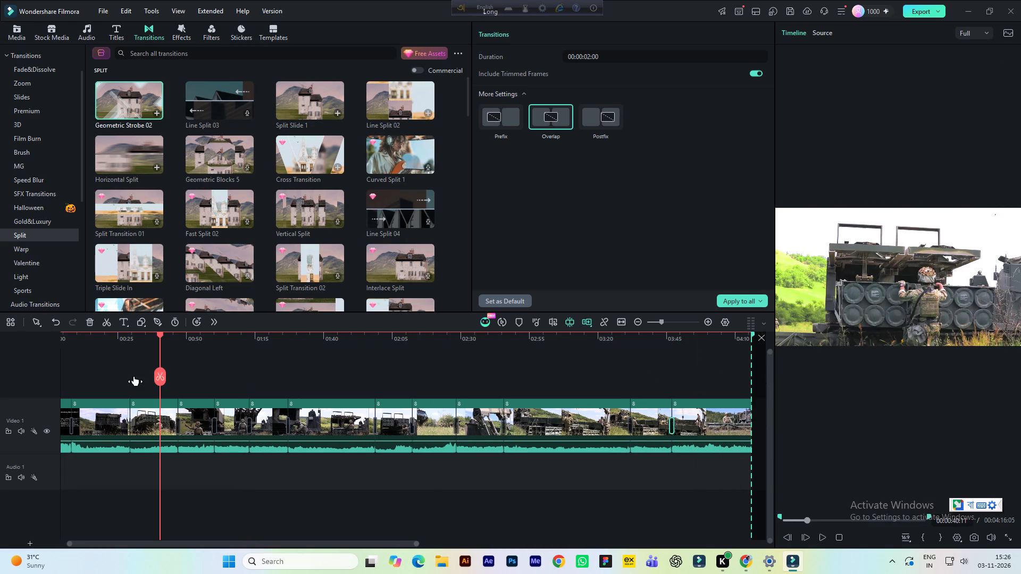
{"action": "left_click_drag", "start_coordinate": [134, 376], "coordinate": [84, 401]}
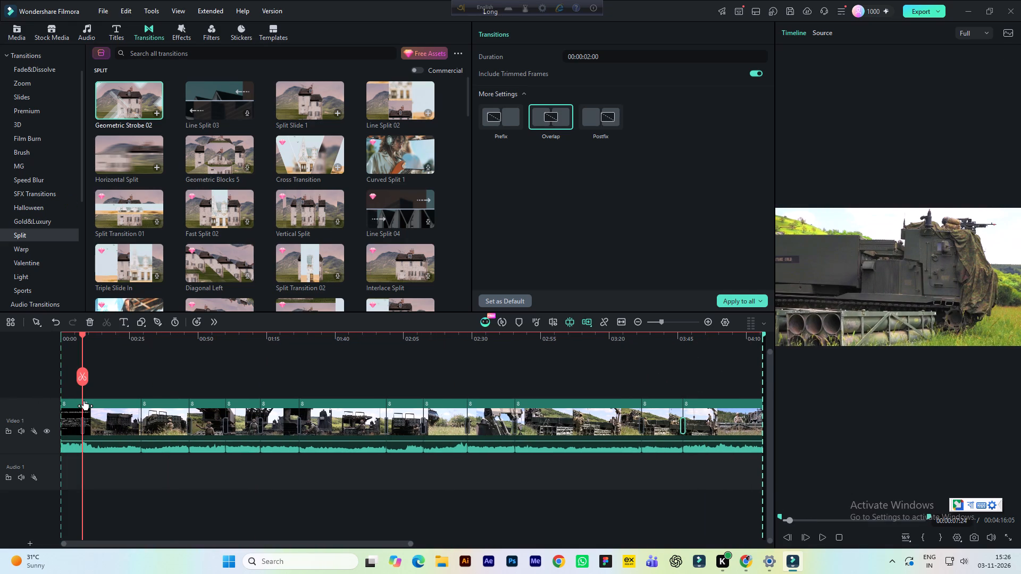
{"action": "left_click_drag", "start_coordinate": [84, 401], "coordinate": [8, 443]}
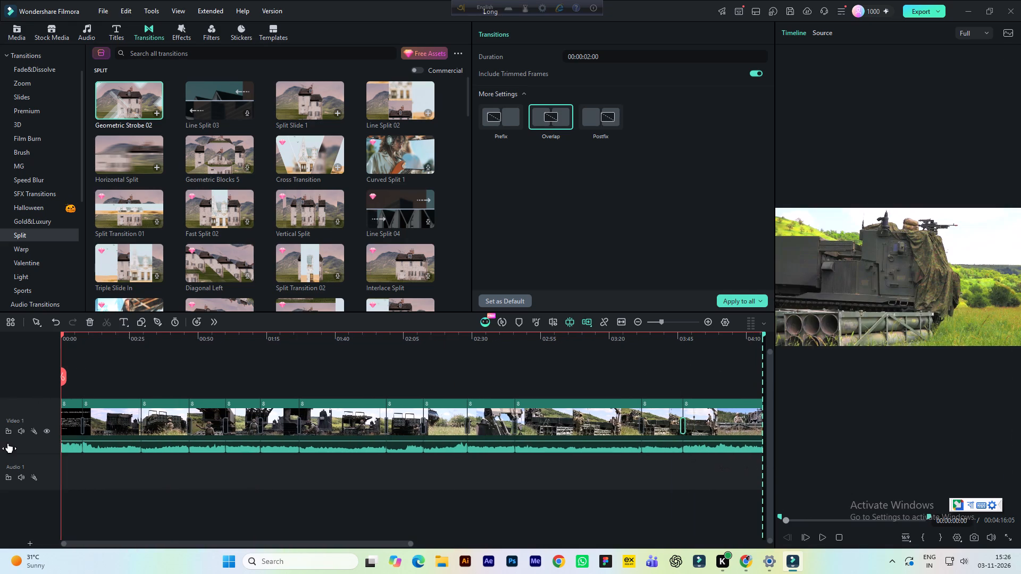
{"action": "left_click_drag", "start_coordinate": [8, 443], "coordinate": [9, 443]}
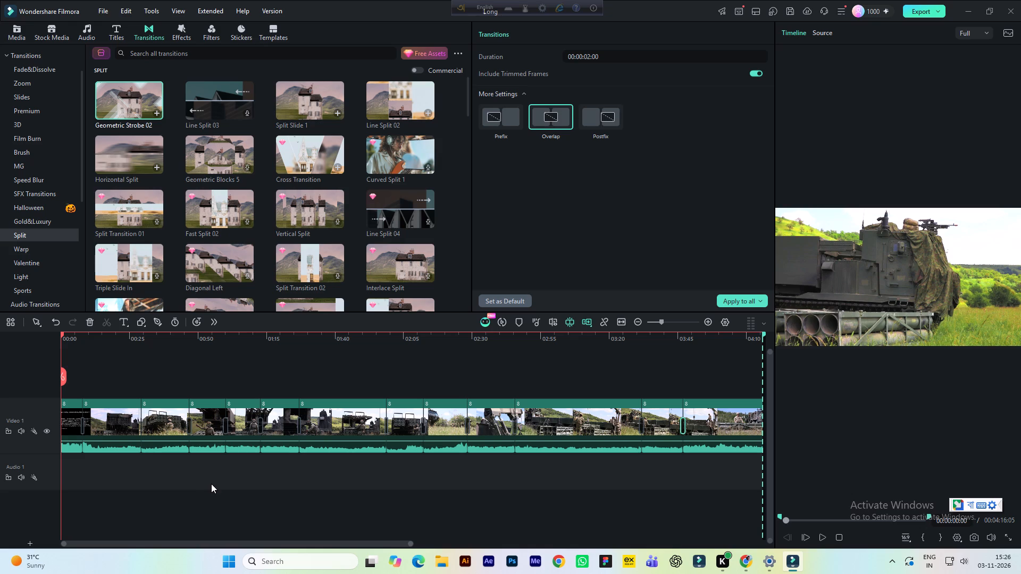
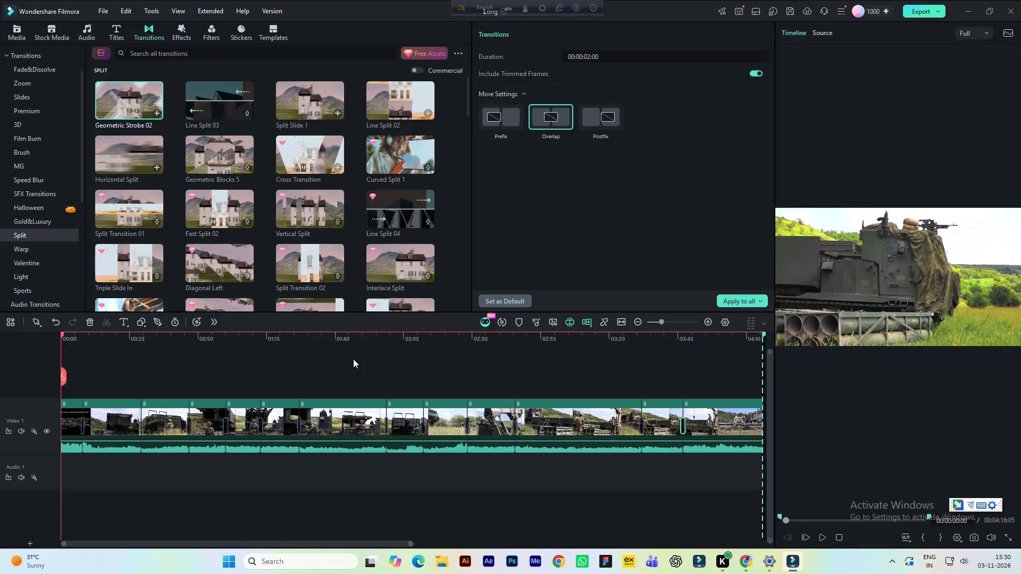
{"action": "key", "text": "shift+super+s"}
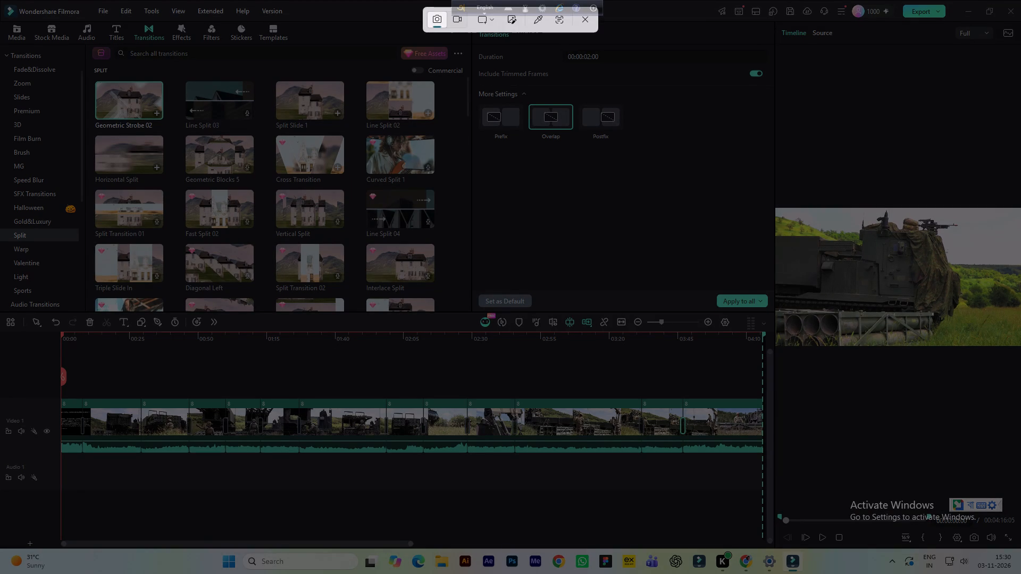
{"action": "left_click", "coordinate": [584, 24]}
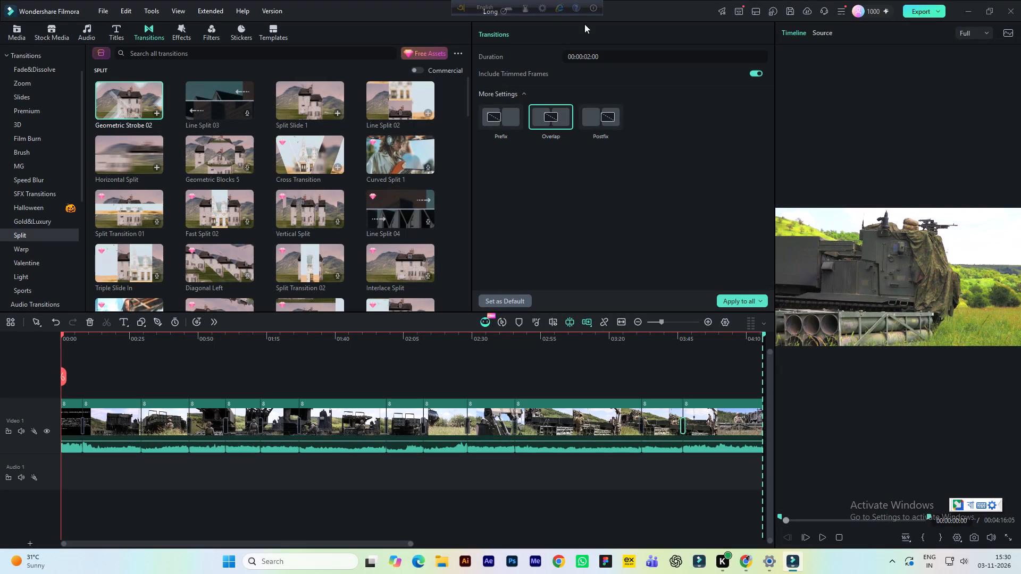
Show the project media and shrink the video preview so the timeline area becomes wider.
{"action": "left_click", "coordinate": [19, 34]}
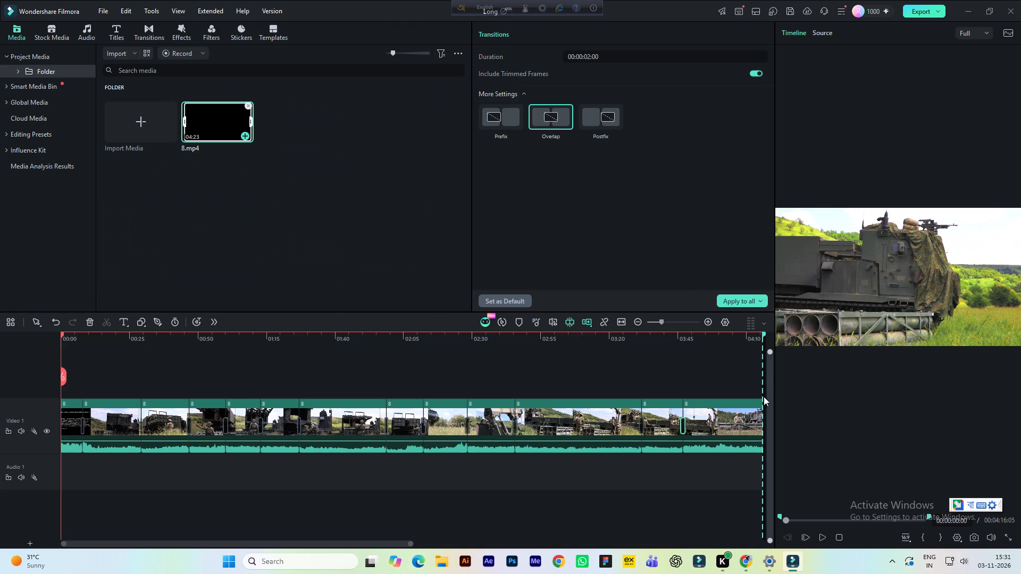
{"action": "left_click", "coordinate": [770, 351]}
{"action": "left_click_drag", "start_coordinate": [773, 312], "coordinate": [789, 316]}
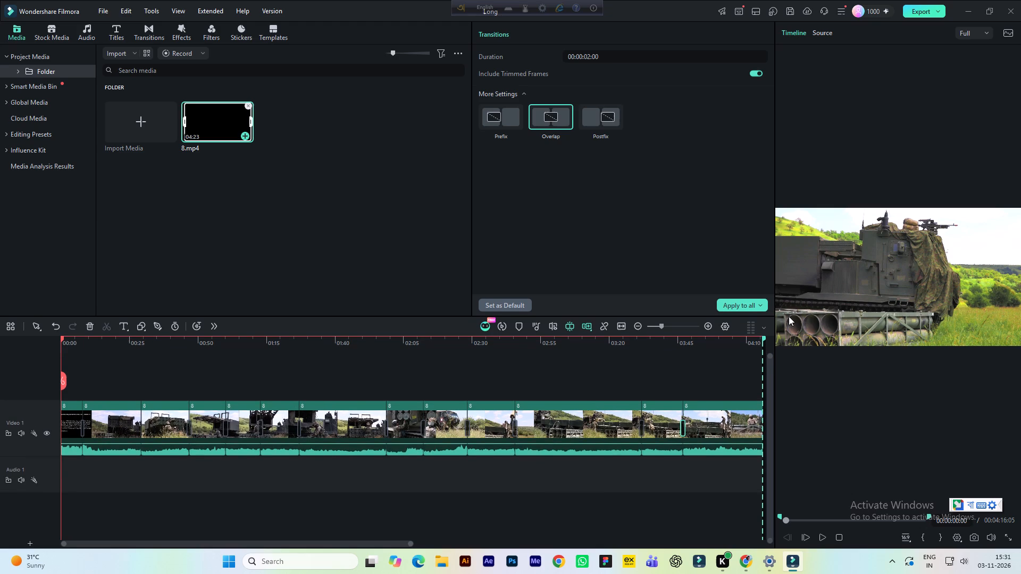
{"action": "left_click_drag", "start_coordinate": [789, 316], "coordinate": [789, 317]}
{"action": "left_click_drag", "start_coordinate": [774, 288], "coordinate": [890, 308]}
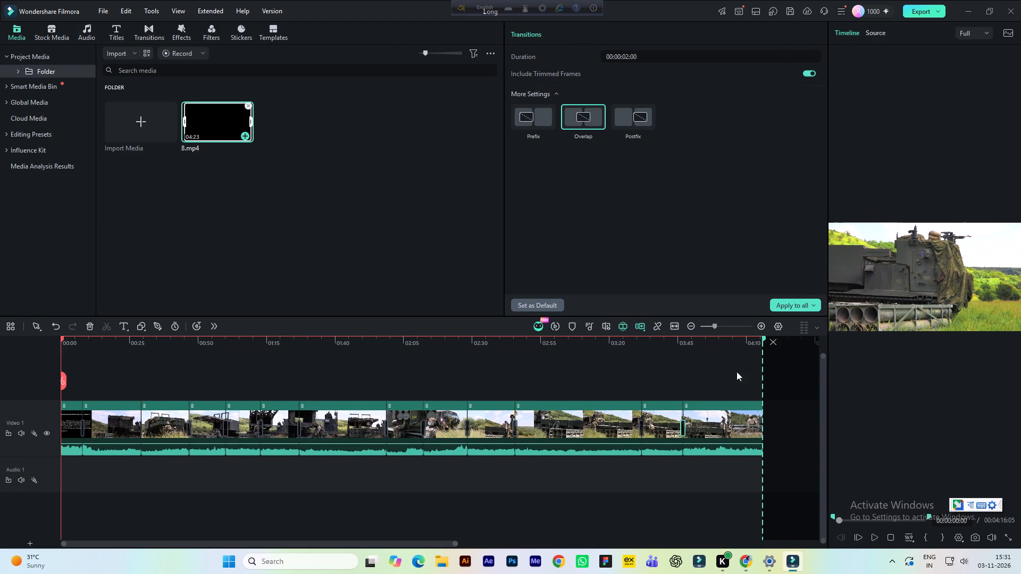
{"action": "left_click_drag", "start_coordinate": [824, 356], "coordinate": [824, 363]}
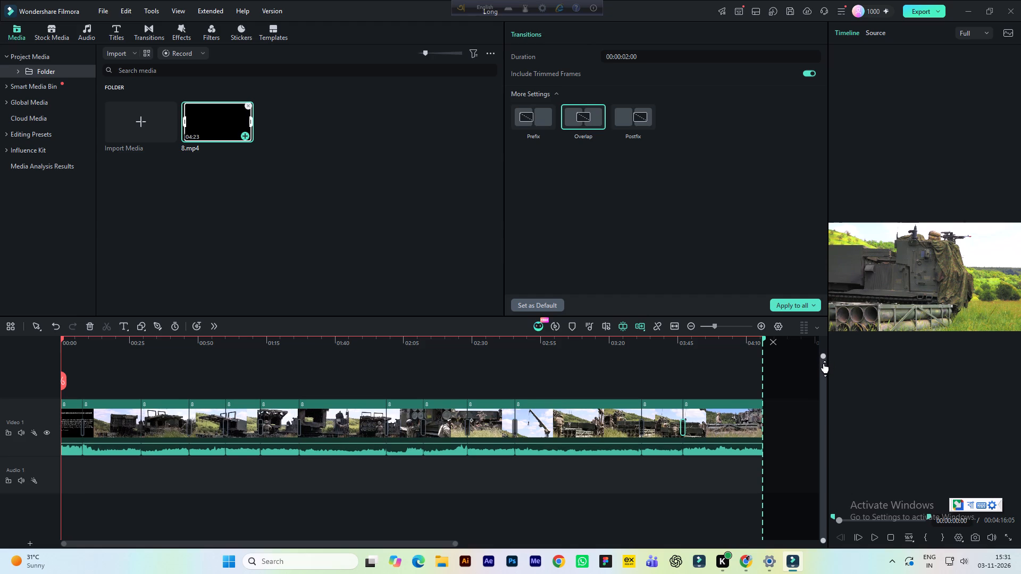
{"action": "left_click_drag", "start_coordinate": [824, 363], "coordinate": [825, 364]}
Stretch the timeline scale so the full sequence fills the widened timeline area.
{"action": "left_click_drag", "start_coordinate": [546, 342], "coordinate": [554, 343]}
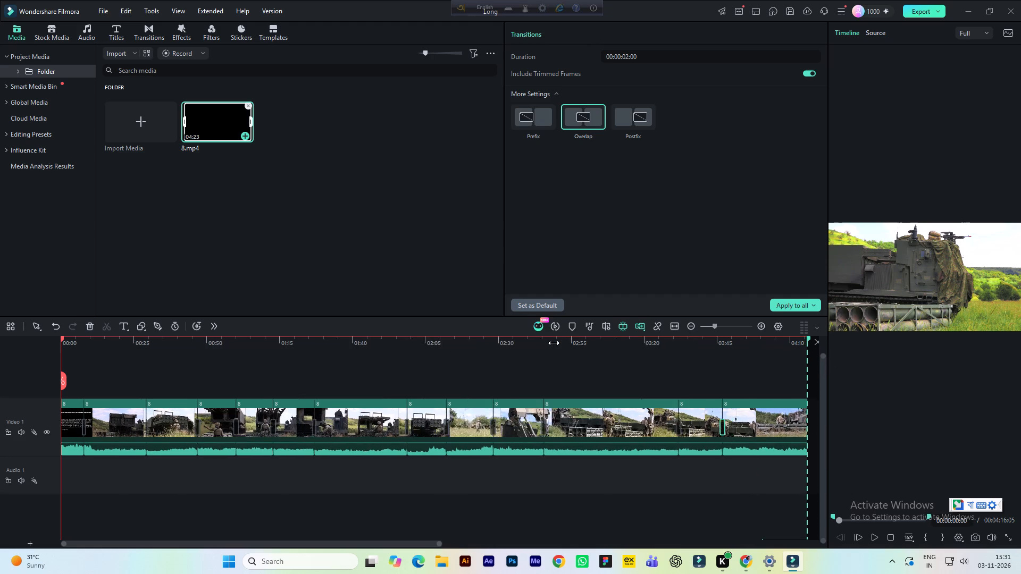
{"action": "left_click_drag", "start_coordinate": [554, 343], "coordinate": [553, 344]}
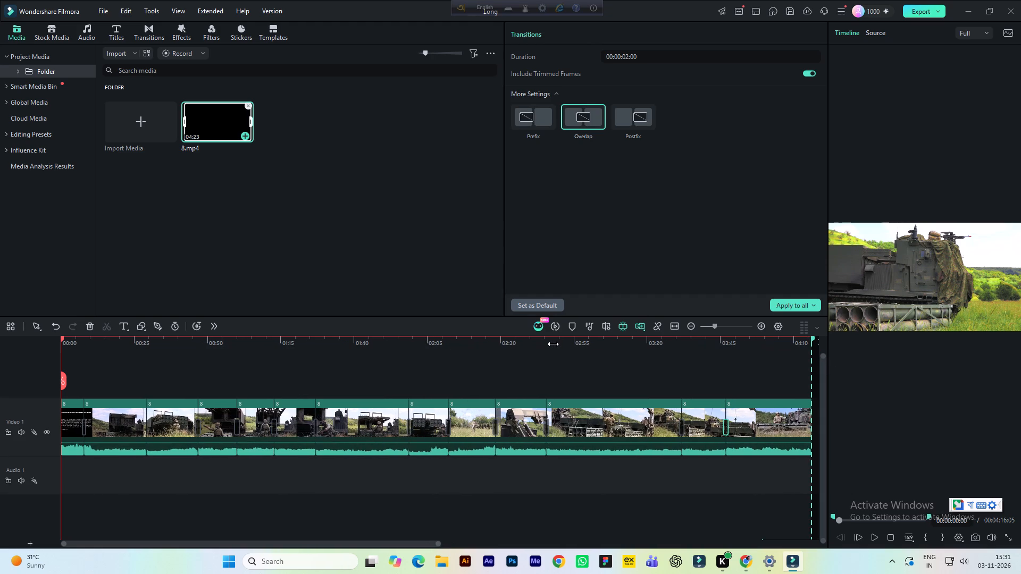
{"action": "left_click_drag", "start_coordinate": [553, 344], "coordinate": [553, 345]}
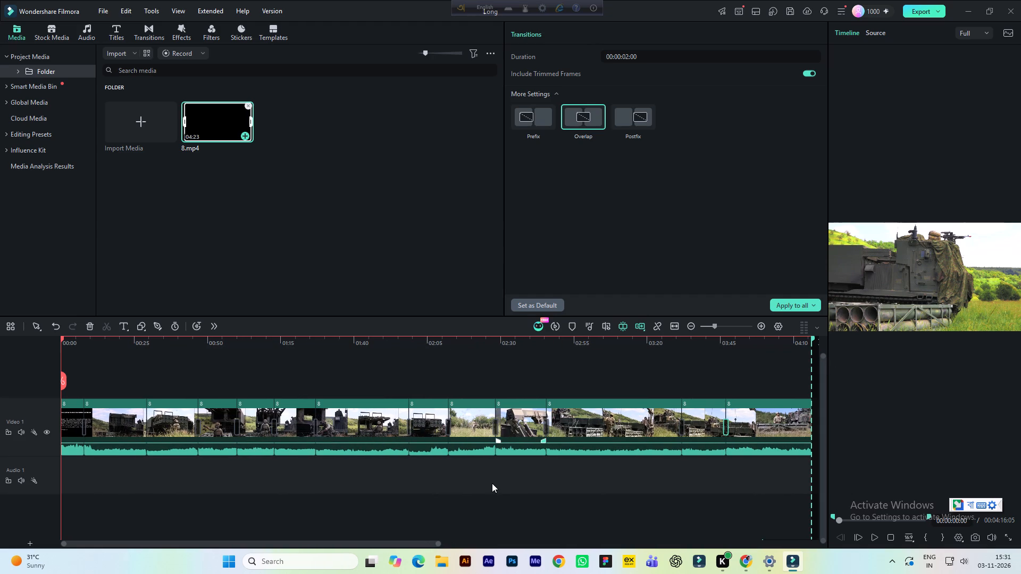
Capture a screenshot of the whole timeline with the preview using Snipping Tool and save it as a PNG in Downloads.
{"action": "key", "text": "shift+super+s"}
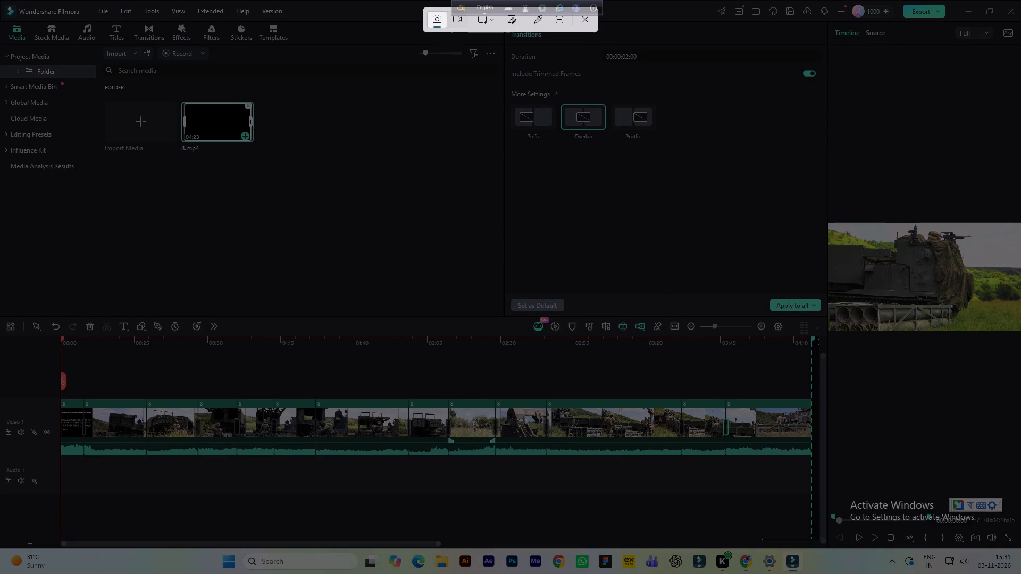
{"action": "left_click_drag", "start_coordinate": [0, 181], "coordinate": [322, 421]}
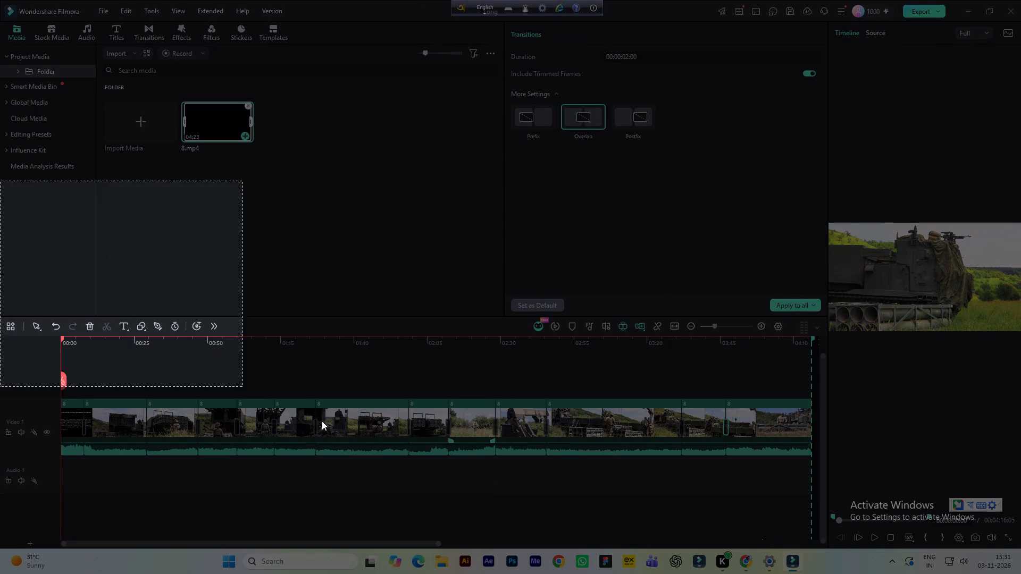
{"action": "left_click_drag", "start_coordinate": [322, 421], "coordinate": [1020, 553]}
{"action": "left_click", "coordinate": [948, 428]}
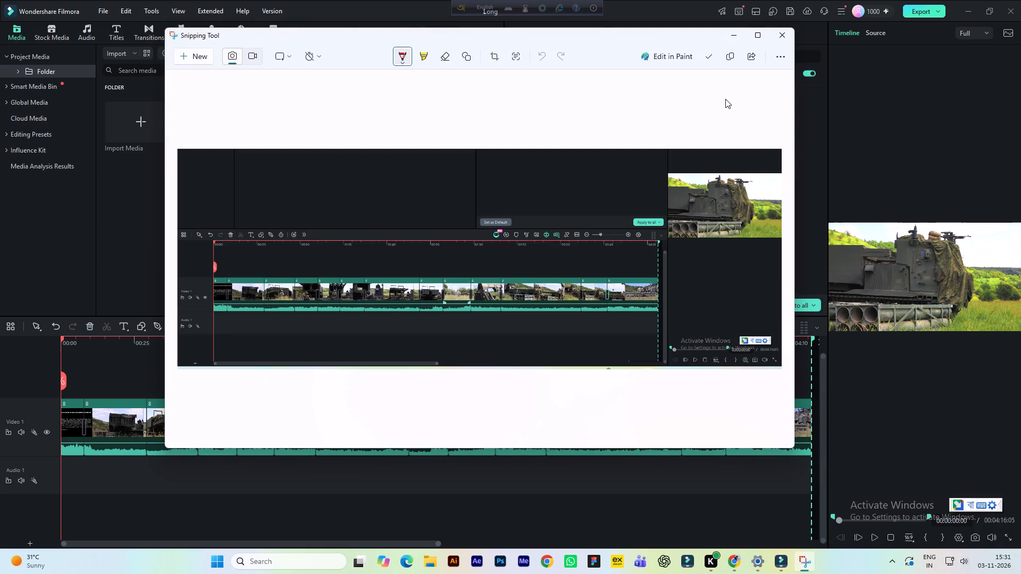
{"action": "left_click", "coordinate": [707, 57]}
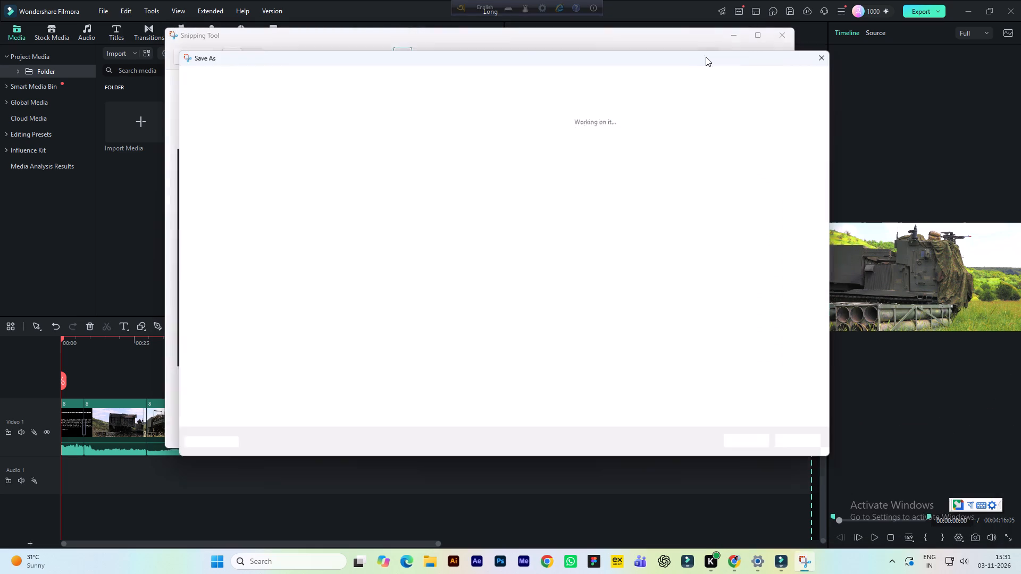
{"action": "left_click", "coordinate": [230, 163]}
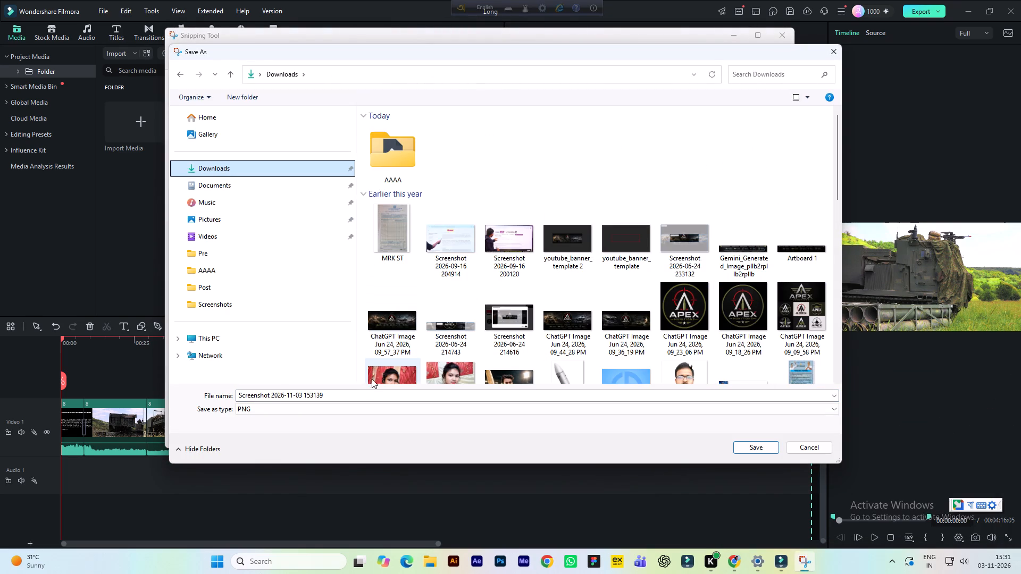
{"action": "left_click", "coordinate": [750, 447]}
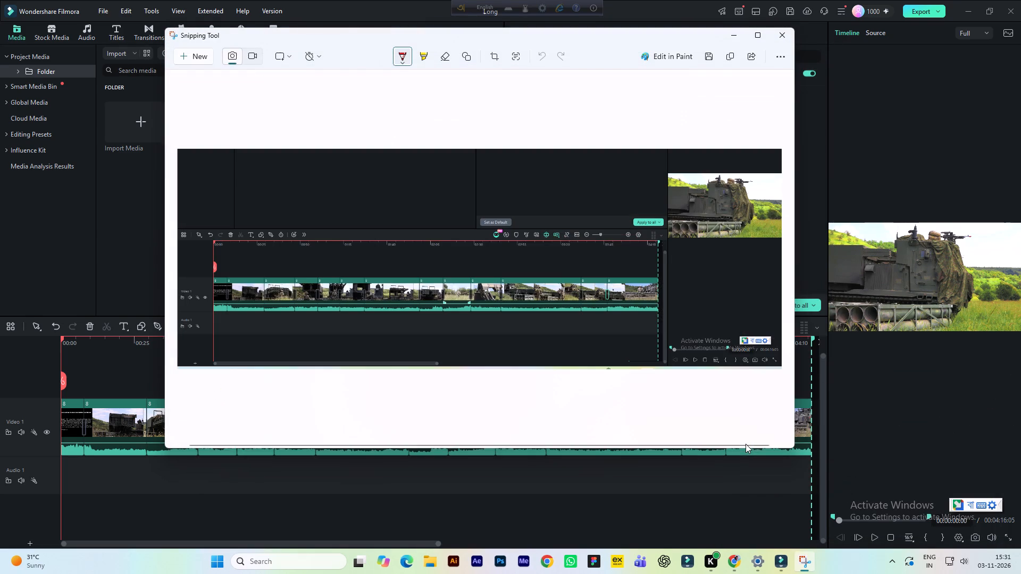
{"action": "left_click", "coordinate": [785, 33]}
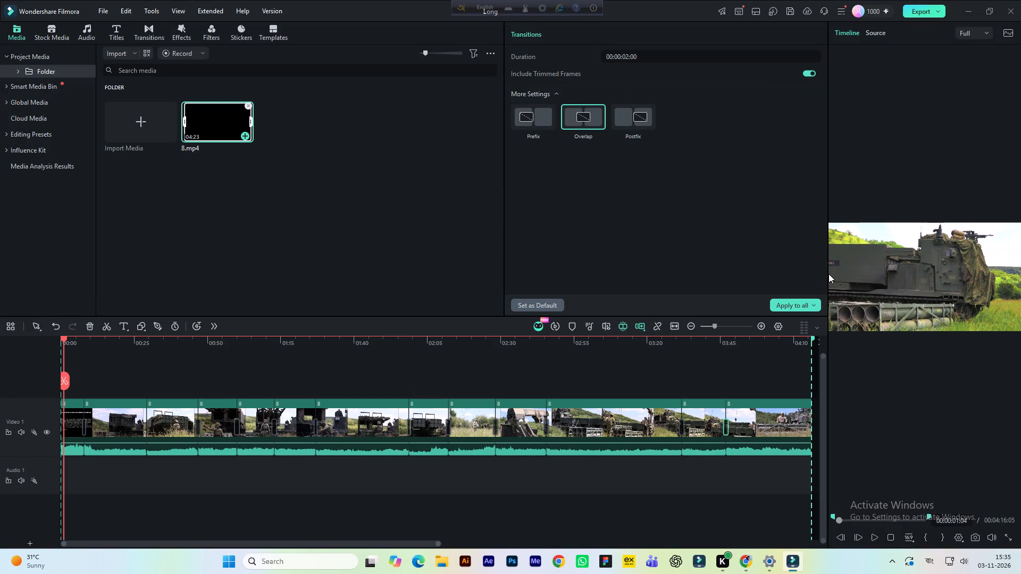
{"action": "left_click_drag", "start_coordinate": [827, 274], "coordinate": [687, 278]}
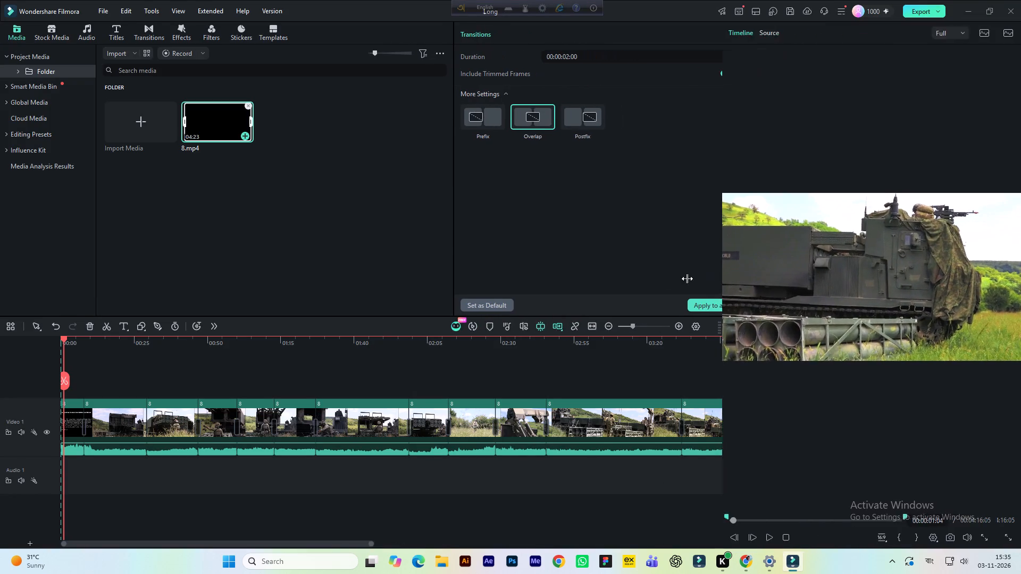
{"action": "left_click_drag", "start_coordinate": [687, 278], "coordinate": [515, 314]}
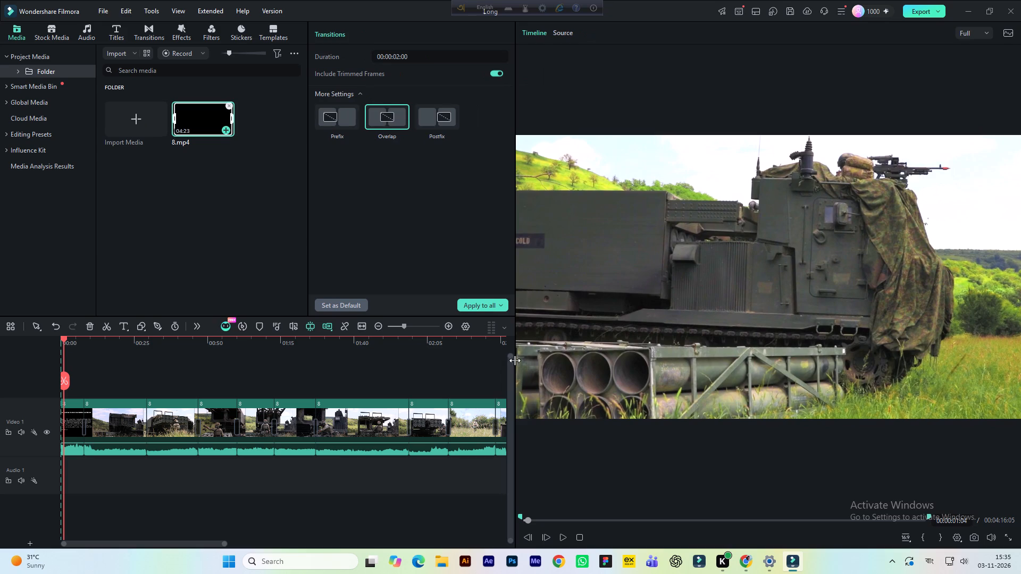
Fit the whole sequence into the timeline with shorter tracks, and slightly narrow the preview area.
{"action": "left_click", "coordinate": [348, 348]}
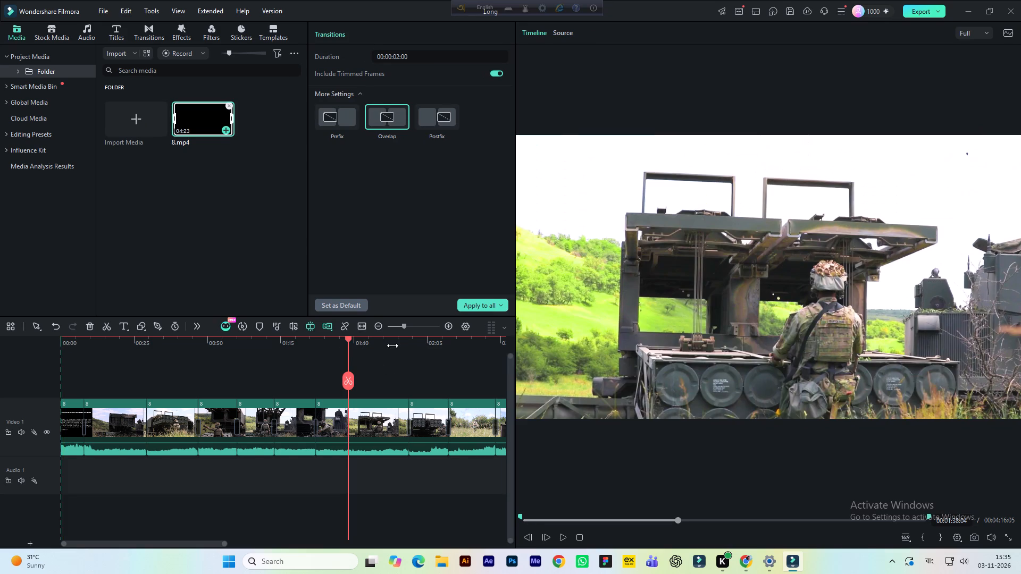
{"action": "left_click_drag", "start_coordinate": [392, 345], "coordinate": [361, 357]}
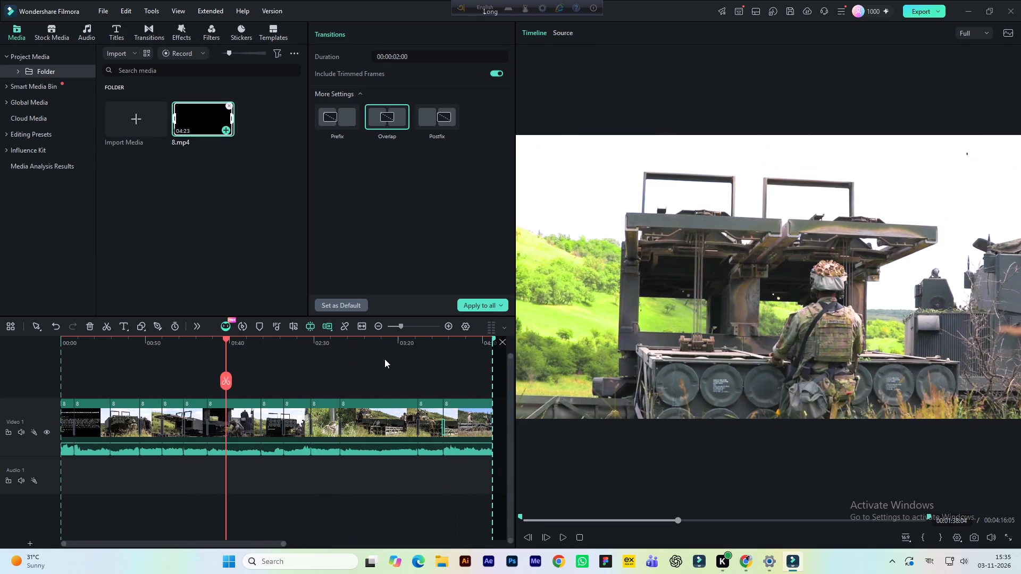
{"action": "left_click_drag", "start_coordinate": [509, 356], "coordinate": [509, 355]}
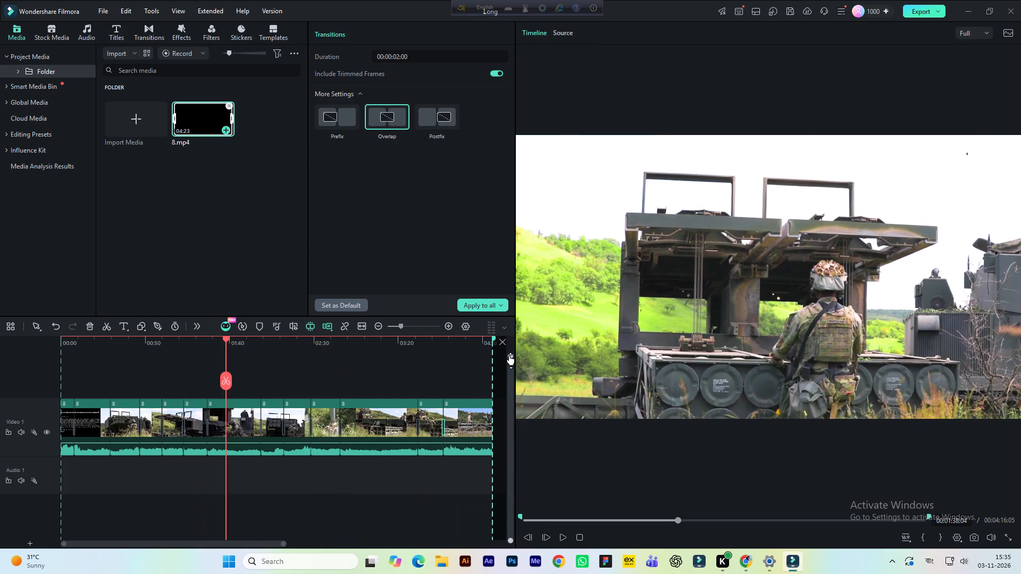
{"action": "left_click_drag", "start_coordinate": [509, 355], "coordinate": [514, 230]}
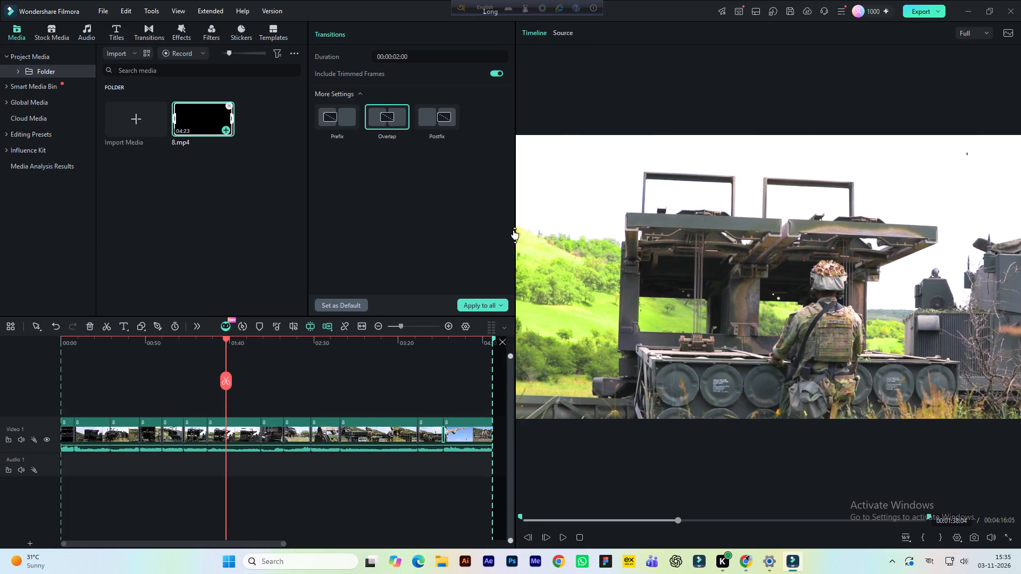
{"action": "left_click_drag", "start_coordinate": [514, 230], "coordinate": [514, 229]}
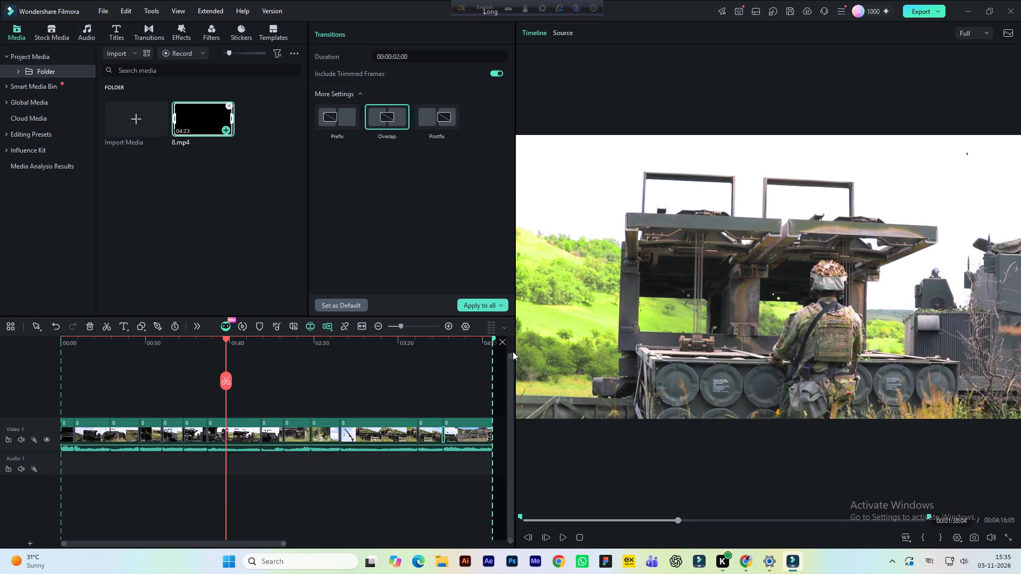
{"action": "left_click_drag", "start_coordinate": [510, 355], "coordinate": [505, 311]}
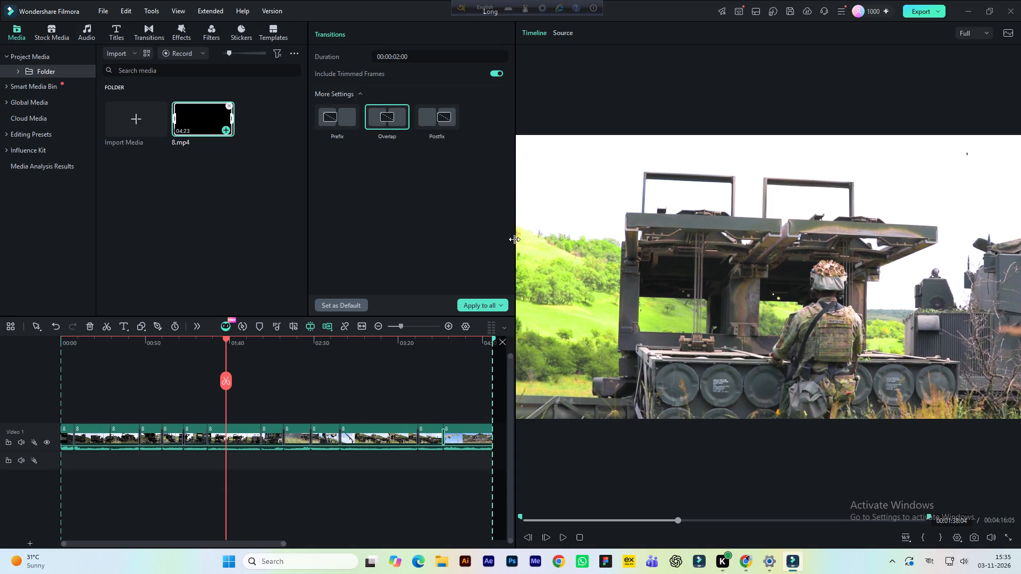
{"action": "left_click_drag", "start_coordinate": [514, 224], "coordinate": [534, 224]}
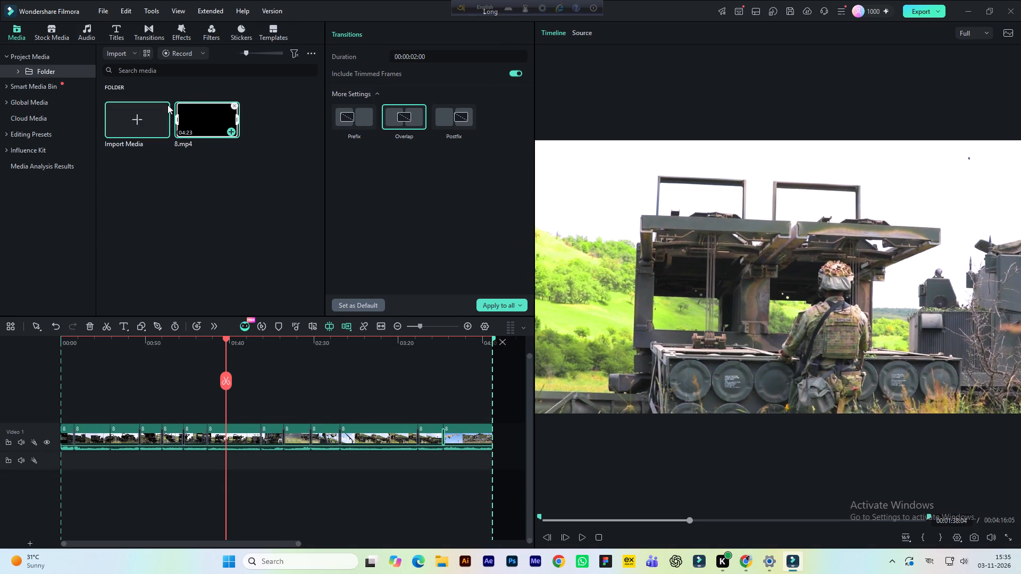
Add the trending title effect Dark Movie Promo Title 04 on a track above the video at about 12 seconds.
{"action": "left_click", "coordinate": [175, 196]}
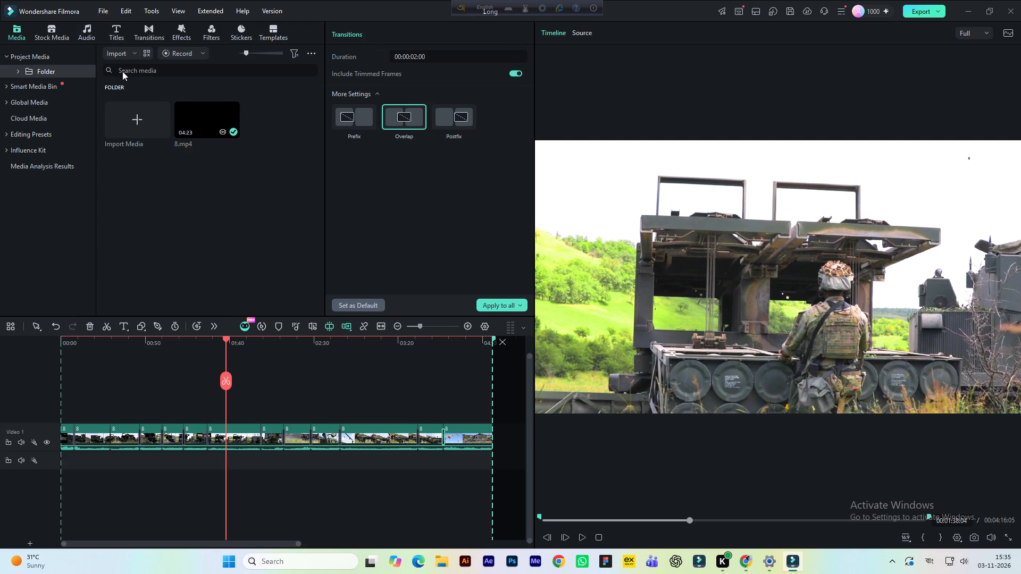
{"action": "left_click", "coordinate": [123, 31]}
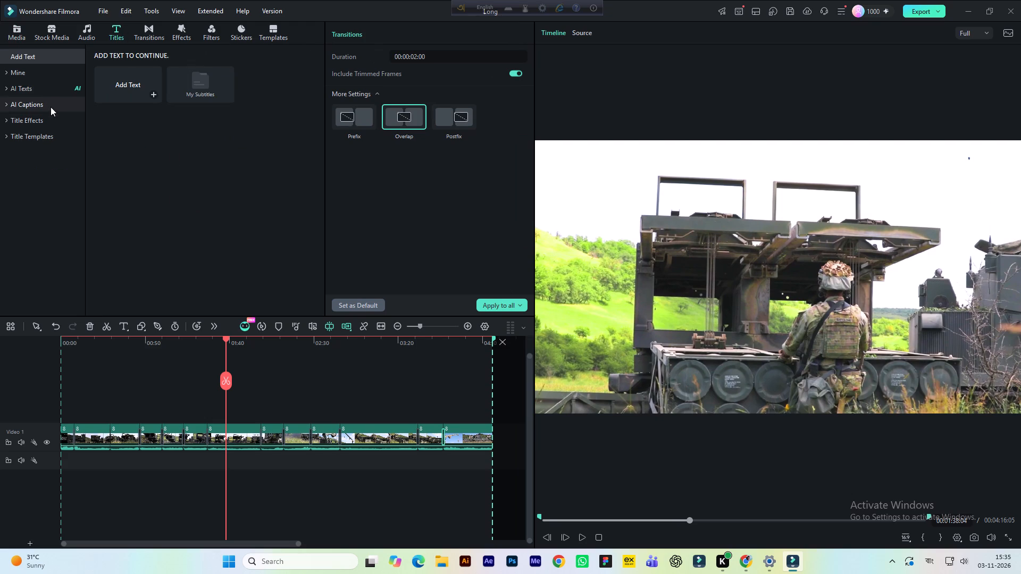
{"action": "left_click", "coordinate": [35, 106]}
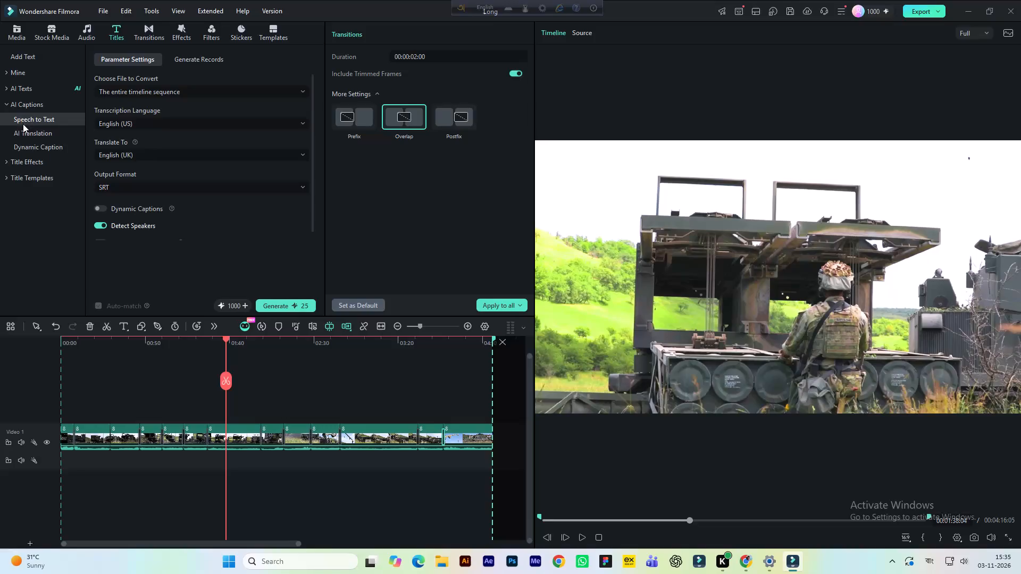
{"action": "left_click", "coordinate": [7, 103]}
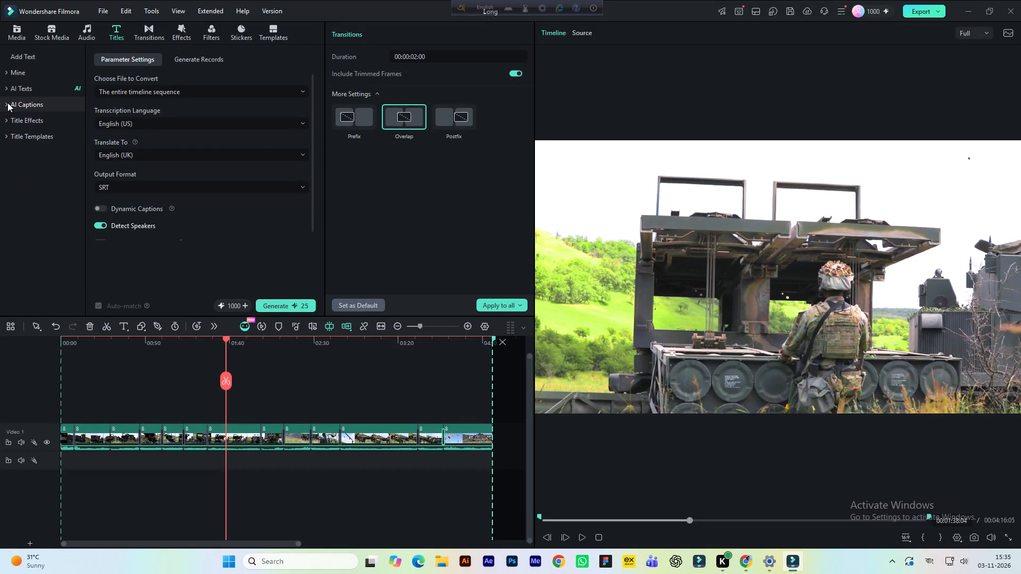
{"action": "left_click", "coordinate": [17, 118]}
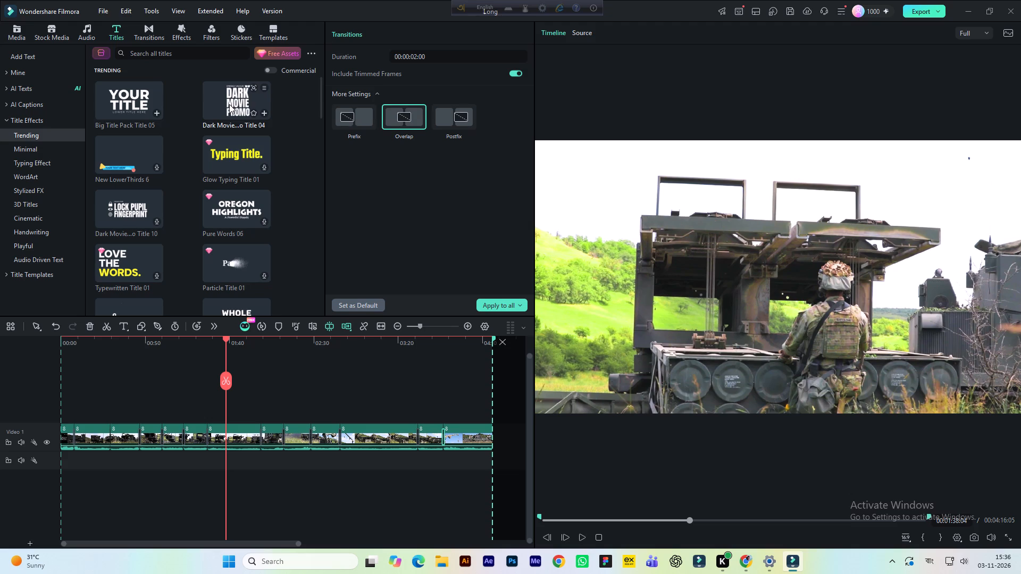
{"action": "left_click", "coordinate": [76, 341]}
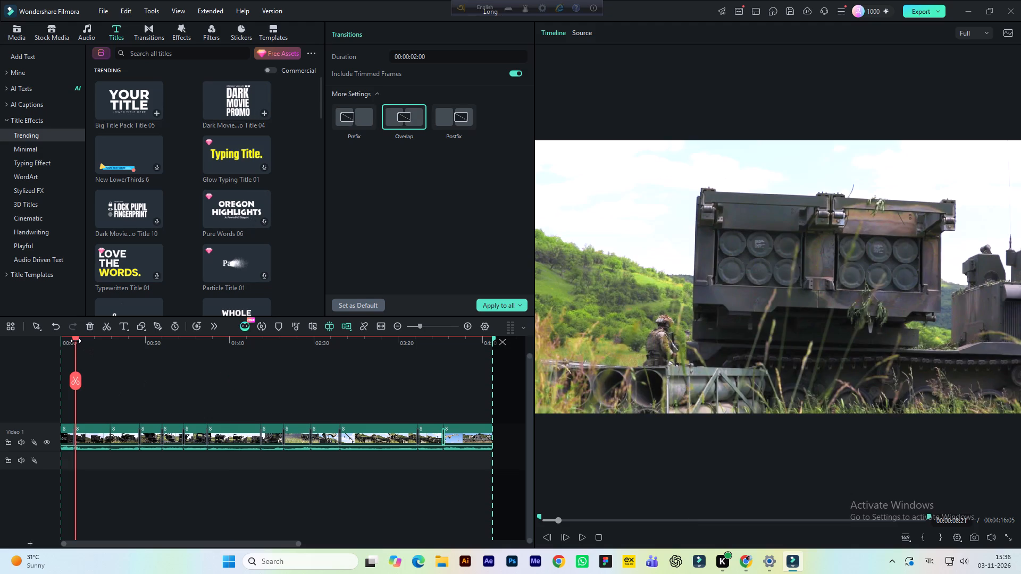
{"action": "left_click_drag", "start_coordinate": [76, 338], "coordinate": [93, 340]}
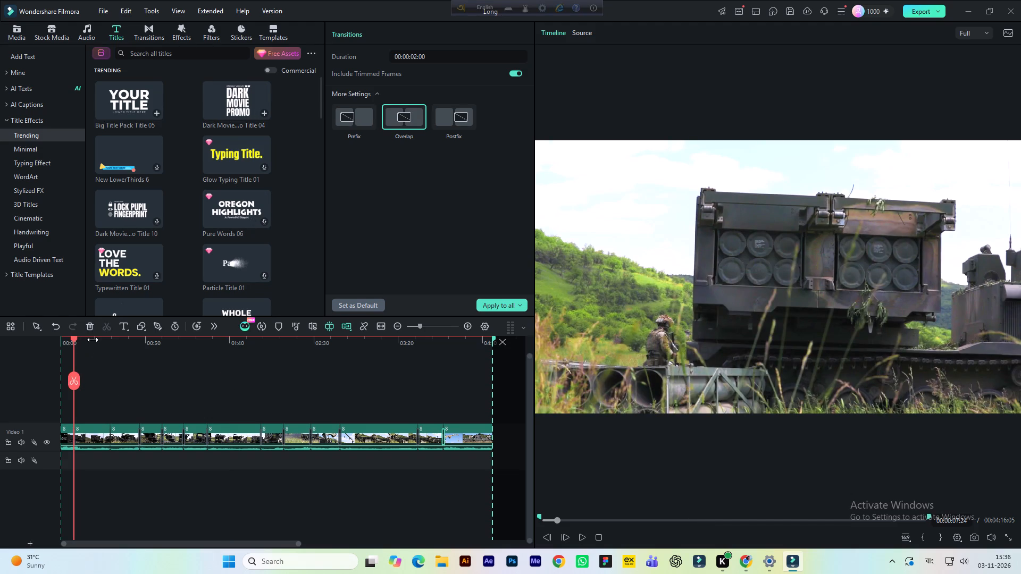
{"action": "left_click_drag", "start_coordinate": [93, 340], "coordinate": [55, 341]}
{"action": "key", "text": "space"}
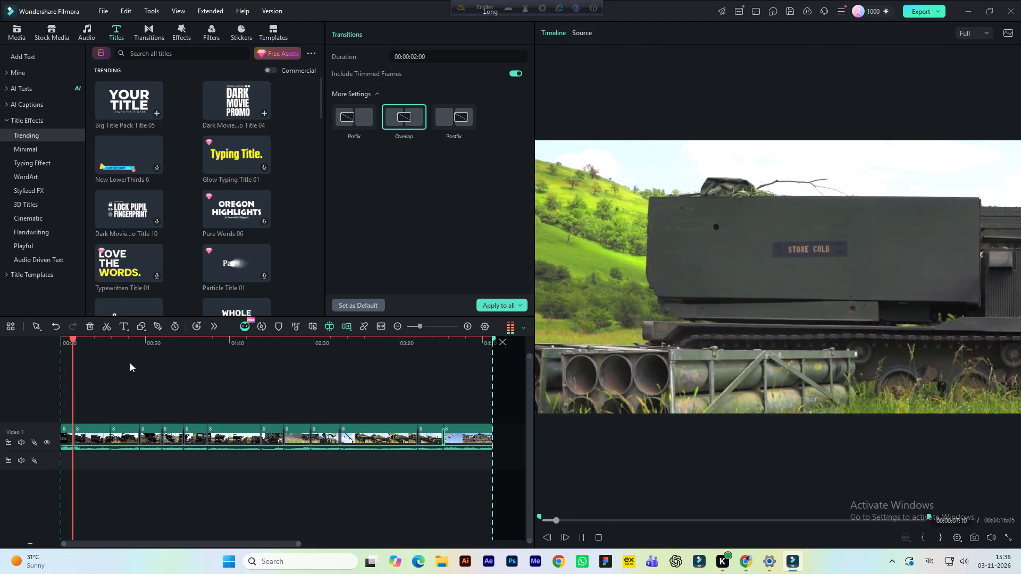
{"action": "key", "text": "space"}
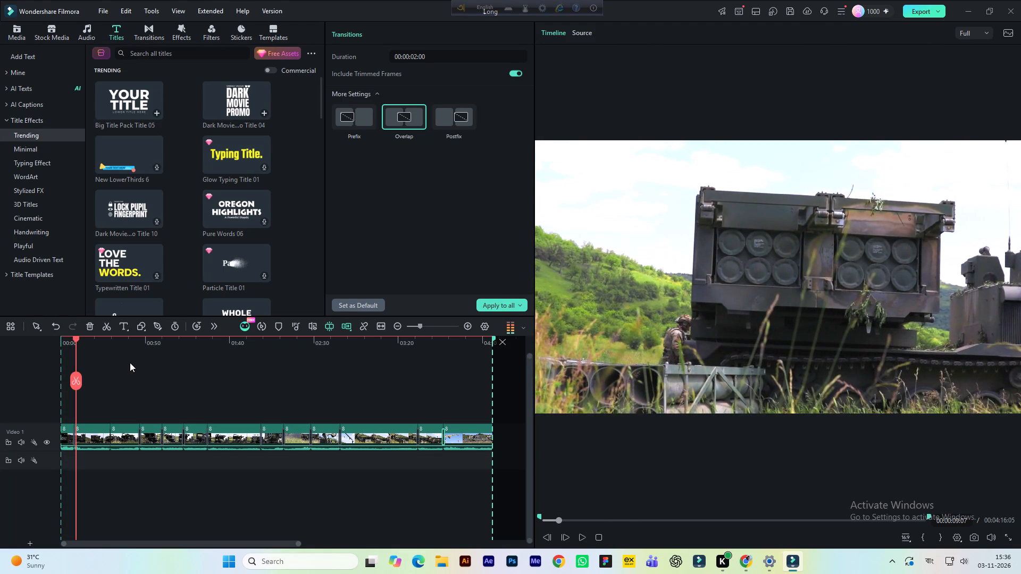
{"action": "left_click_drag", "start_coordinate": [232, 109], "coordinate": [230, 115]}
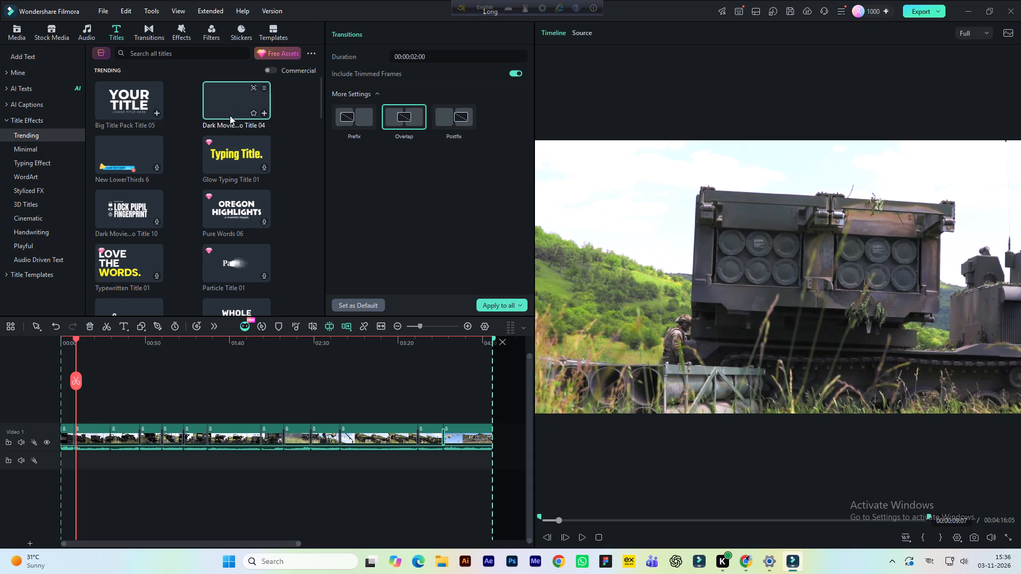
{"action": "left_click_drag", "start_coordinate": [230, 115], "coordinate": [81, 397]}
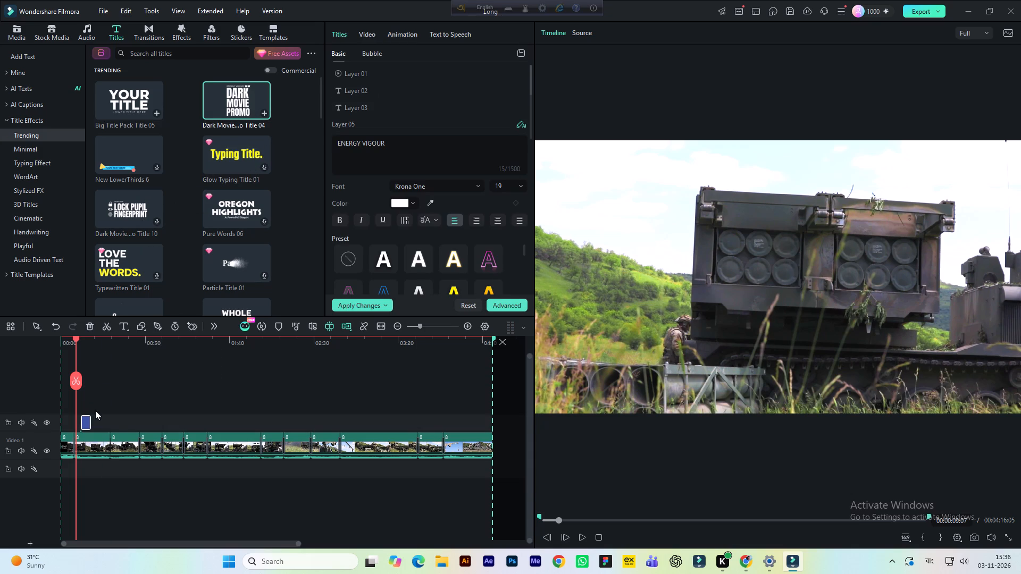
Move the title earlier to start at about 9 seconds, just after the first transition, and play it back.
{"action": "left_click_drag", "start_coordinate": [101, 348], "coordinate": [147, 359]}
{"action": "key", "text": "space"}
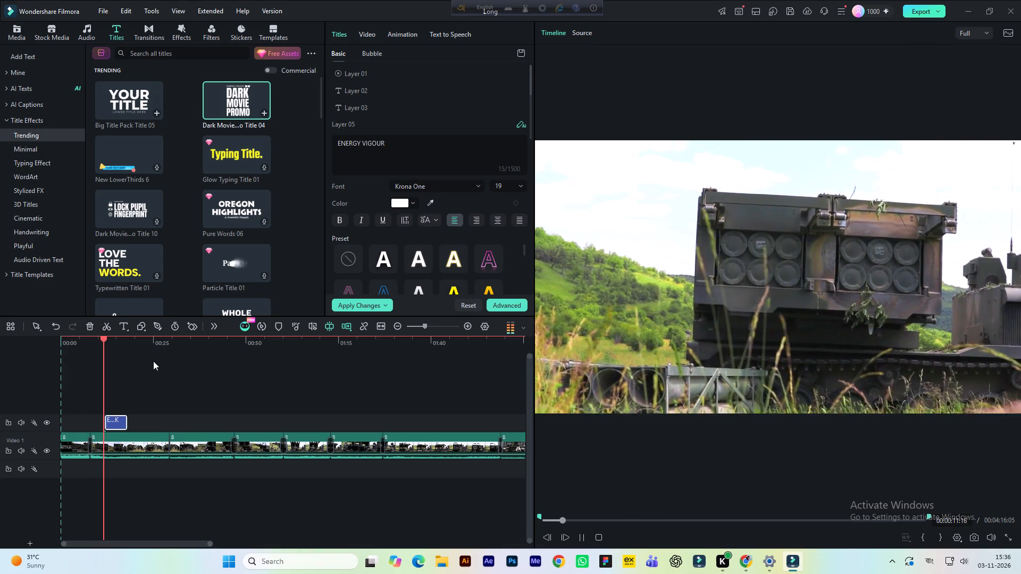
{"action": "key", "text": "space"}
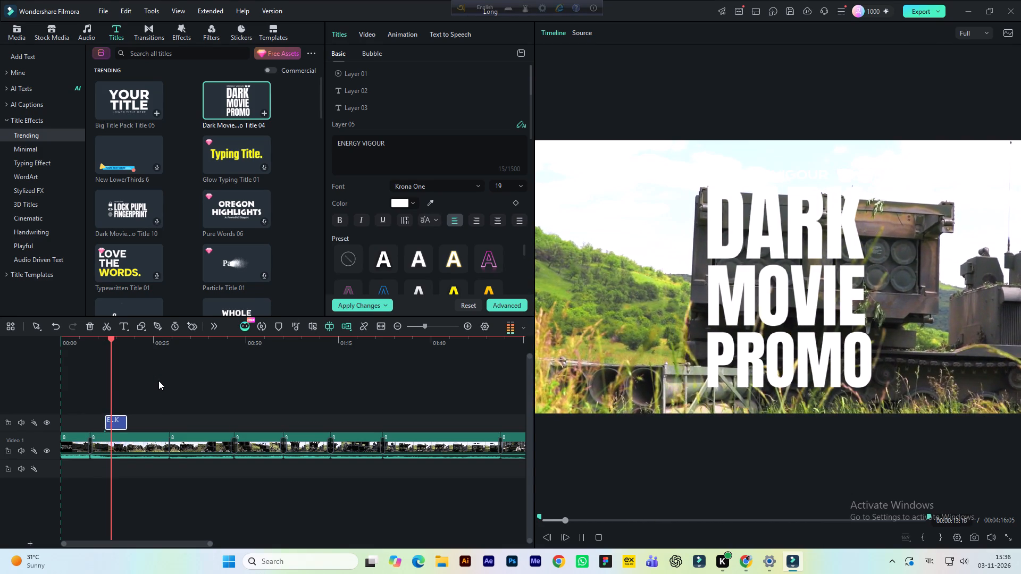
{"action": "left_click_drag", "start_coordinate": [115, 421], "coordinate": [103, 423]}
{"action": "left_click_drag", "start_coordinate": [103, 423], "coordinate": [108, 422]}
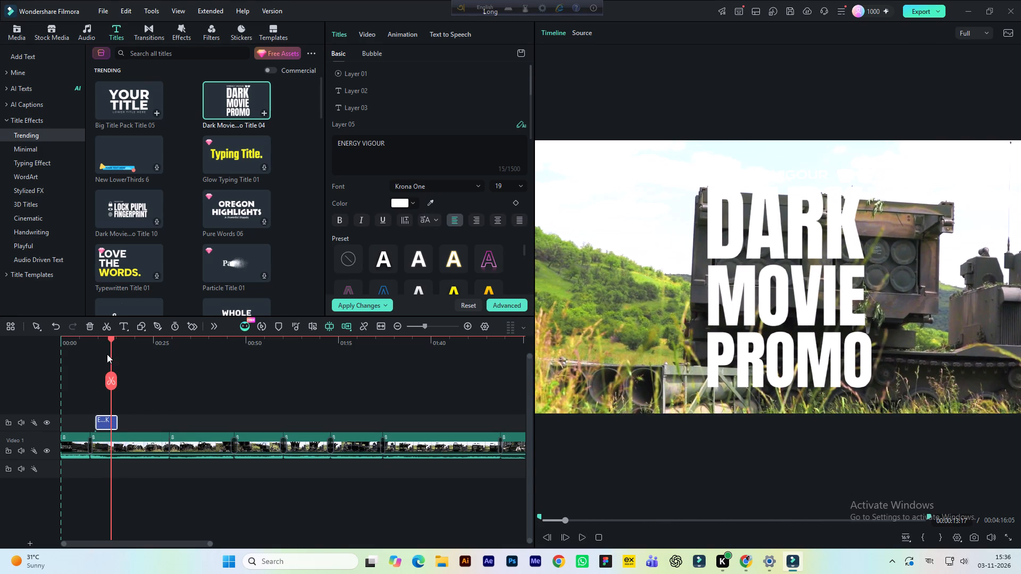
{"action": "left_click_drag", "start_coordinate": [120, 347], "coordinate": [200, 371]}
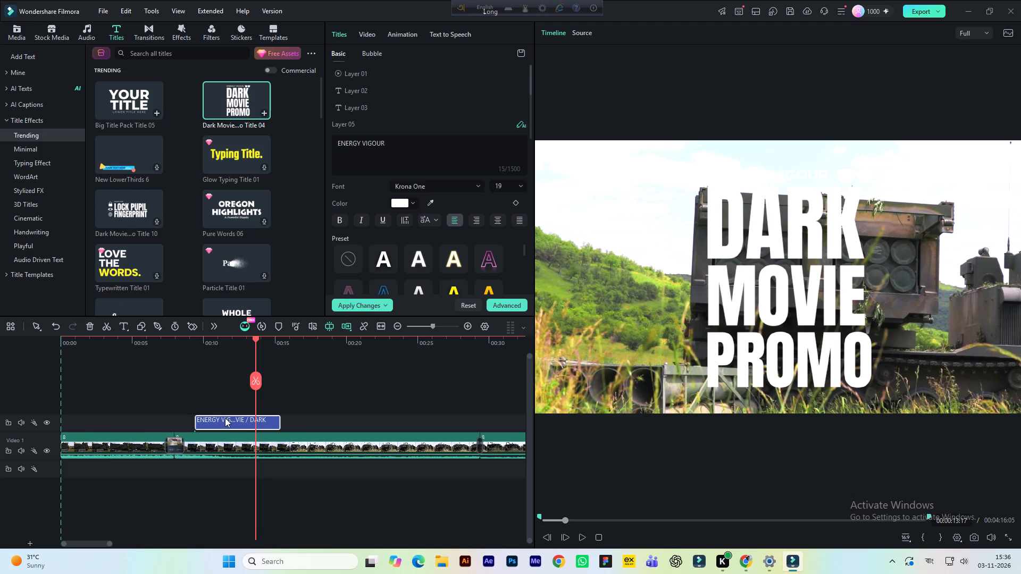
{"action": "left_click_drag", "start_coordinate": [232, 418], "coordinate": [225, 420]}
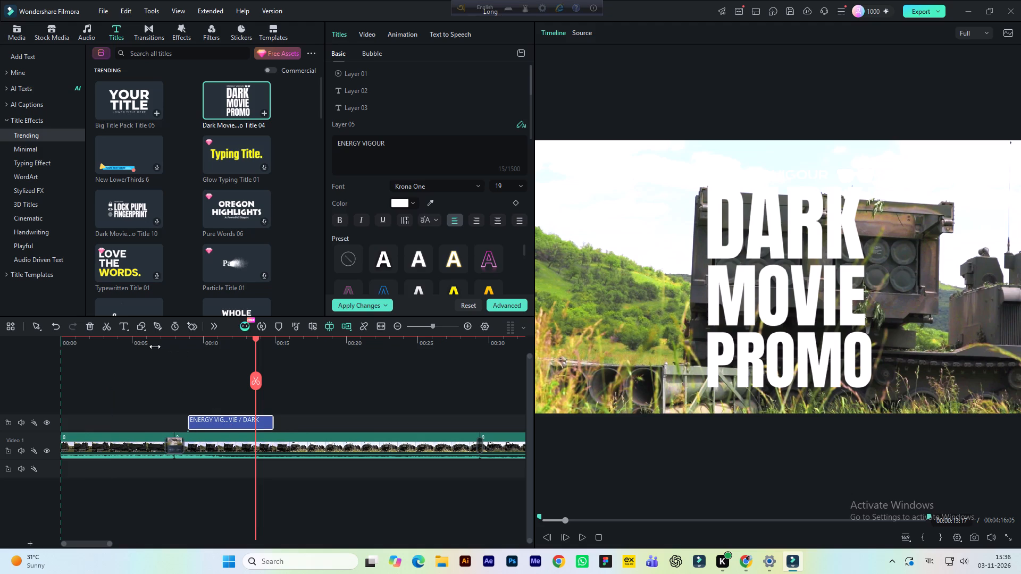
{"action": "left_click", "coordinate": [155, 347]}
{"action": "key", "text": "space"}
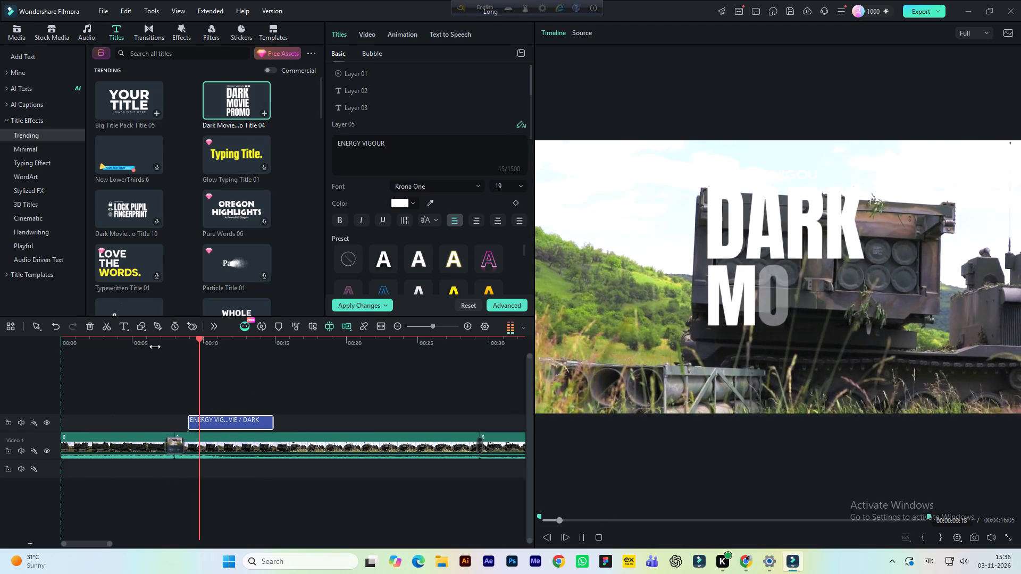
{"action": "key", "text": "space"}
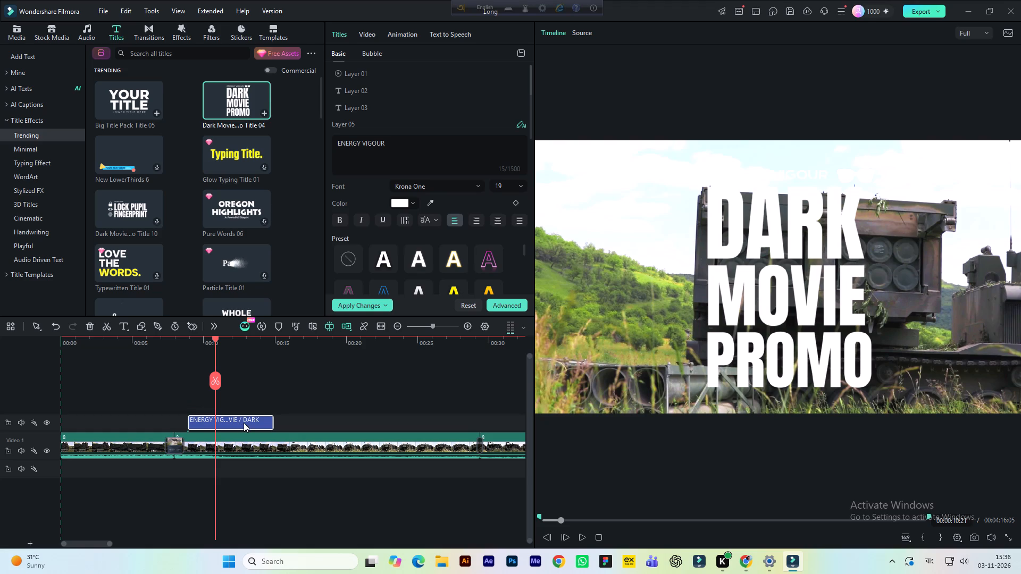
Set the title's horizontal position (X) to -543.
{"action": "left_click", "coordinate": [246, 426]}
{"action": "left_click", "coordinate": [362, 33]}
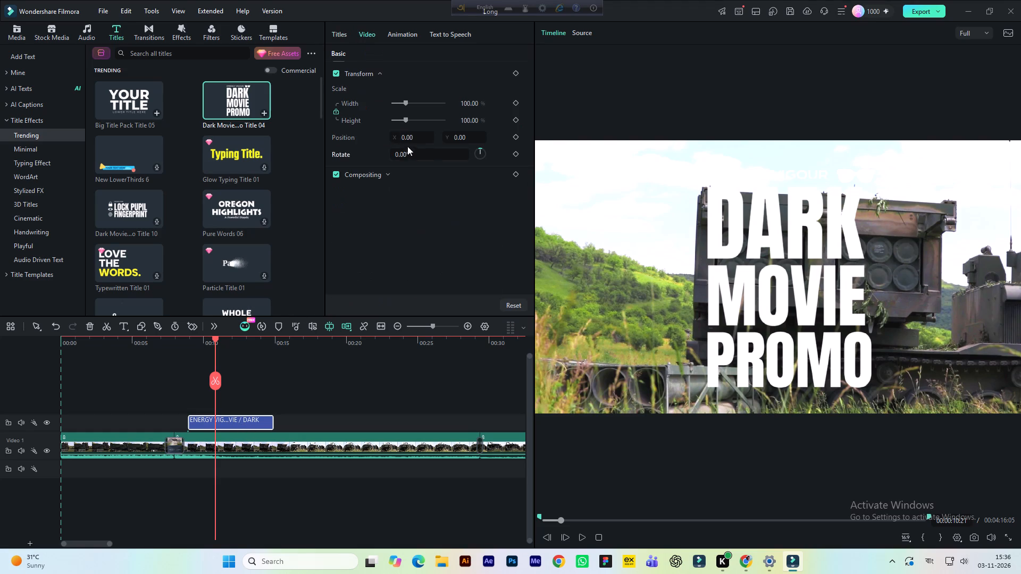
{"action": "left_click", "coordinate": [407, 138]}
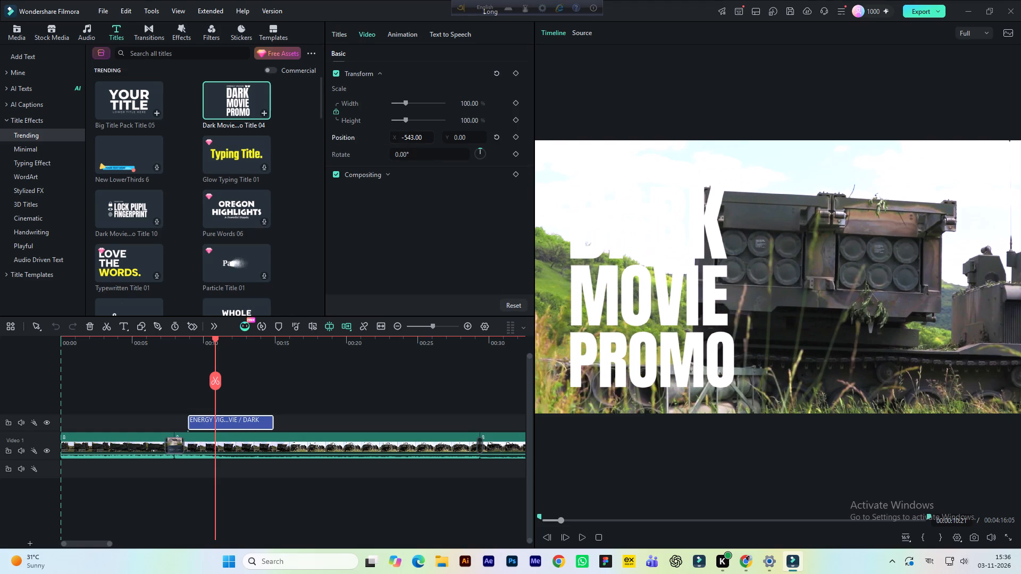
Examine the title's layers, checking the word held by each text layer: DARK, MOVIE and PROMO.
{"action": "left_click", "coordinate": [336, 36]}
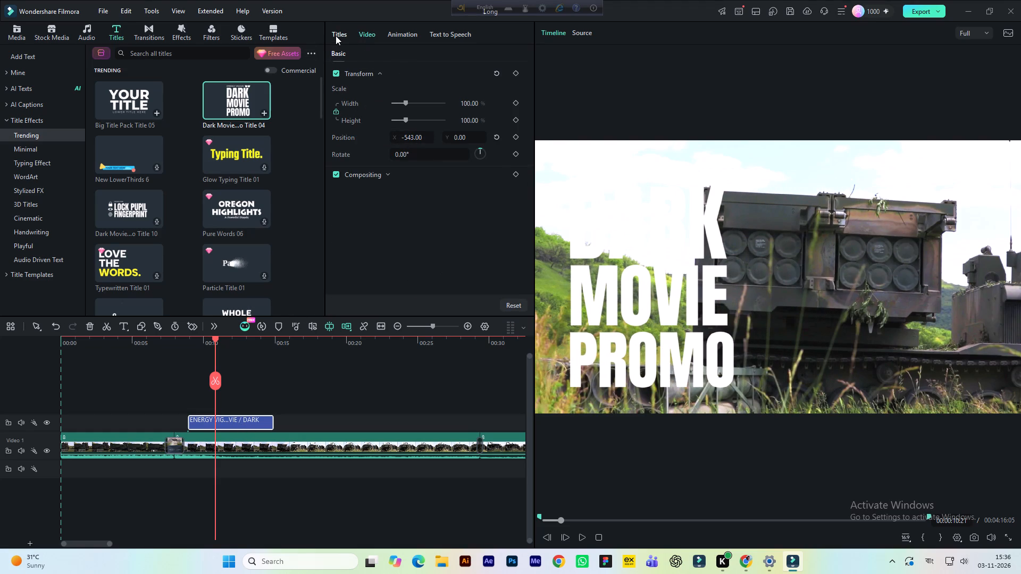
{"action": "left_click", "coordinate": [367, 74]}
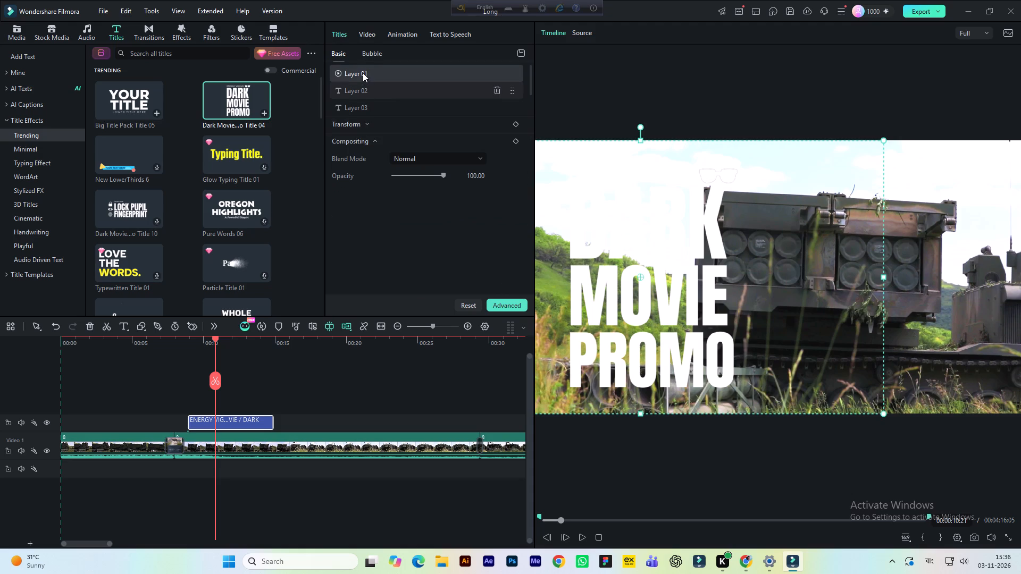
{"action": "left_click", "coordinate": [357, 90]}
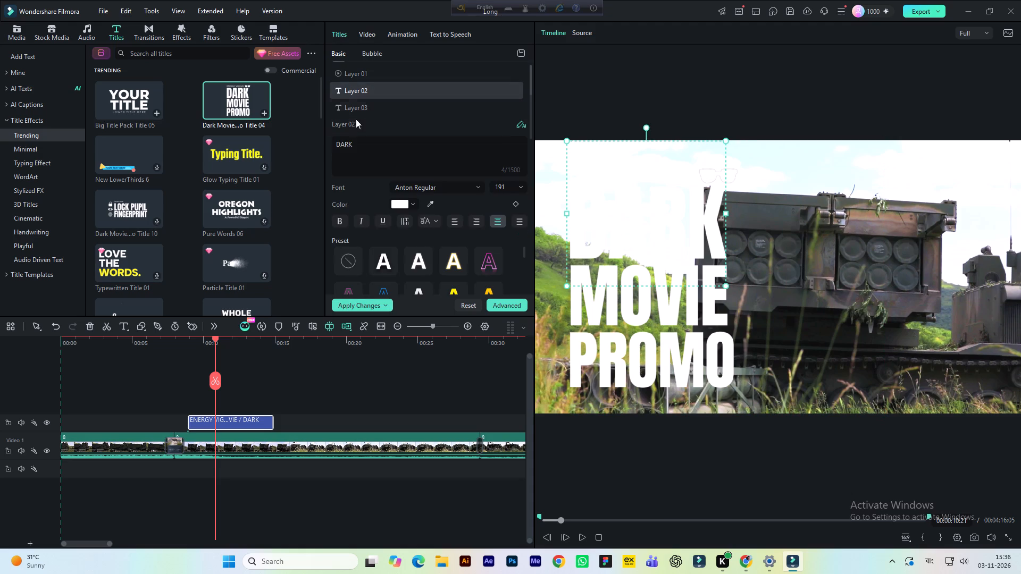
{"action": "left_click_drag", "start_coordinate": [356, 146], "coordinate": [316, 145]}
{"action": "left_click", "coordinate": [352, 106]}
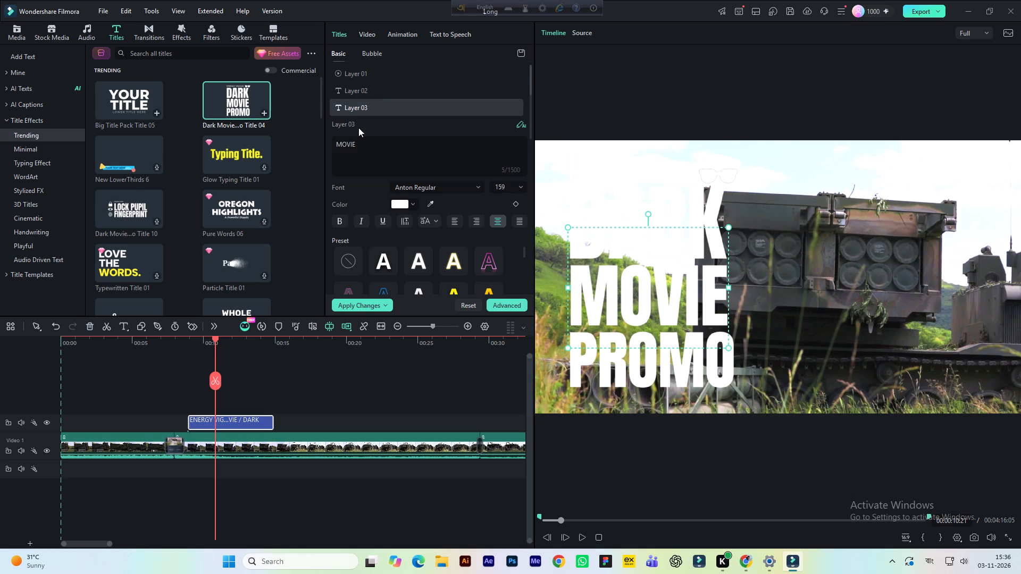
{"action": "left_click_drag", "start_coordinate": [363, 144], "coordinate": [310, 141]}
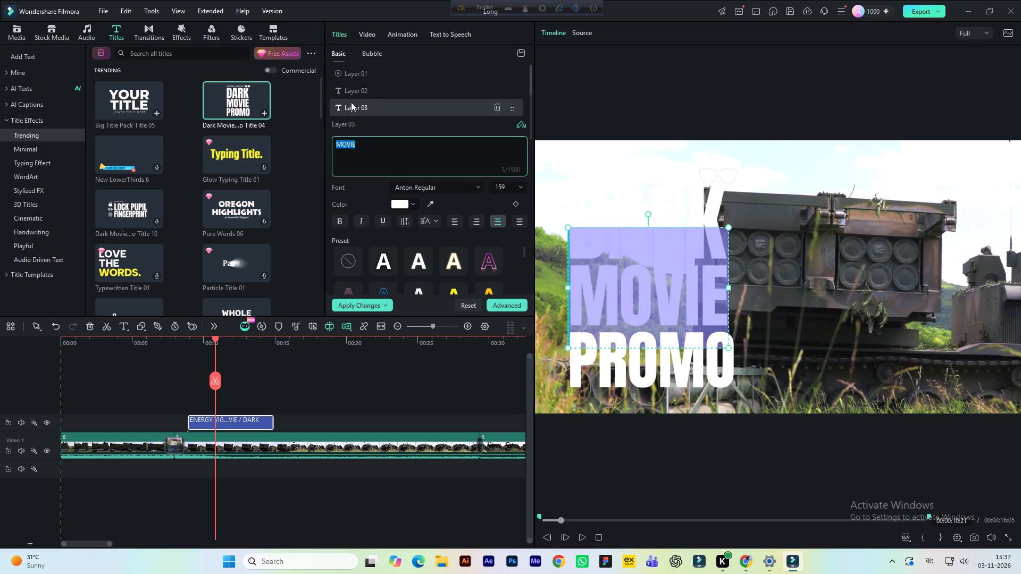
{"action": "left_click", "coordinate": [362, 75]}
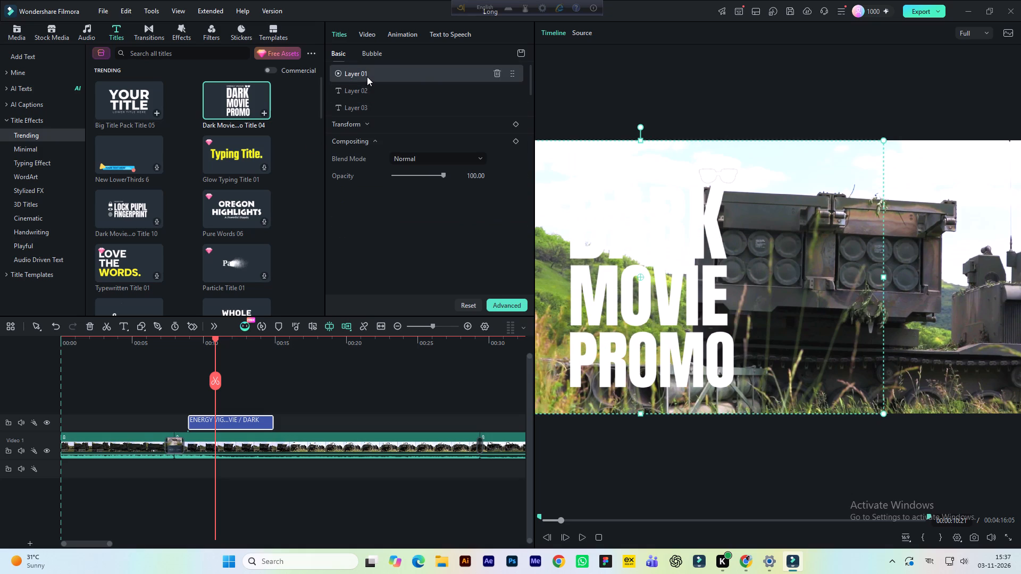
{"action": "left_click", "coordinate": [441, 74]}
{"action": "left_click", "coordinate": [364, 107]}
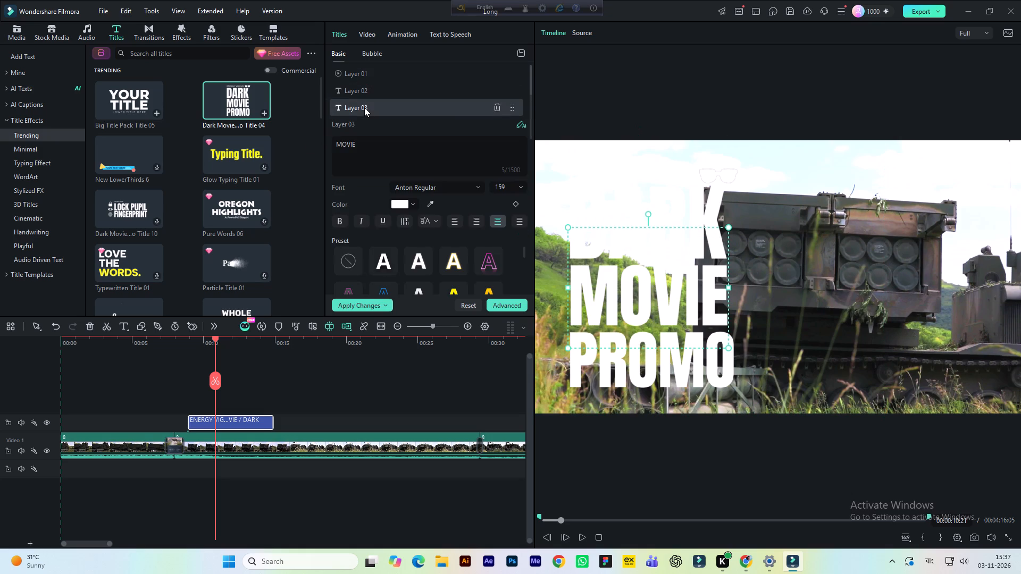
{"action": "left_click_drag", "start_coordinate": [357, 142], "coordinate": [309, 141]}
{"action": "left_click", "coordinate": [359, 94]}
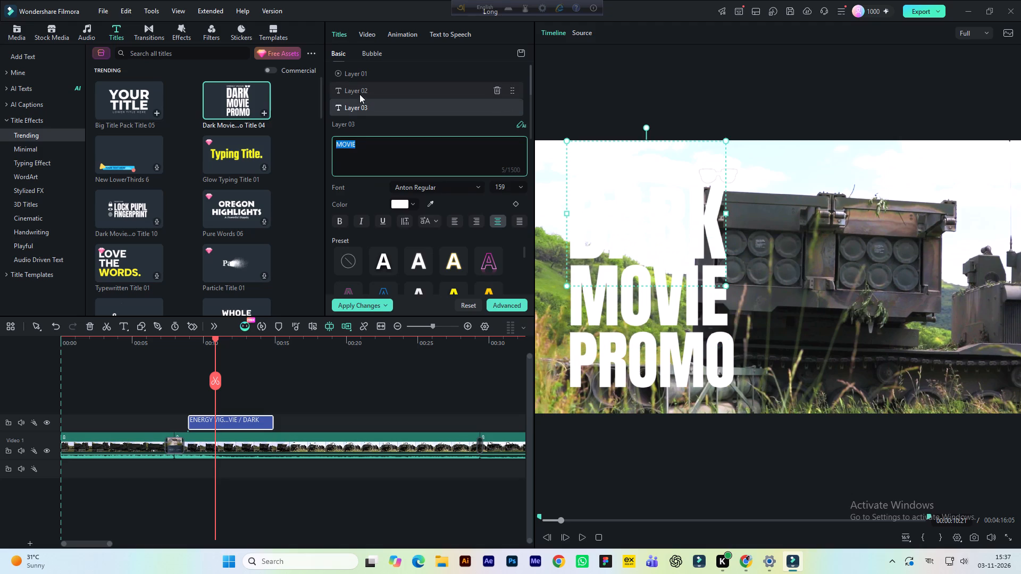
{"action": "left_click_drag", "start_coordinate": [355, 143], "coordinate": [320, 141]}
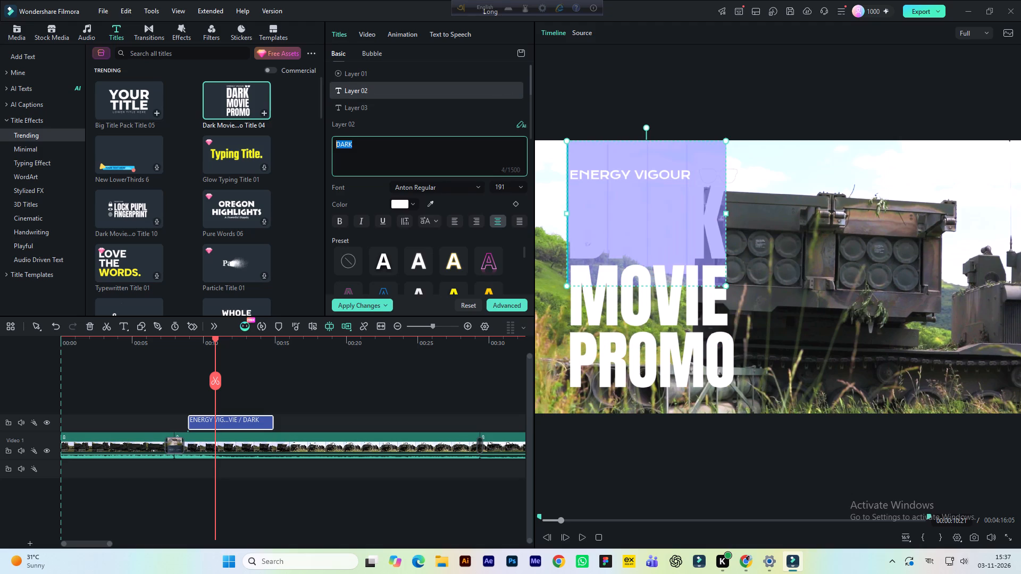
{"action": "left_click", "coordinate": [612, 371]}
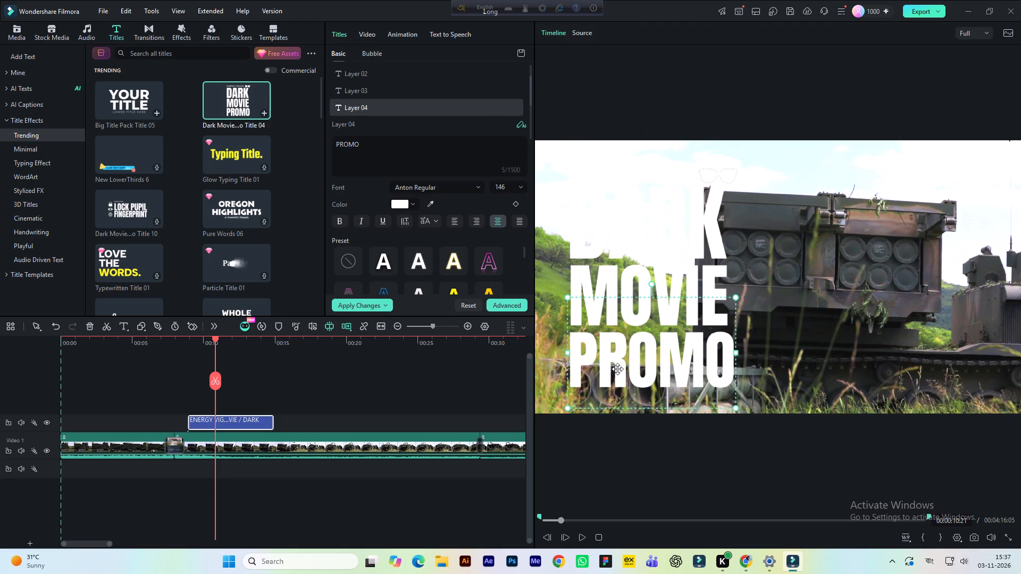
{"action": "left_click", "coordinate": [601, 232]}
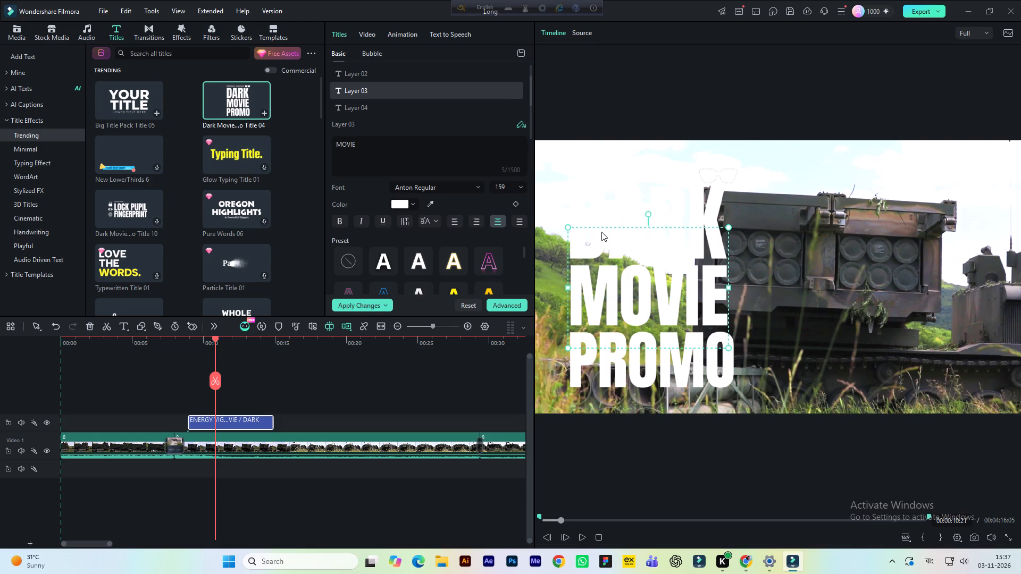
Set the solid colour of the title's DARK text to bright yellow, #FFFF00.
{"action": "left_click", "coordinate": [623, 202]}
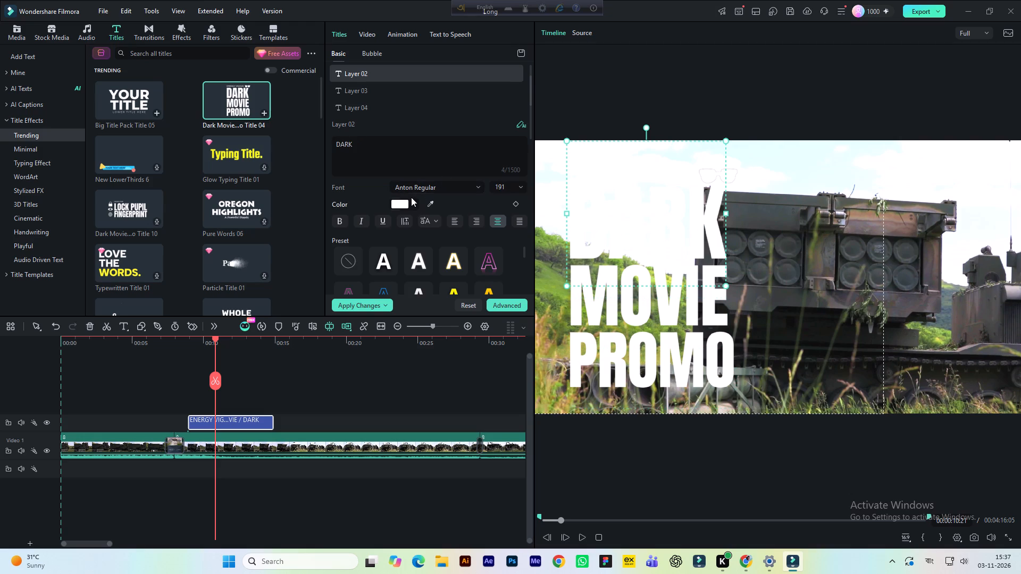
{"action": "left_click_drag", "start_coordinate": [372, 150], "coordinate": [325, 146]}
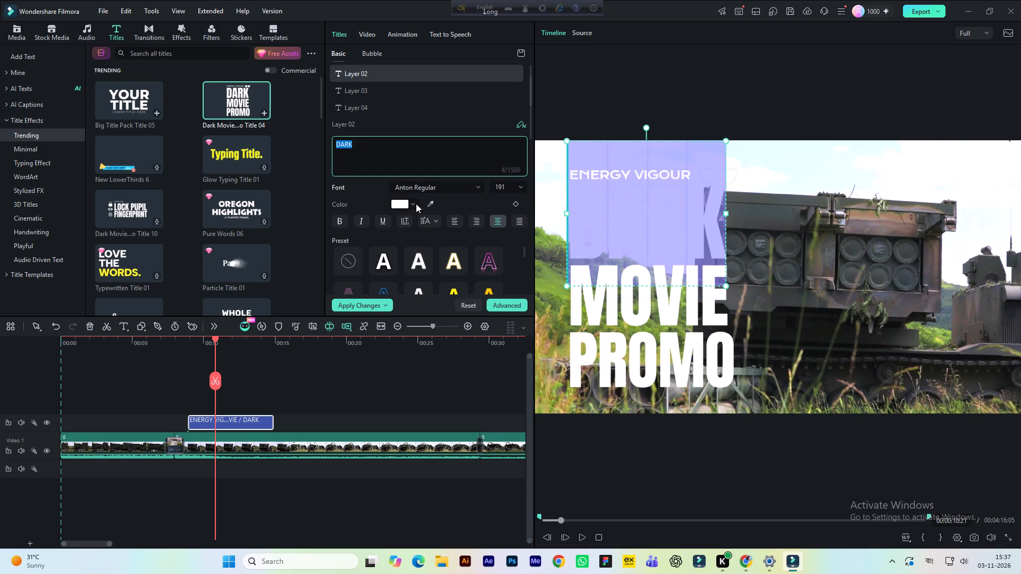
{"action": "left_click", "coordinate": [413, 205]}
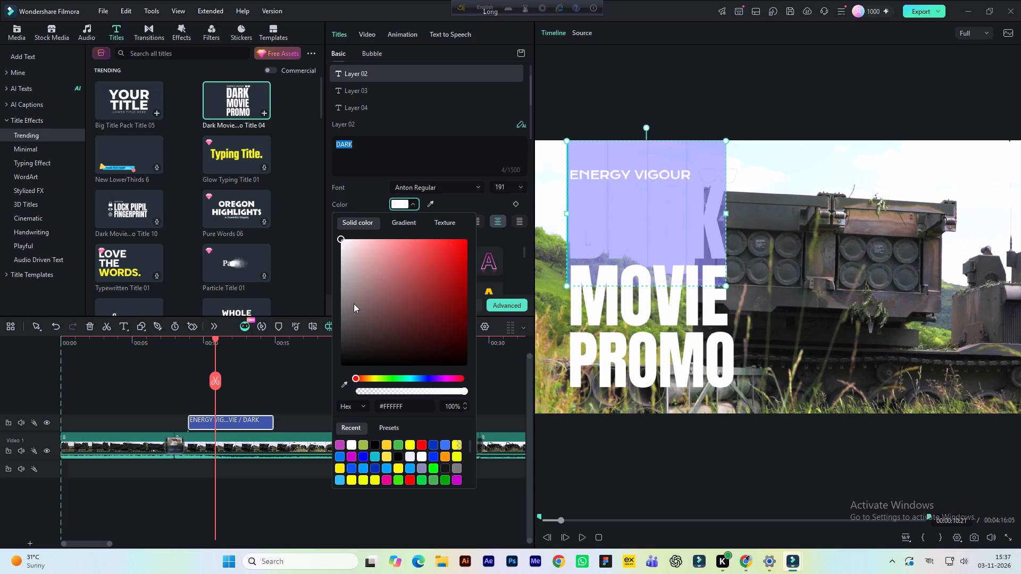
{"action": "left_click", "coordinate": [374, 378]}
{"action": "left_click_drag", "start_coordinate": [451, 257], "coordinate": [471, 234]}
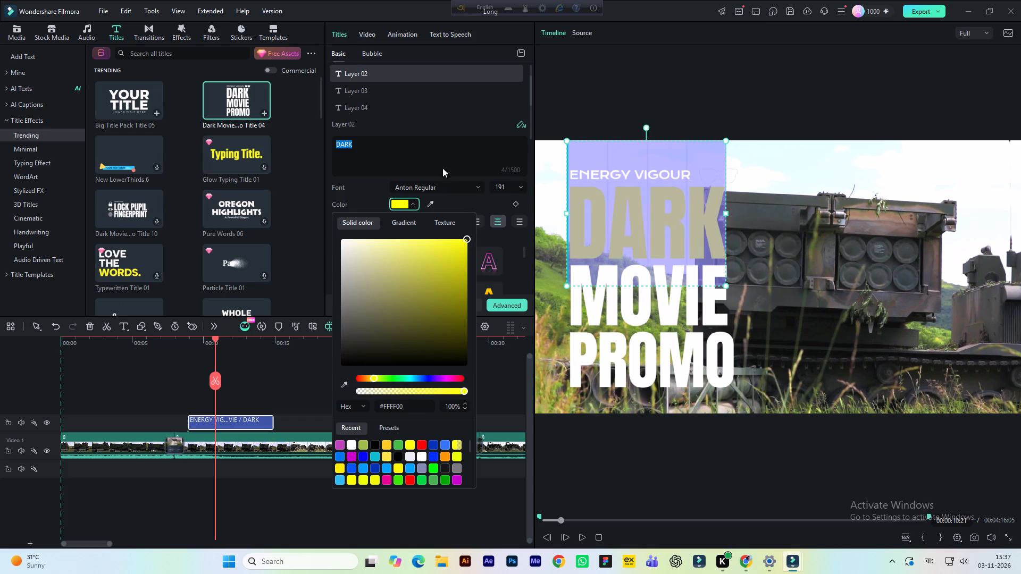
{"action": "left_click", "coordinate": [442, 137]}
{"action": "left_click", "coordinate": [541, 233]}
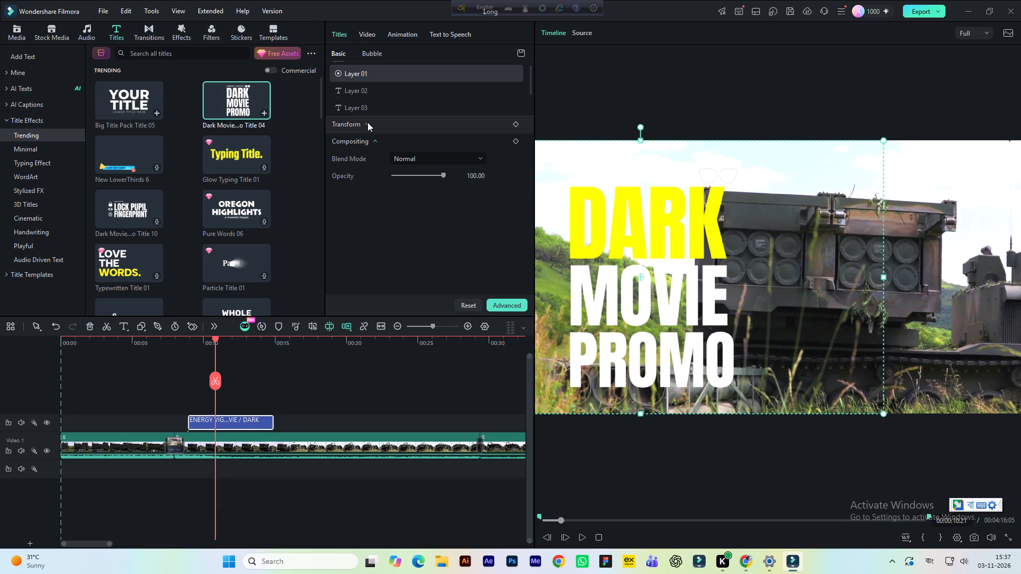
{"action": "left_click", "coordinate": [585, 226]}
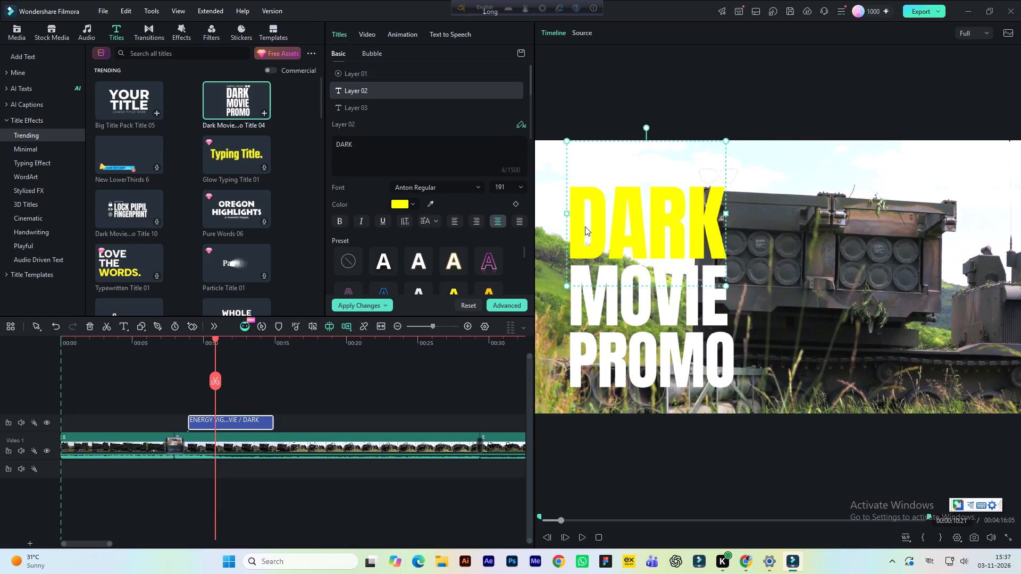
Play back the recoloured title from about 6 seconds, just before the first transition, and save the project.
{"action": "left_click", "coordinate": [185, 344]}
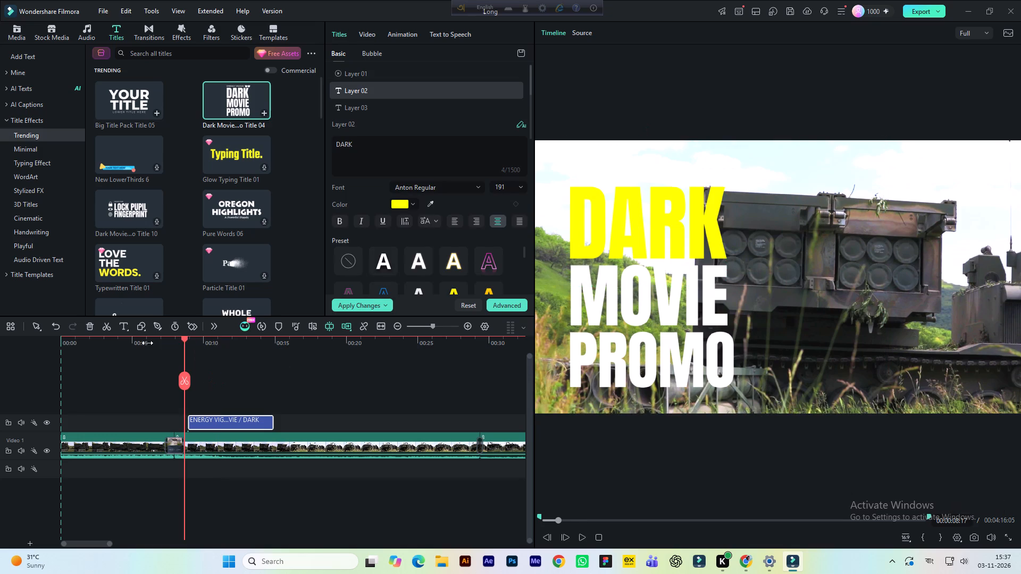
{"action": "left_click", "coordinate": [146, 343]}
{"action": "key", "text": "space"}
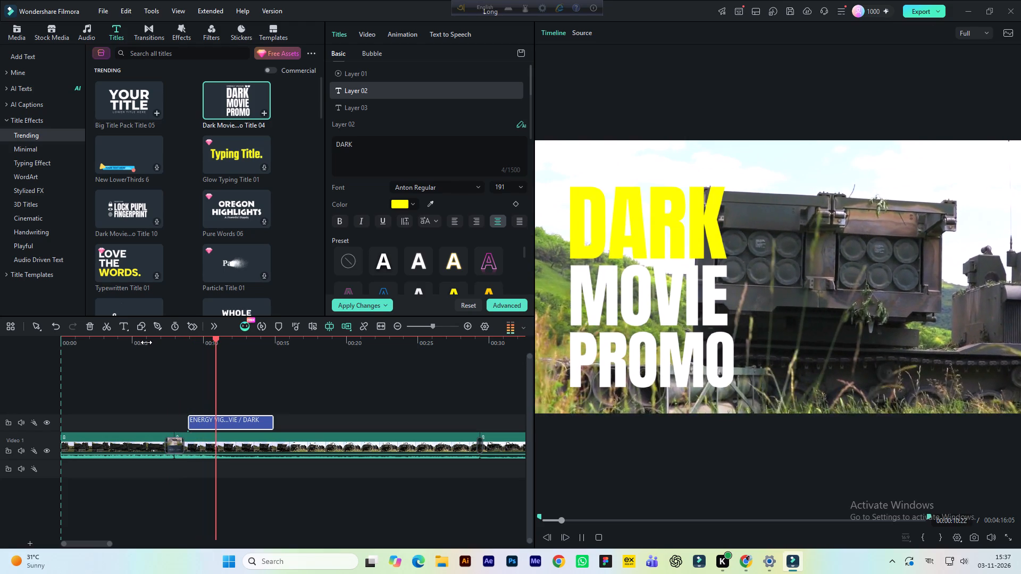
{"action": "key", "text": "space"}
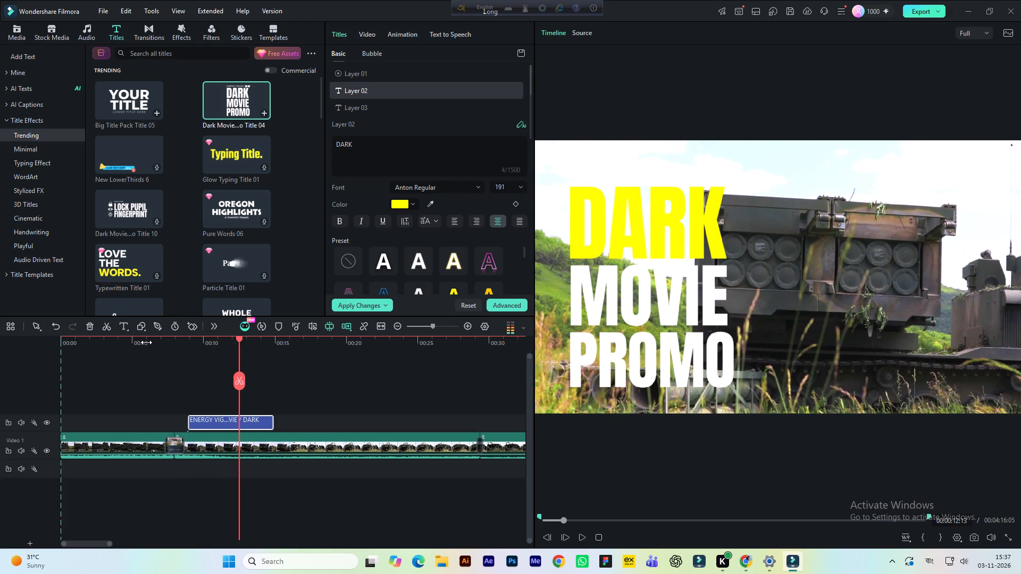
{"action": "key", "text": "ctrl+s"}
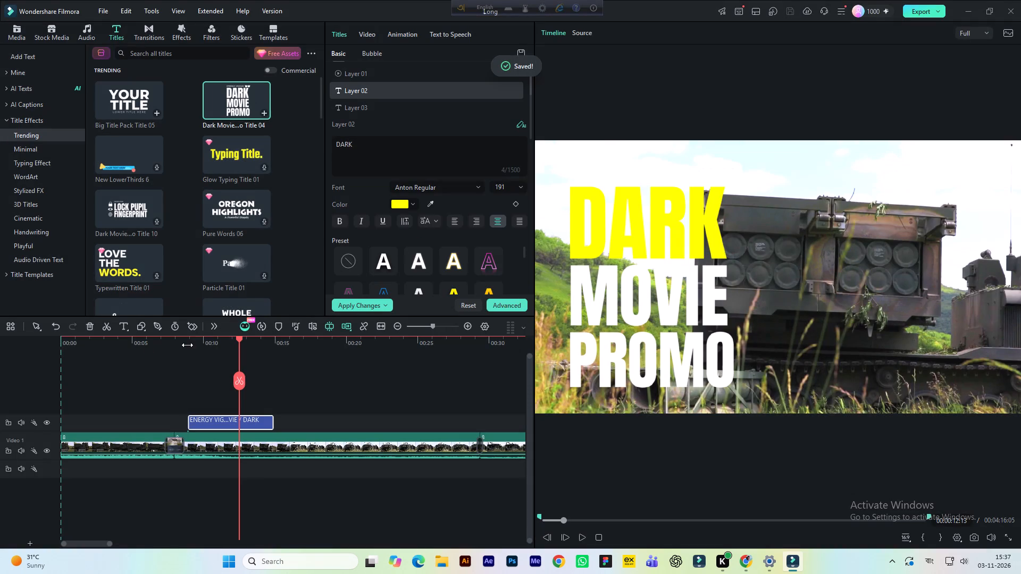
Apply the yellow text preset with a dark outline to the title's DARK text.
{"action": "left_click_drag", "start_coordinate": [361, 141], "coordinate": [326, 140]}
{"action": "scroll", "coordinate": [464, 197], "scroll_direction": "down", "scroll_amount": 2}
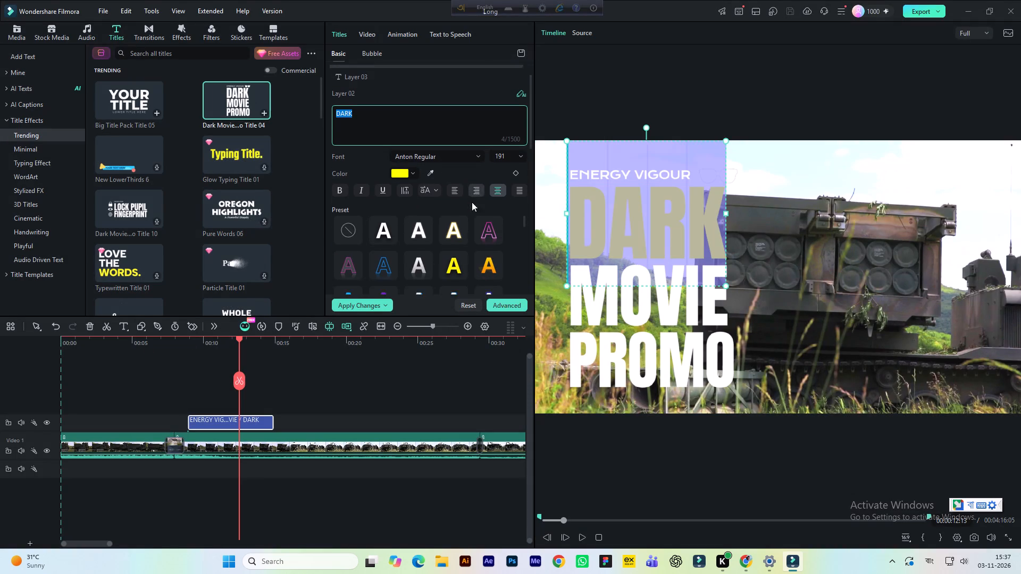
{"action": "scroll", "coordinate": [510, 224], "scroll_direction": "down", "scroll_amount": 1}
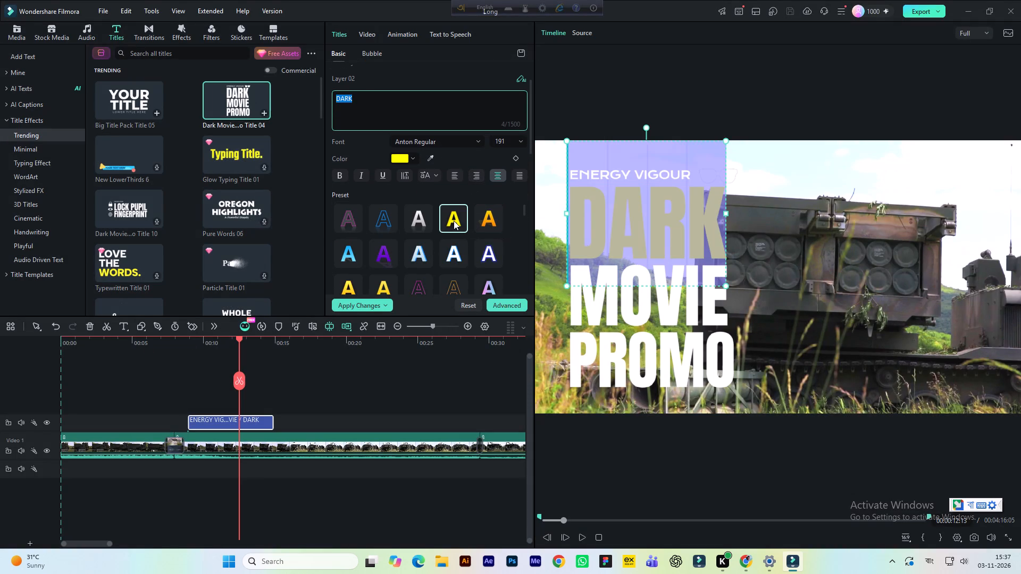
{"action": "left_click", "coordinate": [454, 221]}
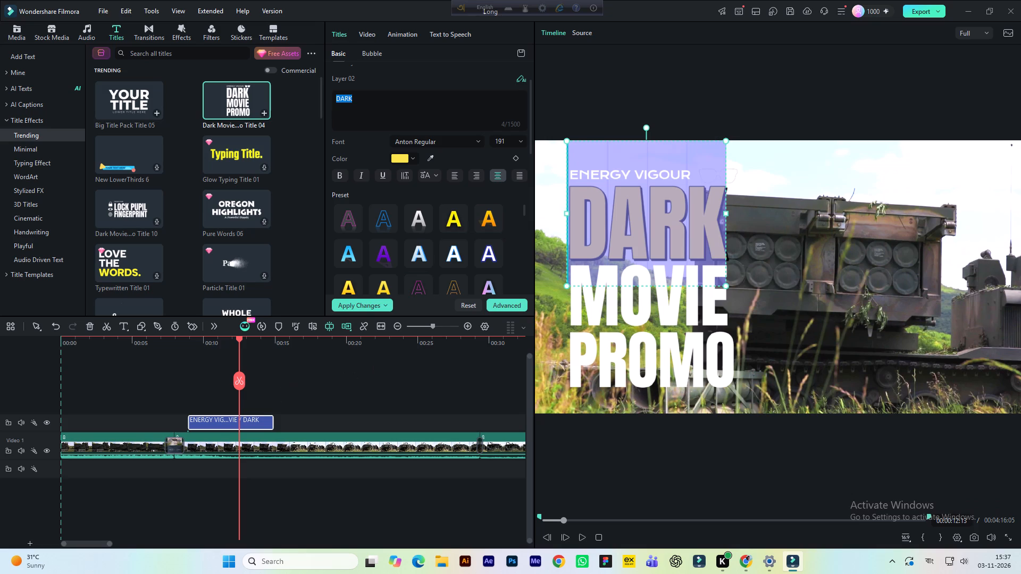
{"action": "left_click", "coordinate": [549, 173]}
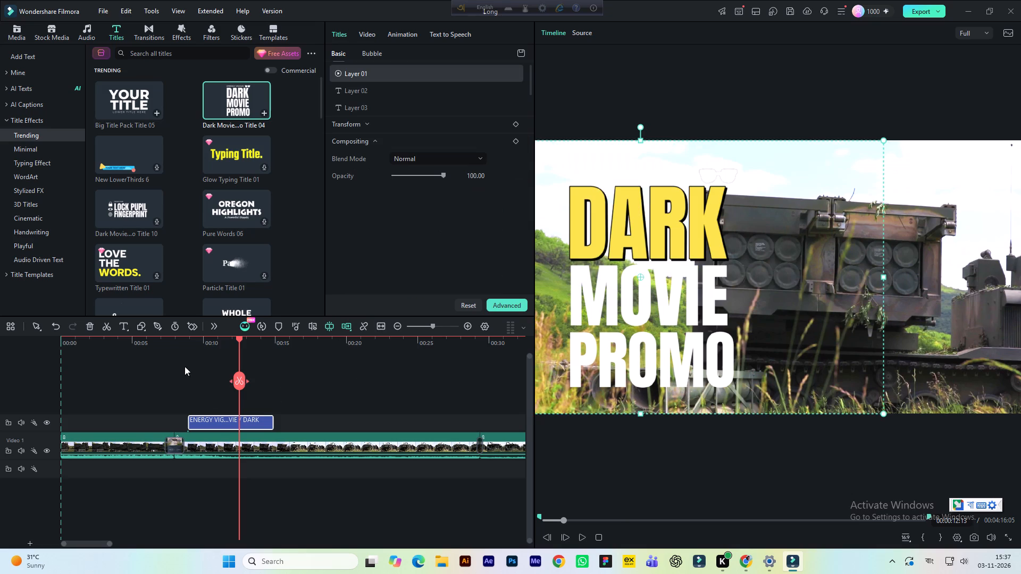
{"action": "left_click", "coordinate": [177, 349]}
{"action": "key", "text": "space"}
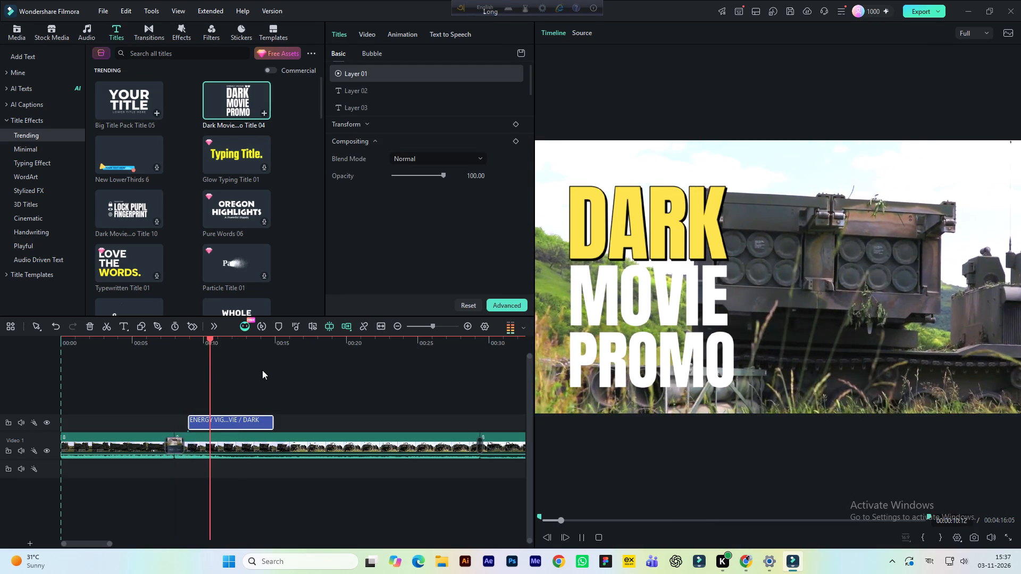
{"action": "key", "text": "space"}
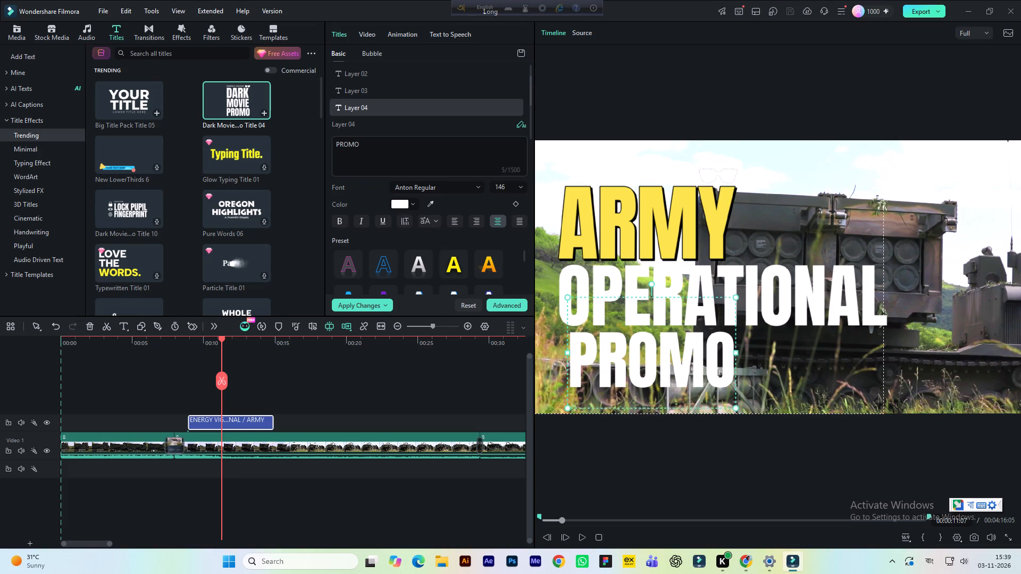
{"action": "left_click_drag", "start_coordinate": [367, 147], "coordinate": [303, 144]}
{"action": "key", "text": "ctrl+v"}
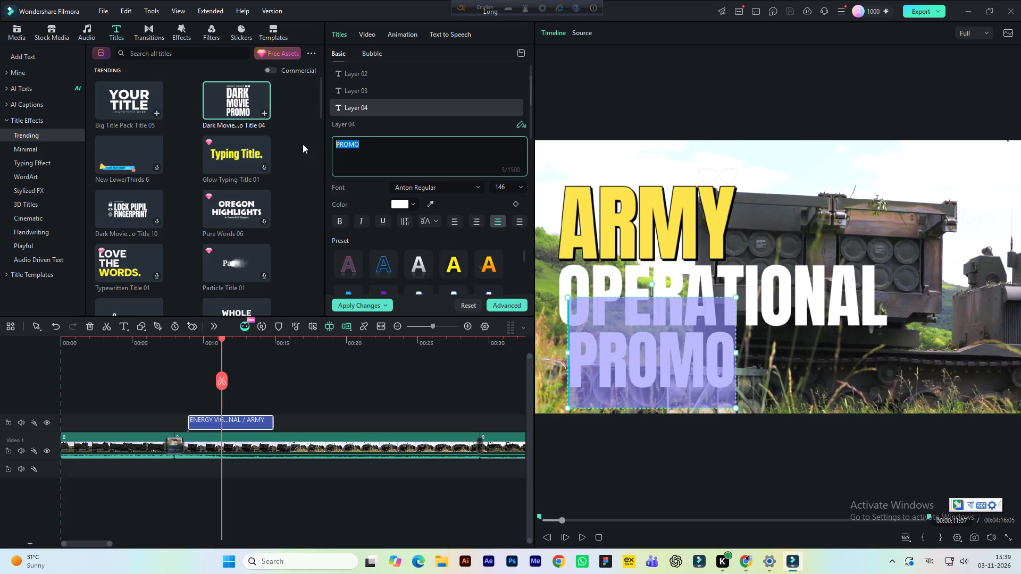
Delete the small ENERGY VIGOUR text layer above ARMY from the title.
{"action": "left_click", "coordinate": [614, 174]}
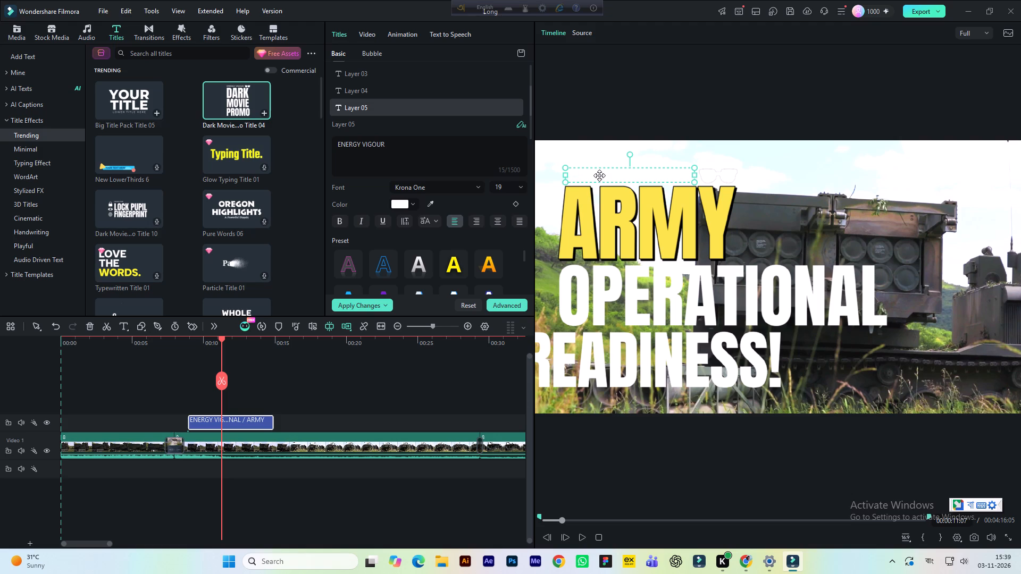
{"action": "left_click_drag", "start_coordinate": [616, 176], "coordinate": [618, 140]}
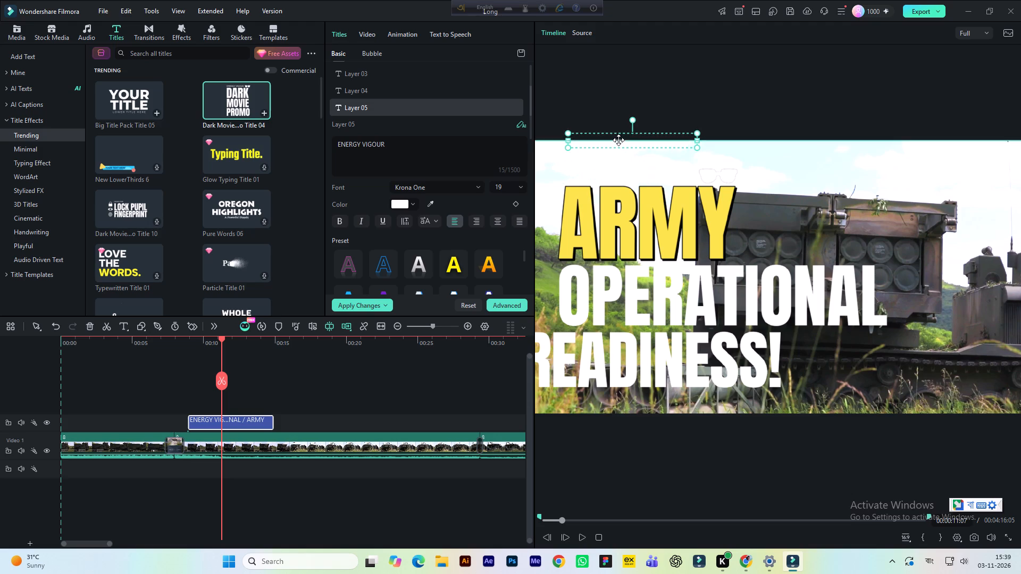
{"action": "left_click_drag", "start_coordinate": [618, 140], "coordinate": [788, 244]}
{"action": "key", "text": "Delete"}
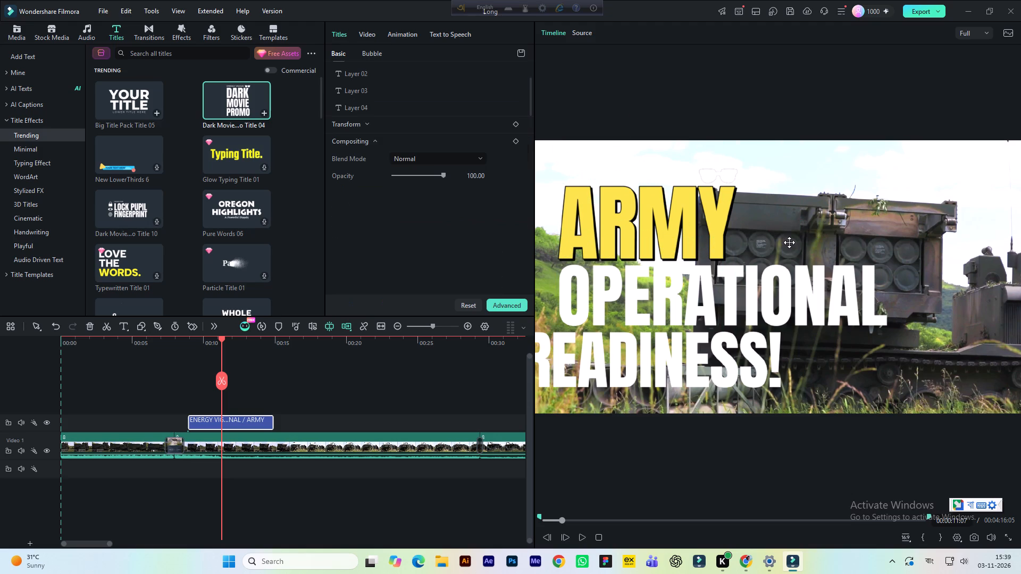
Shift the READINESS! text right until its left edge lines up with OPERATIONAL, and save the project.
{"action": "left_click", "coordinate": [641, 361]}
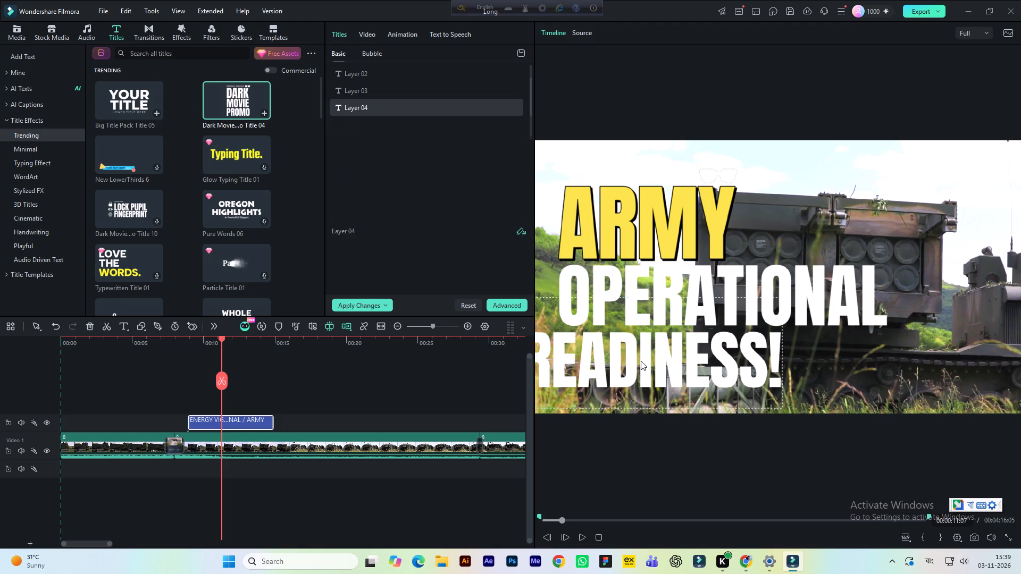
{"action": "key", "text": "Right"}
{"action": "key", "text": "Right"}
{"action": "key", "text": "Right"}
{"action": "key", "text": "Right"}
{"action": "key", "text": "Right"}
{"action": "key", "text": "Right"}
{"action": "key", "text": "Right"}
{"action": "key", "text": "Right"}
{"action": "key", "text": "Right"}
{"action": "key", "text": "Right"}
{"action": "key", "text": "Right"}
{"action": "key", "text": "Right"}
{"action": "key", "text": "Right"}
{"action": "key", "text": "Right"}
{"action": "key", "text": "Right"}
{"action": "key", "text": "Right"}
{"action": "key", "text": "Right"}
{"action": "key", "text": "Right"}
{"action": "key", "text": "Right"}
{"action": "key", "text": "Right"}
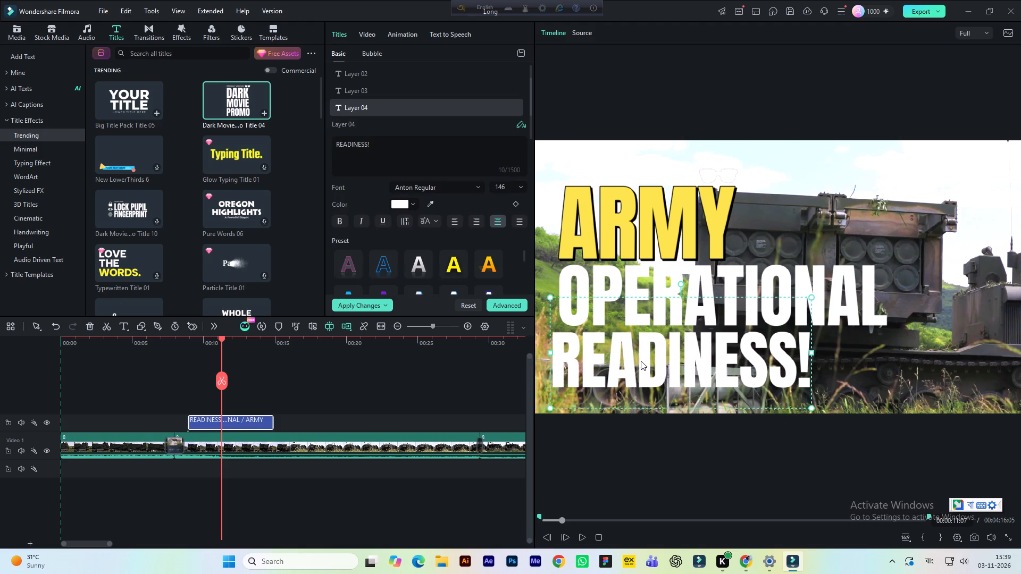
{"action": "key", "text": "Right"}
{"action": "key", "text": "Right"}
{"action": "key", "text": "Right"}
{"action": "key", "text": "Right"}
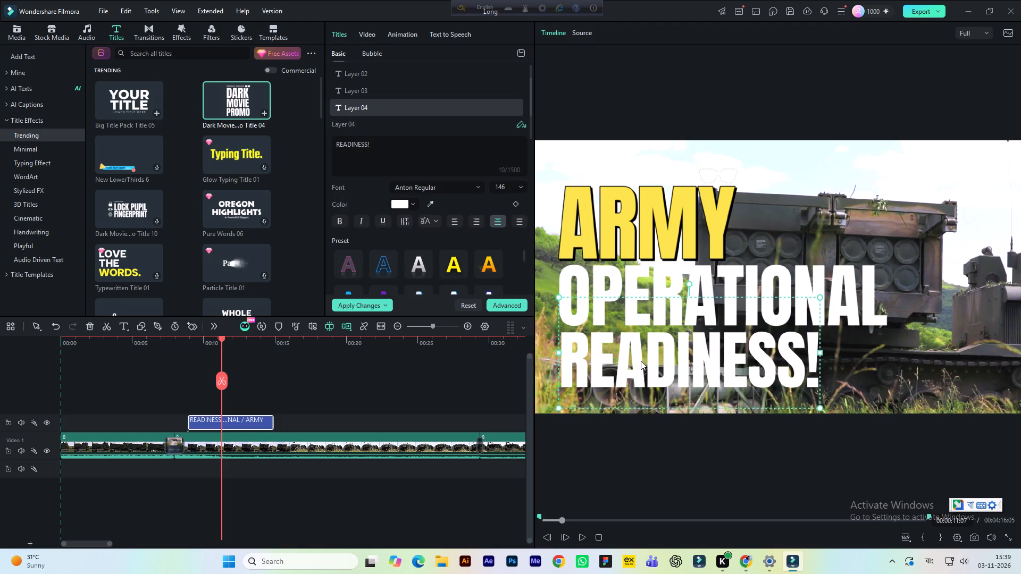
{"action": "left_click", "coordinate": [489, 400]}
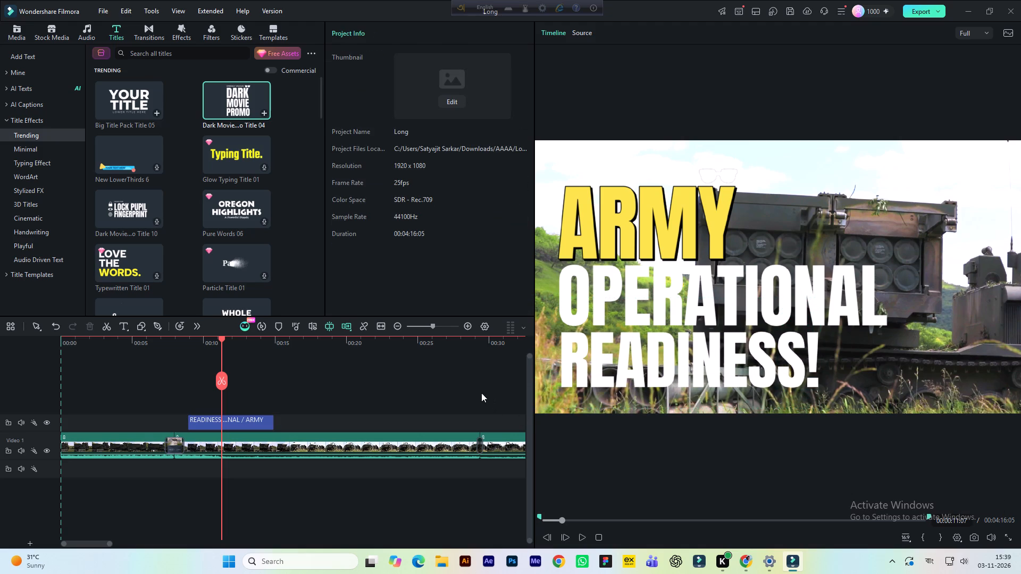
{"action": "left_click", "coordinate": [206, 346]}
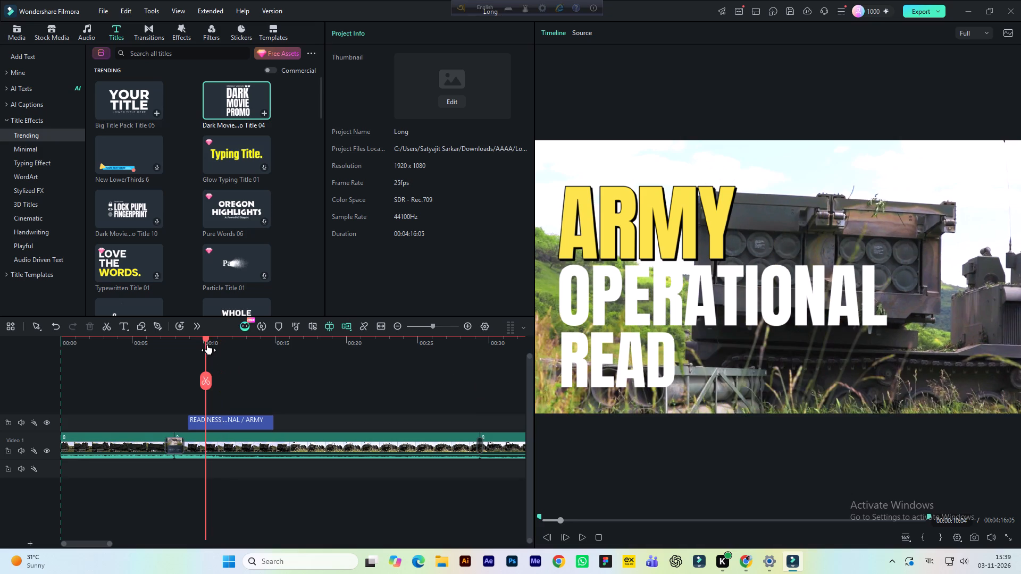
{"action": "key", "text": "ctrl+s"}
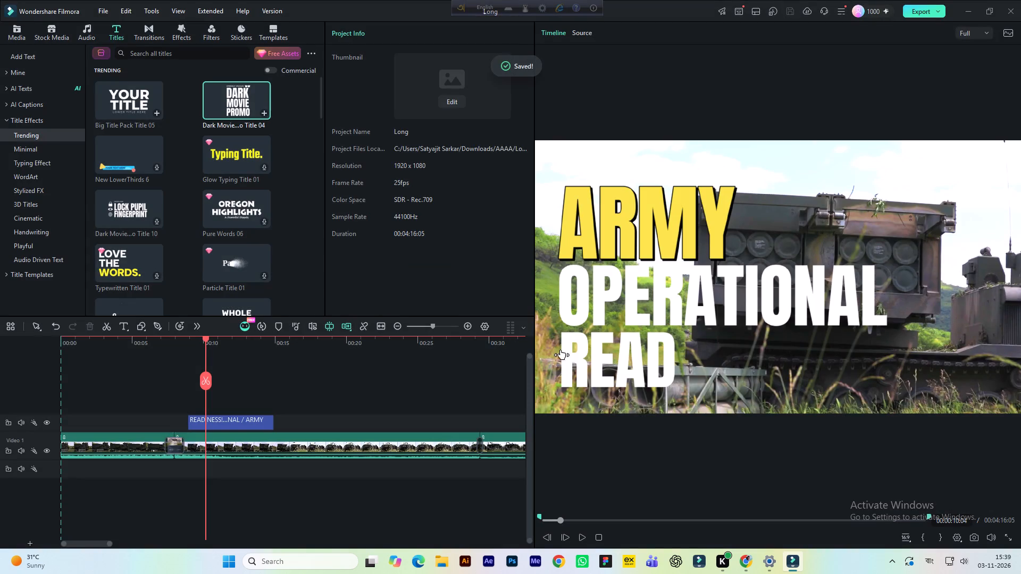
Nudge the READINESS! text slightly down and right beneath OPERATIONAL, and save the project.
{"action": "left_click", "coordinate": [590, 358]}
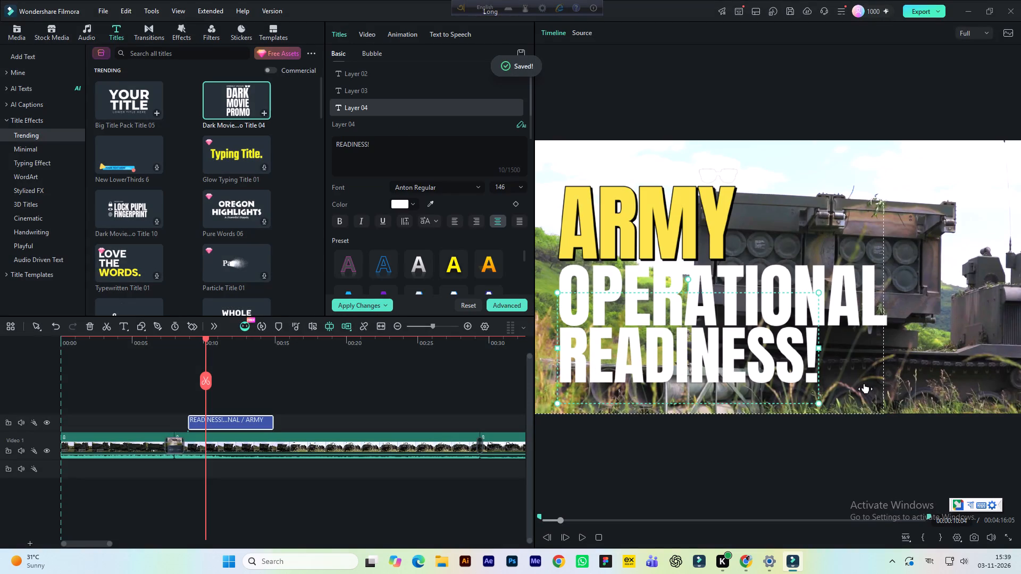
{"action": "key", "text": "Down"}
{"action": "key", "text": "Down"}
{"action": "key", "text": "Down"}
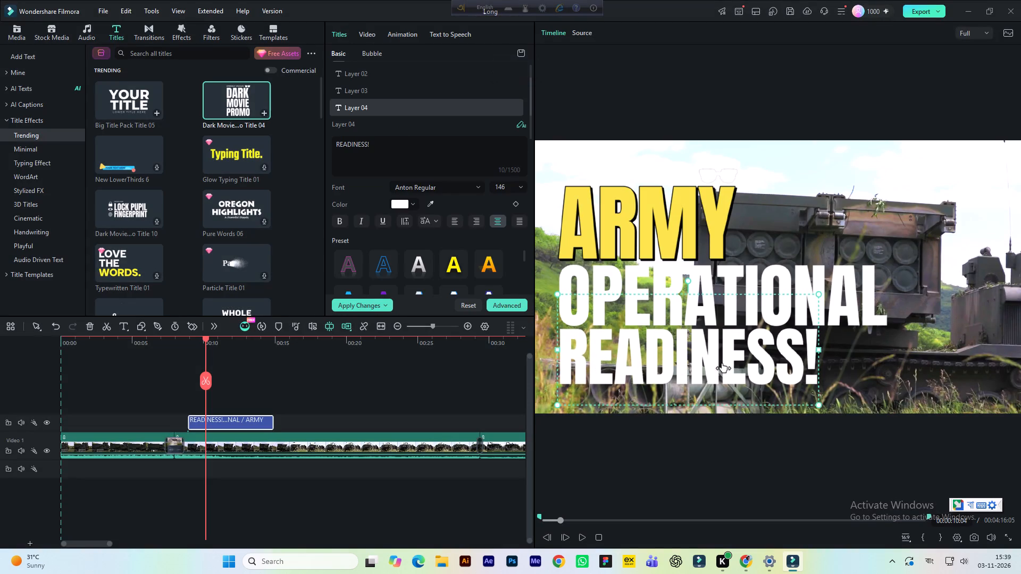
{"action": "key", "text": "Down"}
{"action": "key", "text": "Down"}
{"action": "key", "text": "Down"}
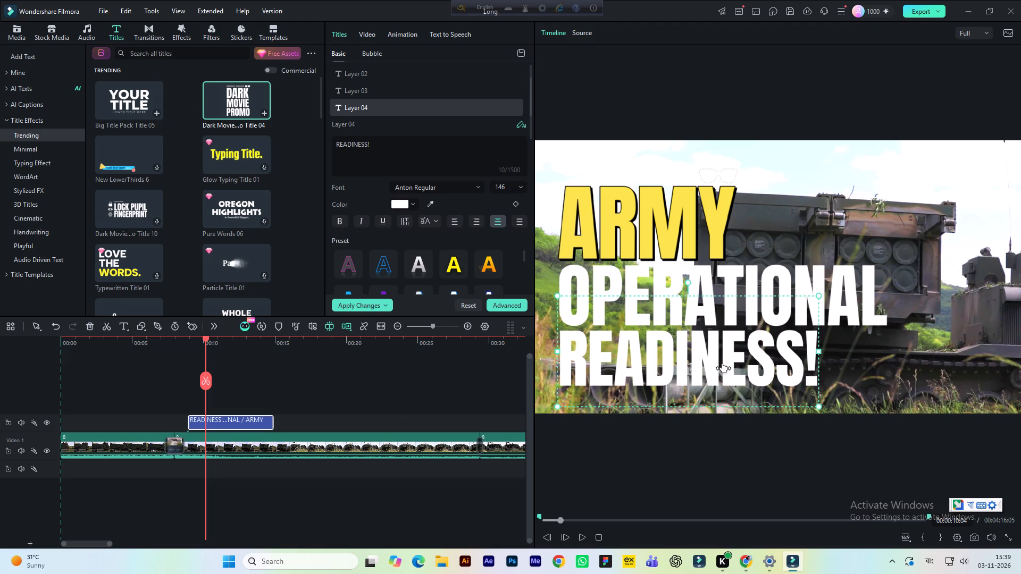
{"action": "key", "text": "Right"}
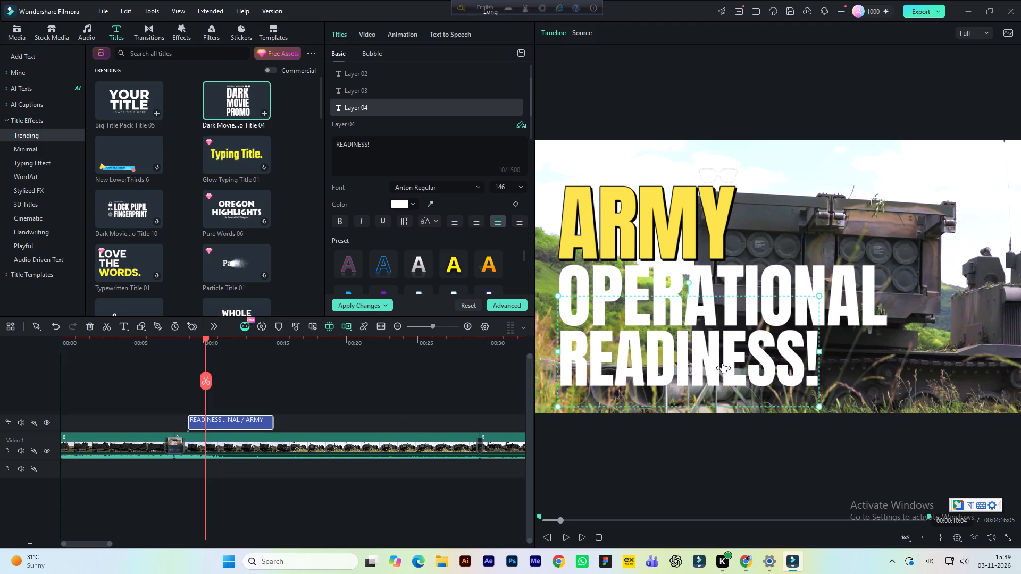
{"action": "key", "text": "ctrl+s"}
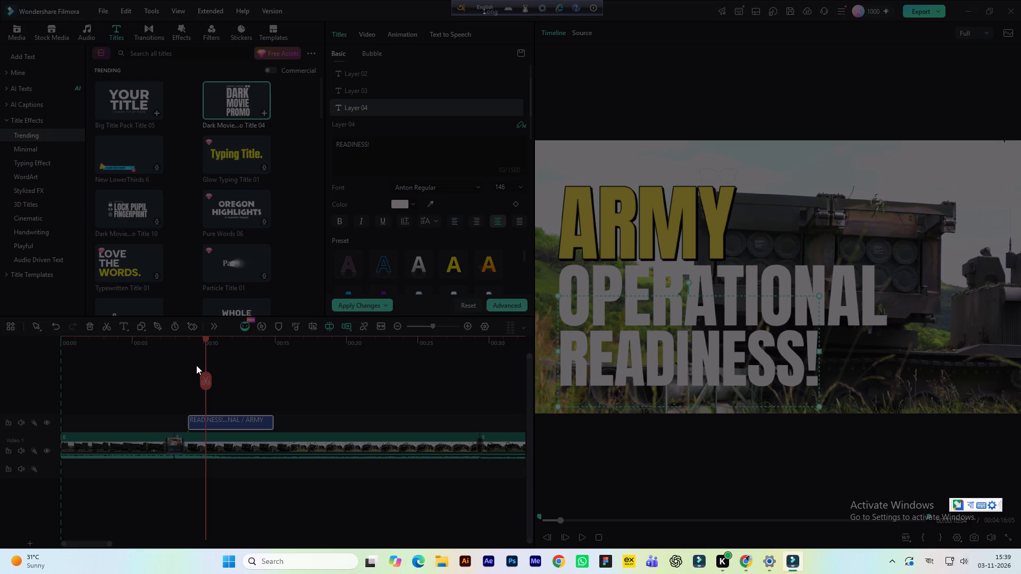
Play back the finished title from about 8 seconds to just past its end and save the project.
{"action": "left_click", "coordinate": [170, 344]}
{"action": "key", "text": "space"}
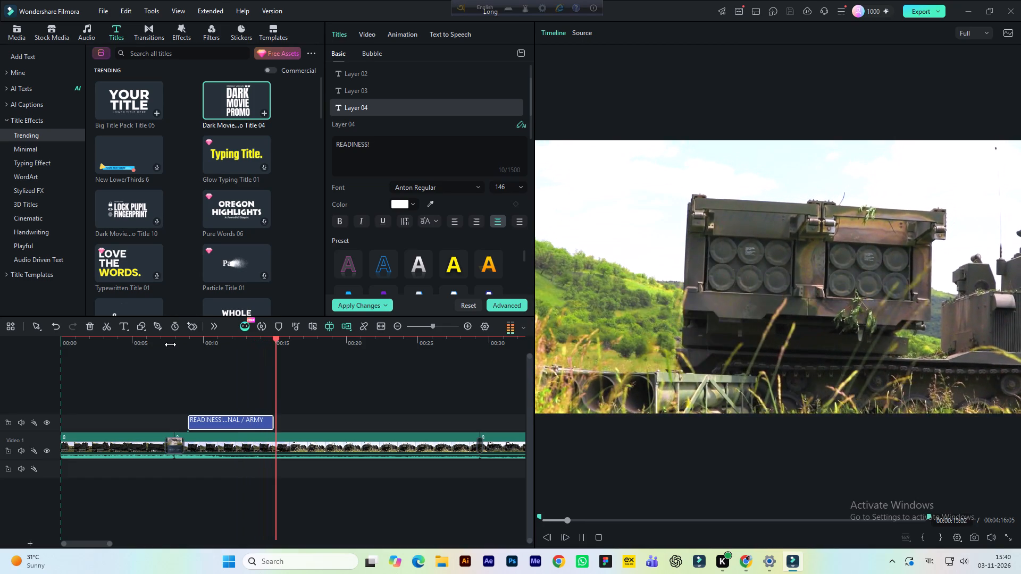
{"action": "key", "text": "space"}
{"action": "key", "text": "ctrl+s"}
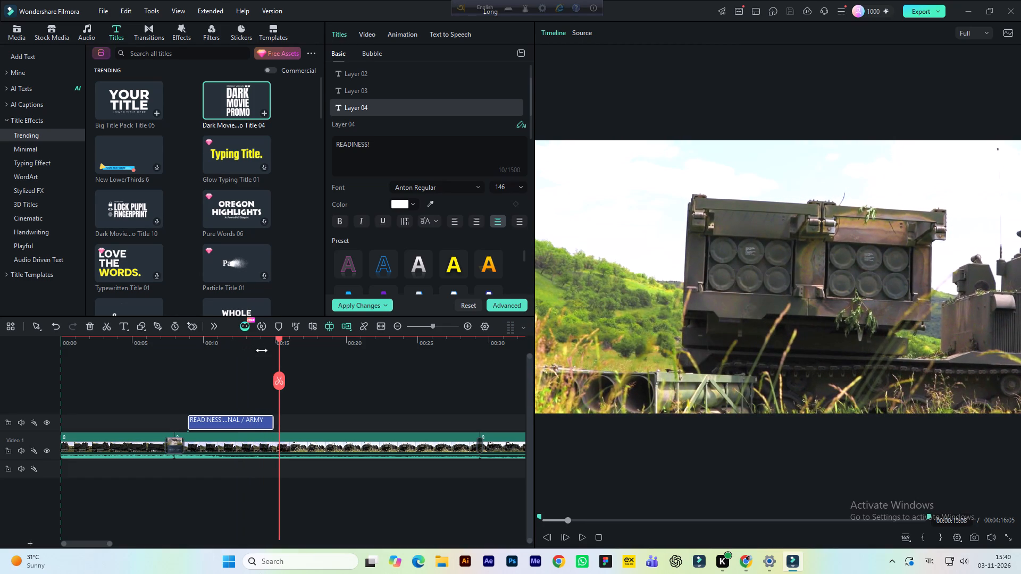
Play the video from about 7 seconds through the ARMY OPERATIONAL READINESS! title and on into the following footage.
{"action": "left_click_drag", "start_coordinate": [333, 344], "coordinate": [311, 349]}
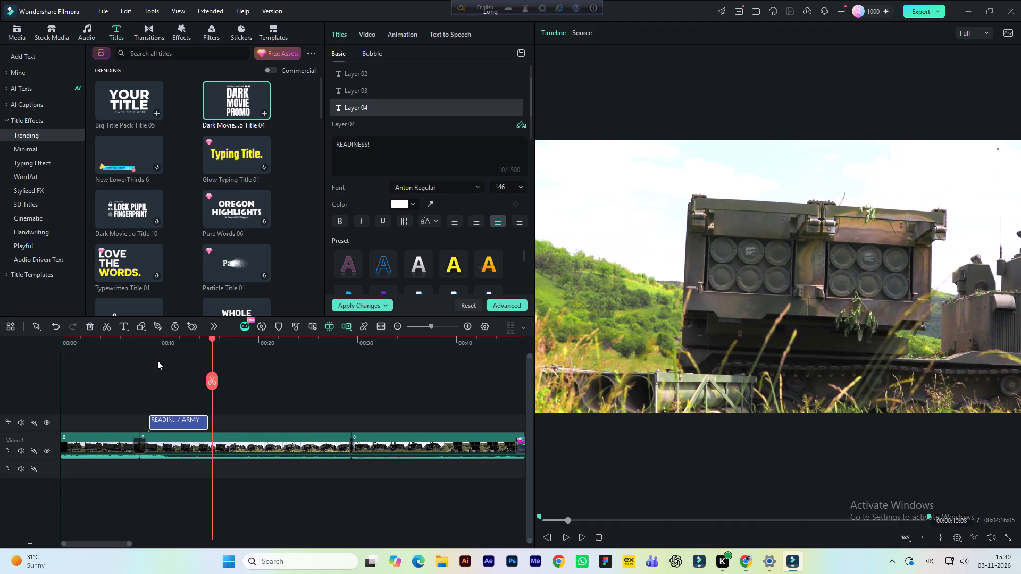
{"action": "left_click", "coordinate": [133, 344]}
{"action": "key", "text": "space"}
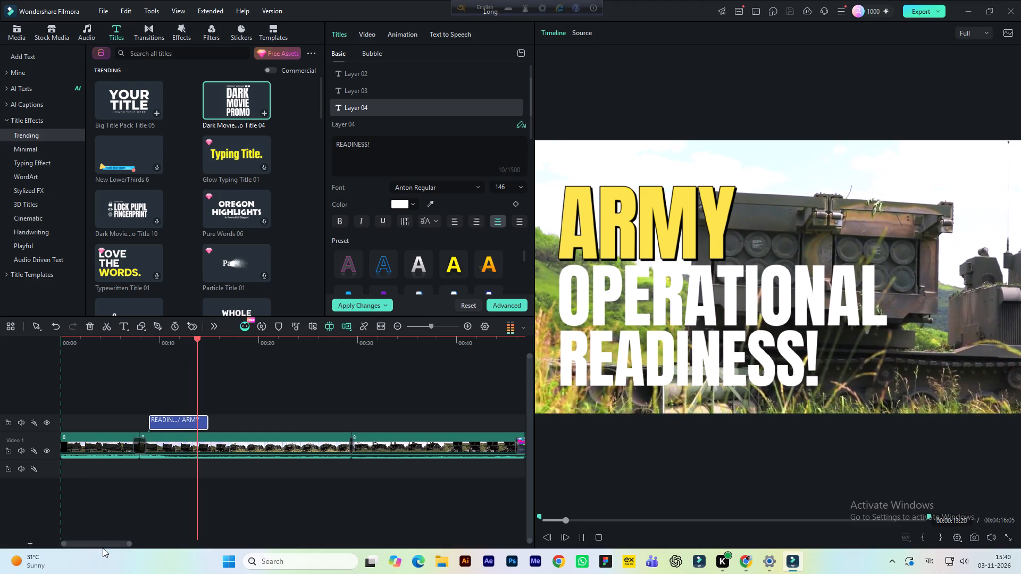
{"action": "left_click_drag", "start_coordinate": [290, 344], "coordinate": [250, 353]}
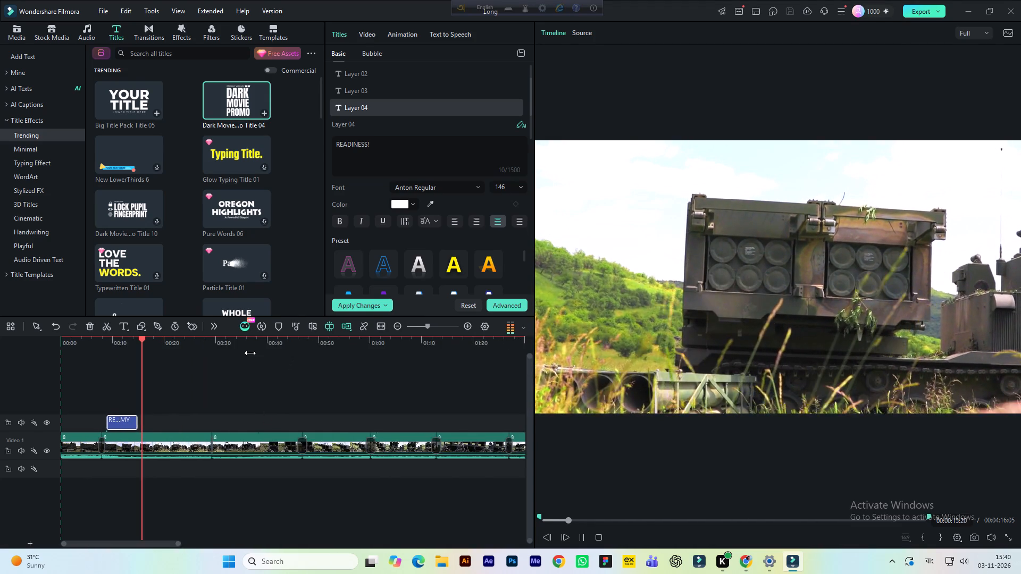
{"action": "left_click_drag", "start_coordinate": [250, 353], "coordinate": [242, 353]}
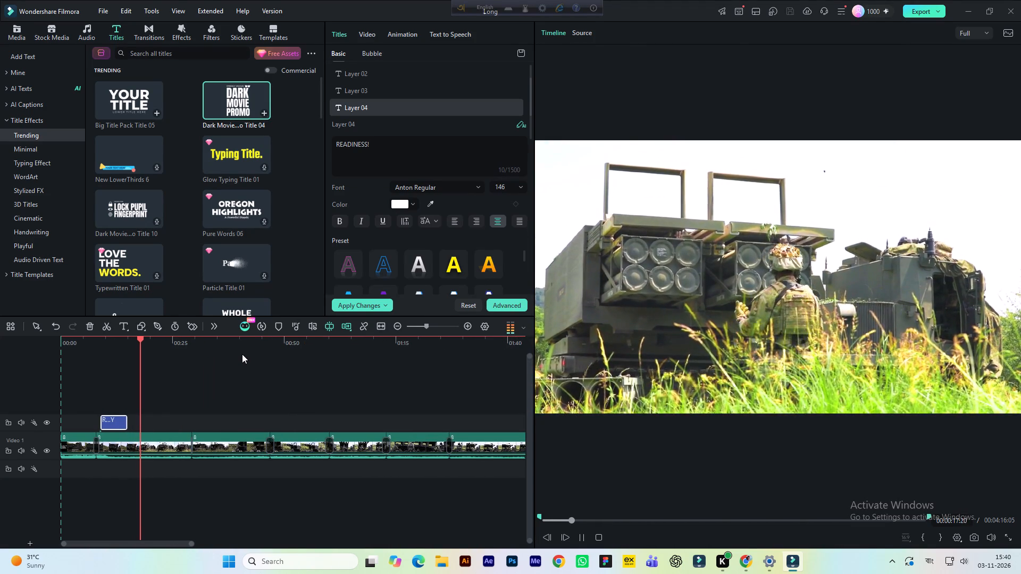
Browse the trending title effects for a style for the next overlay while playing the footage on to about 37 seconds.
{"action": "scroll", "coordinate": [290, 223], "scroll_direction": "down", "scroll_amount": 1}
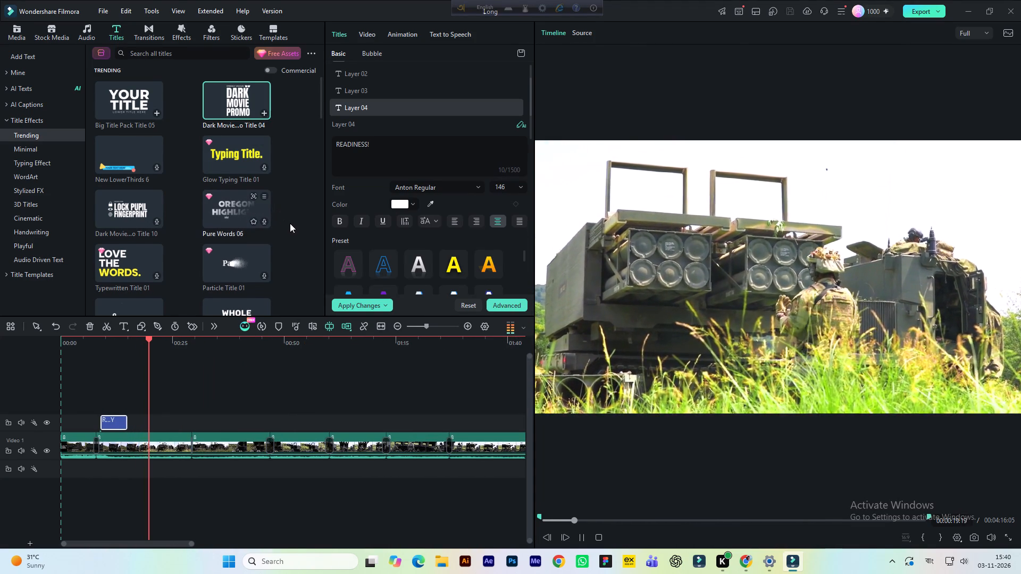
{"action": "scroll", "coordinate": [290, 223], "scroll_direction": "down", "scroll_amount": 6}
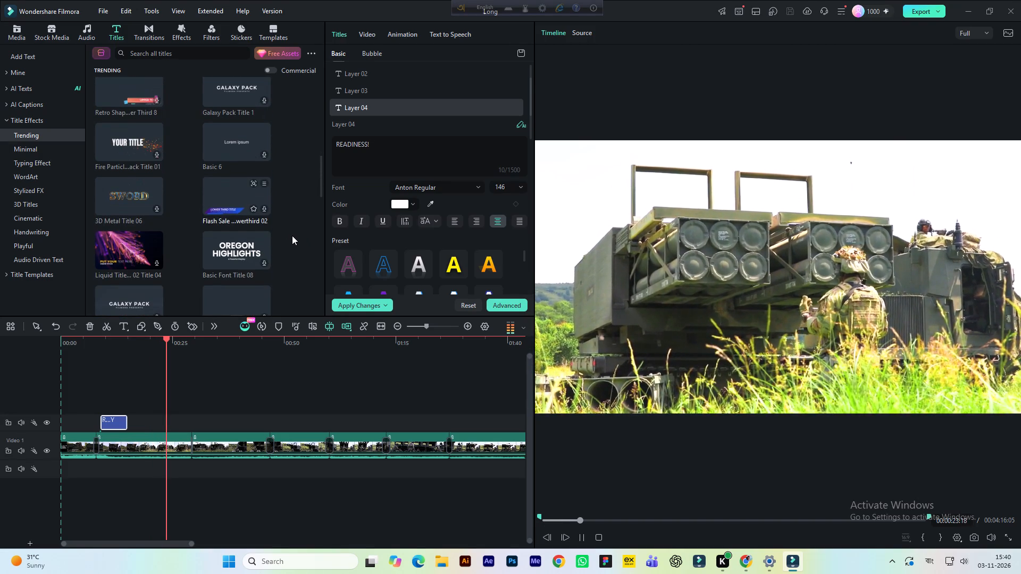
{"action": "scroll", "coordinate": [294, 237], "scroll_direction": "down", "scroll_amount": 3}
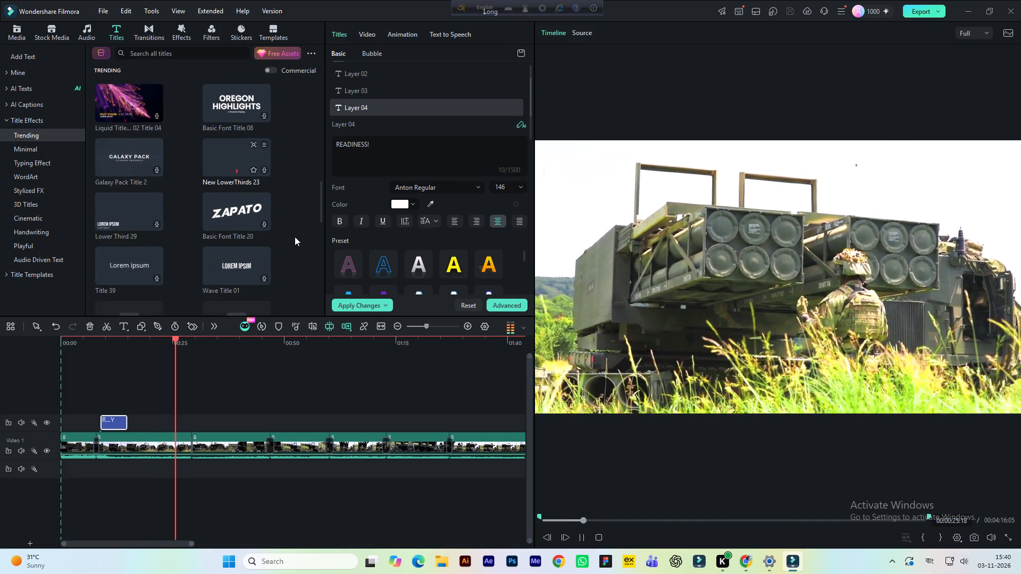
{"action": "scroll", "coordinate": [296, 238], "scroll_direction": "down", "scroll_amount": 2}
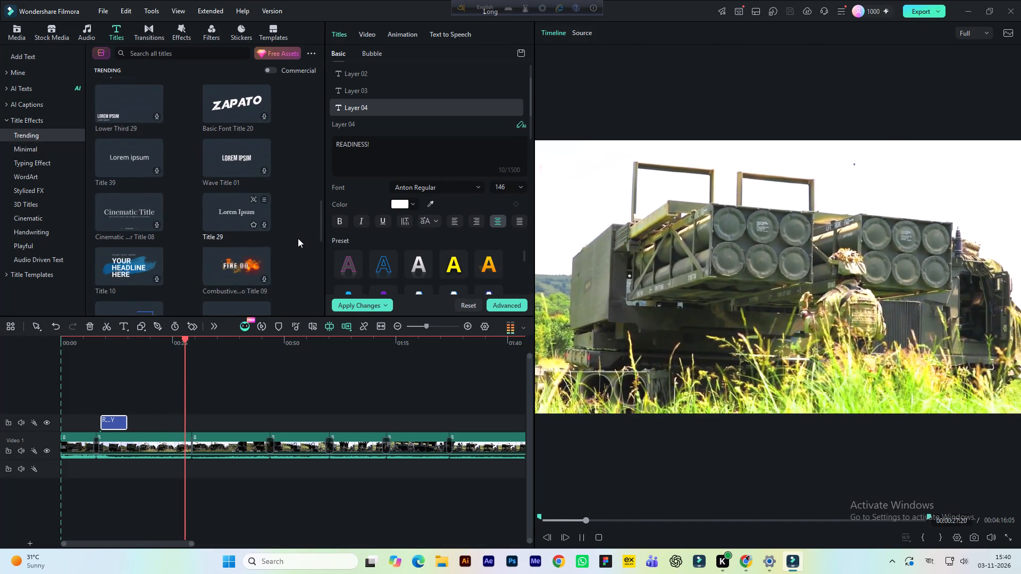
{"action": "scroll", "coordinate": [300, 241], "scroll_direction": "down", "scroll_amount": 4}
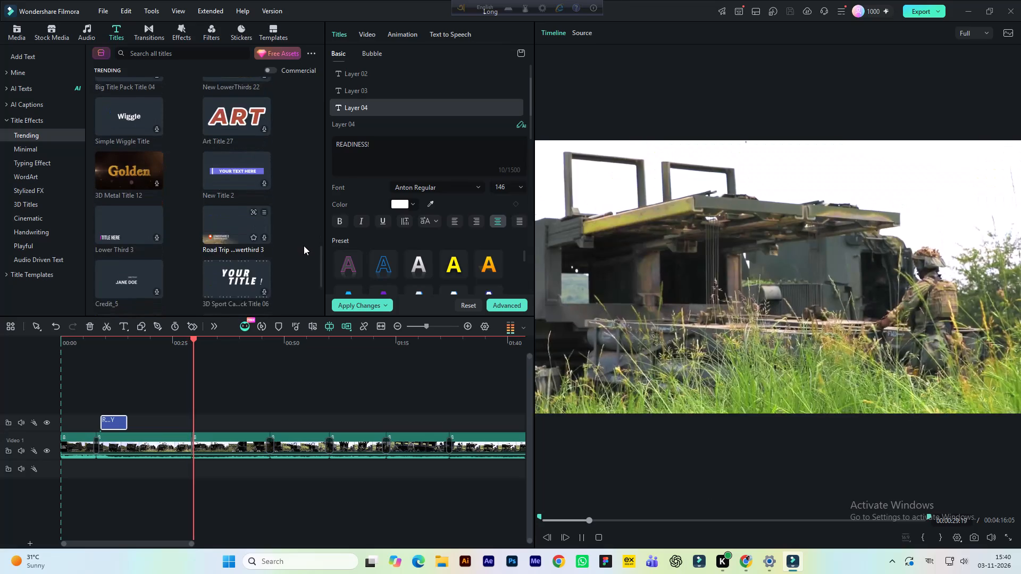
{"action": "scroll", "coordinate": [304, 246], "scroll_direction": "down", "scroll_amount": 3}
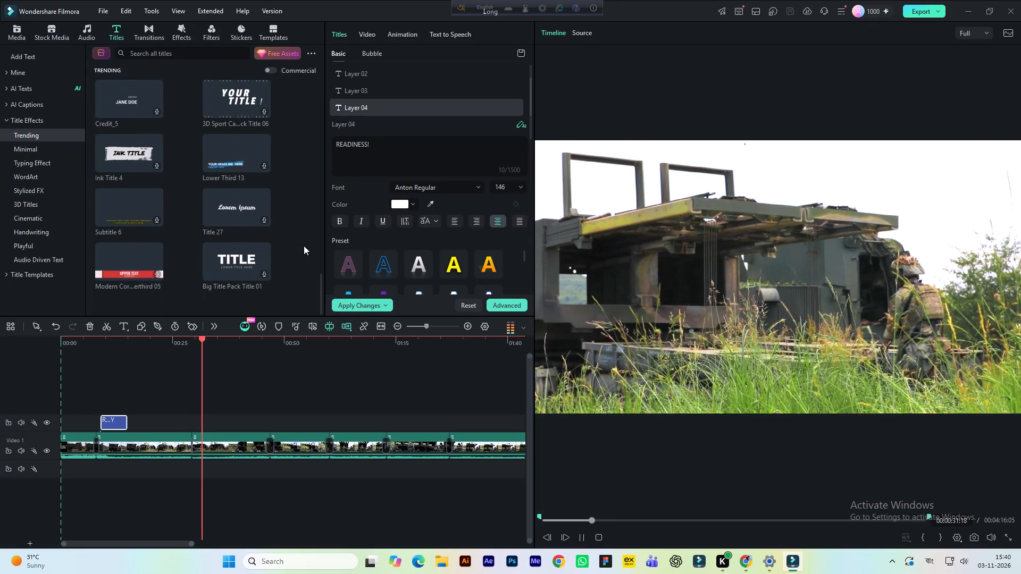
{"action": "scroll", "coordinate": [304, 246], "scroll_direction": "down", "scroll_amount": 3}
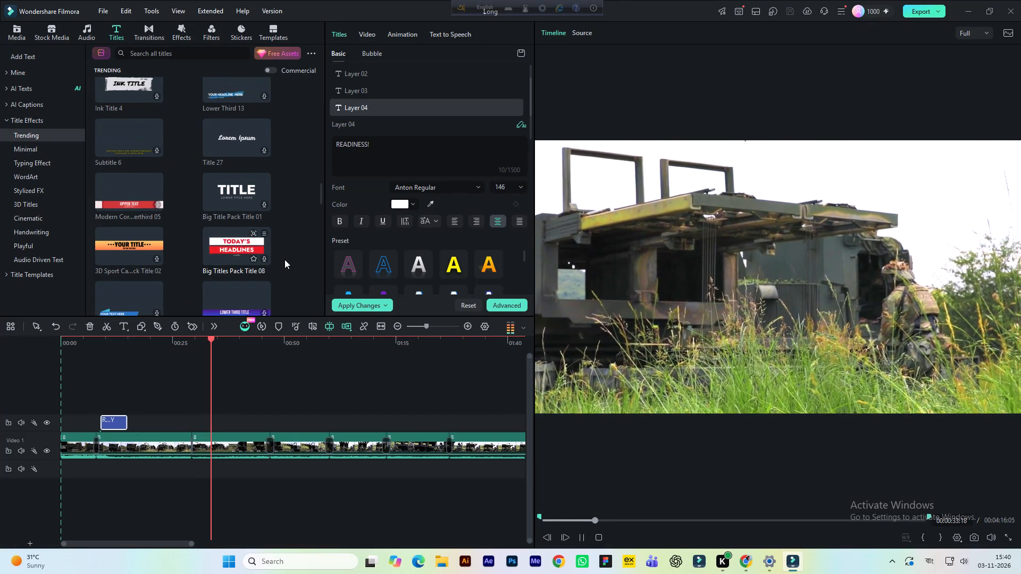
{"action": "key", "text": "space"}
{"action": "scroll", "coordinate": [291, 240], "scroll_direction": "down", "scroll_amount": 1}
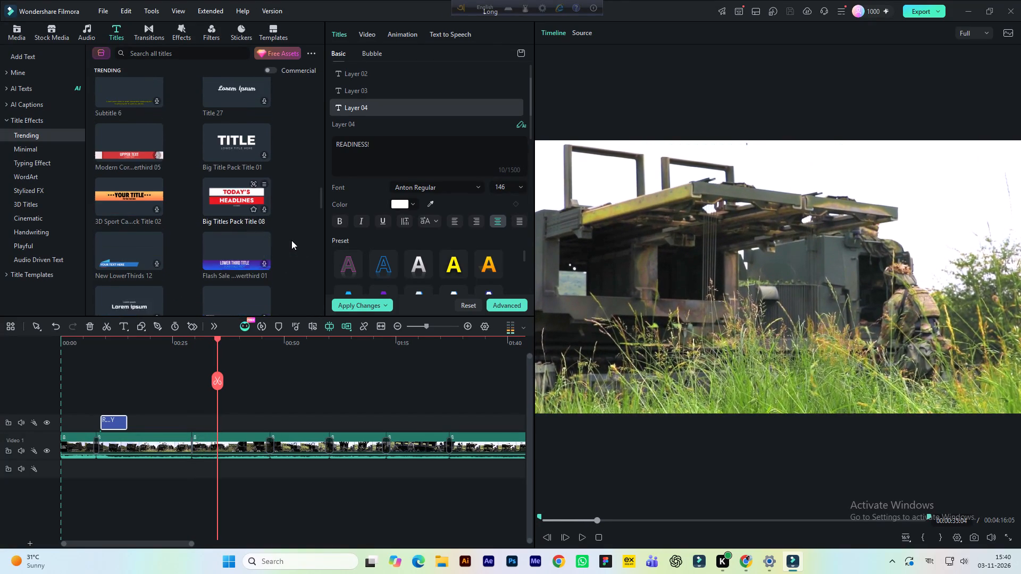
{"action": "scroll", "coordinate": [291, 240], "scroll_direction": "down", "scroll_amount": 1}
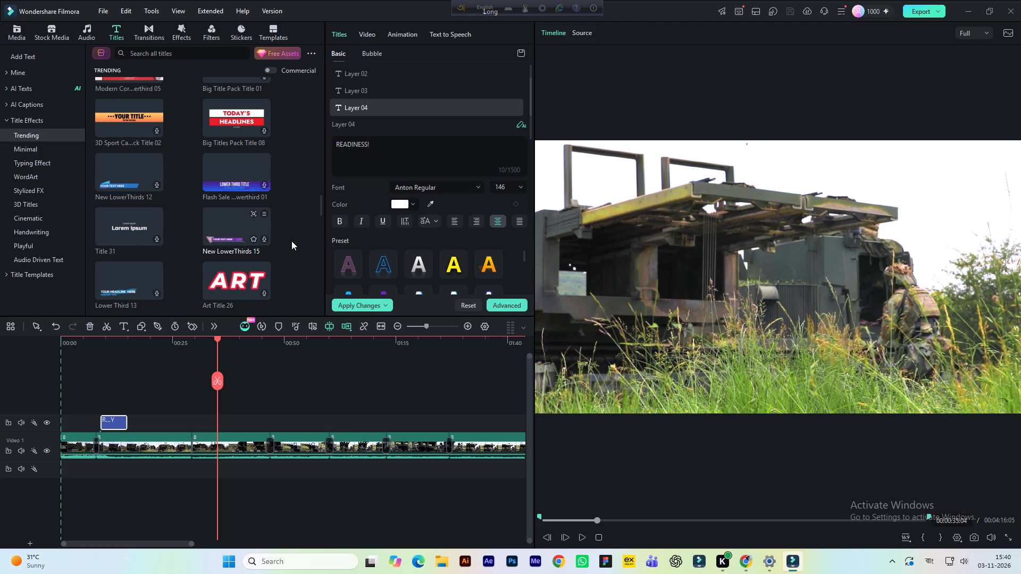
{"action": "key", "text": "space"}
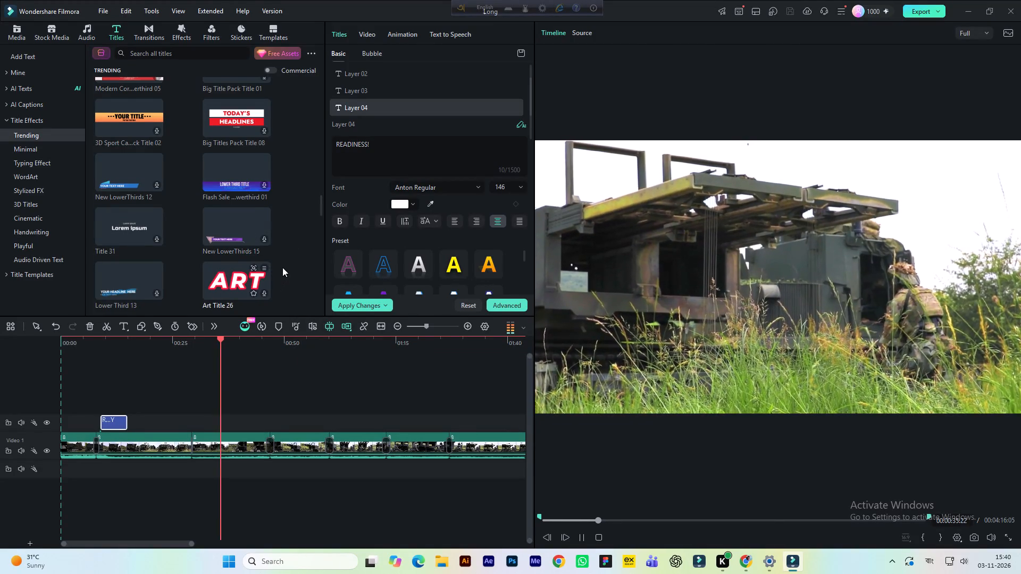
{"action": "scroll", "coordinate": [289, 239], "scroll_direction": "down", "scroll_amount": 1}
{"action": "key", "text": "space"}
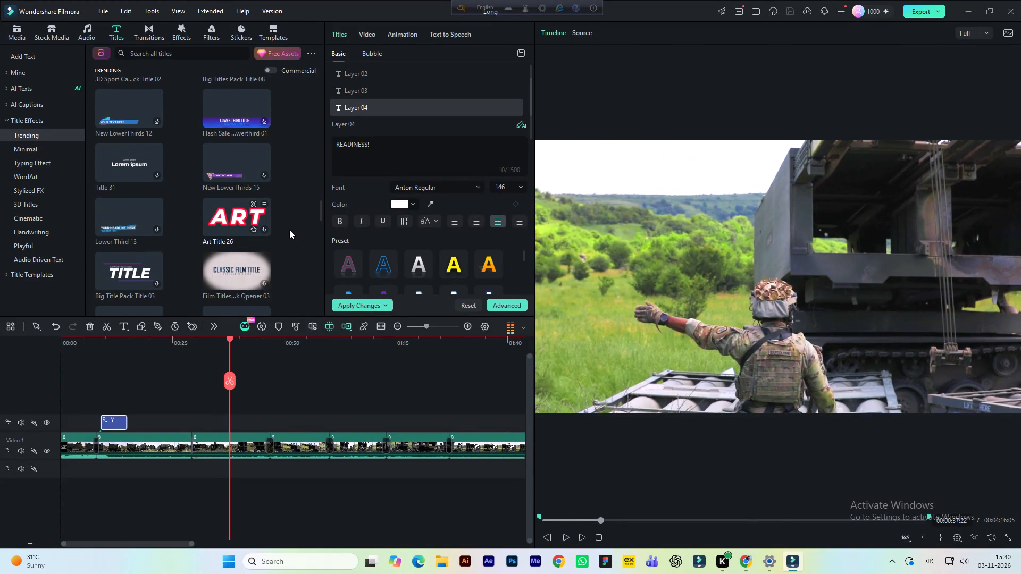
{"action": "scroll", "coordinate": [289, 230], "scroll_direction": "down", "scroll_amount": 3}
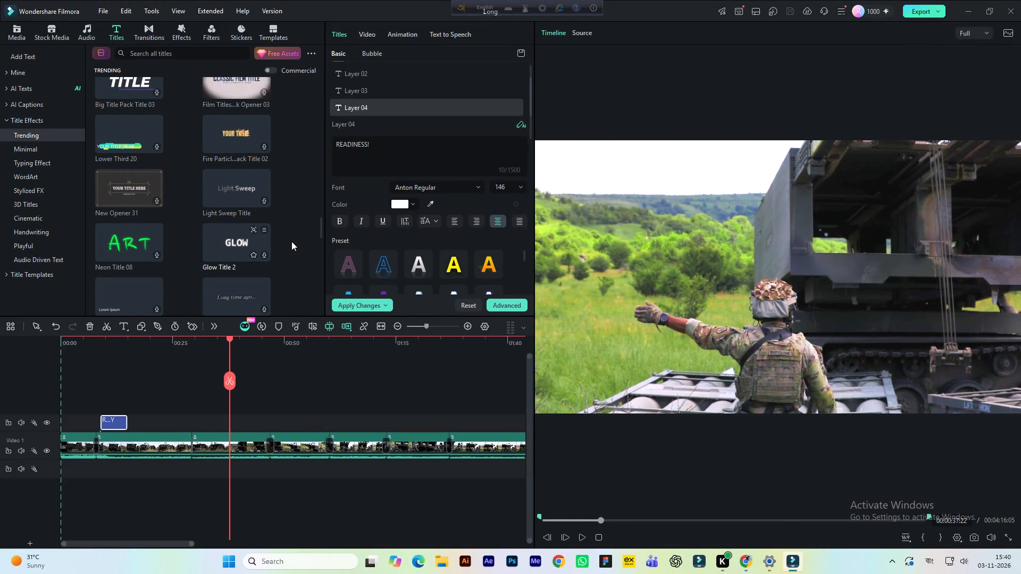
{"action": "scroll", "coordinate": [295, 242], "scroll_direction": "up", "scroll_amount": 1}
{"action": "scroll", "coordinate": [295, 242], "scroll_direction": "down", "scroll_amount": 1}
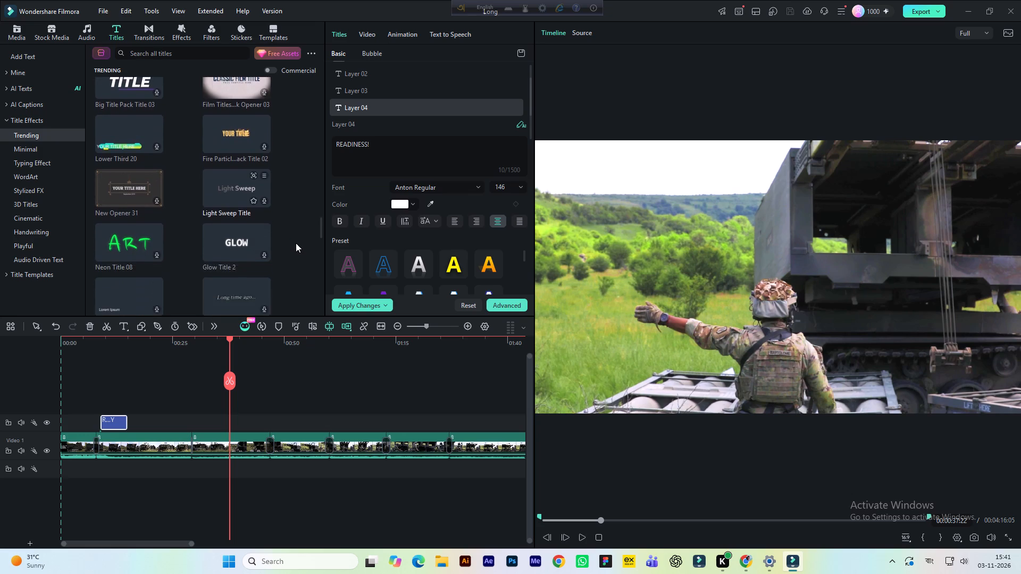
{"action": "scroll", "coordinate": [296, 243], "scroll_direction": "down", "scroll_amount": 4}
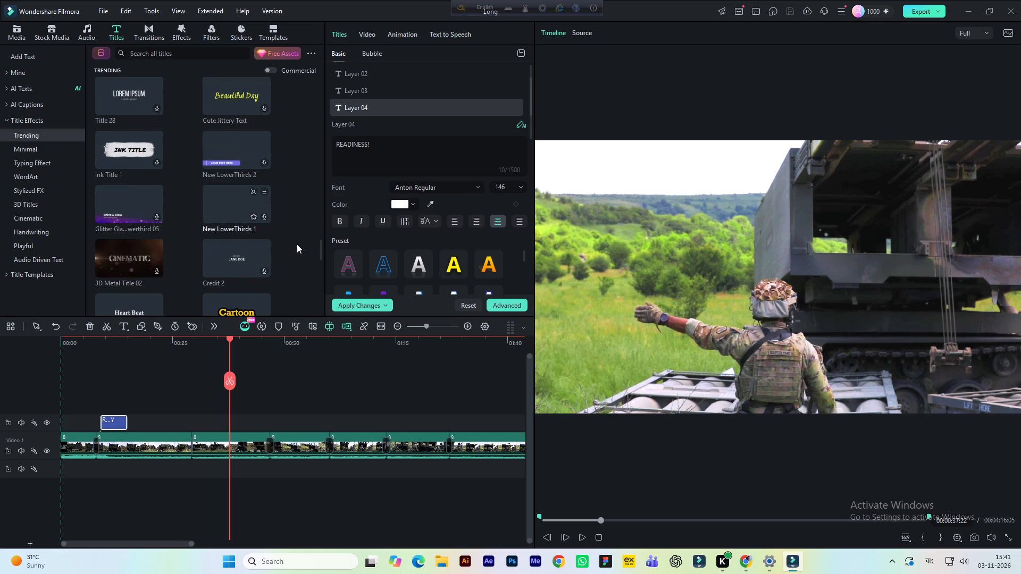
{"action": "scroll", "coordinate": [297, 244], "scroll_direction": "down", "scroll_amount": 1}
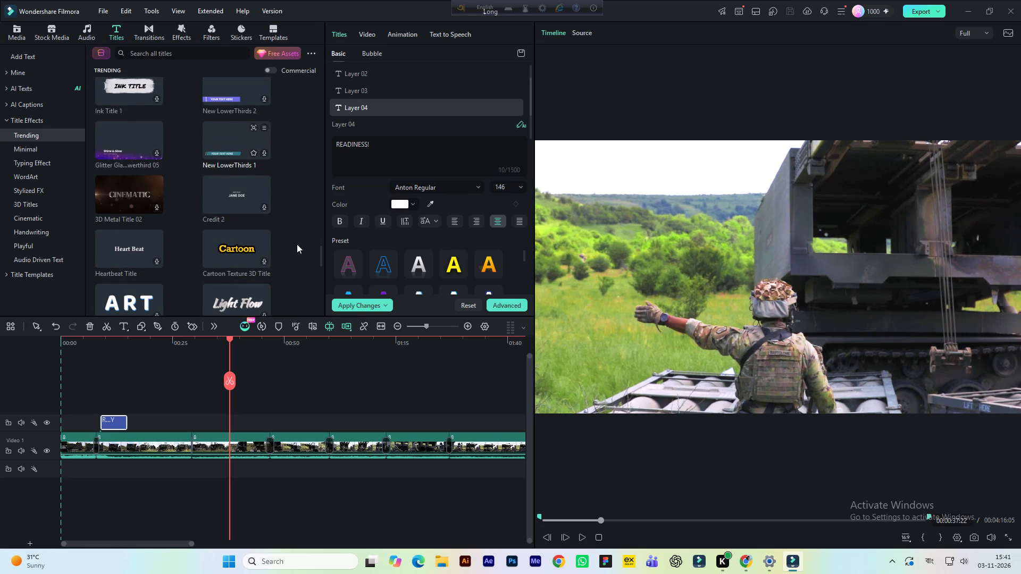
{"action": "scroll", "coordinate": [298, 244], "scroll_direction": "up", "scroll_amount": 2}
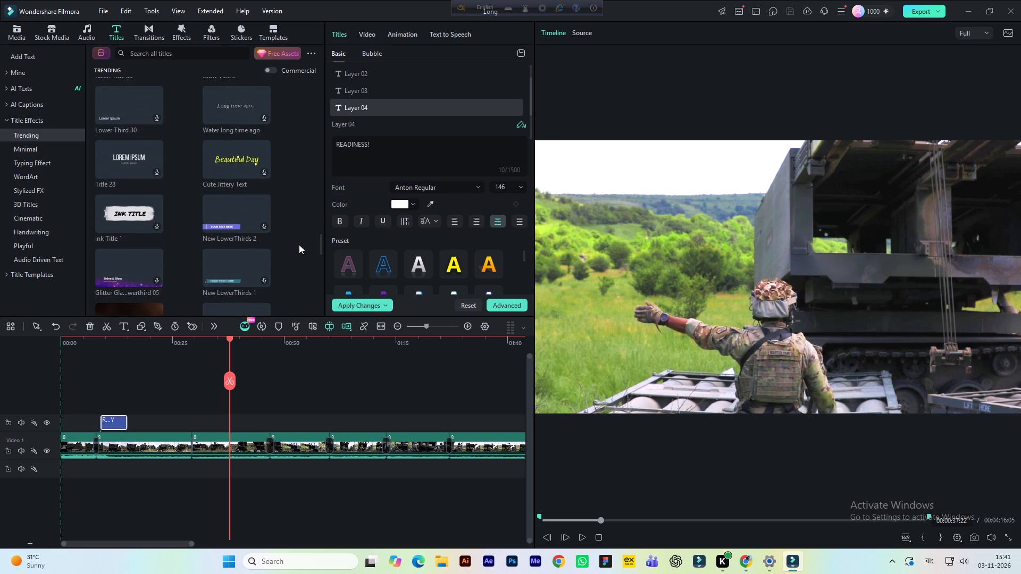
{"action": "scroll", "coordinate": [296, 244], "scroll_direction": "up", "scroll_amount": 8}
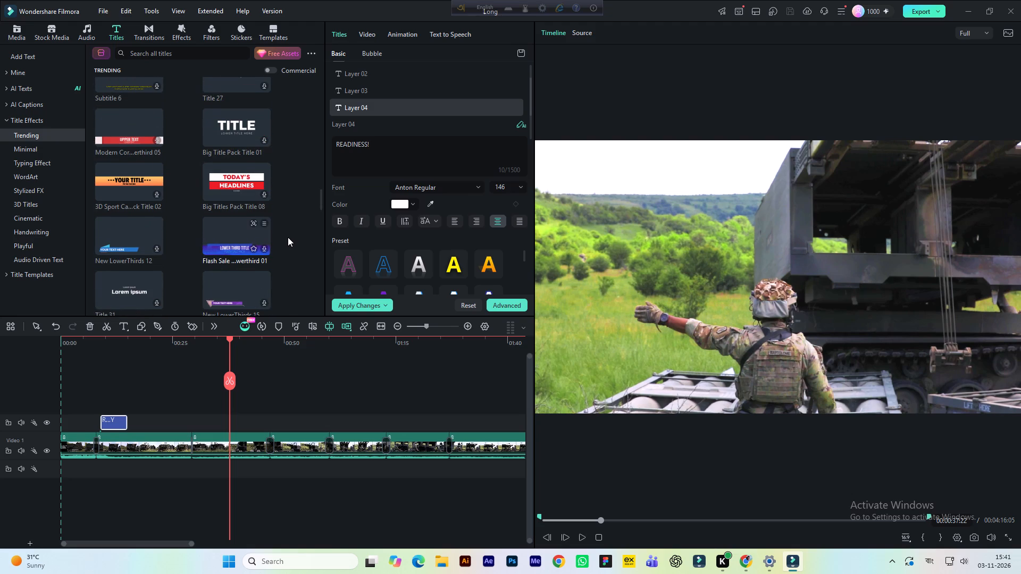
{"action": "scroll", "coordinate": [288, 237], "scroll_direction": "up", "scroll_amount": 1}
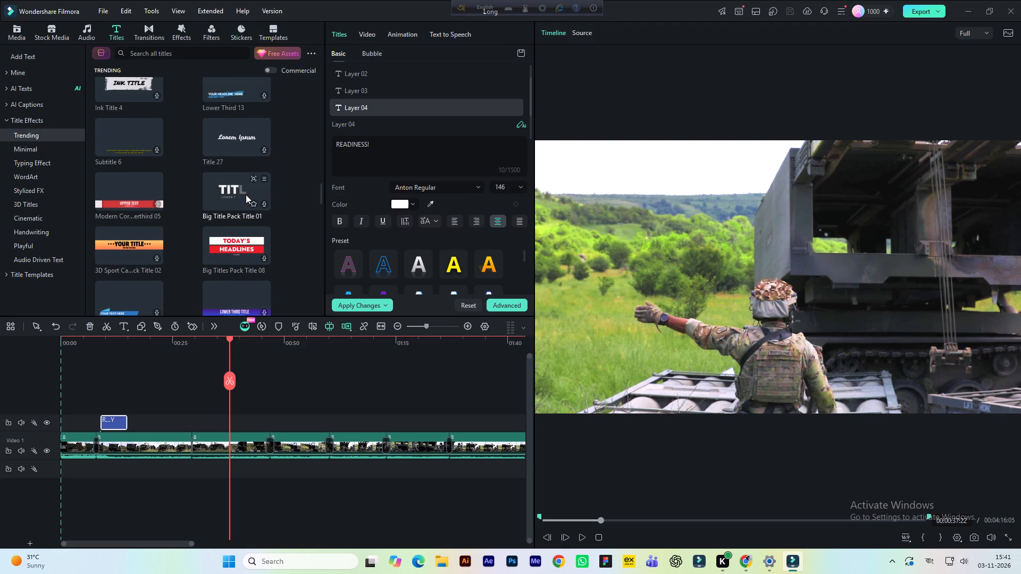
{"action": "scroll", "coordinate": [243, 198], "scroll_direction": "up", "scroll_amount": 3}
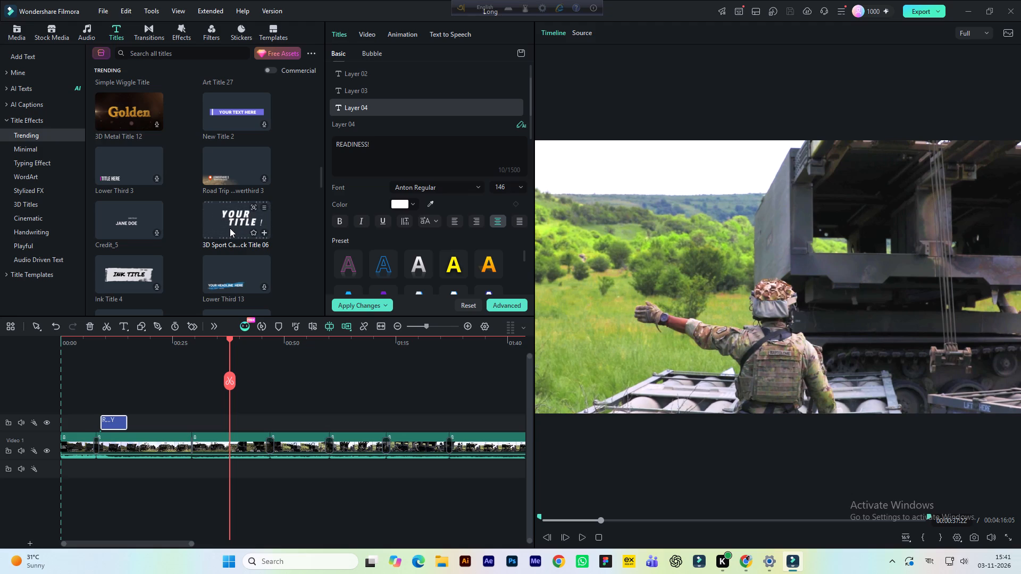
Add the 3D Sport Title 06 effect at about 37 seconds, on the same track as the ARMY title.
{"action": "left_click", "coordinate": [230, 228]}
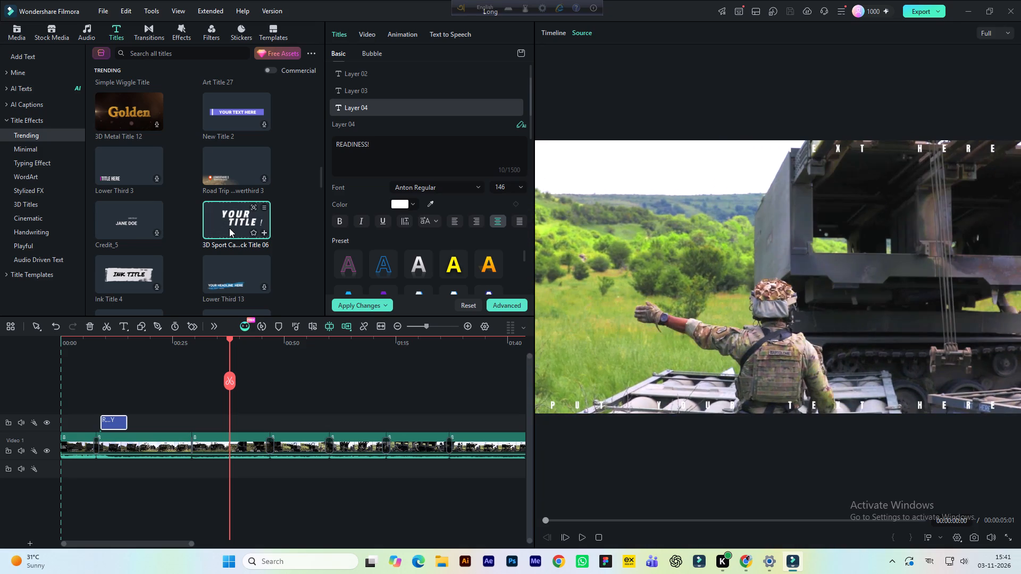
{"action": "left_click_drag", "start_coordinate": [230, 221], "coordinate": [229, 406]}
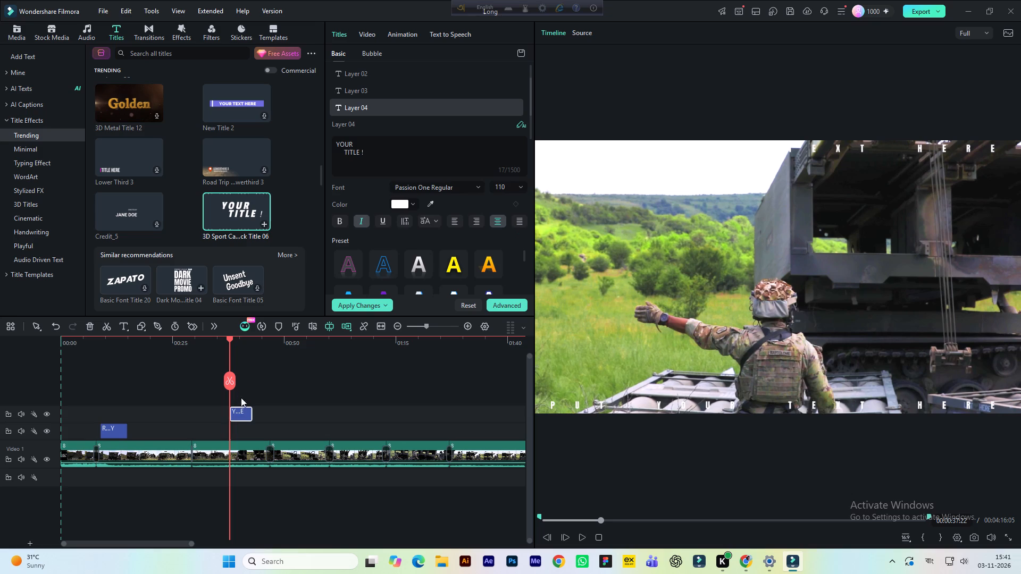
{"action": "left_click_drag", "start_coordinate": [238, 411], "coordinate": [239, 424]}
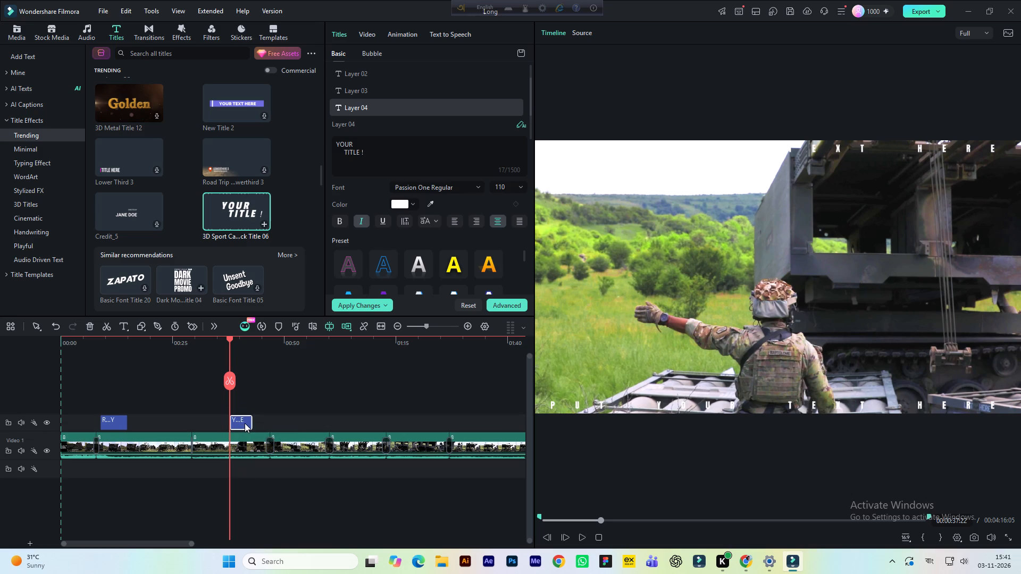
Lengthen the new title clip to about 7 seconds and shift it earlier to start at about 35 seconds.
{"action": "left_click_drag", "start_coordinate": [250, 424], "coordinate": [259, 425]}
{"action": "left_click_drag", "start_coordinate": [250, 423], "coordinate": [236, 420]}
Play back from about 29 seconds into the new title, pausing at about 37 seconds, and save the project.
{"action": "left_click", "coordinate": [191, 348]}
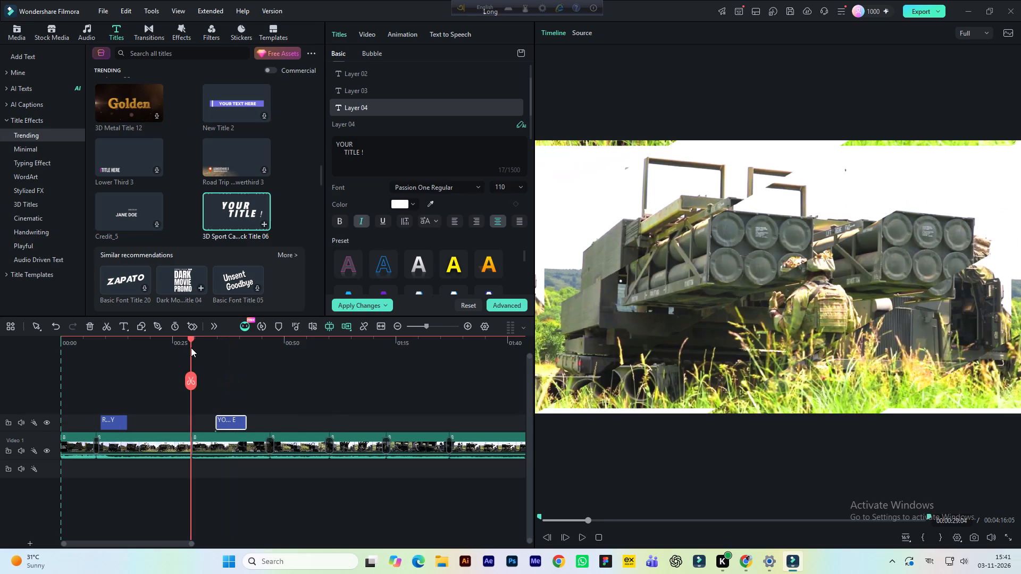
{"action": "key", "text": "space"}
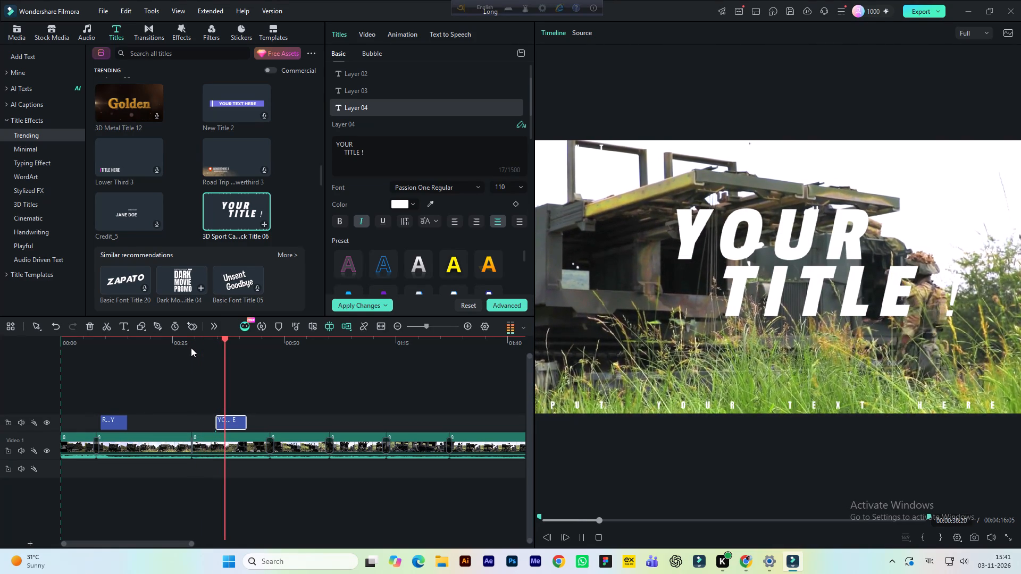
{"action": "key", "text": "space"}
{"action": "key", "text": "ctrl+s"}
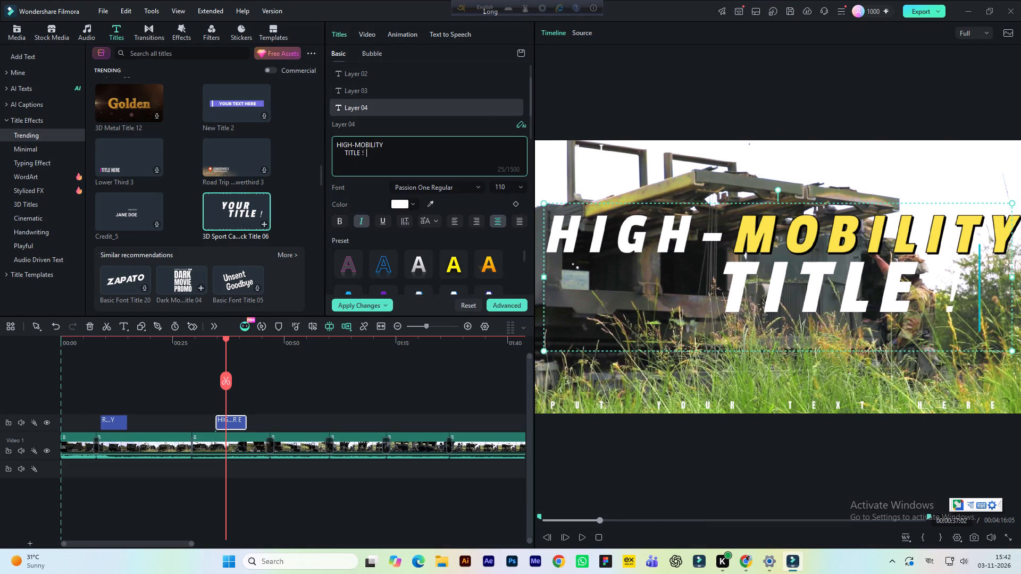
{"action": "left_click_drag", "start_coordinate": [365, 157], "coordinate": [365, 157]}
{"action": "left_click_drag", "start_coordinate": [370, 156], "coordinate": [338, 154]}
{"action": "key", "text": "ctrl+v"}
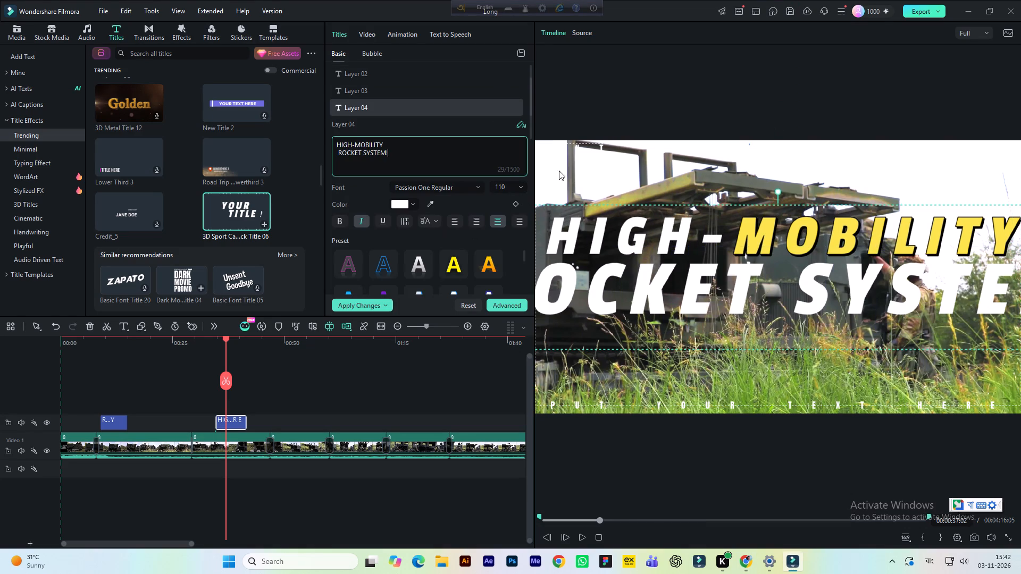
{"action": "left_click", "coordinate": [584, 122]}
{"action": "left_click", "coordinate": [606, 288]}
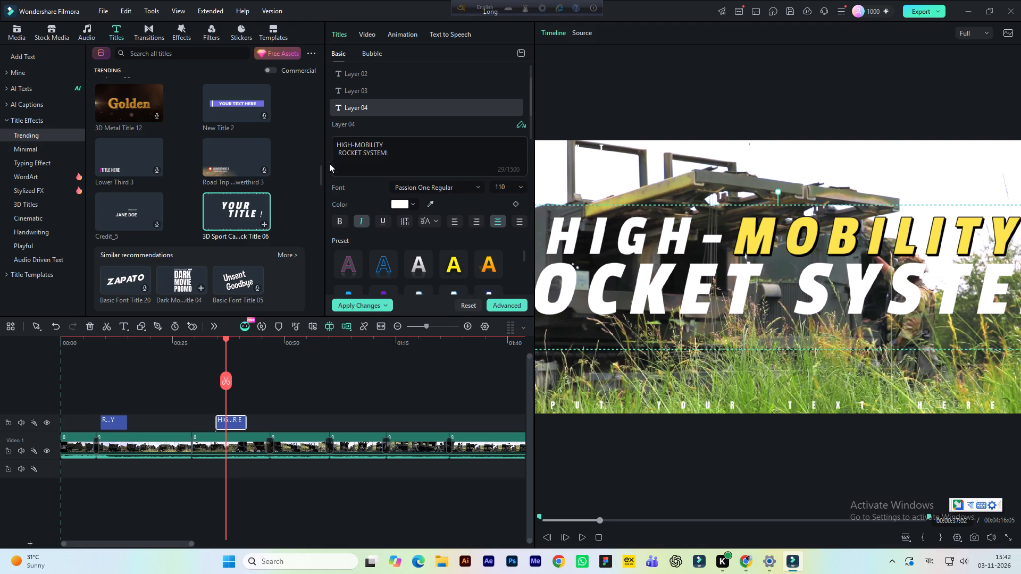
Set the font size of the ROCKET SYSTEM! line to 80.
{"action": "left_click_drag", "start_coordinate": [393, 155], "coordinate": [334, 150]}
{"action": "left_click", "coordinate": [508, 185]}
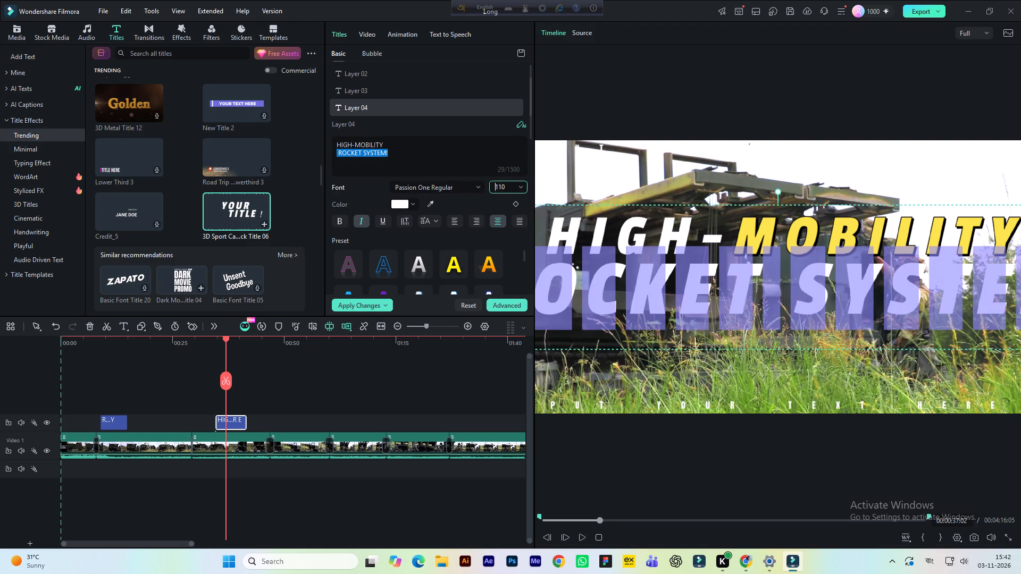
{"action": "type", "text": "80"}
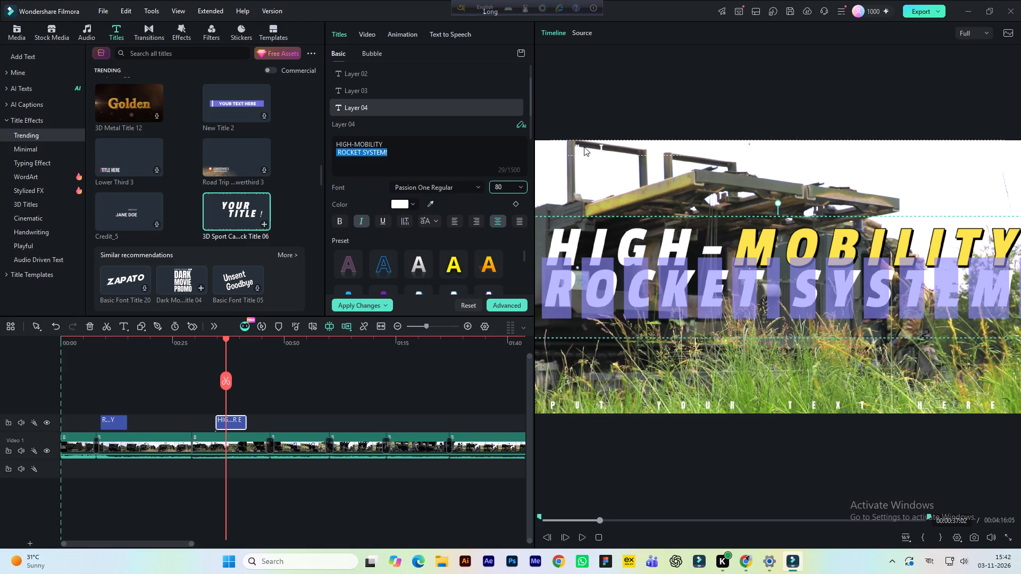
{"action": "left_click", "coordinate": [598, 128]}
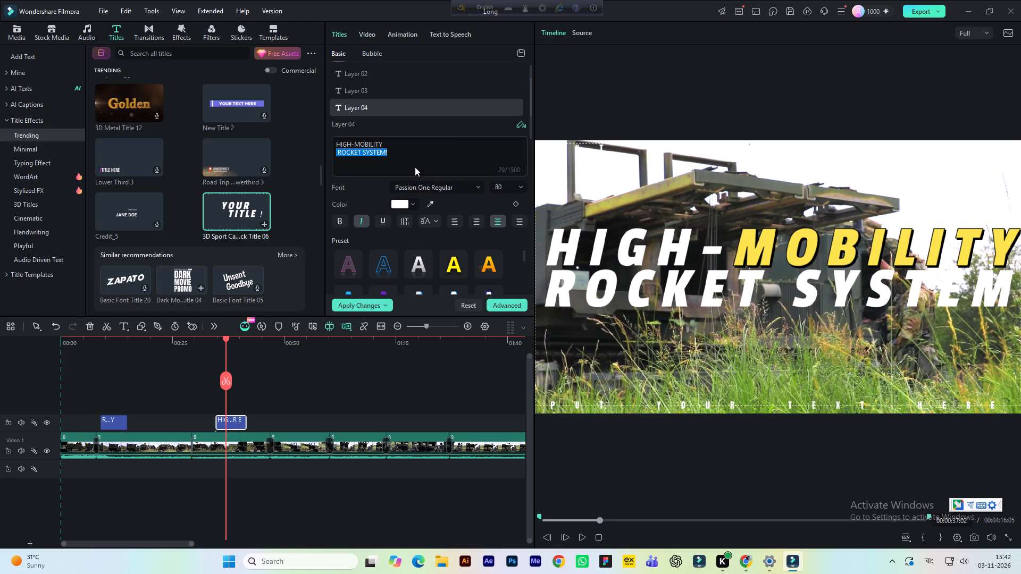
Set the letter spacing to 1 and the line height to -8 for both lines of the title text.
{"action": "left_click", "coordinate": [397, 148]}
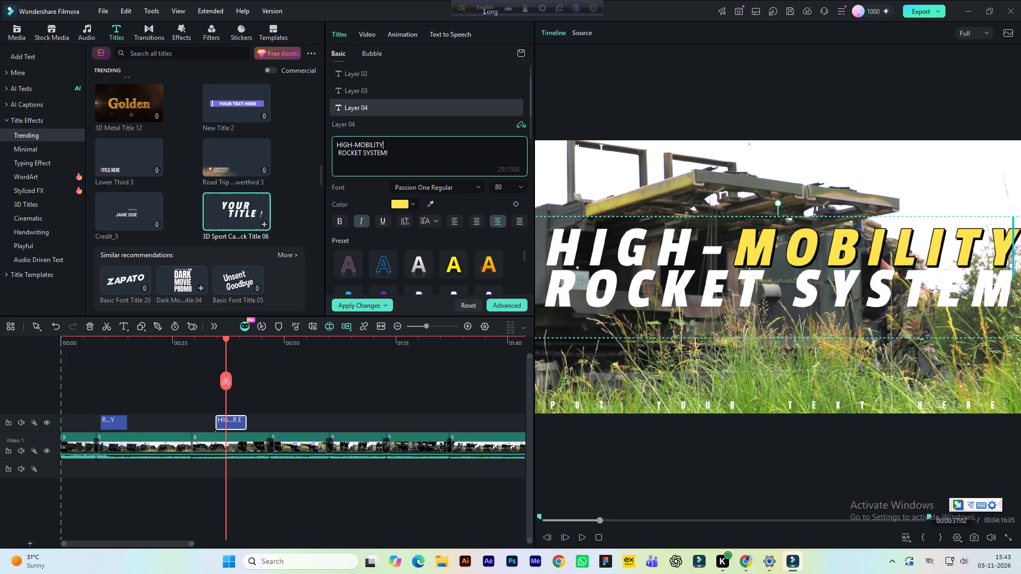
{"action": "left_click_drag", "start_coordinate": [337, 145], "coordinate": [398, 157]}
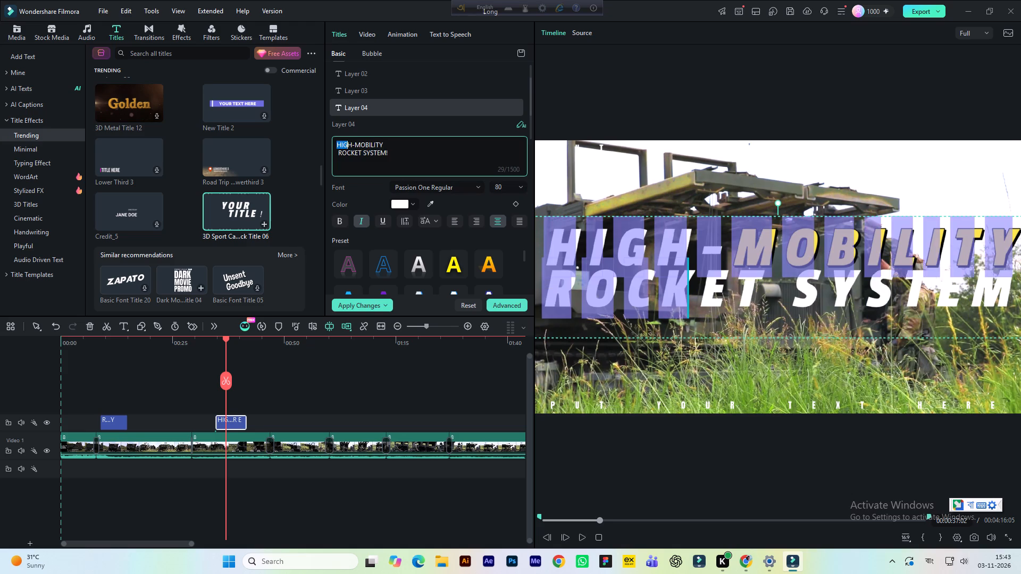
{"action": "left_click_drag", "start_coordinate": [398, 157], "coordinate": [406, 159]}
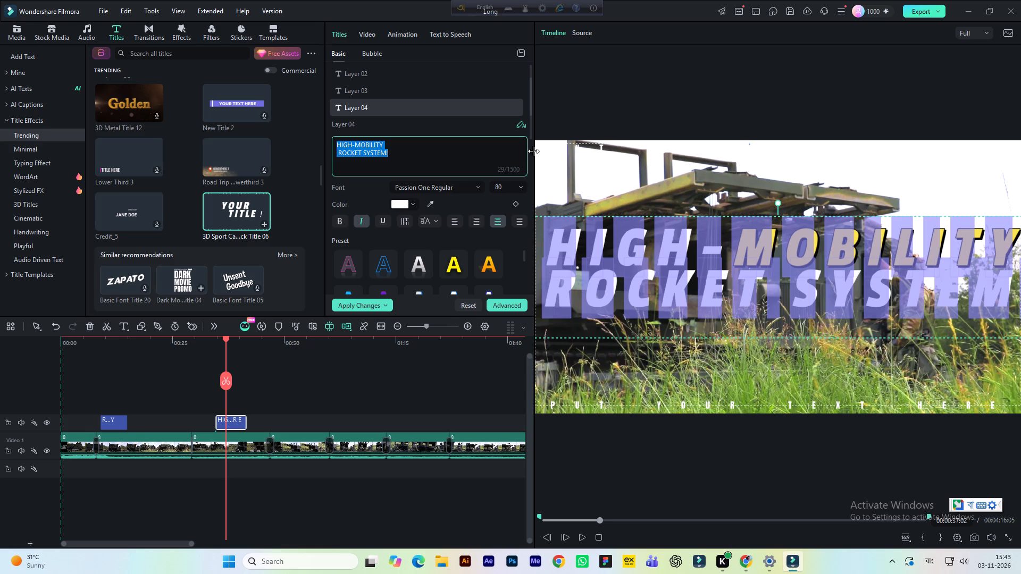
{"action": "left_click_drag", "start_coordinate": [530, 117], "coordinate": [524, 193]}
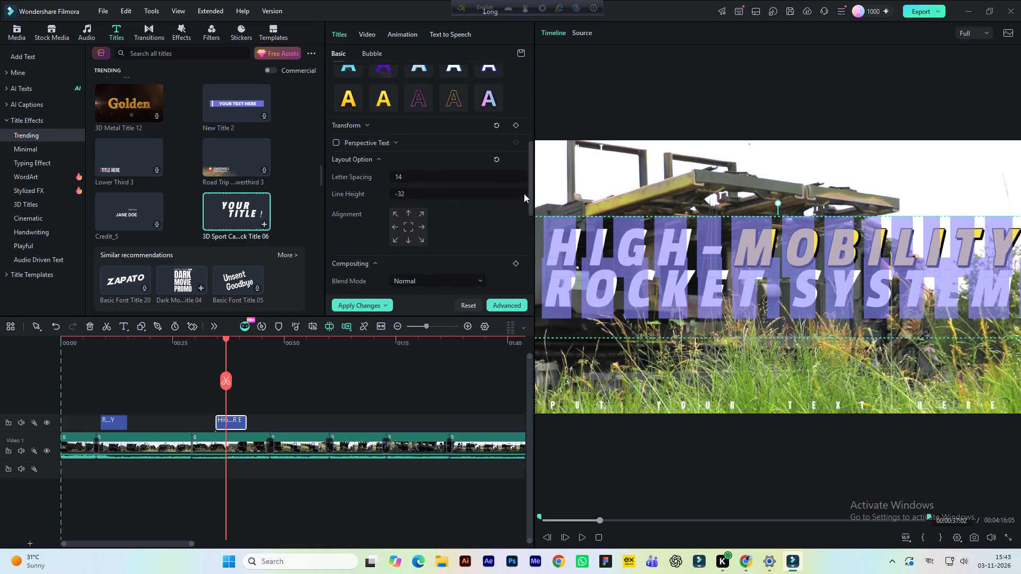
{"action": "left_click_drag", "start_coordinate": [524, 193], "coordinate": [523, 197]}
{"action": "left_click", "coordinate": [398, 167]}
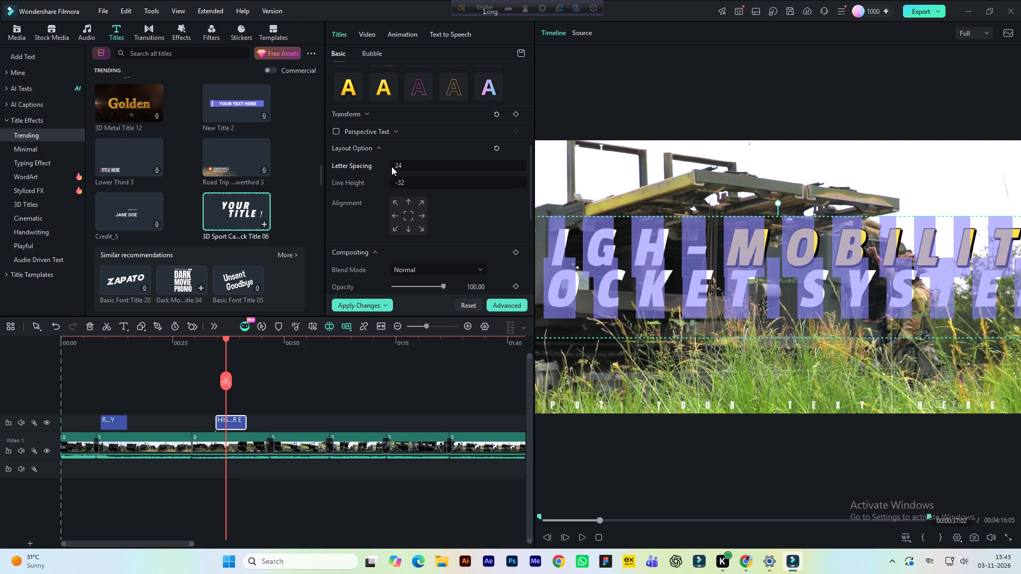
{"action": "key", "text": "ctrl+z"}
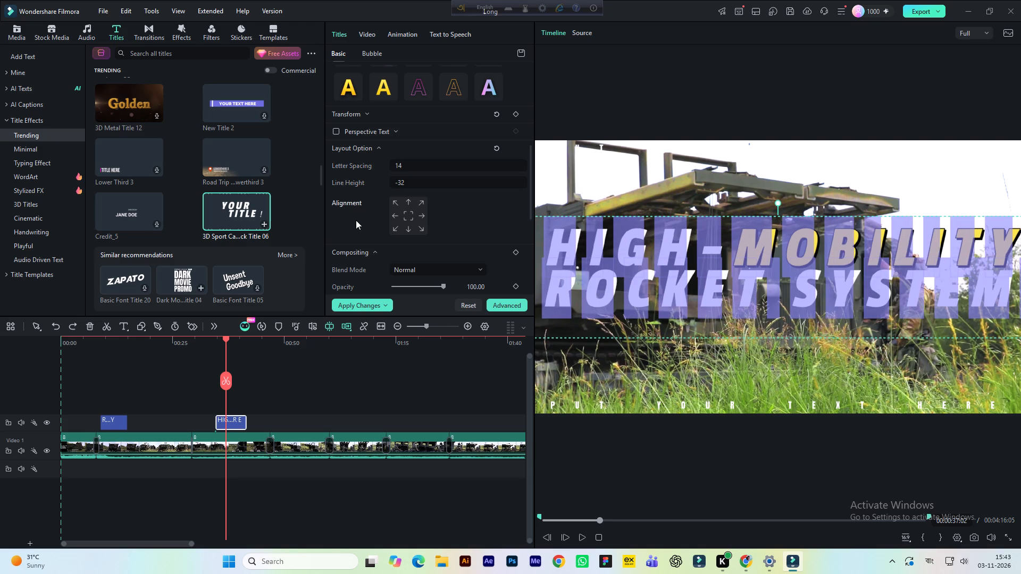
{"action": "left_click", "coordinate": [398, 165]}
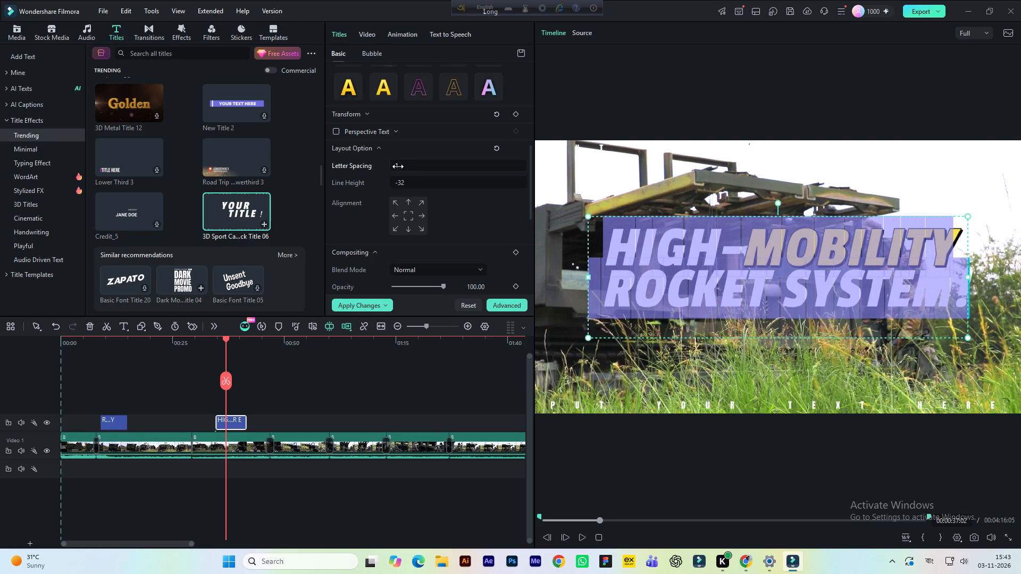
{"action": "left_click", "coordinate": [399, 182]}
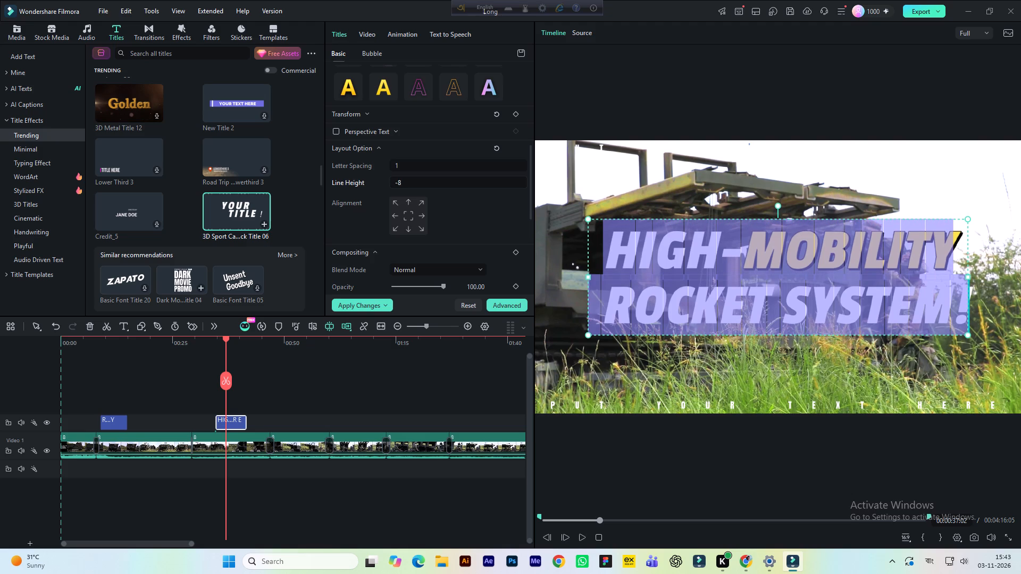
Set the font size of both title lines to 90.
{"action": "scroll", "coordinate": [383, 135], "scroll_direction": "up", "scroll_amount": 8}
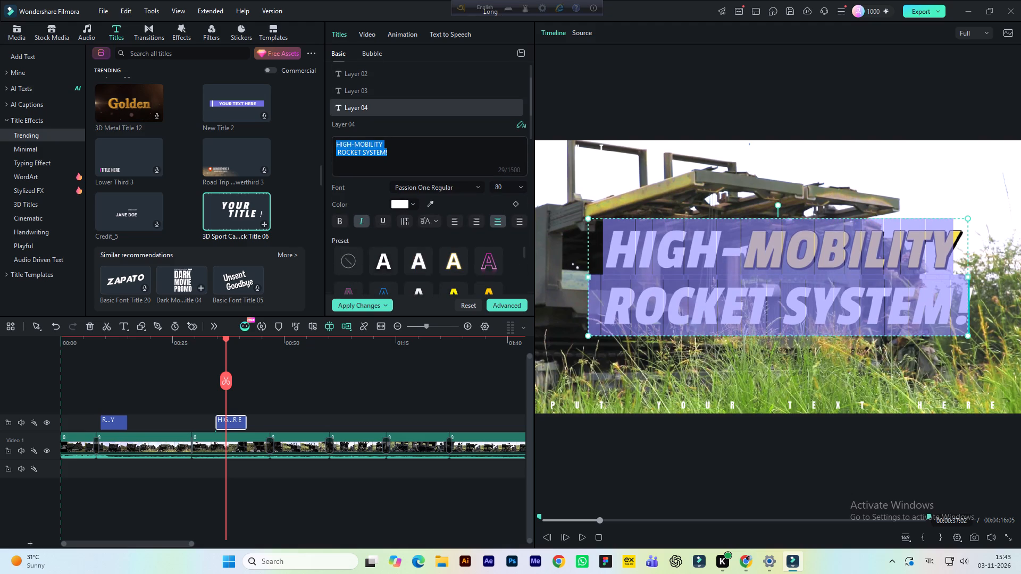
{"action": "left_click", "coordinate": [505, 188]}
{"action": "type", "text": "90"}
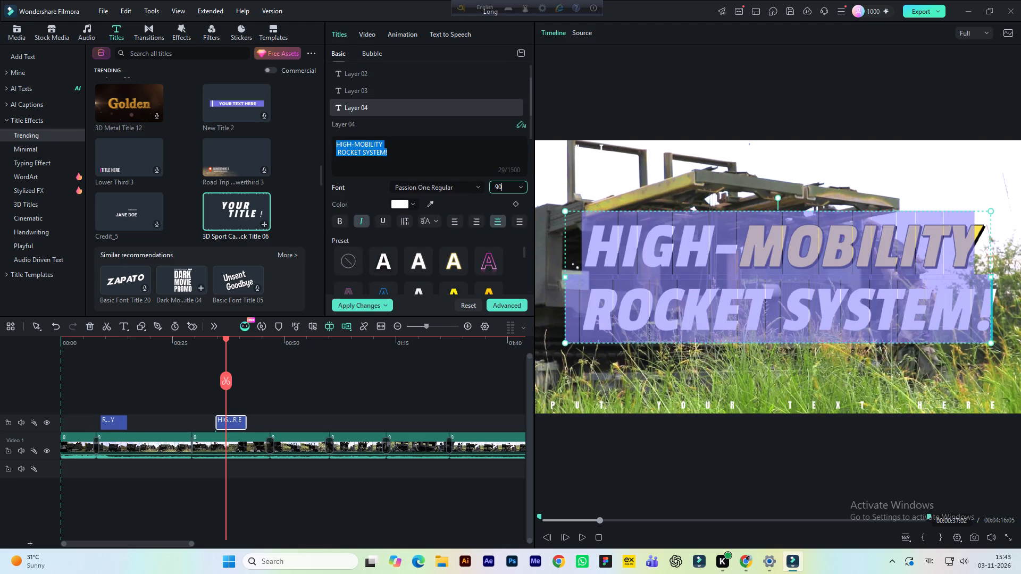
{"action": "left_click", "coordinate": [442, 150]}
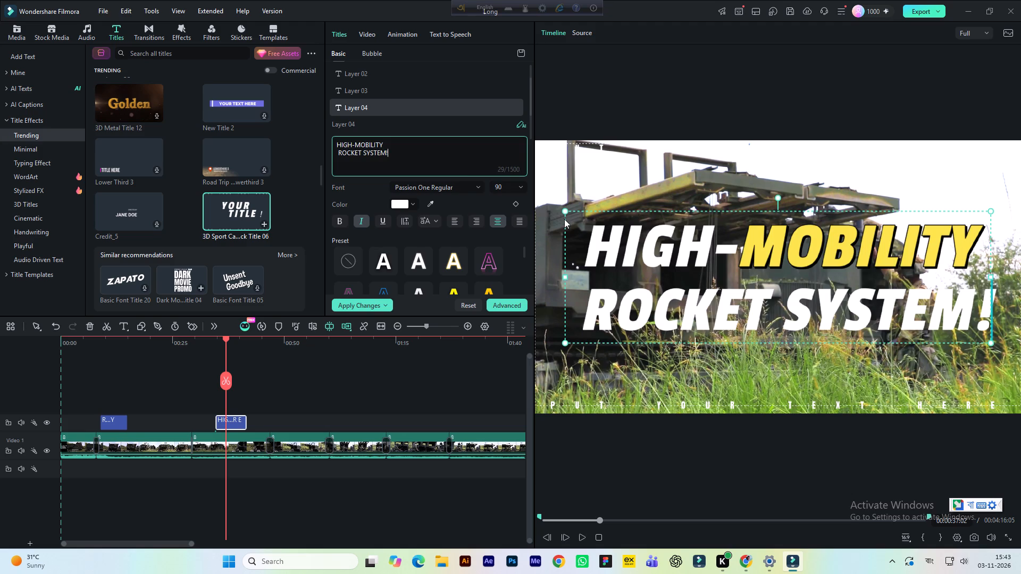
Shift the title vertically to expose and delete the small placeholder texts above and below HIGH-MOBILITY ROCKET SYSTEM!, including PUT YOUR TEXT HERE.
{"action": "left_click", "coordinate": [374, 38]}
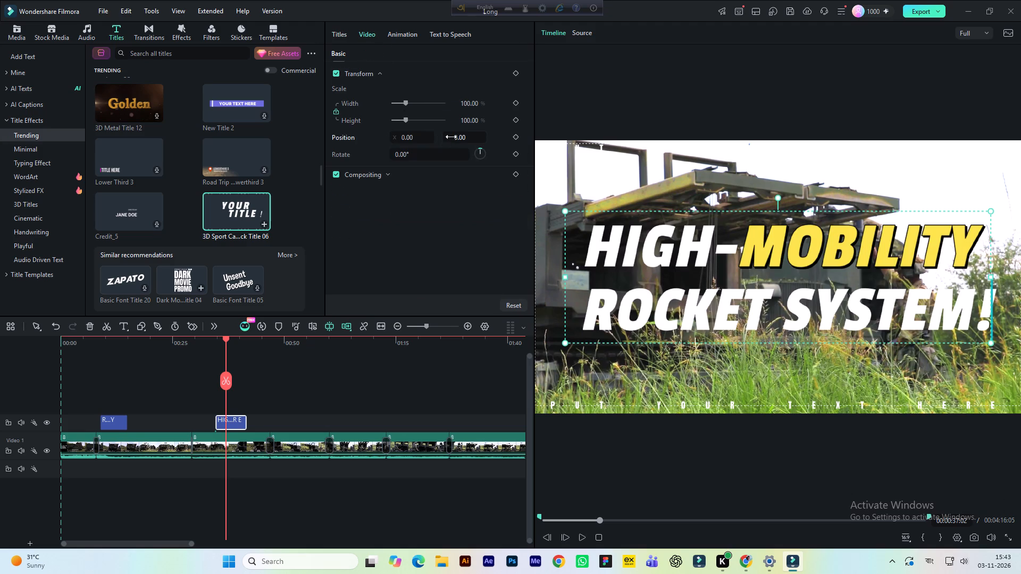
{"action": "left_click", "coordinate": [455, 137]}
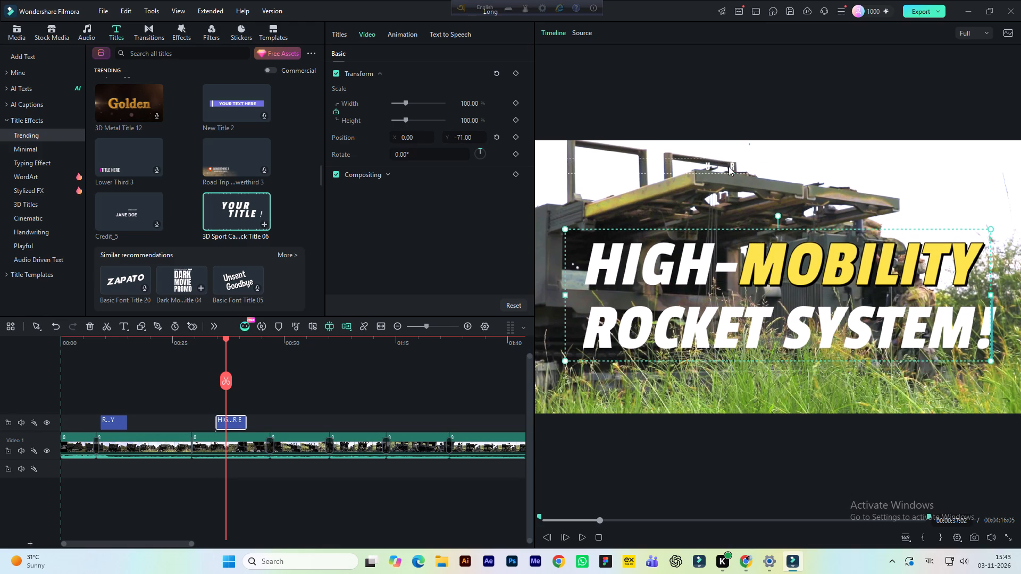
{"action": "left_click", "coordinate": [729, 166]}
{"action": "key", "text": "Delete"}
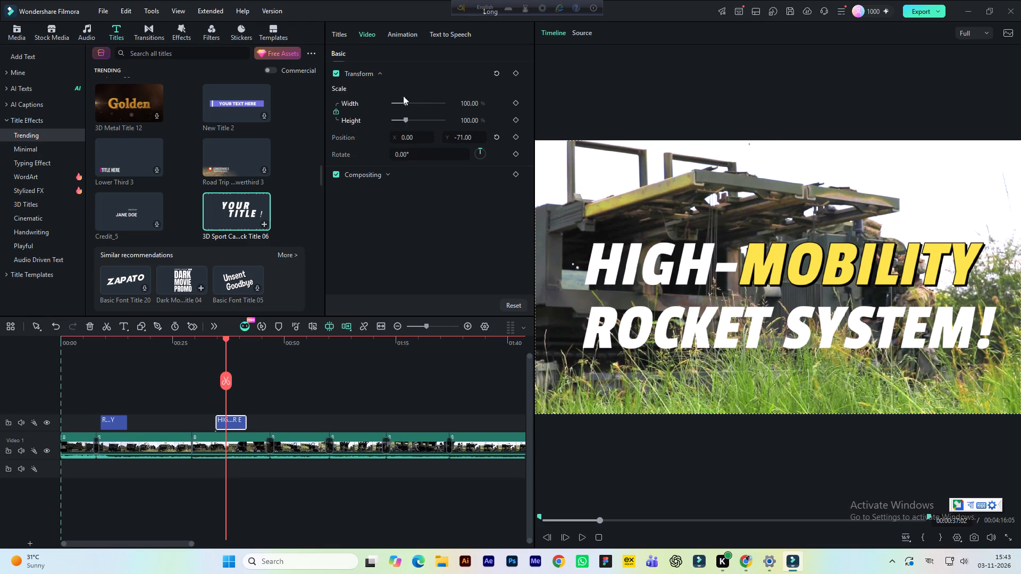
{"action": "left_click", "coordinate": [453, 136]}
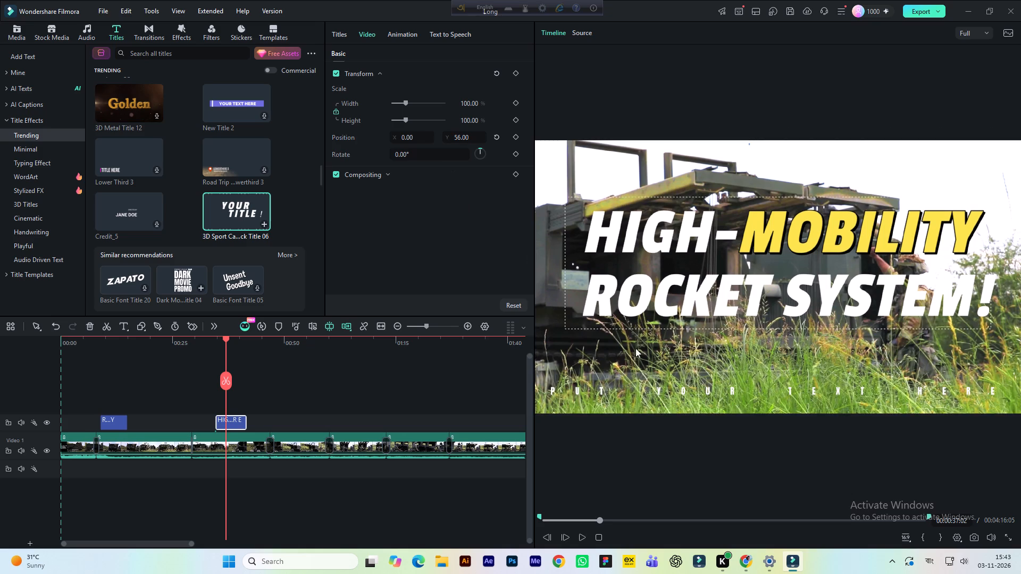
{"action": "left_click", "coordinate": [668, 394]}
{"action": "key", "text": "Delete"}
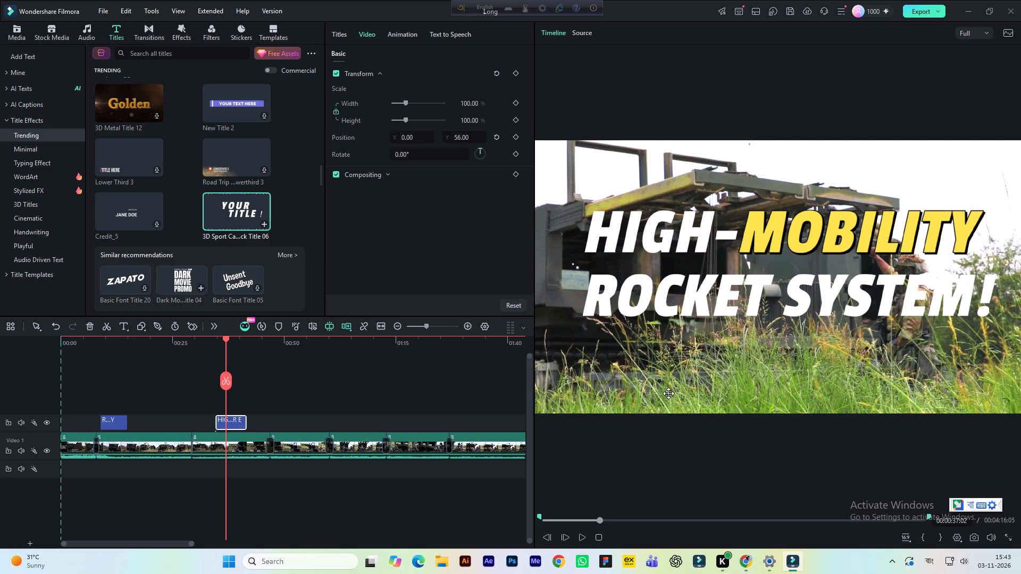
Lower the HIGH-MOBILITY ROCKET SYSTEM! title to a Y position of -172 and save the project.
{"action": "left_click", "coordinate": [457, 138]}
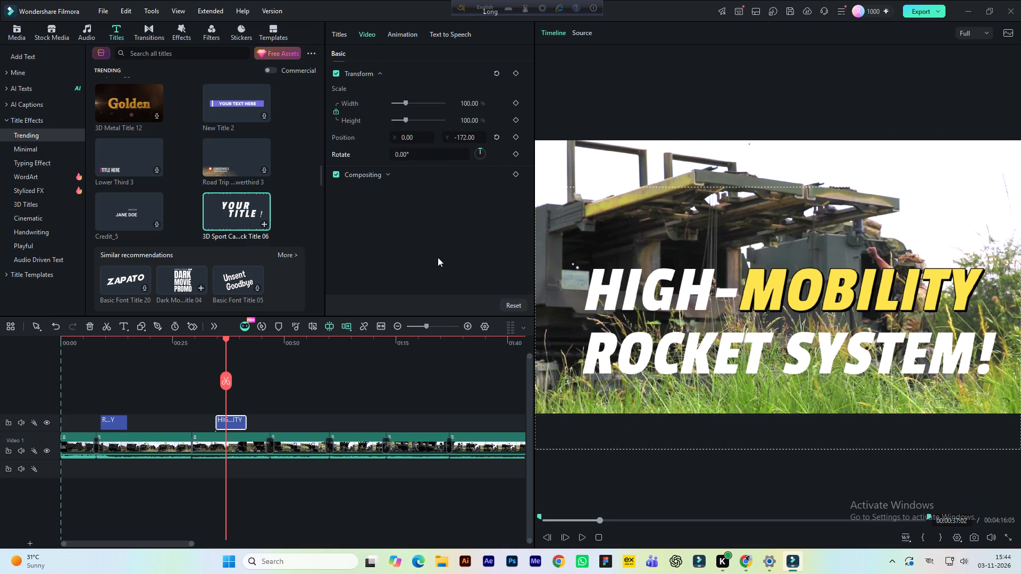
{"action": "left_click", "coordinate": [214, 345]}
{"action": "key", "text": "ctrl+s"}
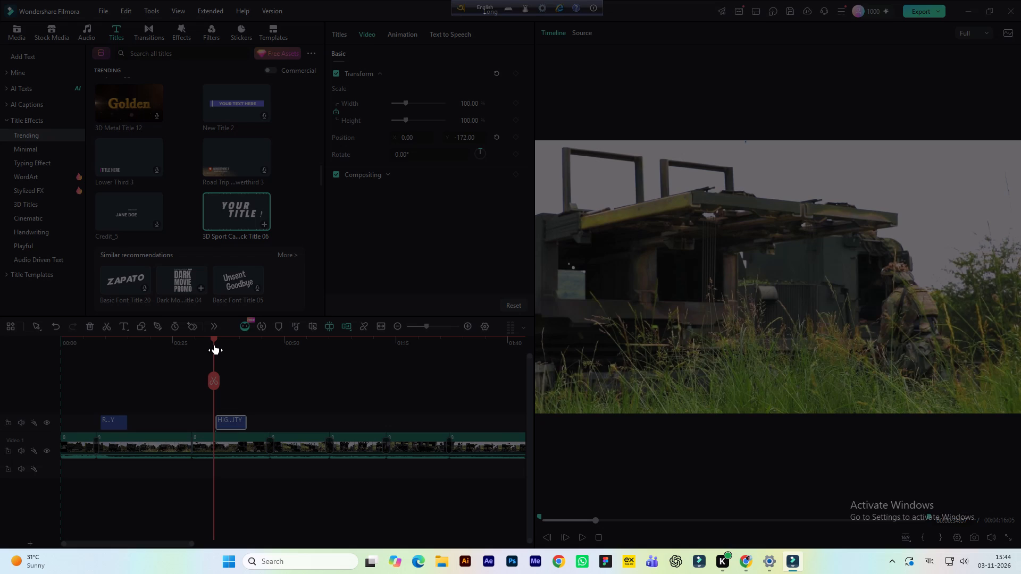
Play the video from about 31 seconds, shortly before the HIGH-MOBILITY ROCKET SYSTEM! title, to check its animation.
{"action": "left_click", "coordinate": [201, 342]}
{"action": "key", "text": "space"}
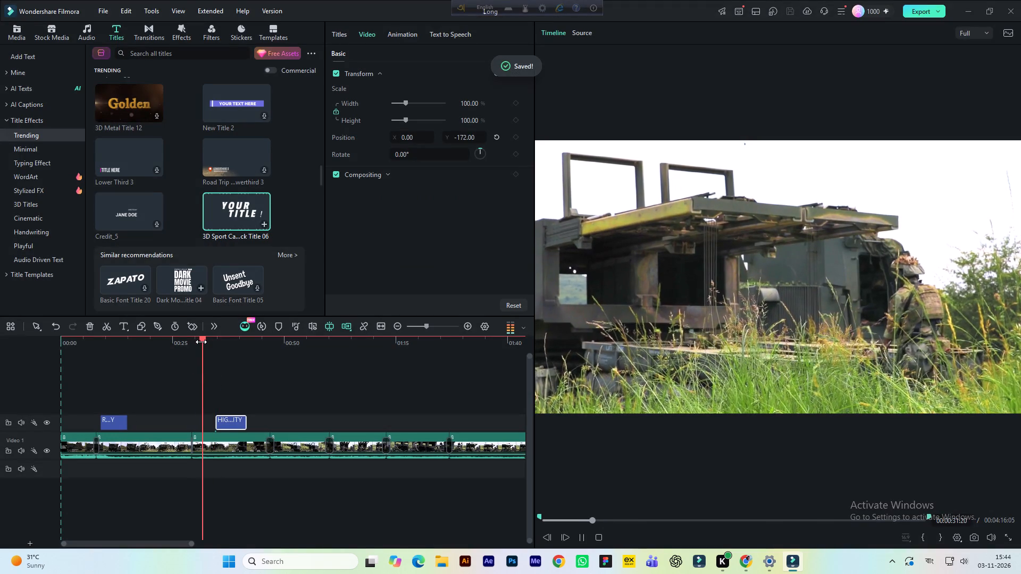
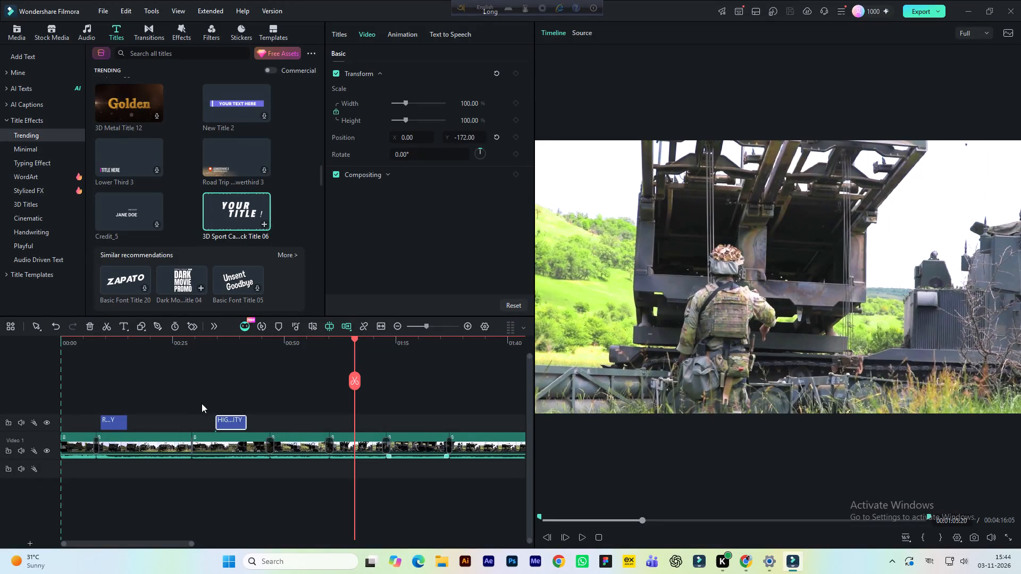
Preview the Dark Movie Title 04 effect and add it to the existing title track around the 1:05 playhead.
{"action": "scroll", "coordinate": [158, 182], "scroll_direction": "down", "scroll_amount": 2}
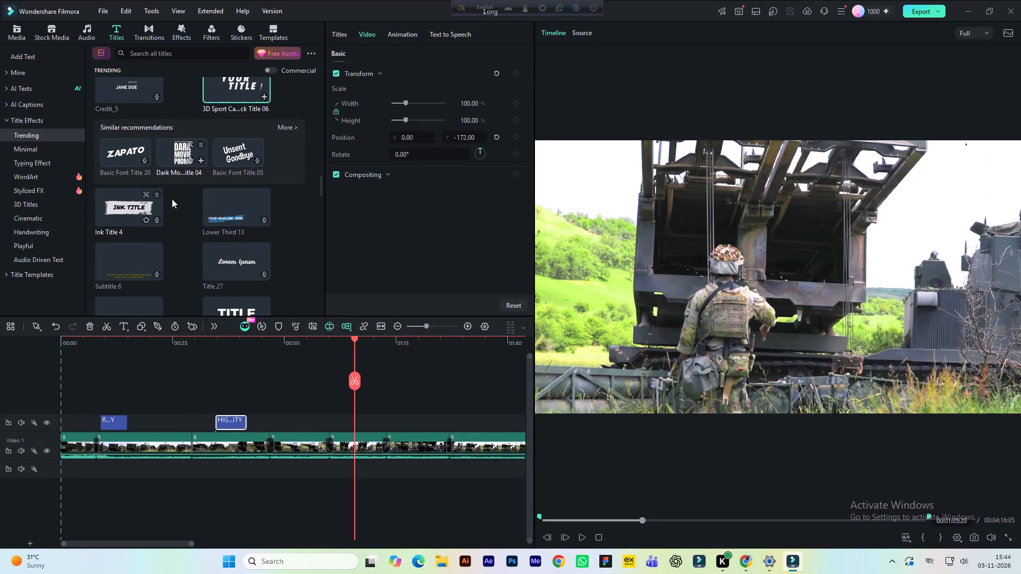
{"action": "left_click", "coordinate": [177, 160]}
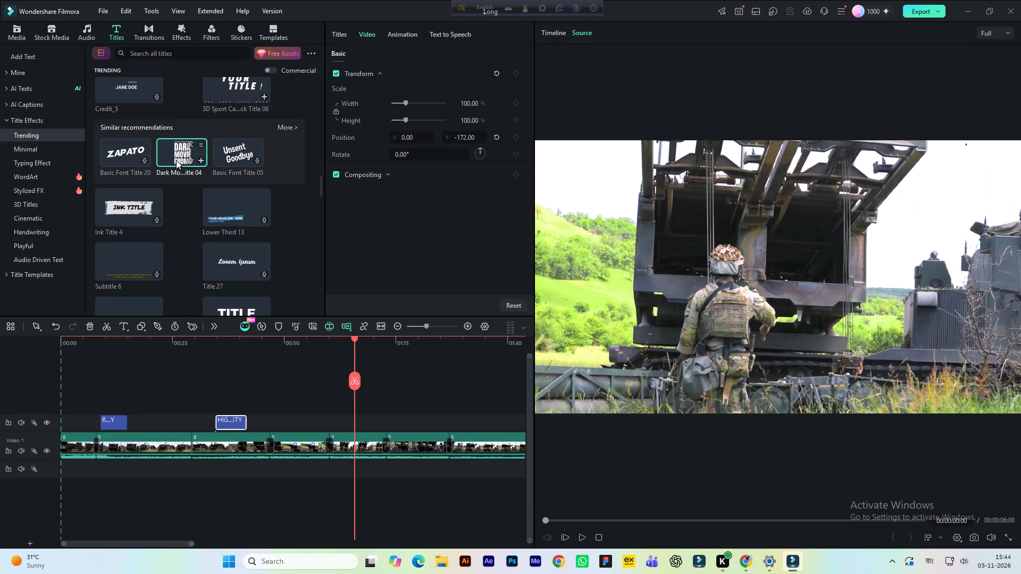
{"action": "left_click", "coordinate": [176, 160]}
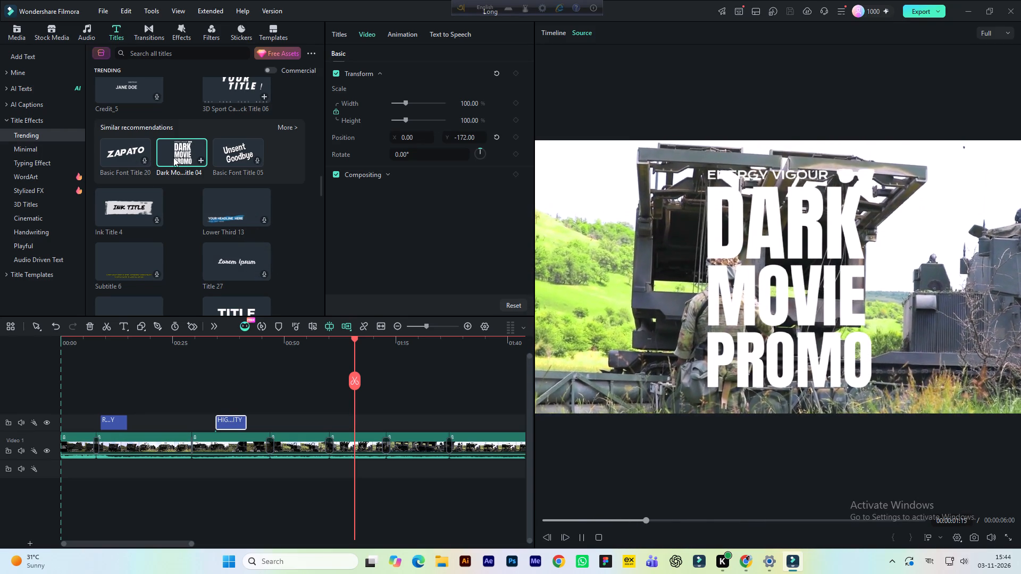
{"action": "left_click_drag", "start_coordinate": [178, 156], "coordinate": [344, 411]}
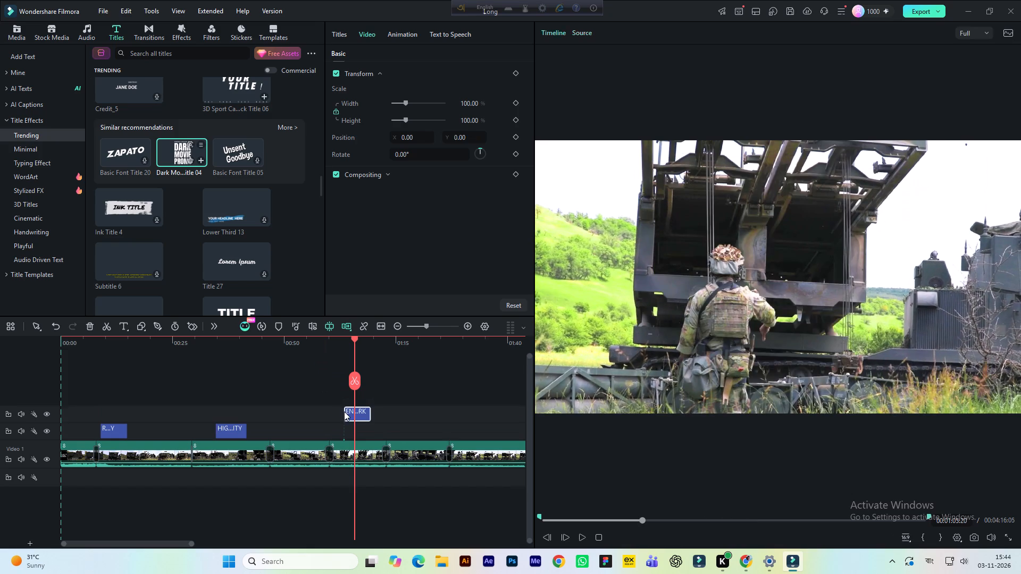
{"action": "left_click_drag", "start_coordinate": [360, 416], "coordinate": [361, 428]}
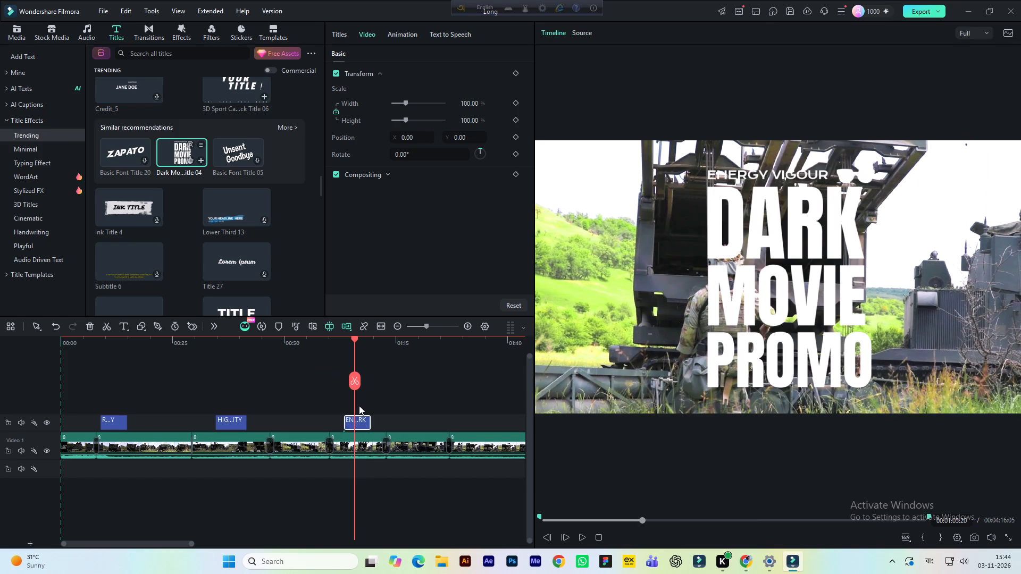
Delete the ENERGY VIGOUR text line from the new title.
{"action": "left_click", "coordinate": [755, 176]}
{"action": "key", "text": "Delete"}
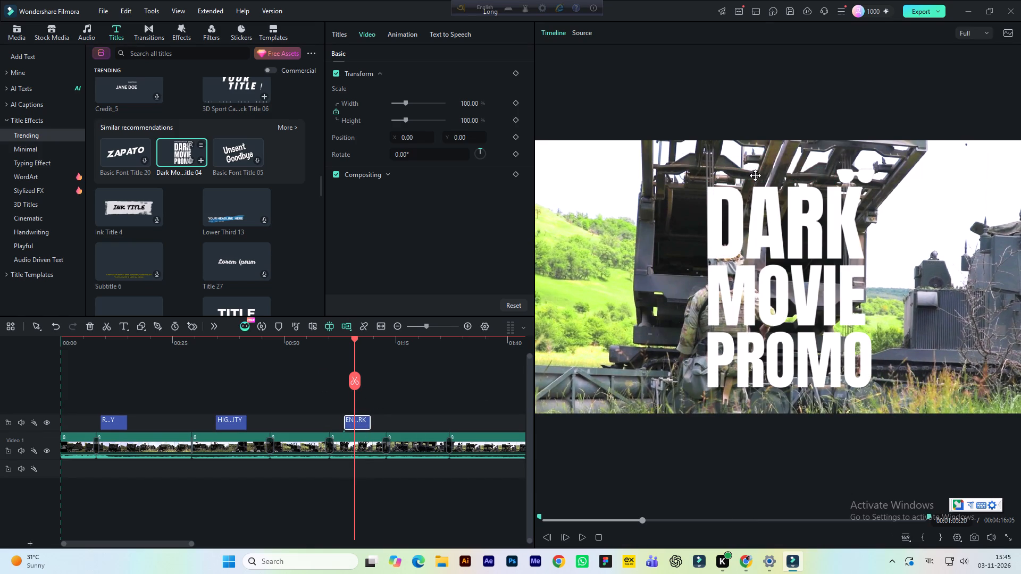
Open the new title's text settings, save the project, and play the video from about 1:01 into the title.
{"action": "left_click", "coordinate": [852, 174]}
{"action": "left_click", "coordinate": [872, 171]}
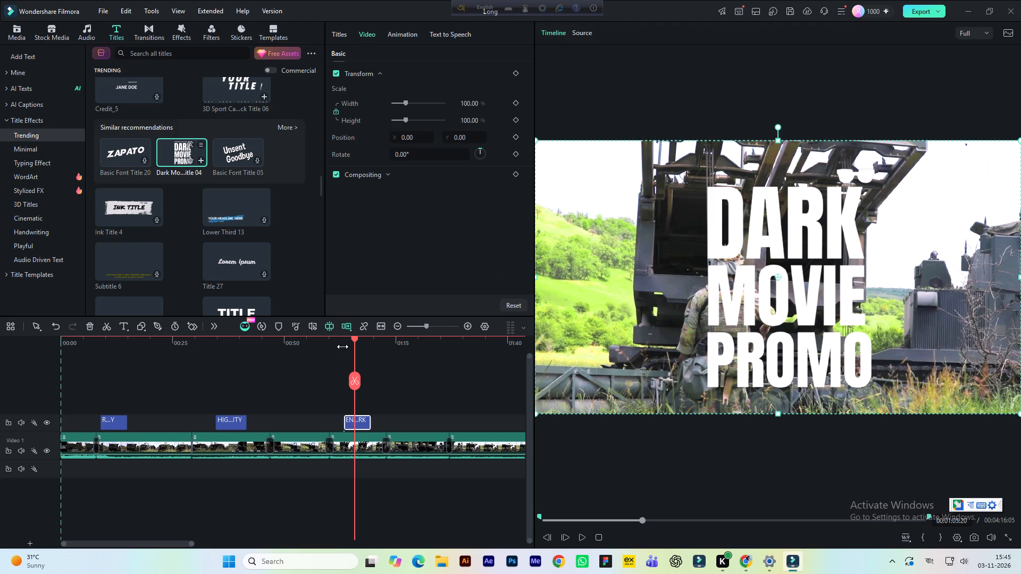
{"action": "left_click", "coordinate": [339, 33]}
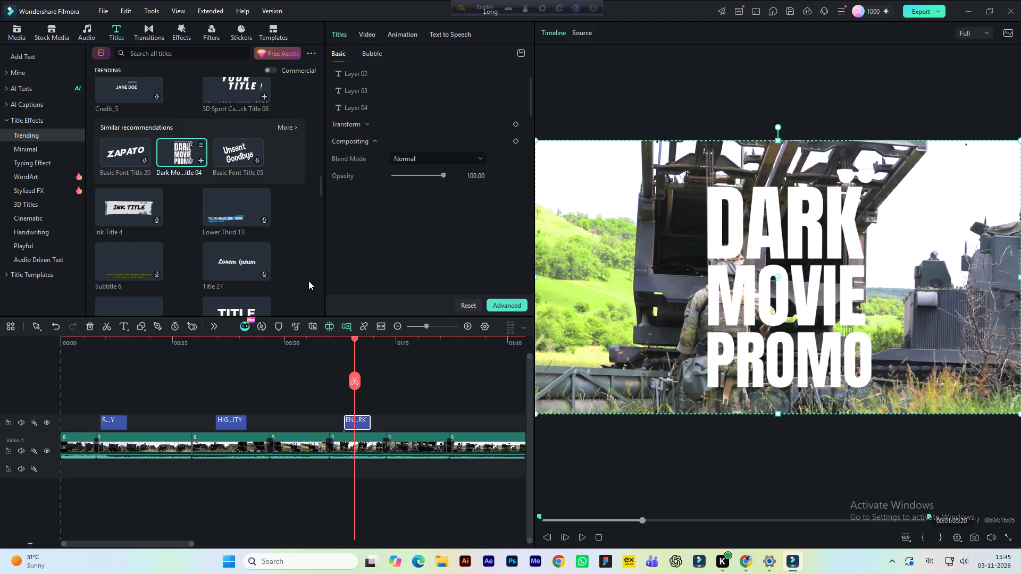
{"action": "left_click", "coordinate": [333, 342]}
{"action": "key", "text": "ctrl+s"}
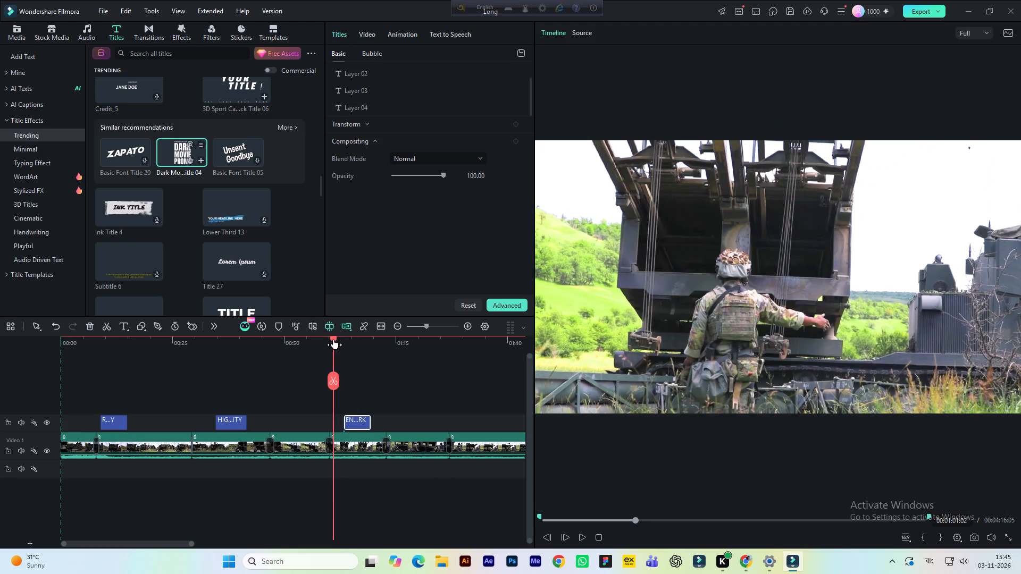
{"action": "key", "text": "space"}
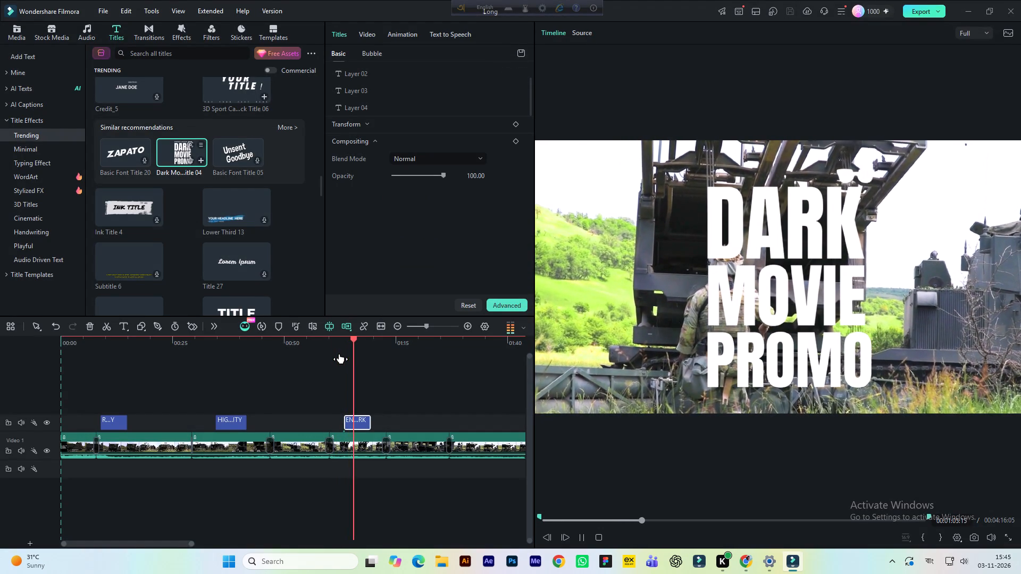
{"action": "key", "text": "space"}
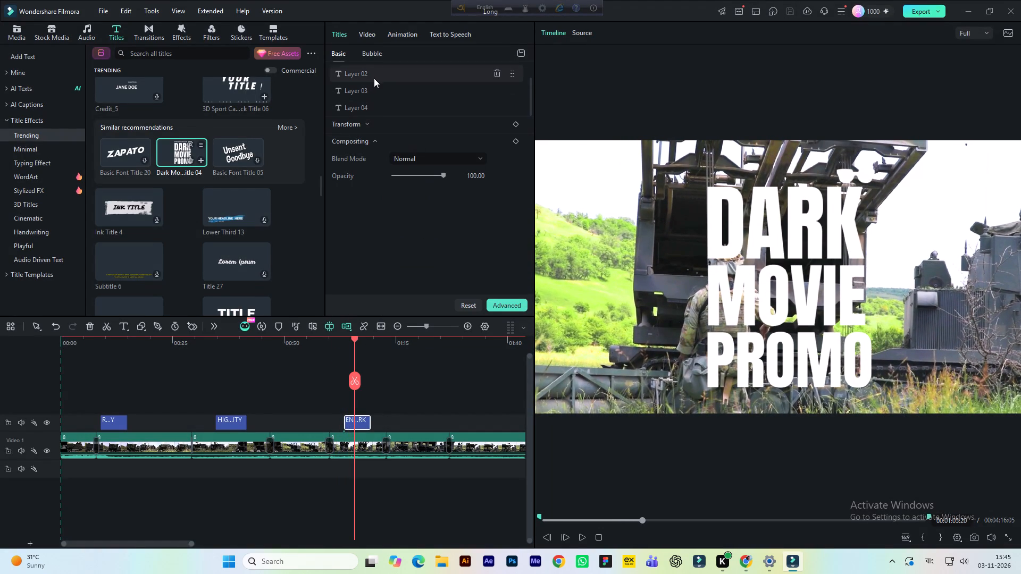
Examine the DARK, MOVIE and PROMO text layers of the title and how they are placed in the frame.
{"action": "left_click", "coordinate": [372, 72]}
{"action": "left_click", "coordinate": [368, 87]}
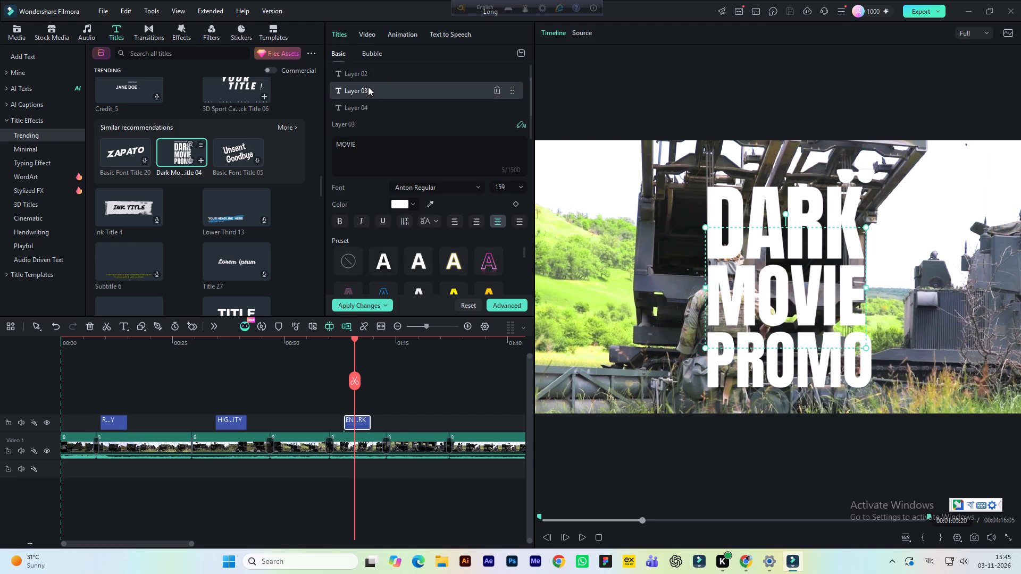
{"action": "left_click", "coordinate": [360, 107]}
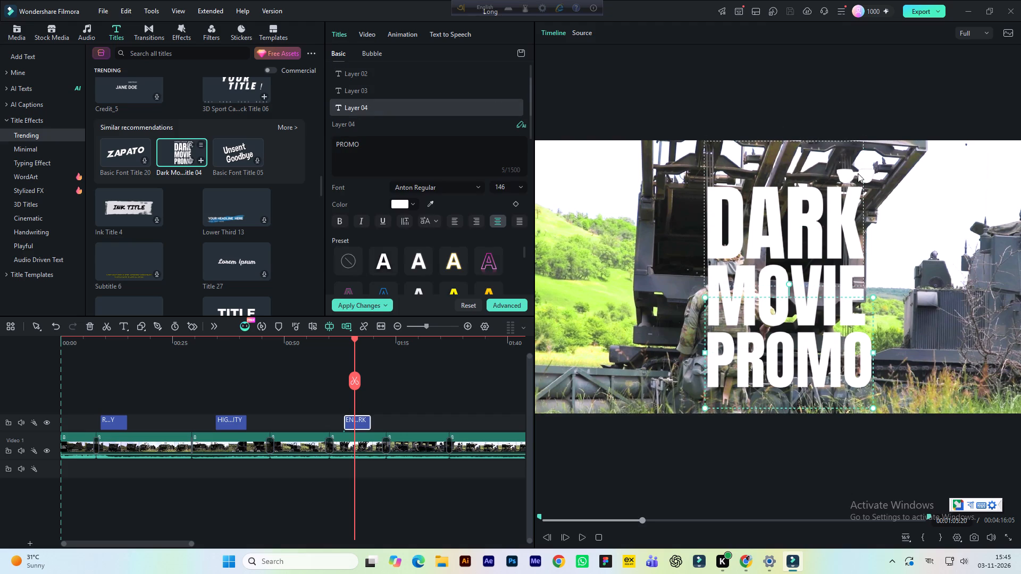
{"action": "left_click", "coordinate": [849, 172]}
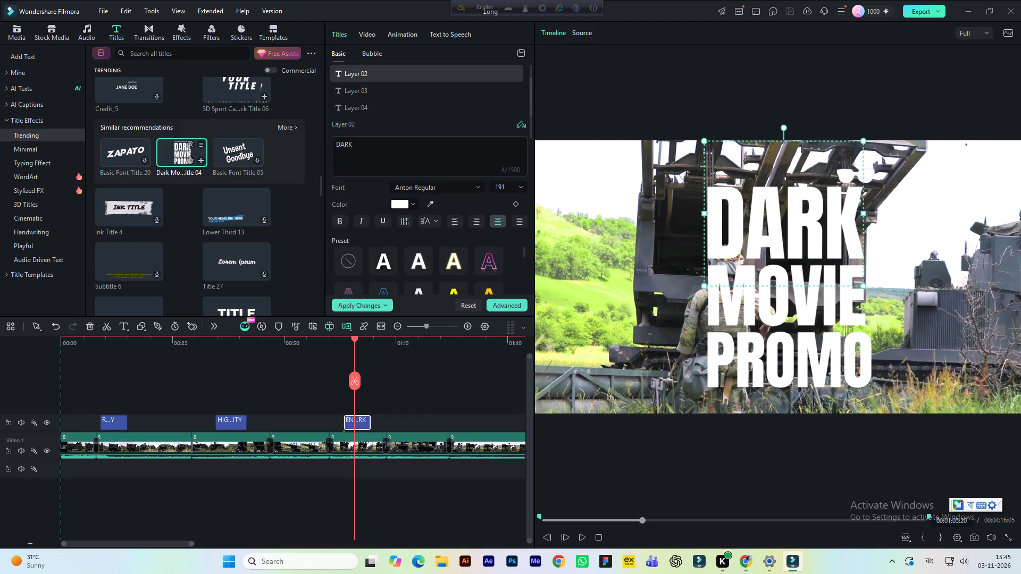
{"action": "left_click", "coordinate": [866, 175]}
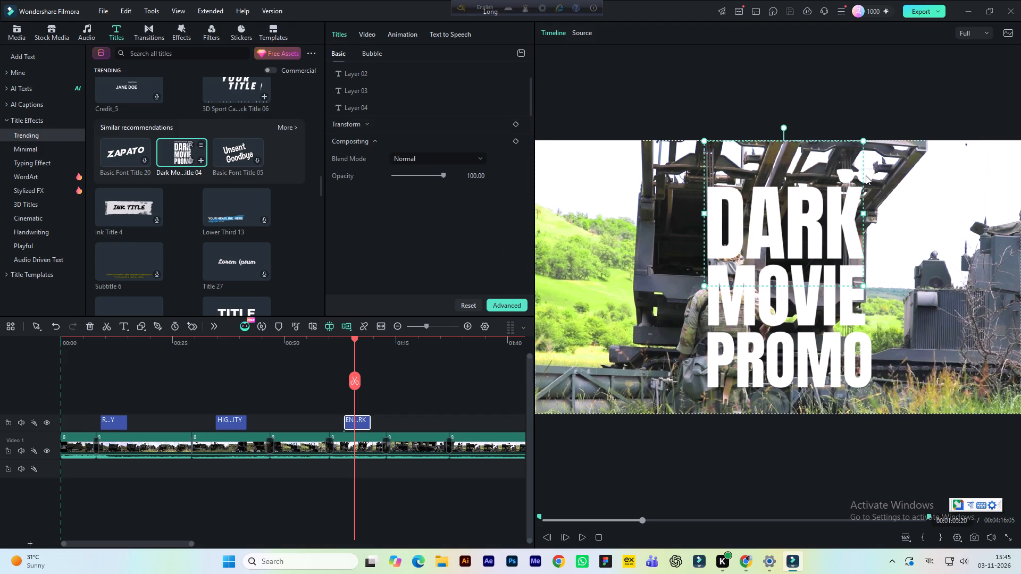
{"action": "left_click", "coordinate": [838, 202]}
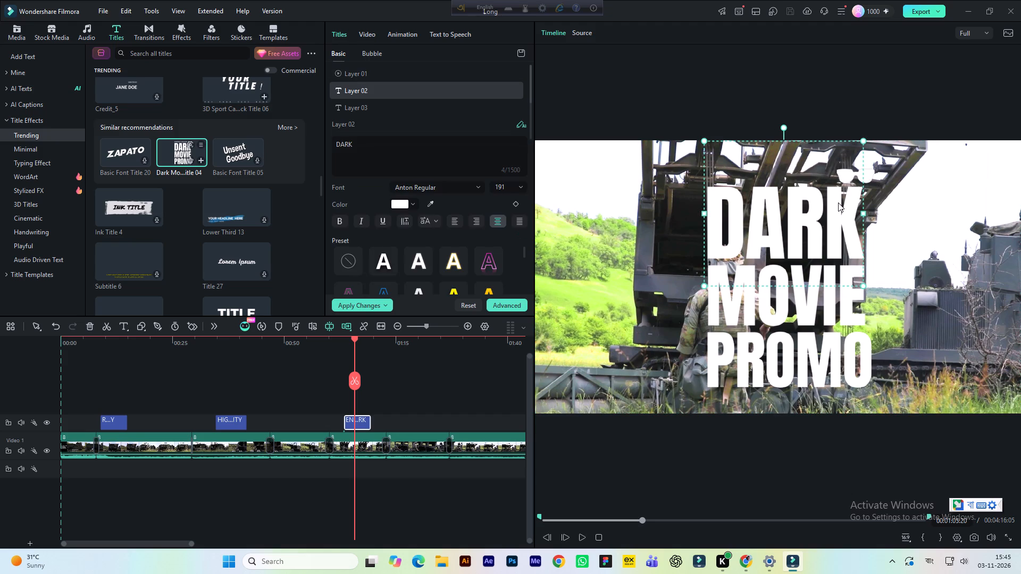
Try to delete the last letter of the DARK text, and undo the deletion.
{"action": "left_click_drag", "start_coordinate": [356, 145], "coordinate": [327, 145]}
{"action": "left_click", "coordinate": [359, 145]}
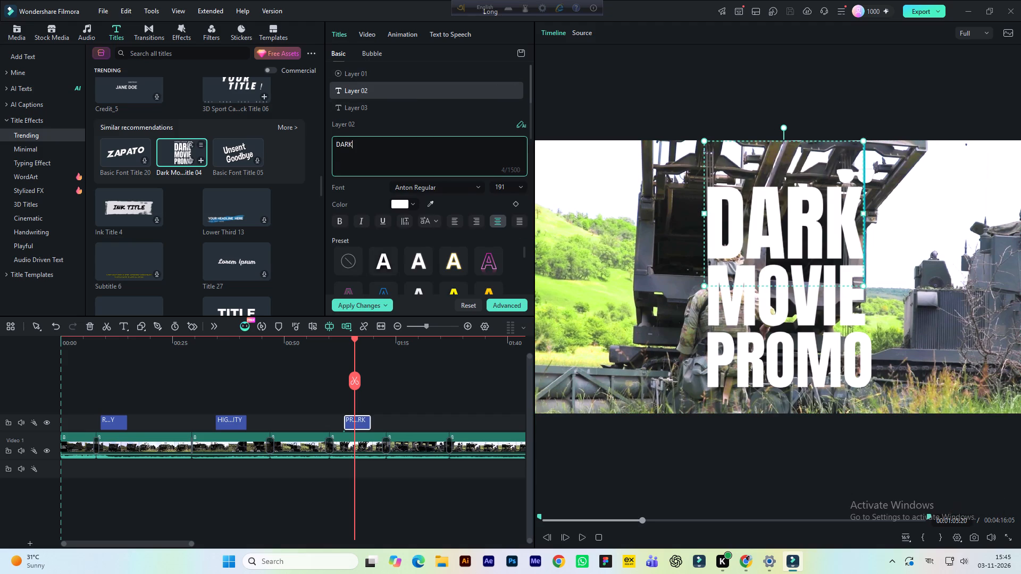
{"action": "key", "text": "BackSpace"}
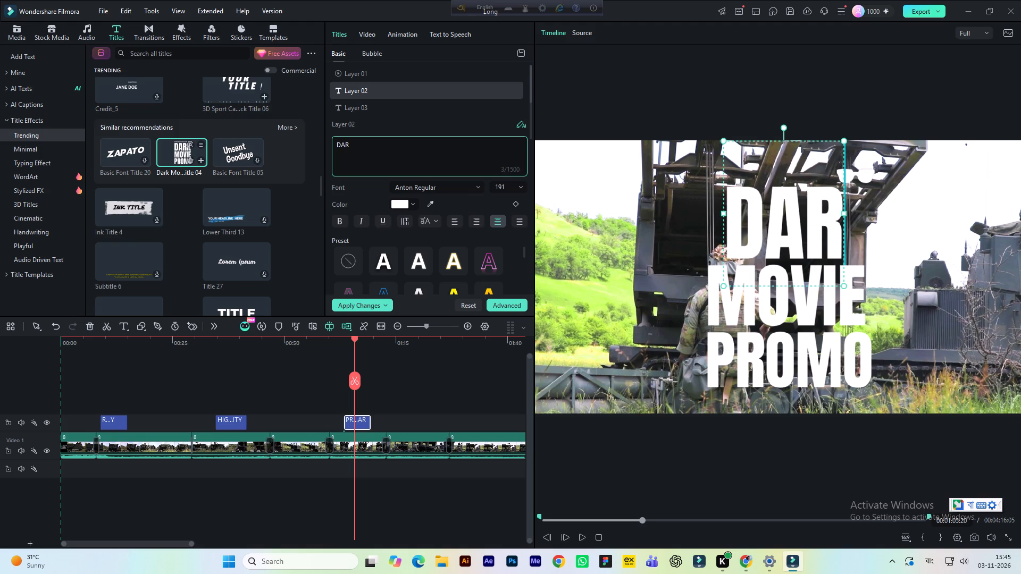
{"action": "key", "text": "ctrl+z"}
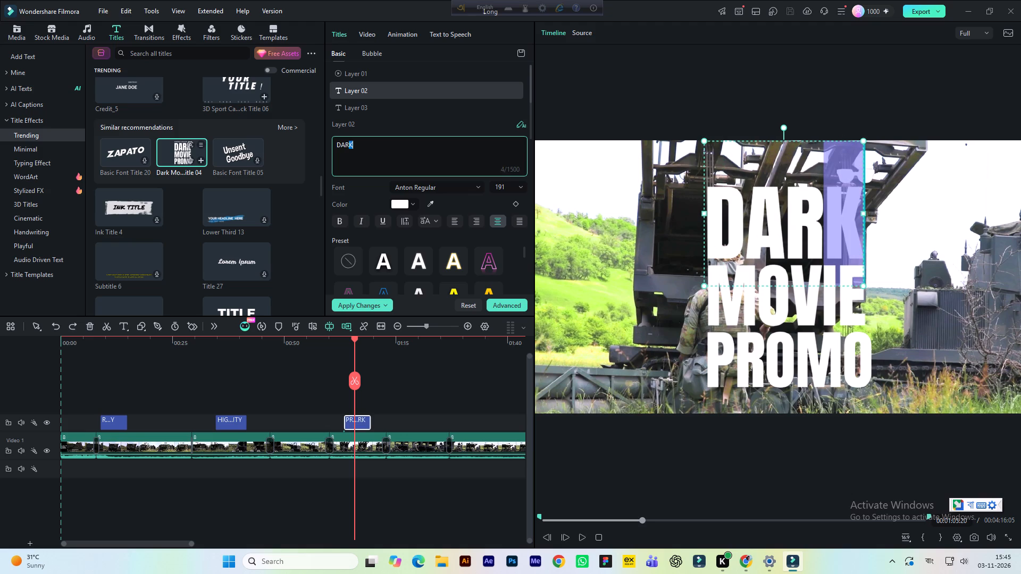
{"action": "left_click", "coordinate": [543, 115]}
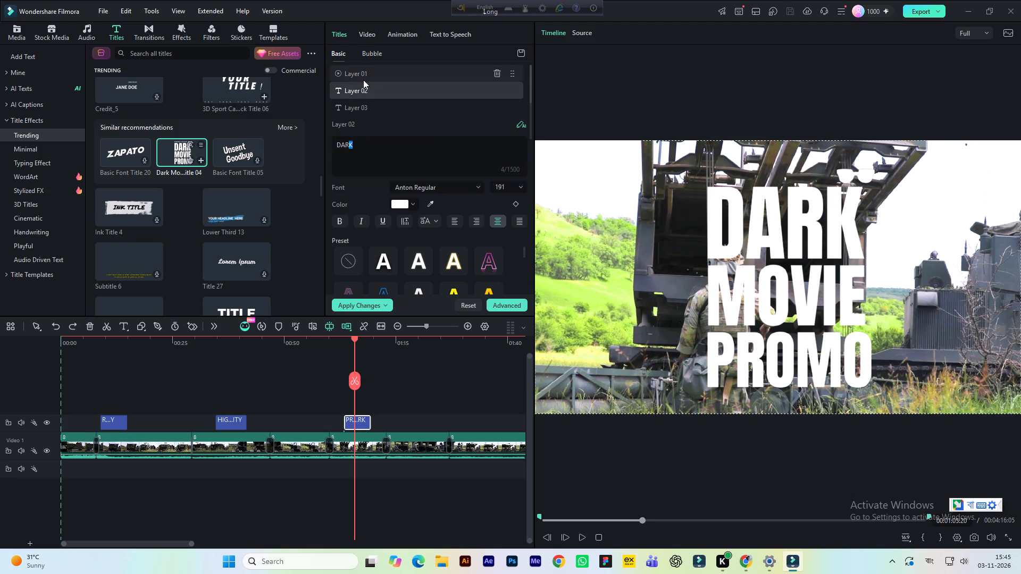
Examine Layer 01 through Layer 04 of the title to see what each one contributes to the frame.
{"action": "left_click", "coordinate": [363, 76]}
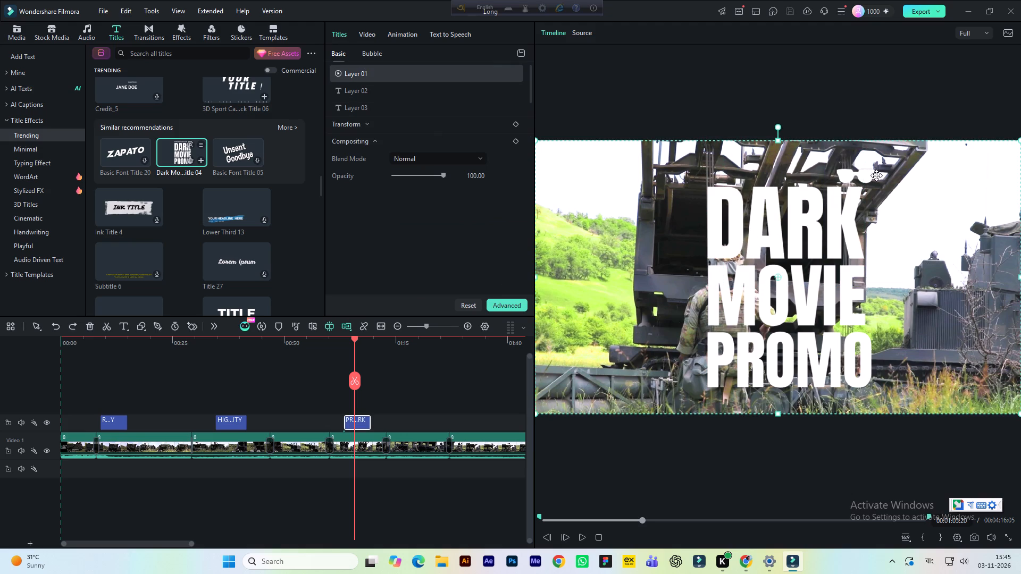
{"action": "left_click", "coordinate": [868, 177]}
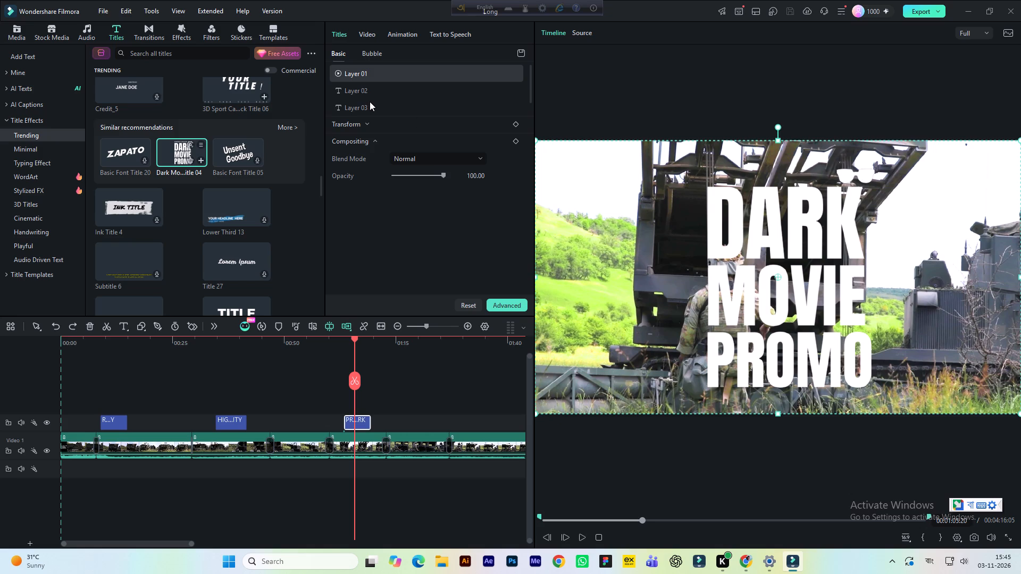
{"action": "left_click", "coordinate": [371, 97]}
{"action": "left_click", "coordinate": [366, 107]}
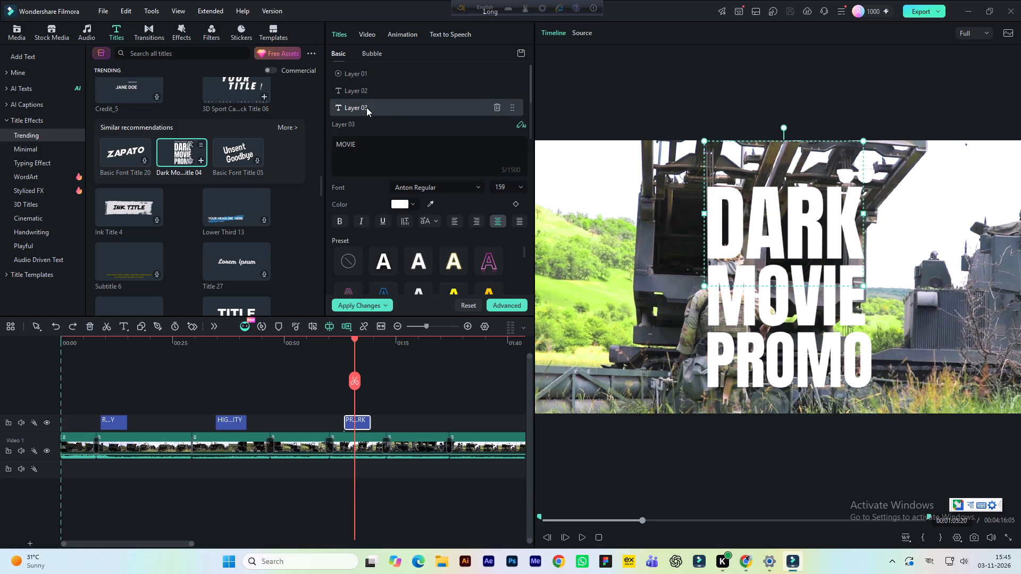
{"action": "left_click_drag", "start_coordinate": [359, 143], "coordinate": [337, 143]}
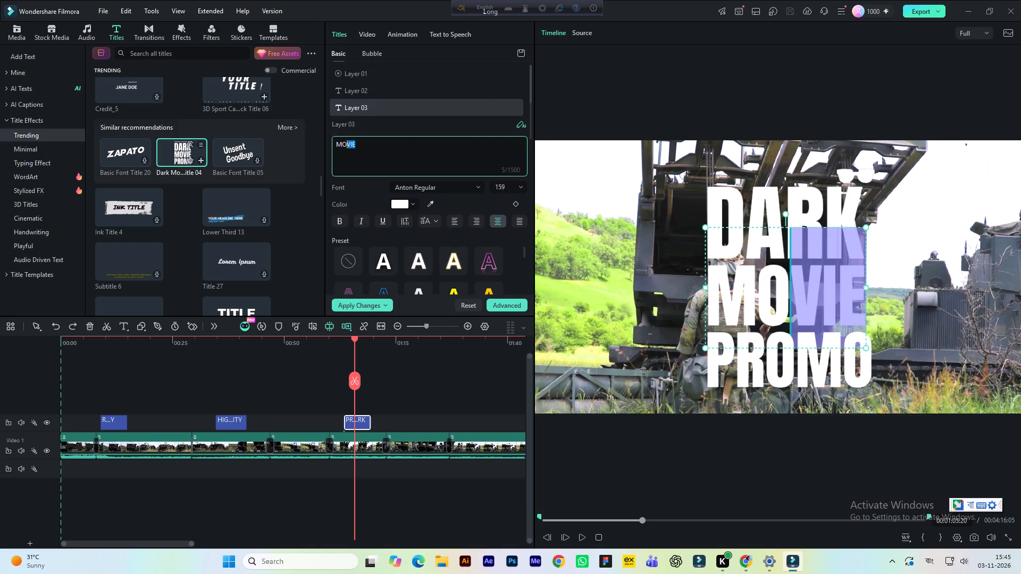
{"action": "left_click_drag", "start_coordinate": [337, 143], "coordinate": [334, 143]}
{"action": "left_click", "coordinate": [355, 162]}
{"action": "left_click", "coordinate": [738, 366]}
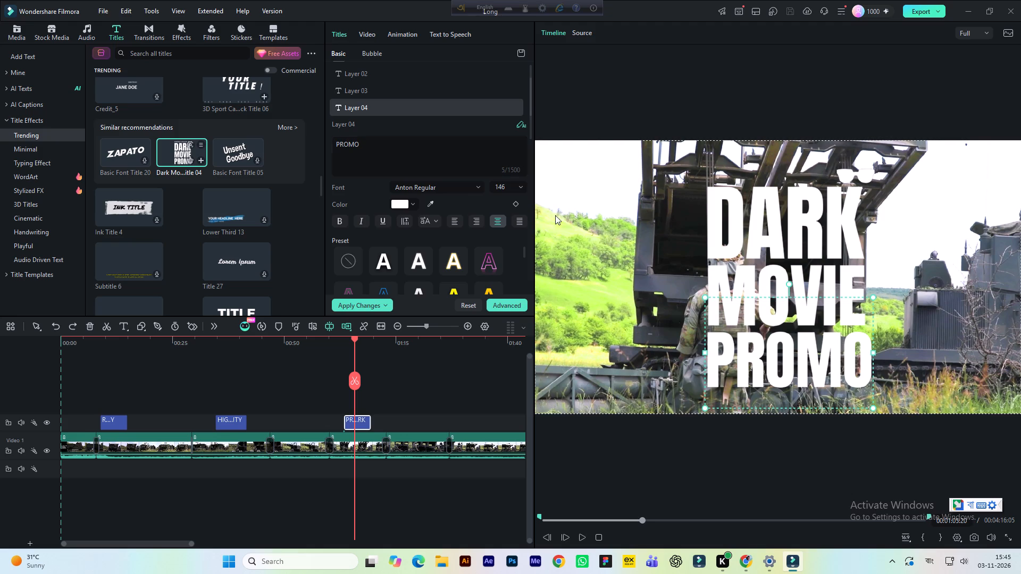
{"action": "left_click", "coordinate": [756, 285]}
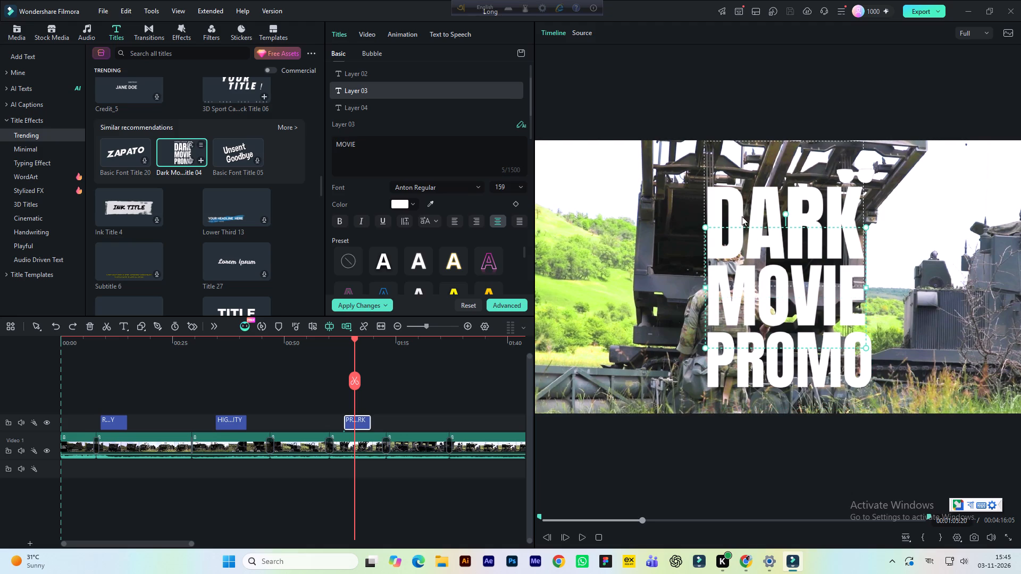
{"action": "left_click", "coordinate": [742, 216]}
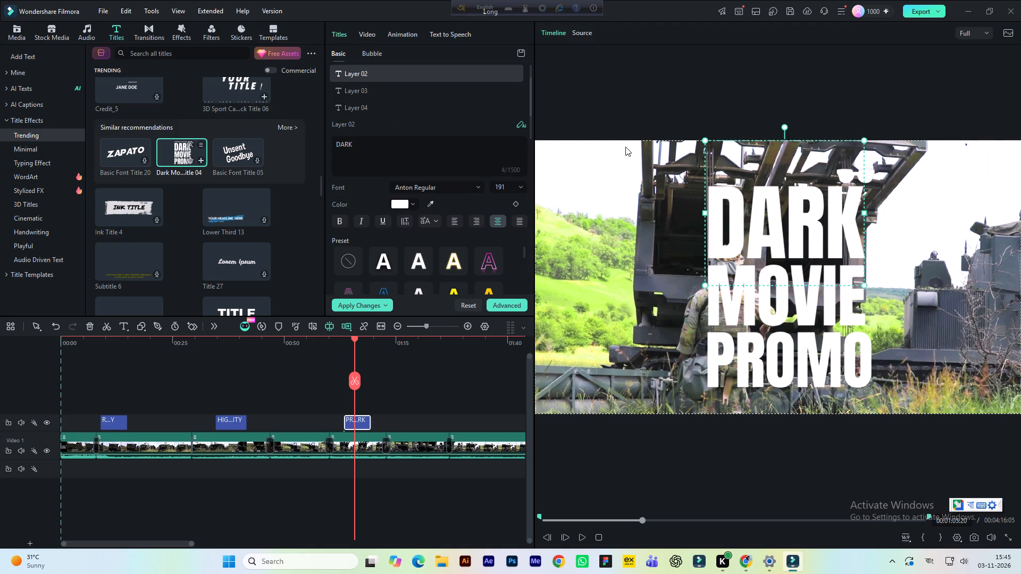
{"action": "left_click", "coordinate": [848, 179]}
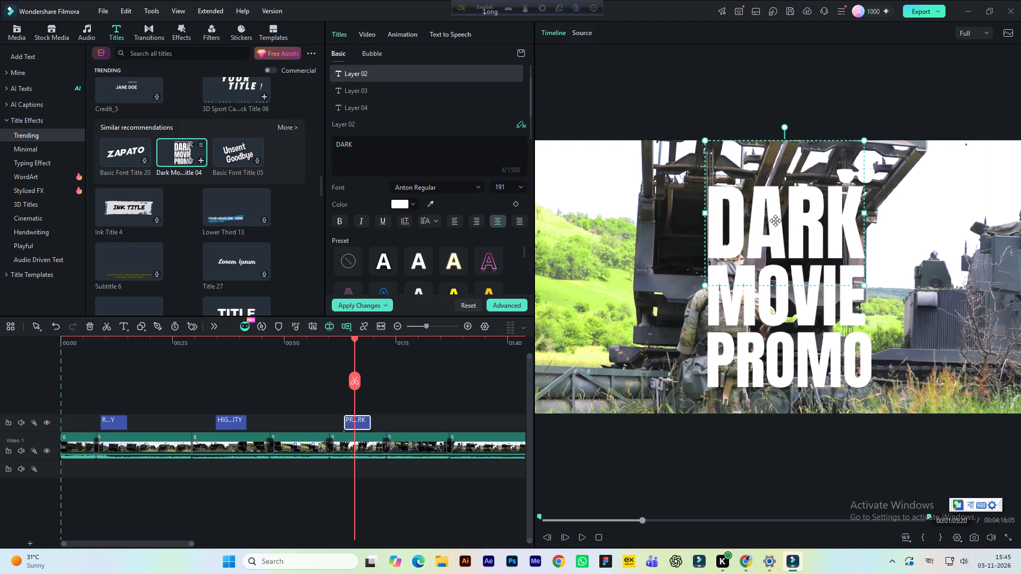
Move the DARK, MOVIE and PROMO text lines further left within the video frame.
{"action": "left_click_drag", "start_coordinate": [733, 231], "coordinate": [719, 232]}
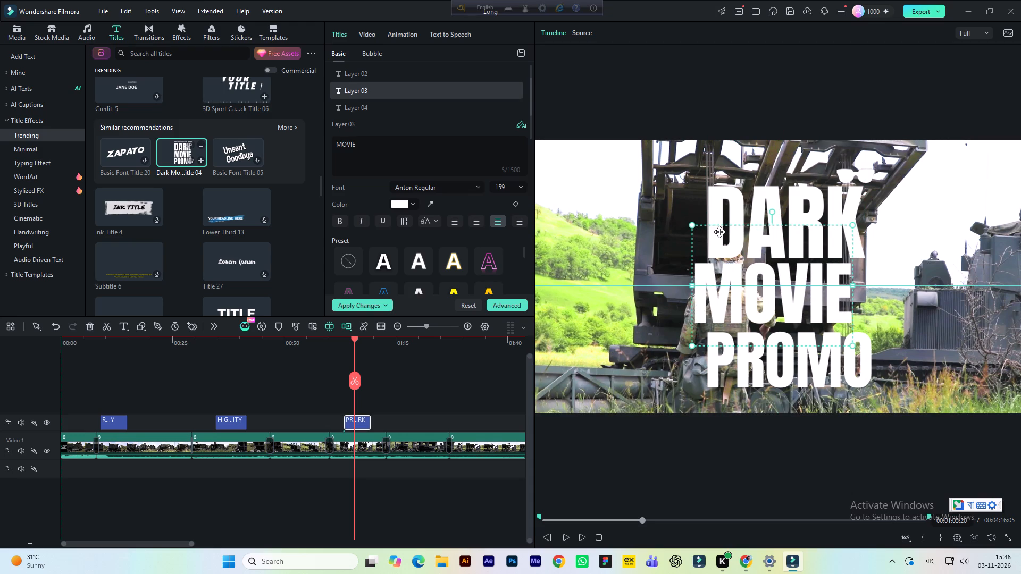
{"action": "left_click_drag", "start_coordinate": [719, 232], "coordinate": [718, 232]}
{"action": "left_click_drag", "start_coordinate": [722, 206], "coordinate": [691, 208]}
{"action": "left_click_drag", "start_coordinate": [740, 366], "coordinate": [704, 366]}
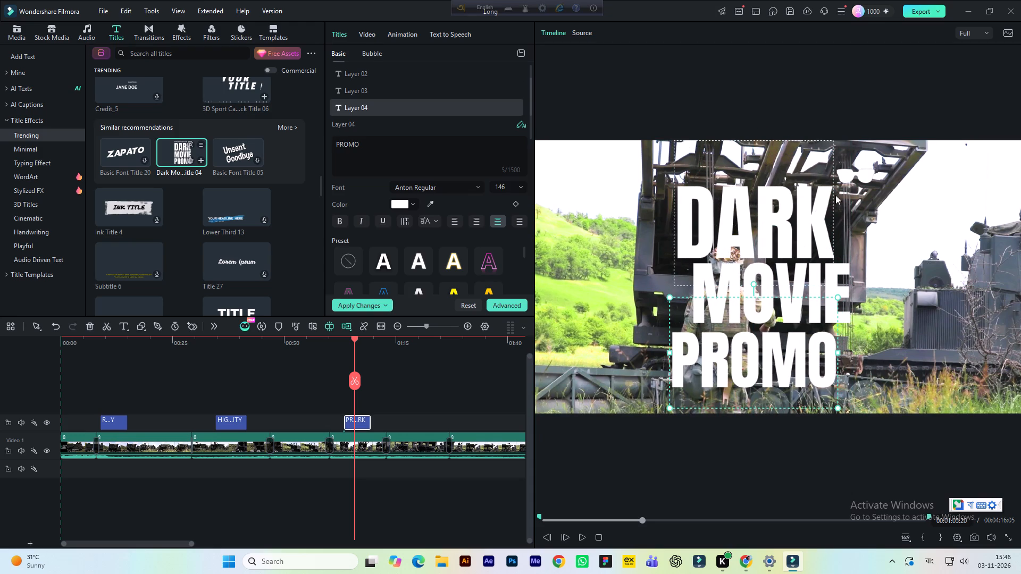
{"action": "left_click", "coordinate": [855, 184]}
{"action": "left_click", "coordinate": [860, 175]}
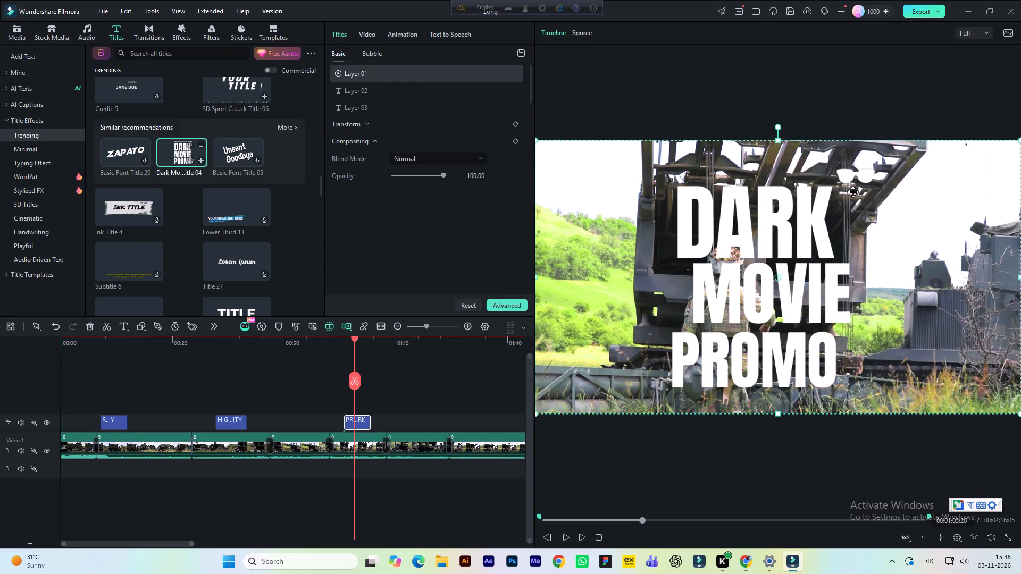
{"action": "left_click_drag", "start_coordinate": [773, 230], "coordinate": [738, 228]}
{"action": "left_click_drag", "start_coordinate": [741, 197], "coordinate": [713, 198]}
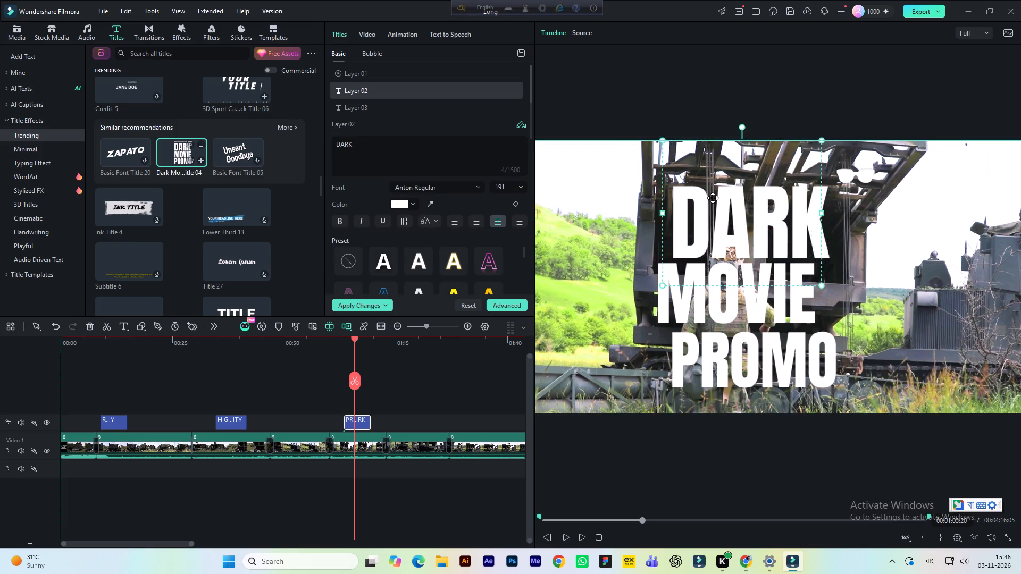
{"action": "left_click_drag", "start_coordinate": [713, 198], "coordinate": [706, 198]}
{"action": "left_click_drag", "start_coordinate": [708, 366], "coordinate": [687, 362]}
Delete the non-text Layer 01 from the title.
{"action": "left_click", "coordinate": [862, 179]}
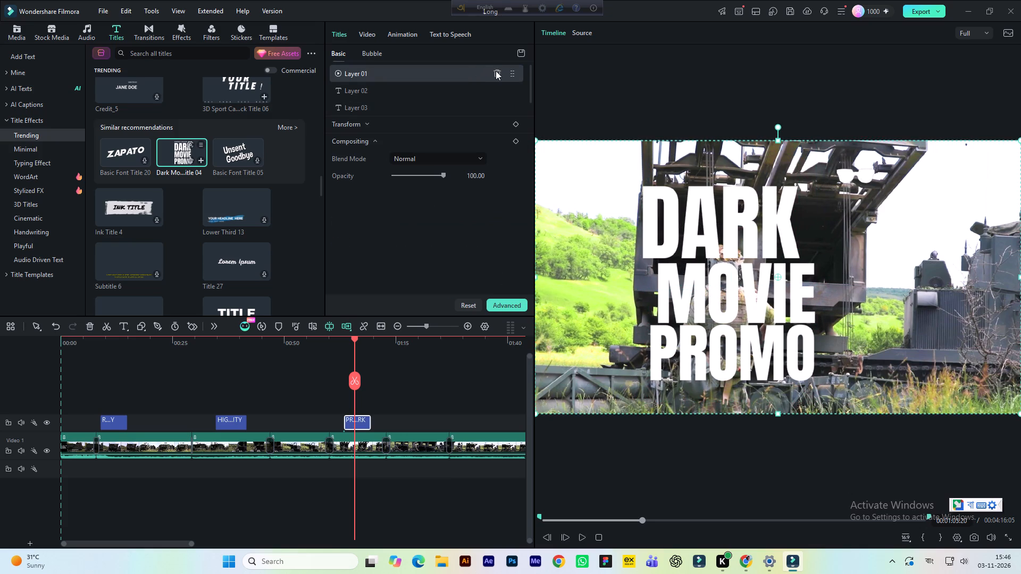
{"action": "left_click", "coordinate": [496, 71]}
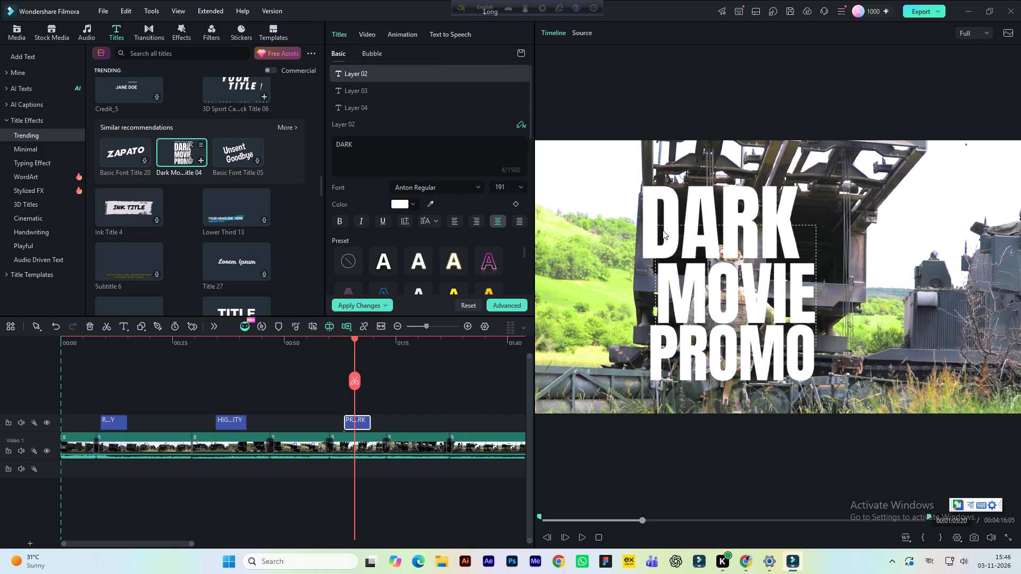
Stack the DARK, MOVIE and PROMO lines with aligned left edges near the middle of the frame, lowering PROMO slightly.
{"action": "left_click_drag", "start_coordinate": [663, 230], "coordinate": [717, 239]}
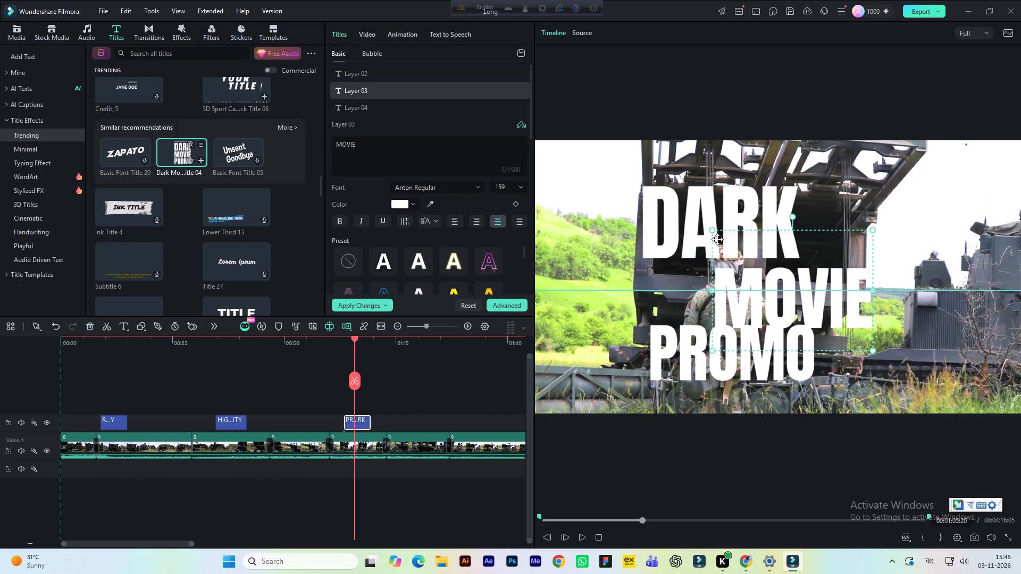
{"action": "left_click_drag", "start_coordinate": [717, 239], "coordinate": [699, 240]}
{"action": "left_click_drag", "start_coordinate": [698, 210], "coordinate": [738, 212]}
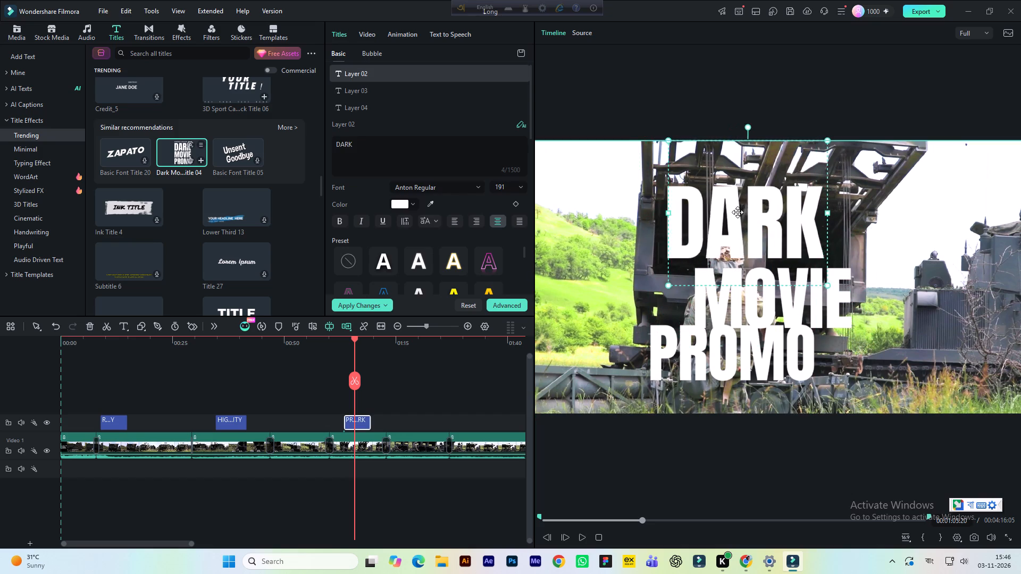
{"action": "left_click_drag", "start_coordinate": [738, 212], "coordinate": [747, 214]}
{"action": "left_click_drag", "start_coordinate": [683, 352], "coordinate": [699, 354]}
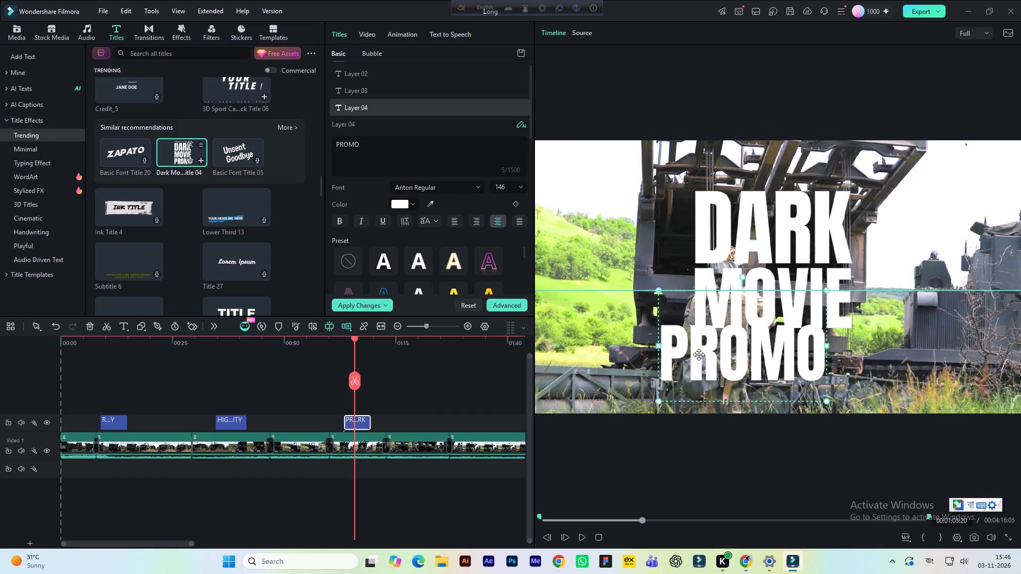
{"action": "left_click_drag", "start_coordinate": [699, 354], "coordinate": [729, 360]}
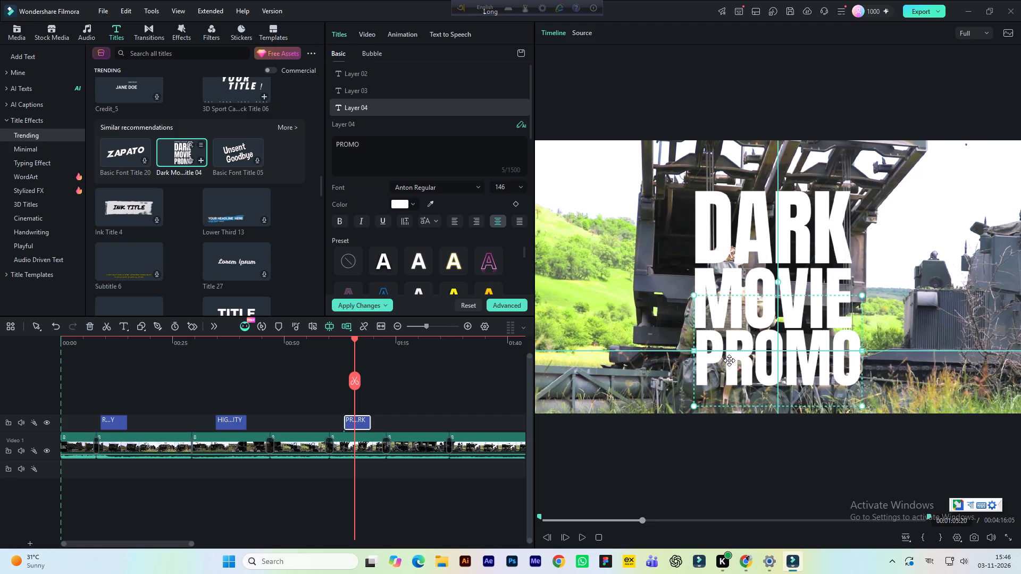
{"action": "left_click_drag", "start_coordinate": [729, 360], "coordinate": [726, 360]}
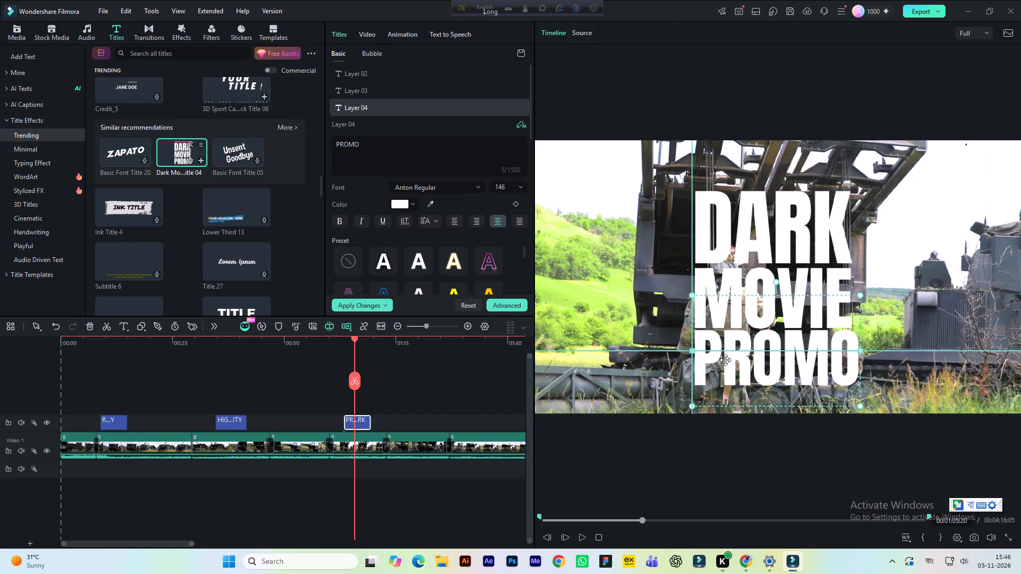
{"action": "key", "text": "Down"}
{"action": "key", "text": "Down"}
{"action": "key", "text": "Down"}
{"action": "key", "text": "Down"}
{"action": "key", "text": "Down"}
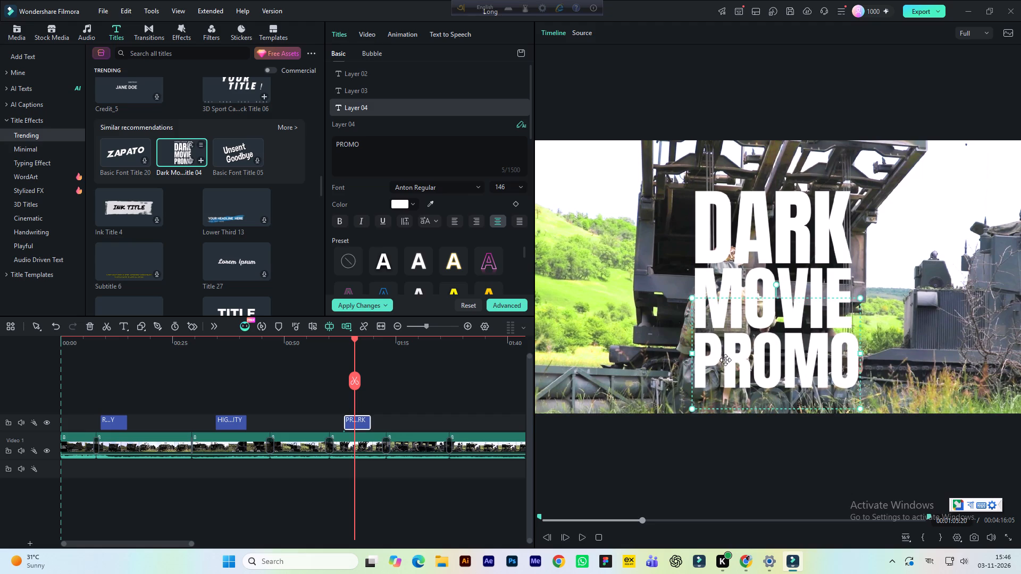
{"action": "key", "text": "Down"}
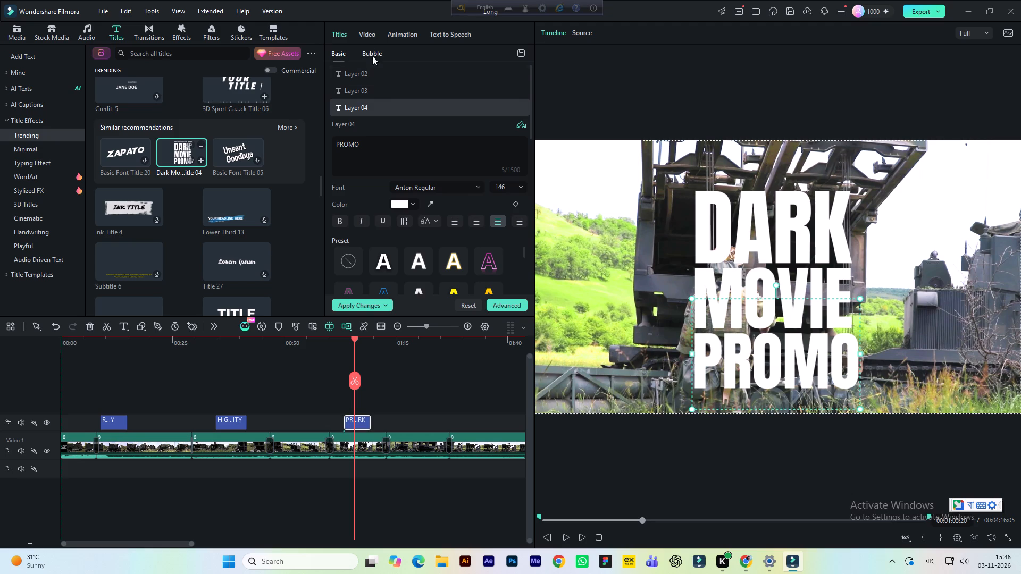
Set the whole title's vertical (Y) position to 43.
{"action": "left_click", "coordinate": [370, 37]}
{"action": "left_click", "coordinate": [462, 138]}
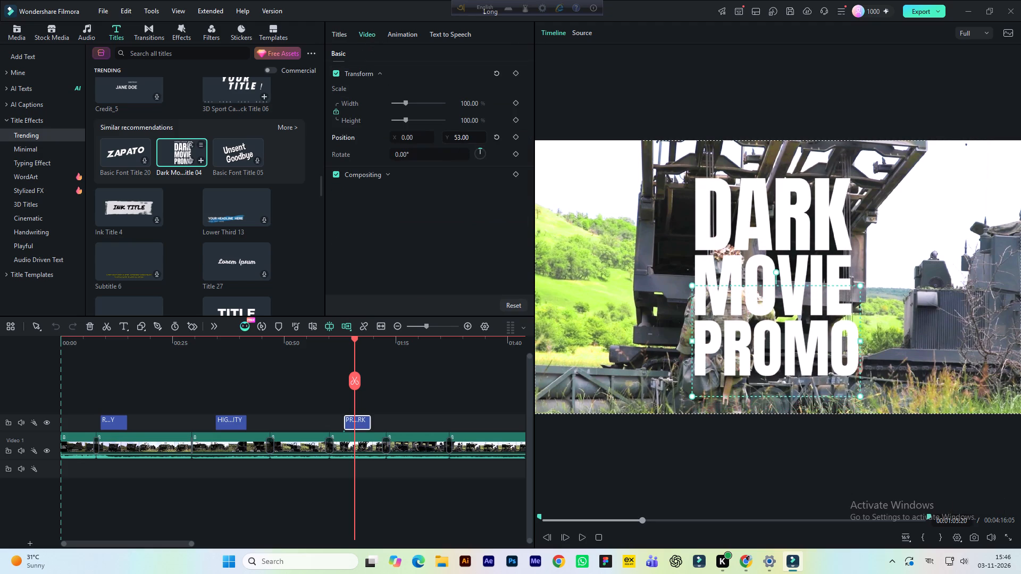
Nudge the MOVIE line sideways in small increments to fine-tune its alignment under DARK.
{"action": "left_click", "coordinate": [708, 264]}
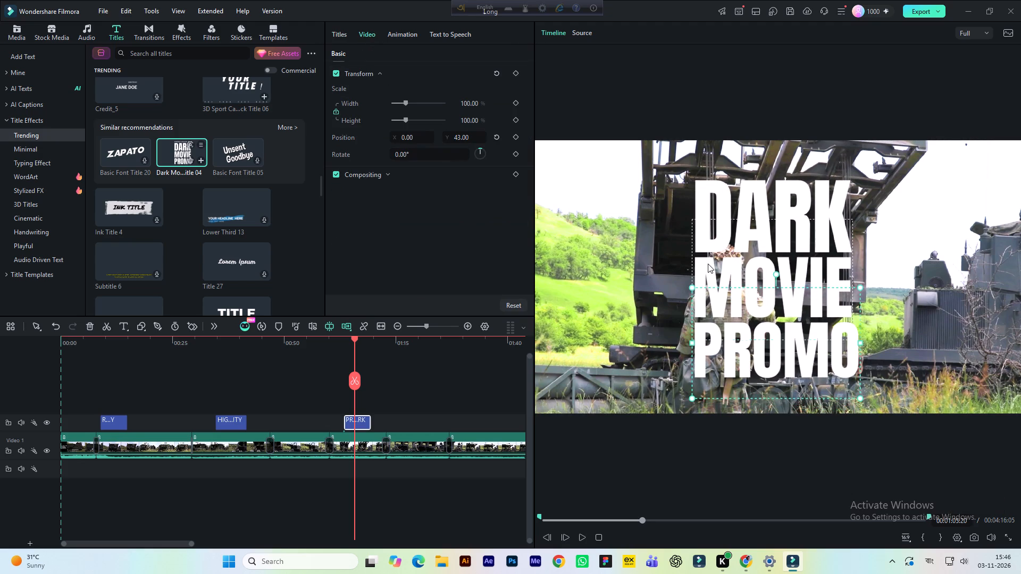
{"action": "key", "text": "Right"}
{"action": "key", "text": "Right"}
{"action": "key", "text": "Right"}
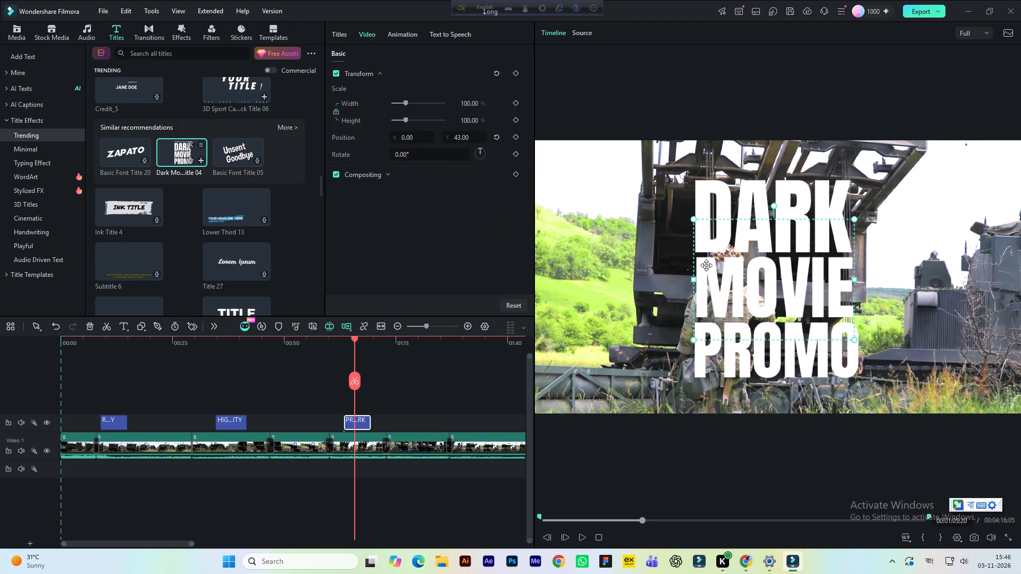
{"action": "key", "text": "Right"}
{"action": "key", "text": "Left"}
{"action": "key", "text": "Left"}
Nudge the PROMO line slightly right to align its left edge with the lines above, and save the project.
{"action": "left_click", "coordinate": [702, 349]}
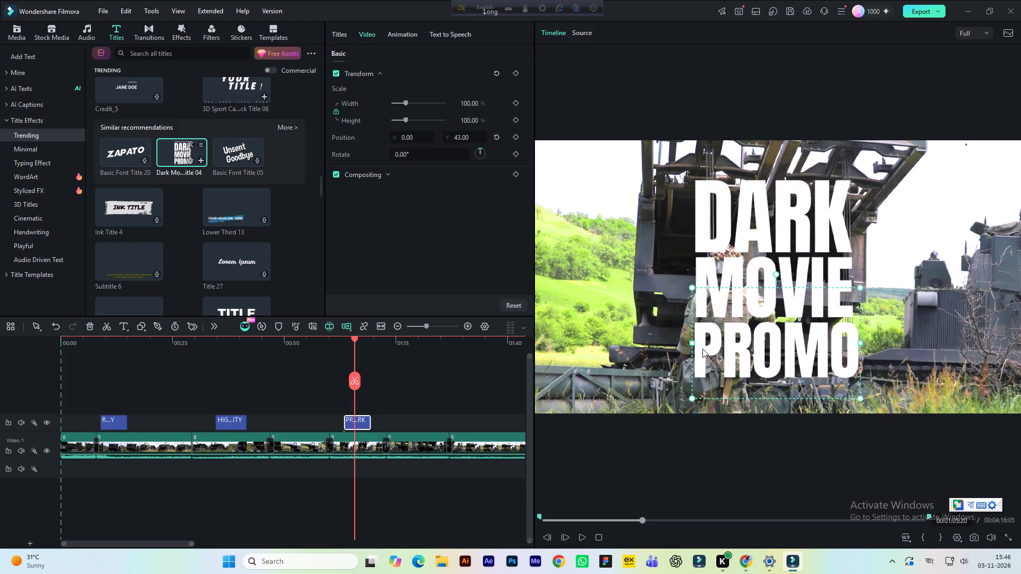
{"action": "key", "text": "Right"}
{"action": "key", "text": "Right"}
{"action": "key", "text": "Right"}
{"action": "key", "text": "Right"}
{"action": "key", "text": "Right"}
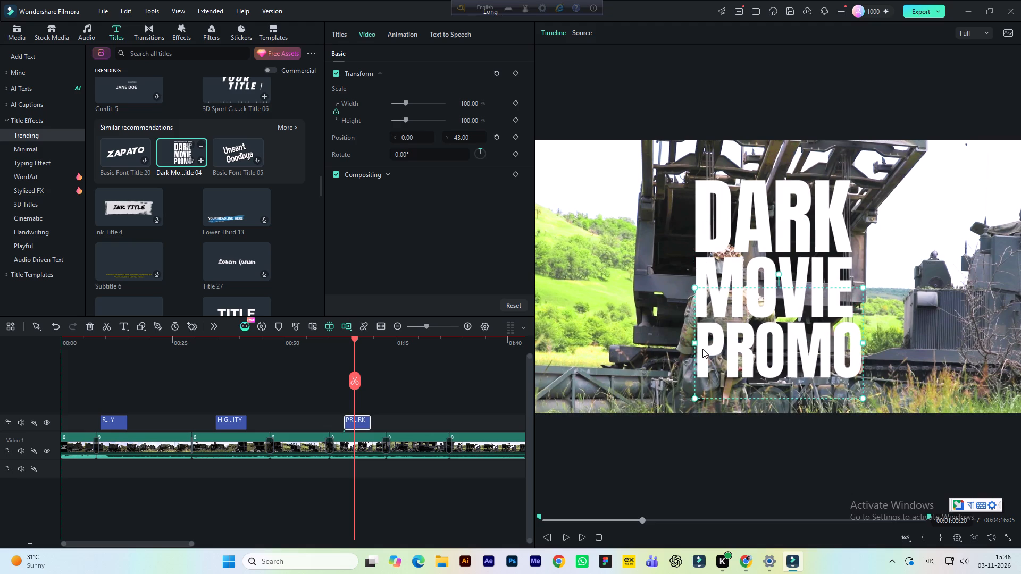
{"action": "left_click", "coordinate": [716, 243]}
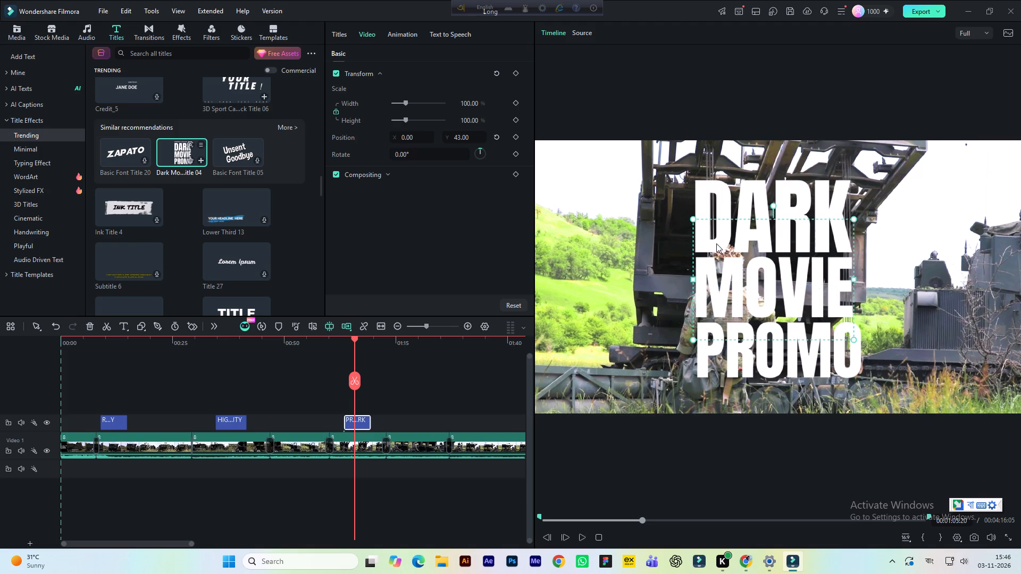
{"action": "left_click", "coordinate": [723, 220]}
{"action": "left_click", "coordinate": [728, 211]}
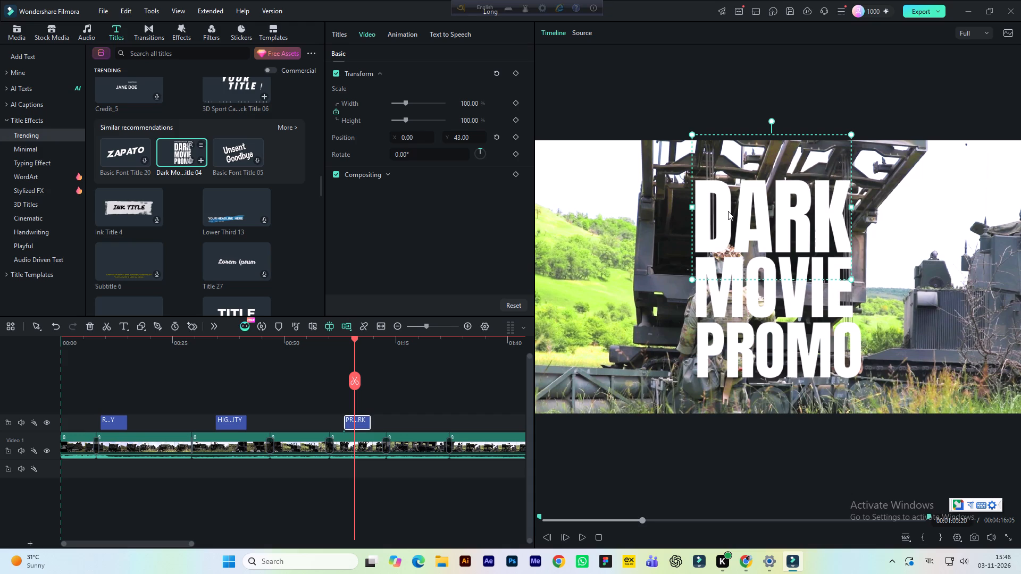
{"action": "key", "text": "ctrl+s"}
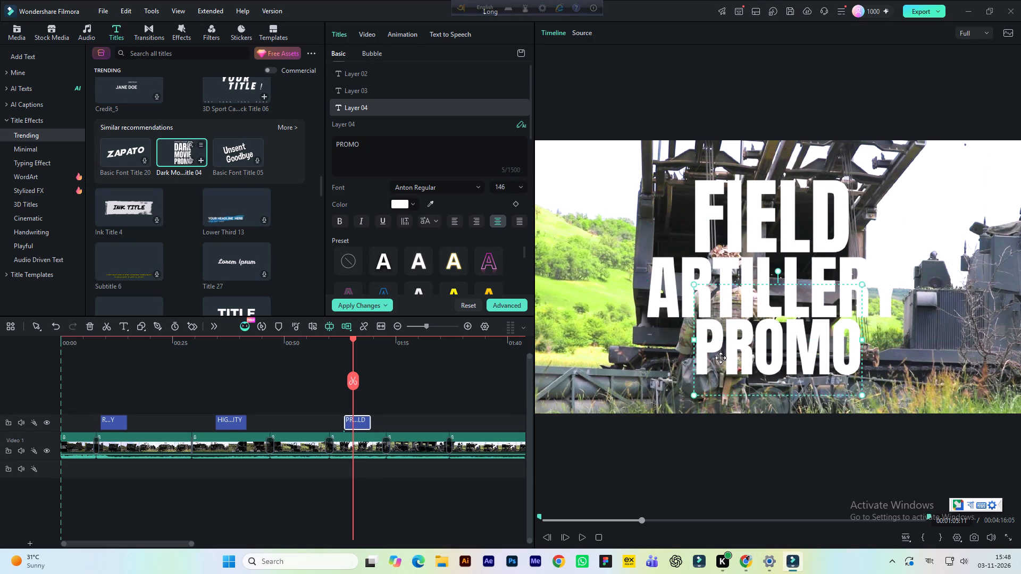
{"action": "key", "text": "ctrl+z"}
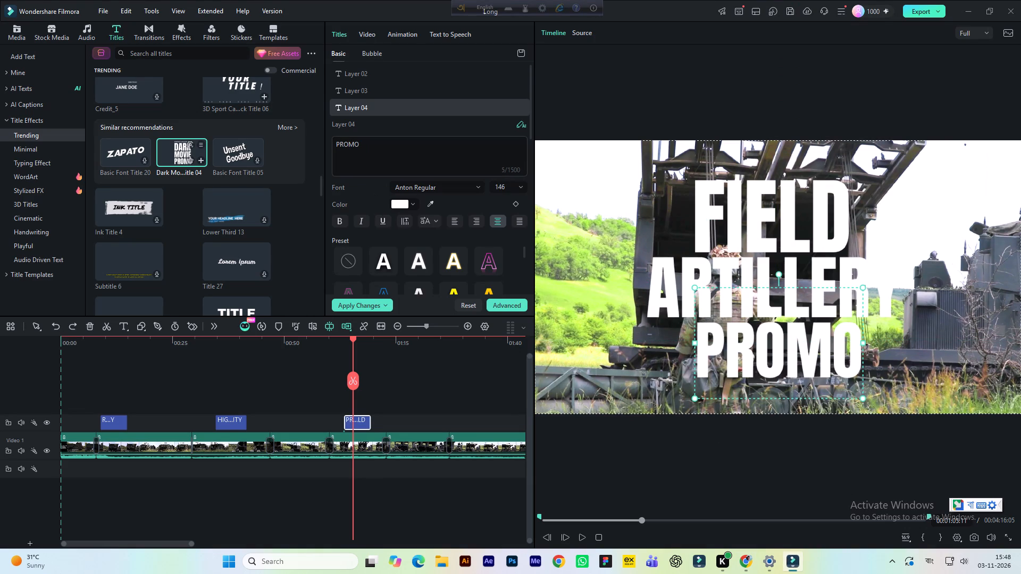
{"action": "left_click_drag", "start_coordinate": [369, 145], "coordinate": [322, 143]}
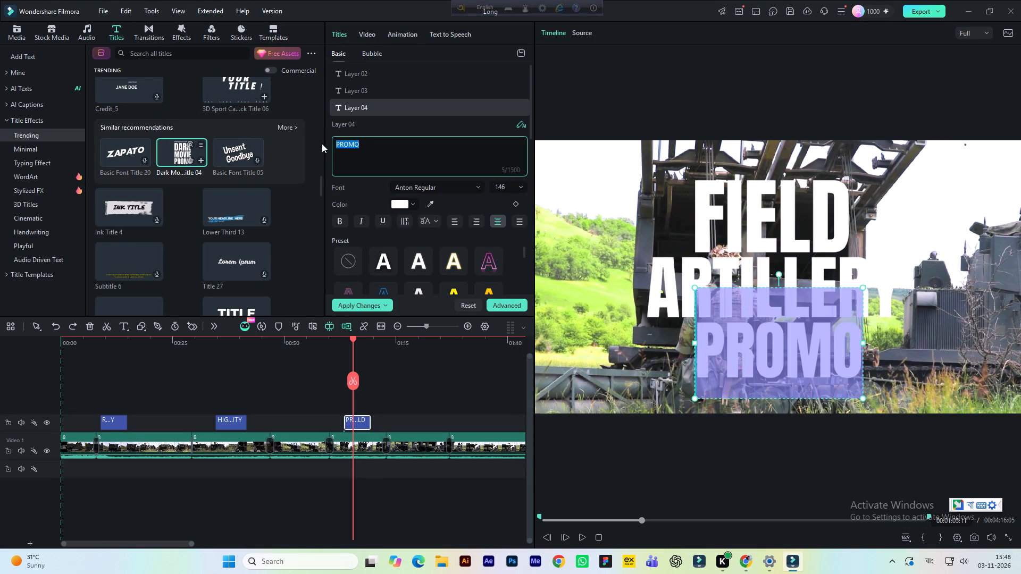
{"action": "key", "text": "ctrl+v"}
{"action": "left_click", "coordinate": [600, 107]}
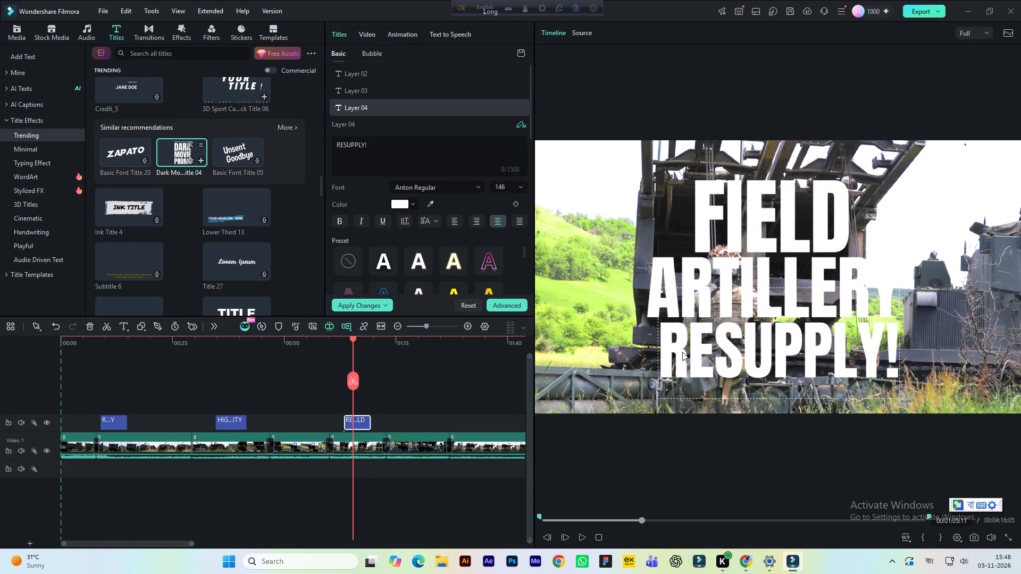
Nudge the RESUPPLY! line slightly left in the preview so it sits centred beneath ARTILLERY.
{"action": "left_click", "coordinate": [682, 352]}
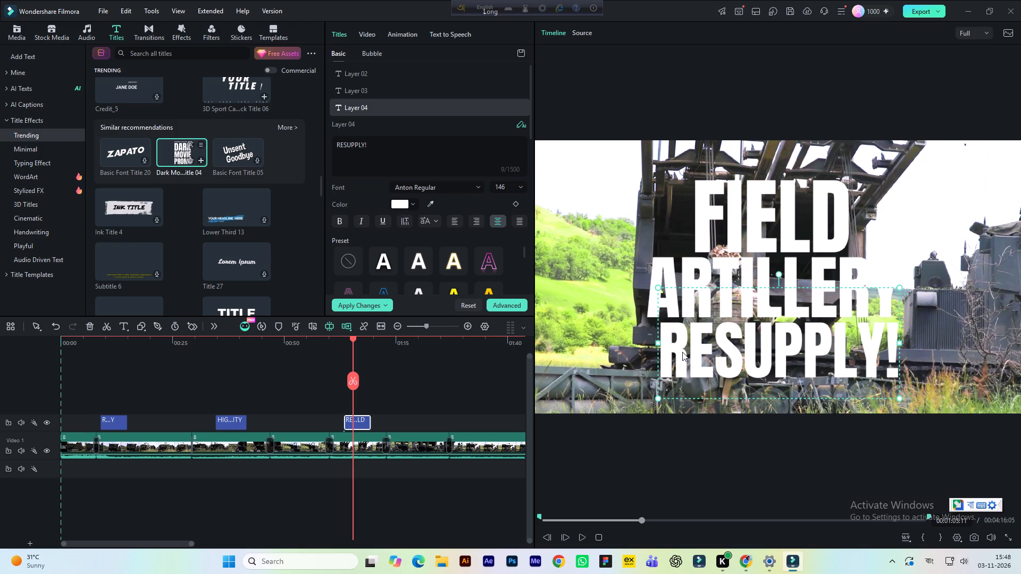
{"action": "key", "text": "Left"}
{"action": "key", "text": "Left"}
{"action": "key", "text": "Left"}
{"action": "key", "text": "Left"}
{"action": "key", "text": "Left"}
{"action": "key", "text": "Left"}
{"action": "key", "text": "Left"}
{"action": "key", "text": "Left"}
{"action": "key", "text": "Left"}
{"action": "key", "text": "Left"}
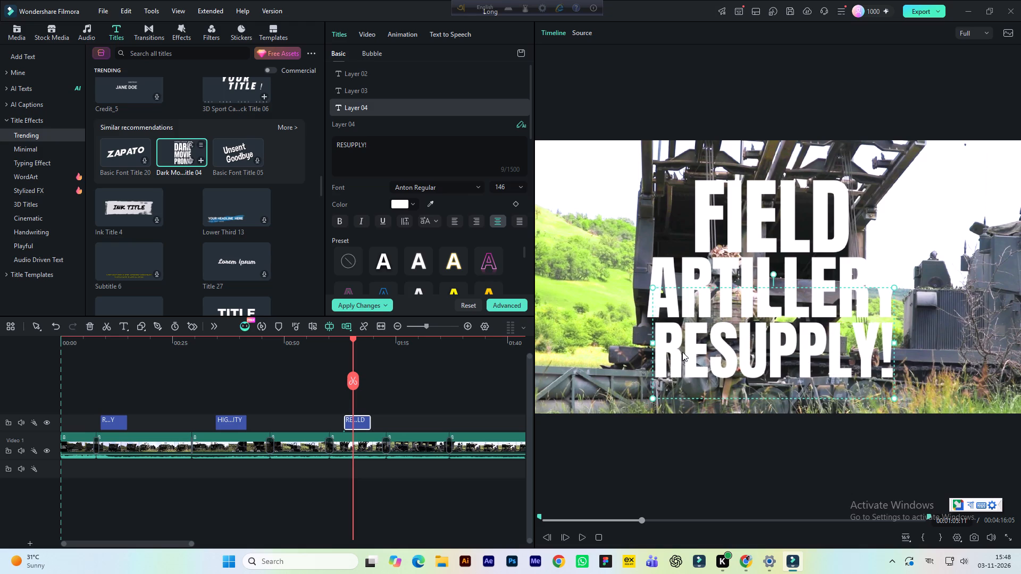
{"action": "key", "text": "Left"}
{"action": "key", "text": "Left"}
{"action": "key", "text": "Left"}
{"action": "key", "text": "Left"}
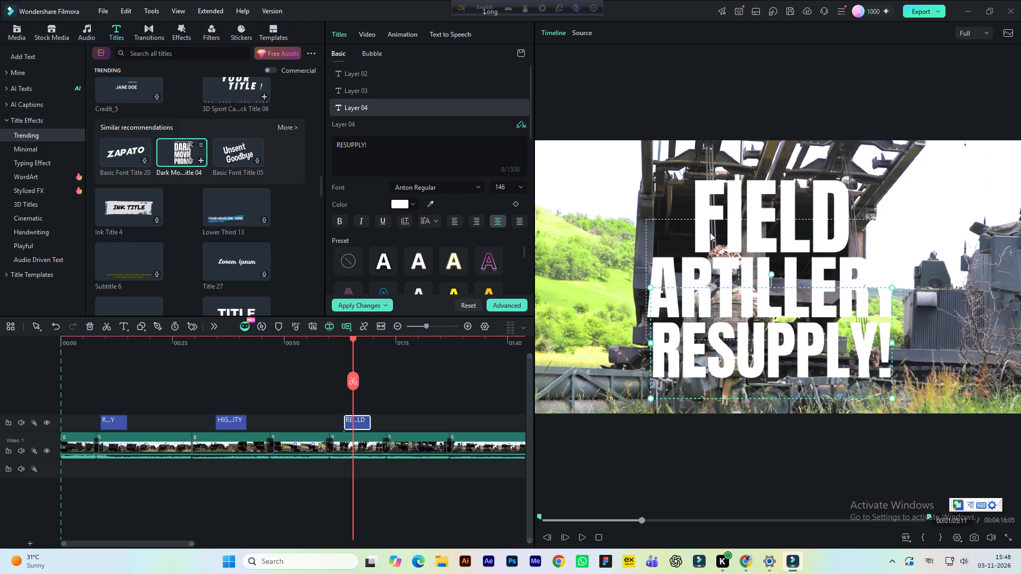
Nudge the FIELD line slightly left to centre it above ARTILLERY, and save the project.
{"action": "left_click", "coordinate": [711, 212]}
{"action": "key", "text": "Left"}
{"action": "key", "text": "Left"}
{"action": "key", "text": "Left"}
{"action": "key", "text": "Left"}
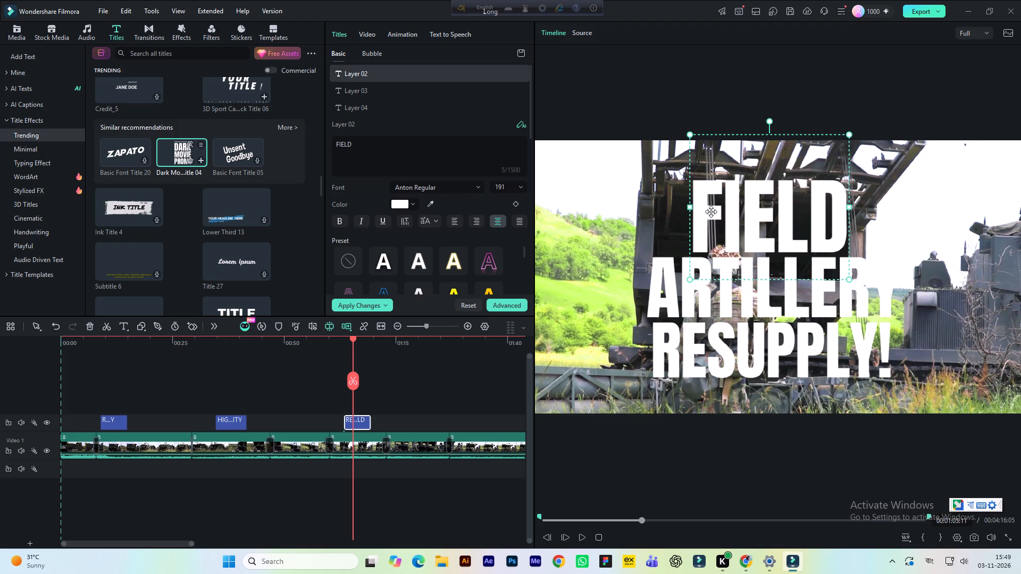
{"action": "key", "text": "Left"}
{"action": "key", "text": "Left"}
{"action": "key", "text": "Left"}
{"action": "key", "text": "Left"}
{"action": "key", "text": "Left"}
{"action": "key", "text": "Left"}
{"action": "key", "text": "Left"}
{"action": "key", "text": "Left"}
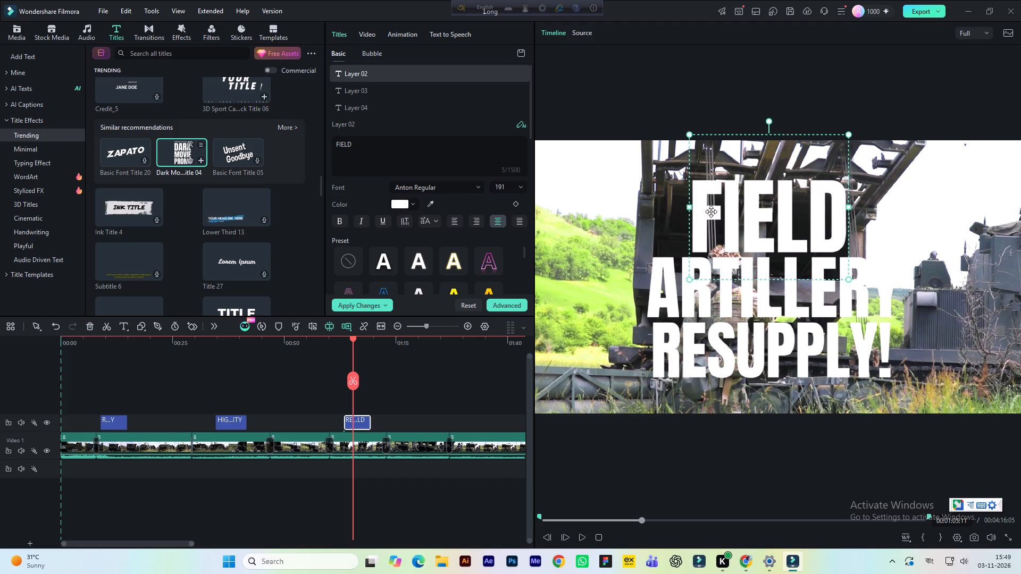
{"action": "key", "text": "Right"}
{"action": "key", "text": "Right"}
{"action": "key", "text": "Right"}
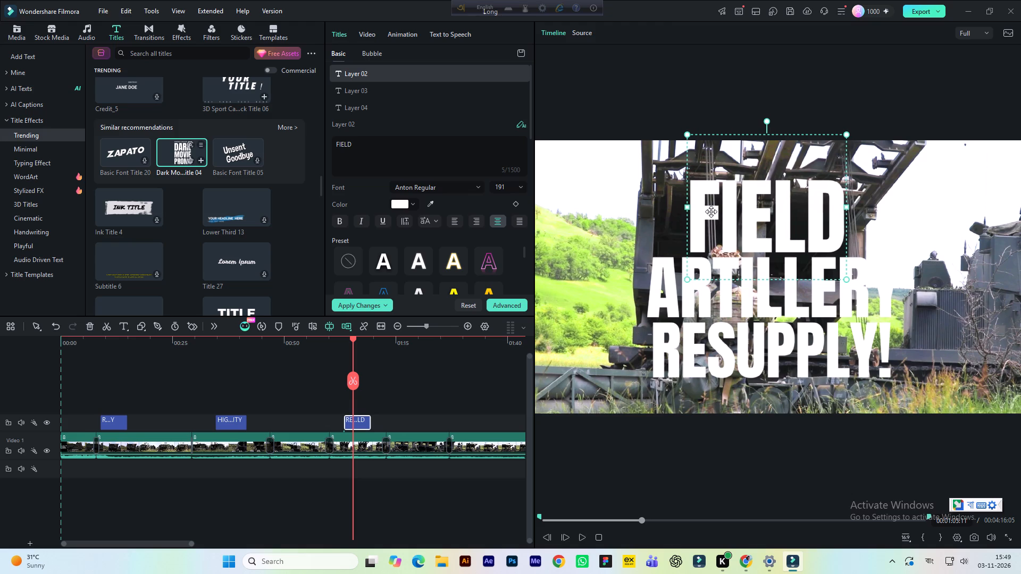
{"action": "key", "text": "Right"}
{"action": "key", "text": "Right"}
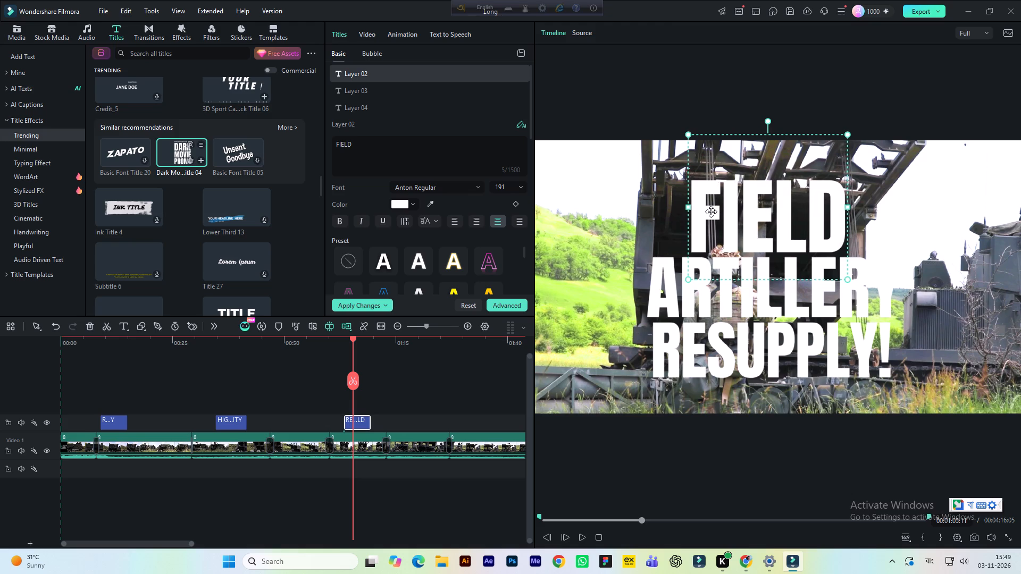
{"action": "key", "text": "ctrl+s"}
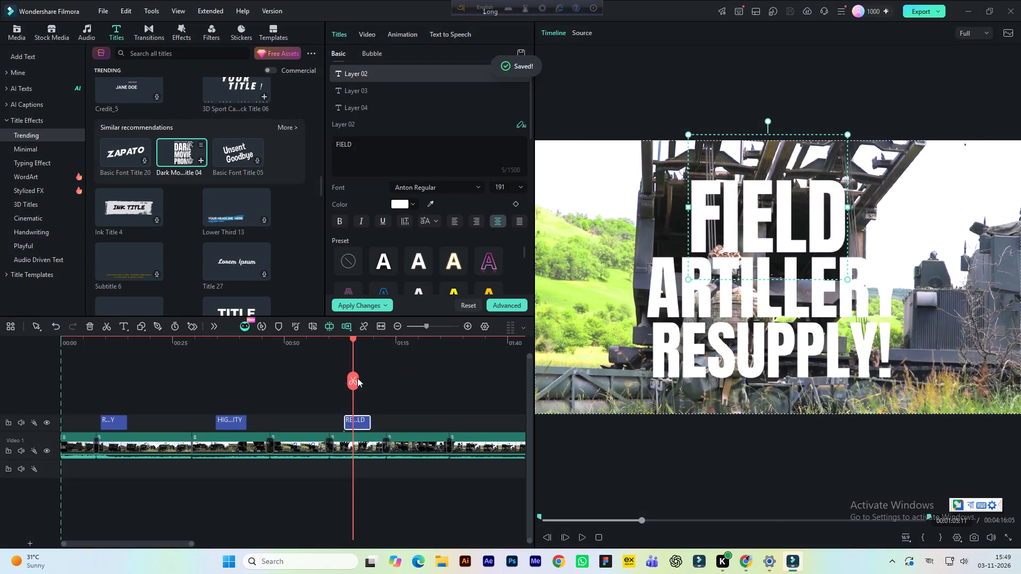
Play the timeline from about 0:59 and again from about 1:02 to preview the FIELD ARTILLERY RESUPPLY! title, and save the project.
{"action": "left_click", "coordinate": [323, 342]}
{"action": "key", "text": "space"}
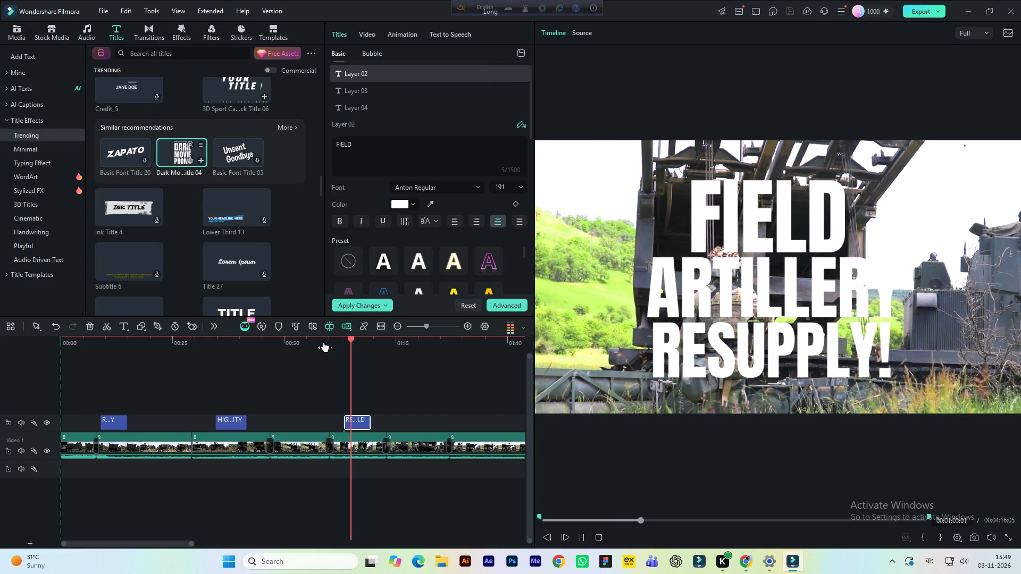
{"action": "key", "text": "space"}
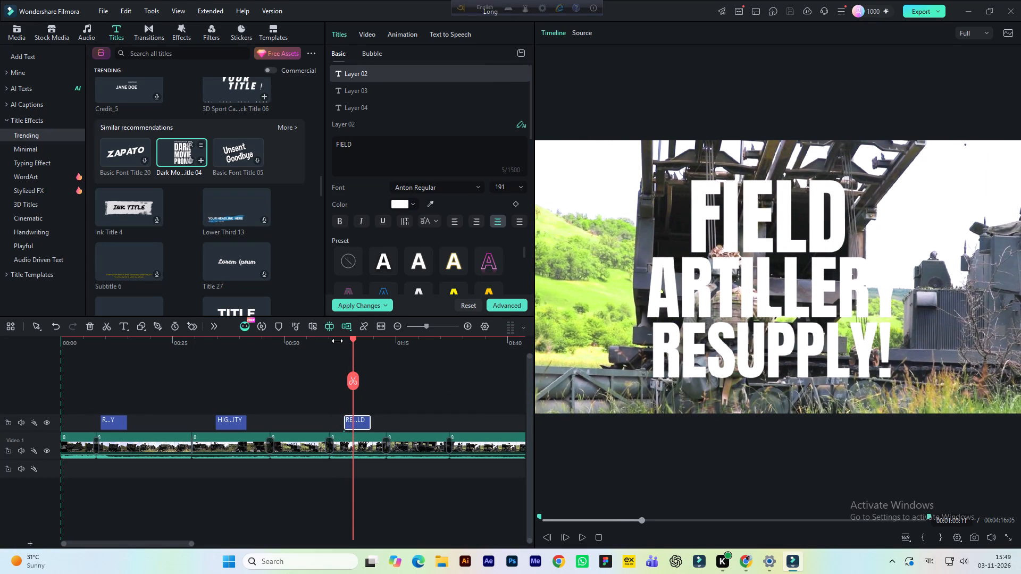
{"action": "left_click", "coordinate": [337, 341]}
{"action": "key", "text": "space"}
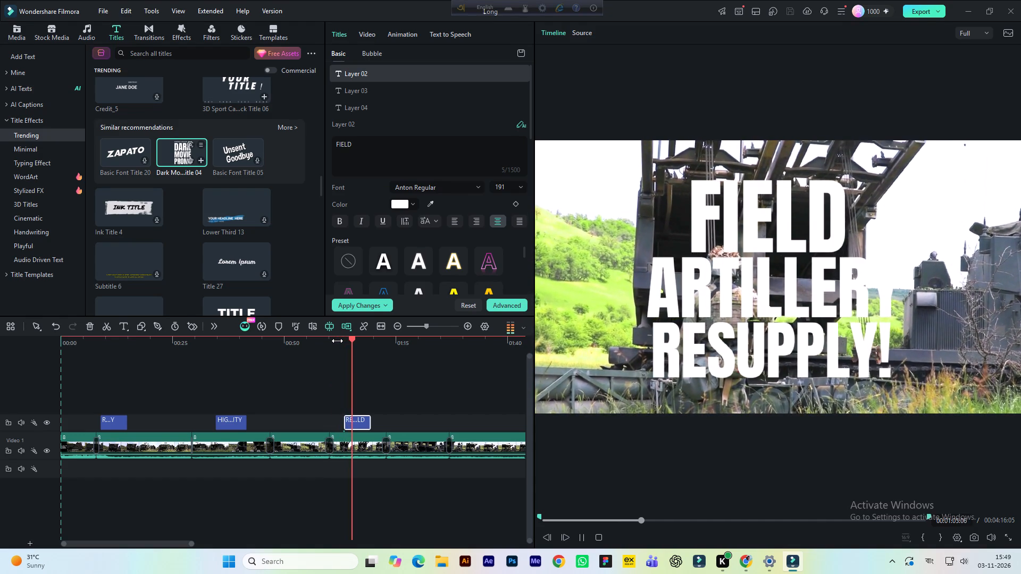
{"action": "key", "text": "space"}
{"action": "key", "text": "ctrl+s"}
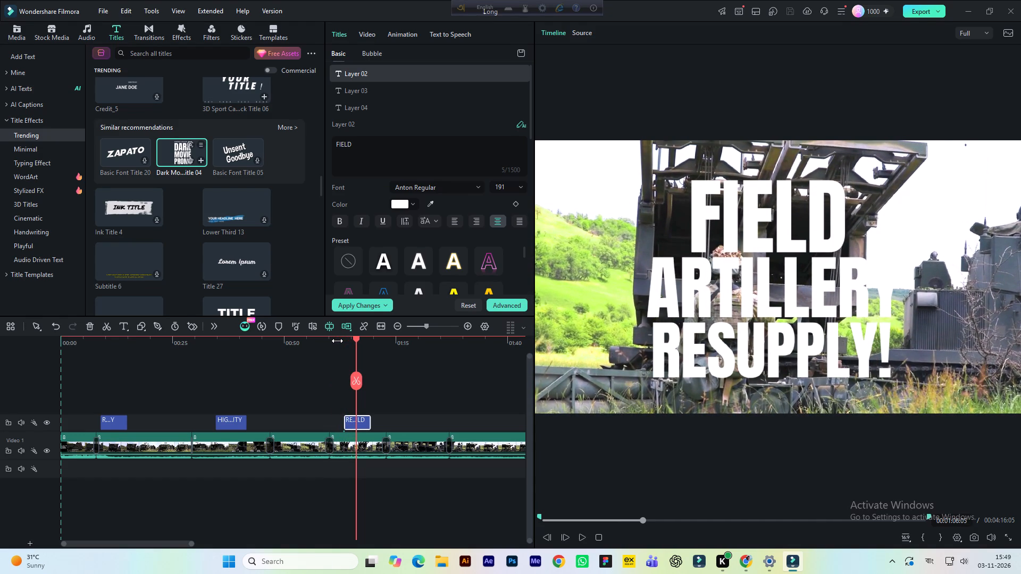
Play through the footage from about 1:06 to 2:02 to look for a spot for the next title.
{"action": "left_click_drag", "start_coordinate": [276, 346], "coordinate": [255, 351]}
{"action": "left_click_drag", "start_coordinate": [170, 544], "coordinate": [182, 542]}
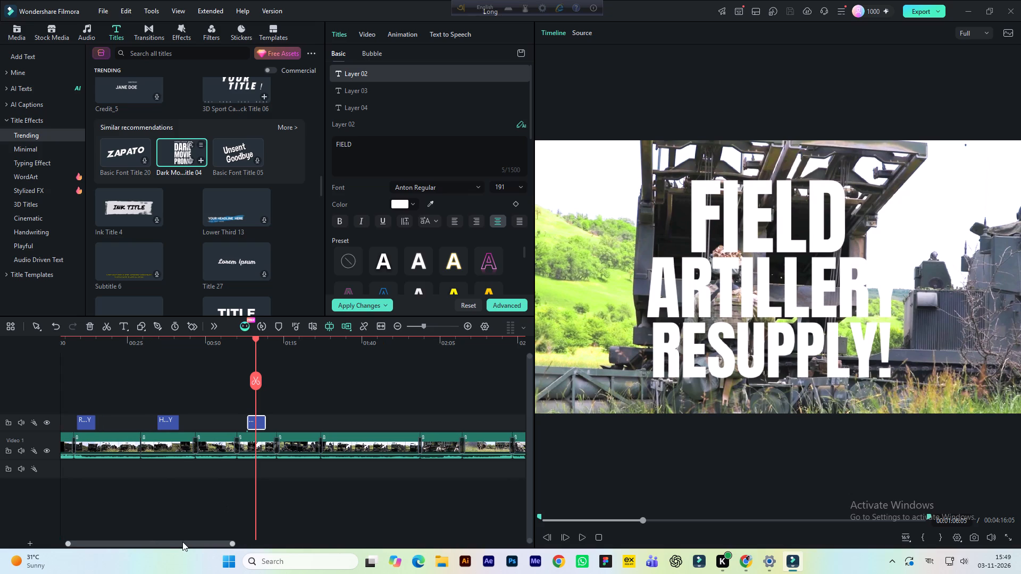
{"action": "left_click_drag", "start_coordinate": [182, 542], "coordinate": [187, 542]}
{"action": "key", "text": "space"}
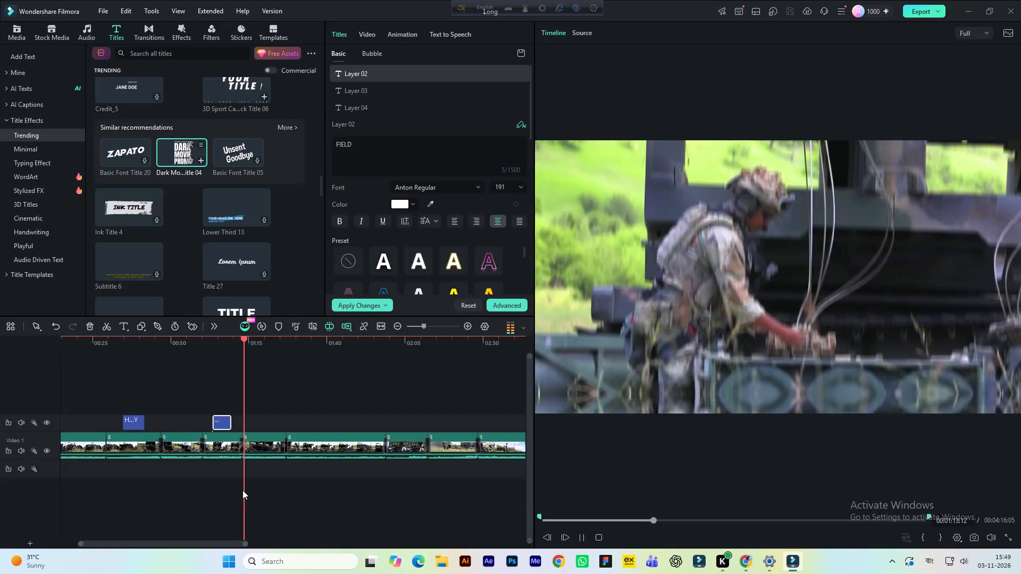
{"action": "key", "text": "space"}
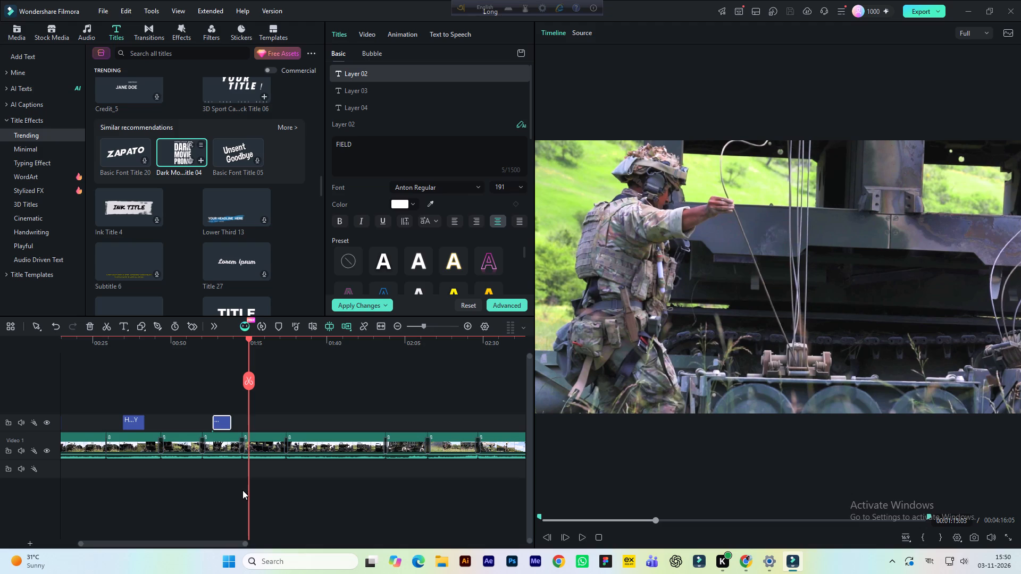
{"action": "key", "text": "space"}
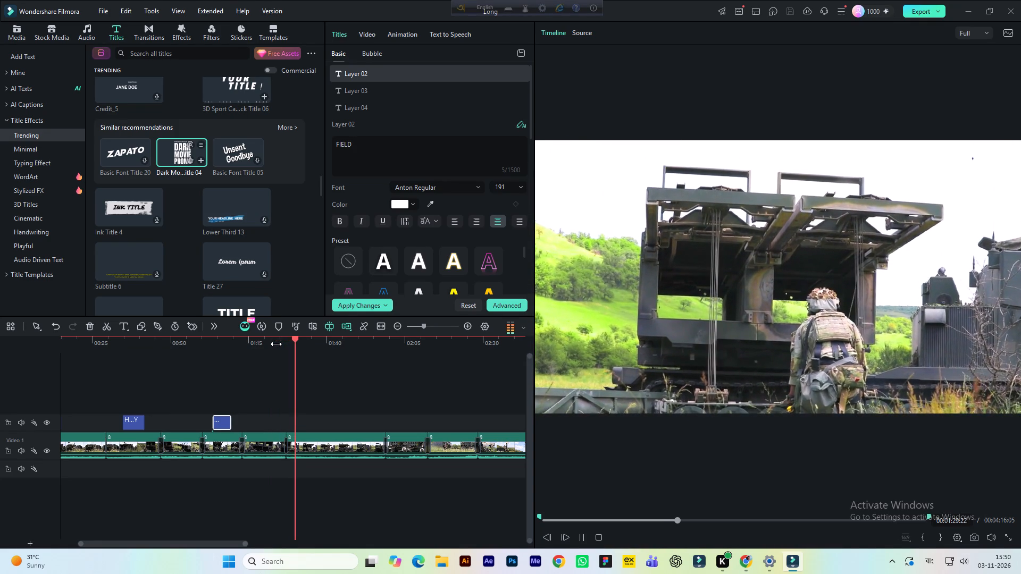
{"action": "left_click", "coordinate": [309, 342]}
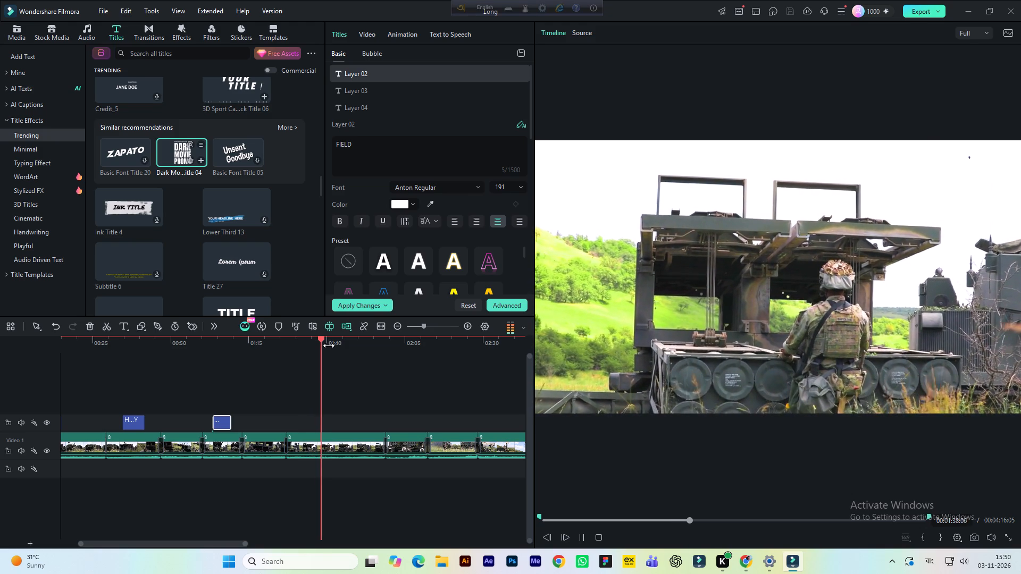
{"action": "left_click", "coordinate": [329, 345]}
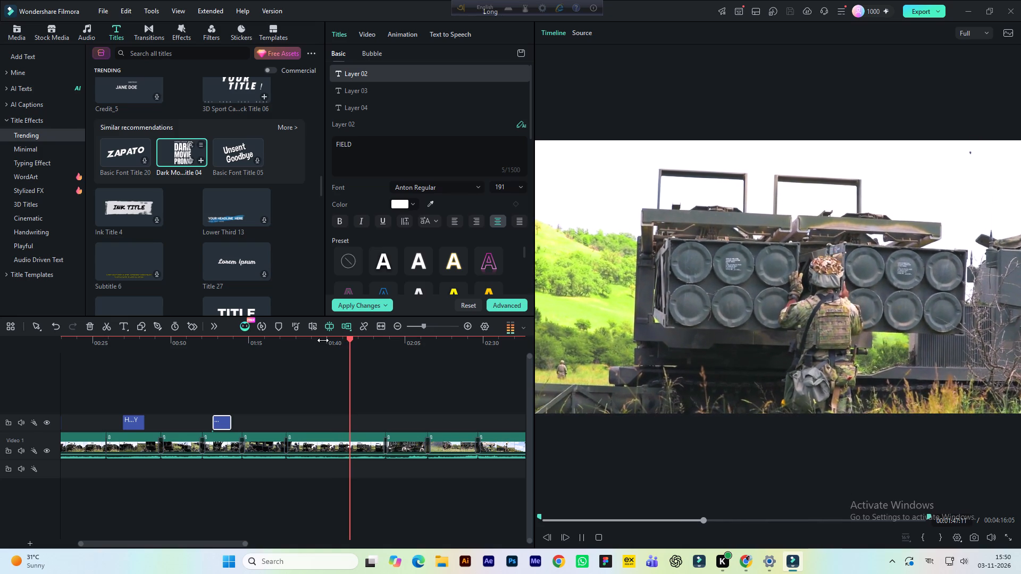
{"action": "key", "text": "space"}
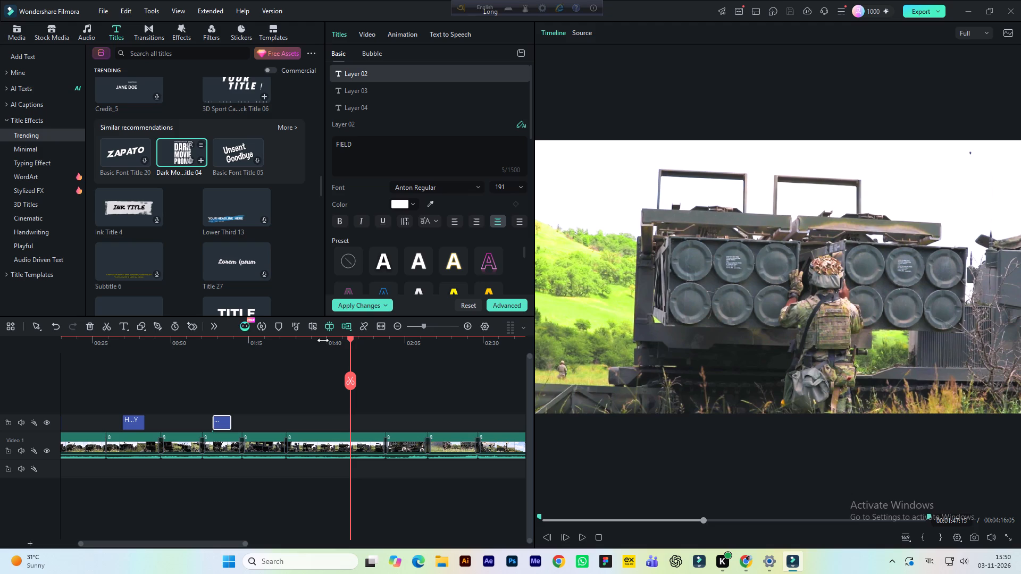
{"action": "key", "text": "space"}
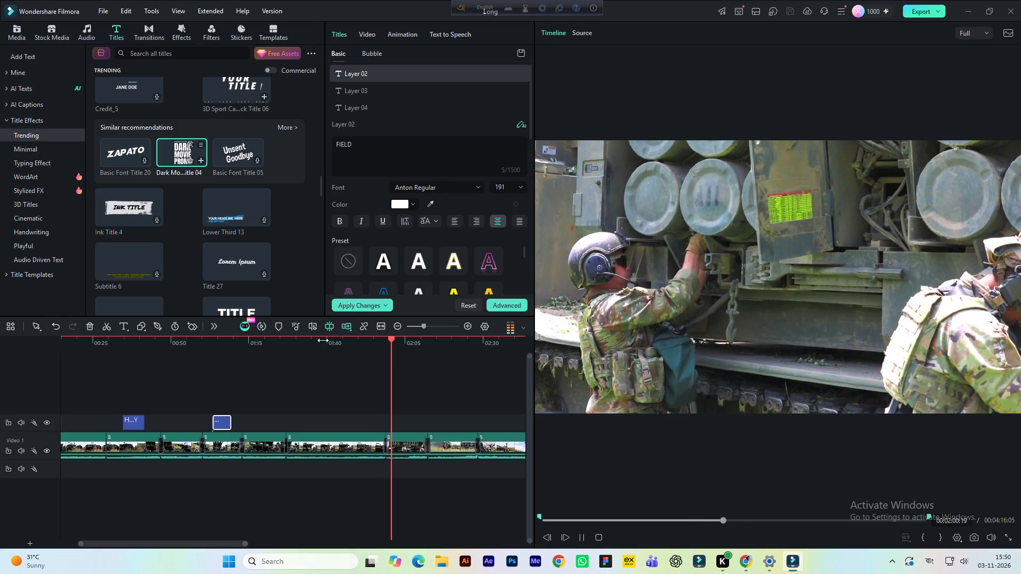
{"action": "key", "text": "space"}
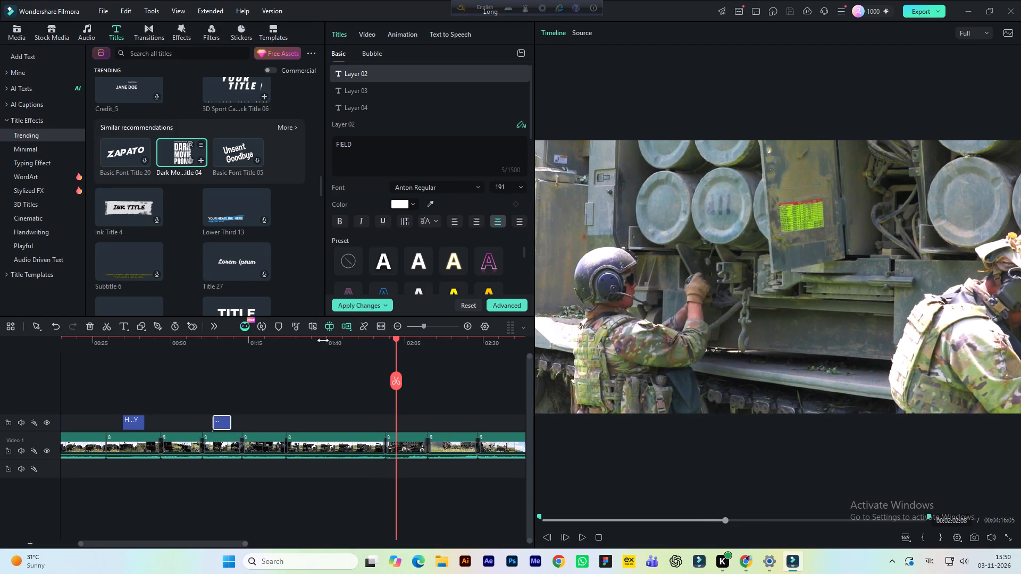
{"action": "left_click", "coordinate": [753, 563]}
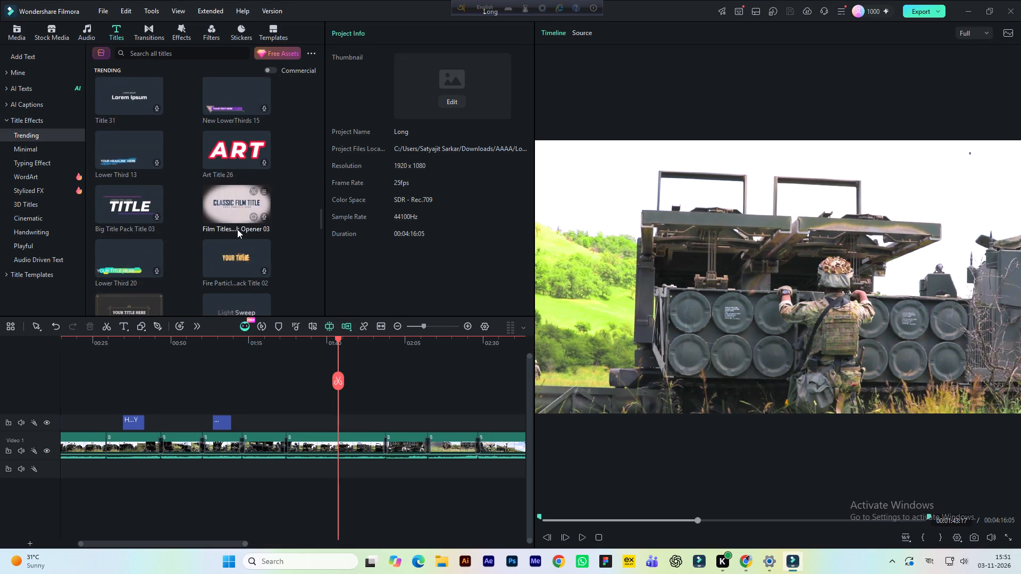
{"action": "scroll", "coordinate": [224, 231], "scroll_direction": "down", "scroll_amount": 4}
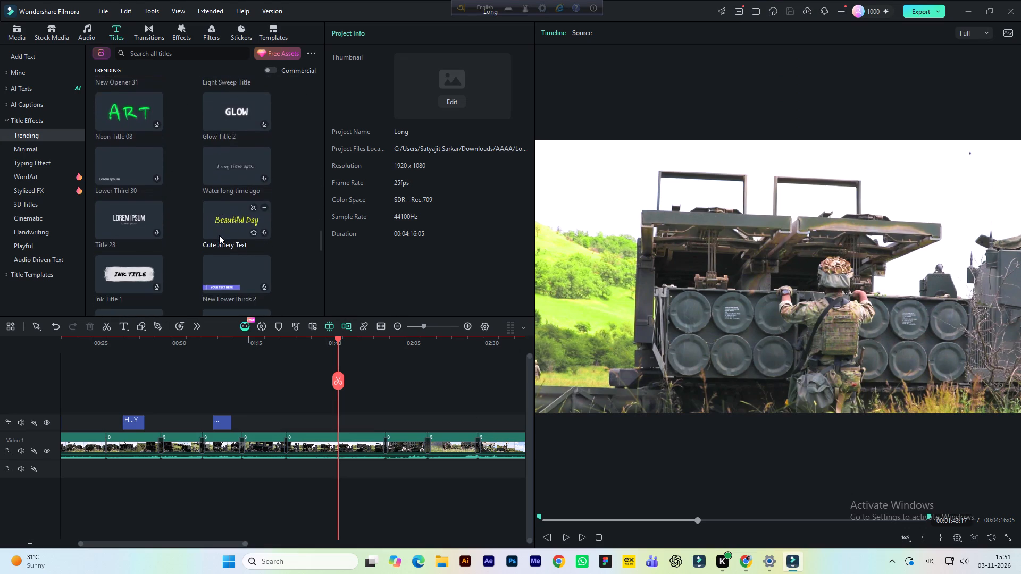
{"action": "scroll", "coordinate": [219, 235], "scroll_direction": "down", "scroll_amount": 4}
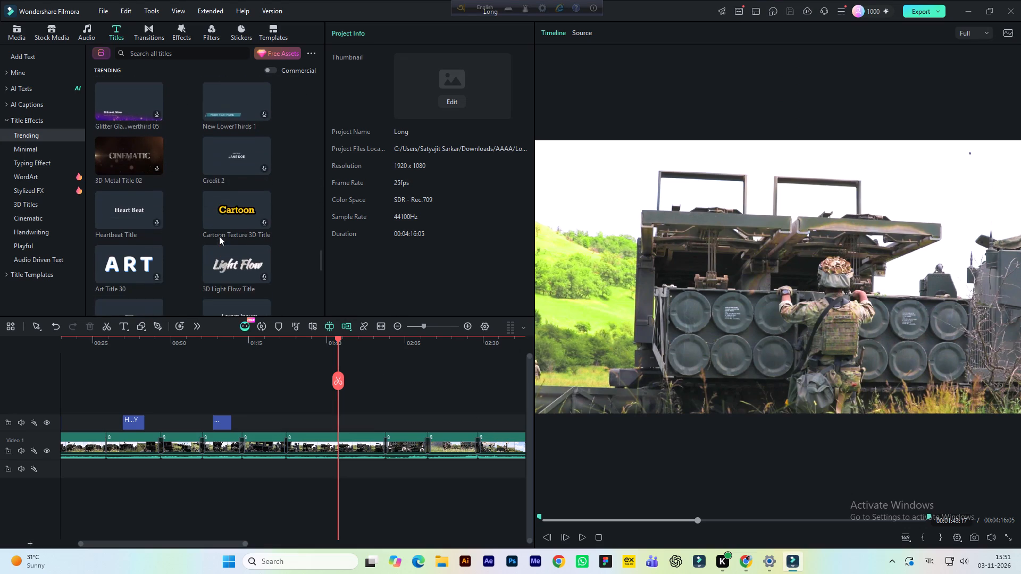
{"action": "scroll", "coordinate": [219, 236], "scroll_direction": "down", "scroll_amount": 3}
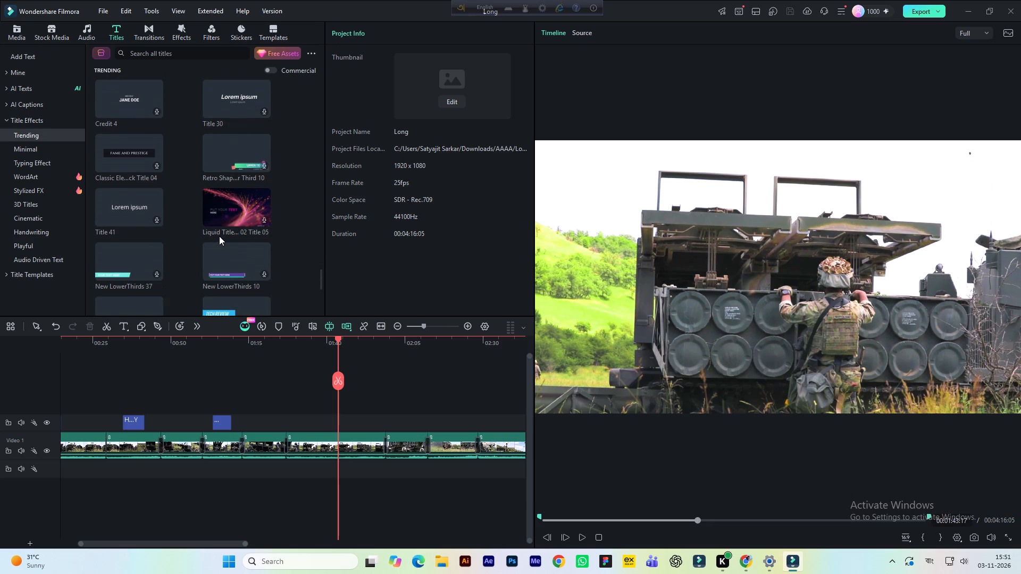
{"action": "scroll", "coordinate": [219, 236], "scroll_direction": "down", "scroll_amount": 3}
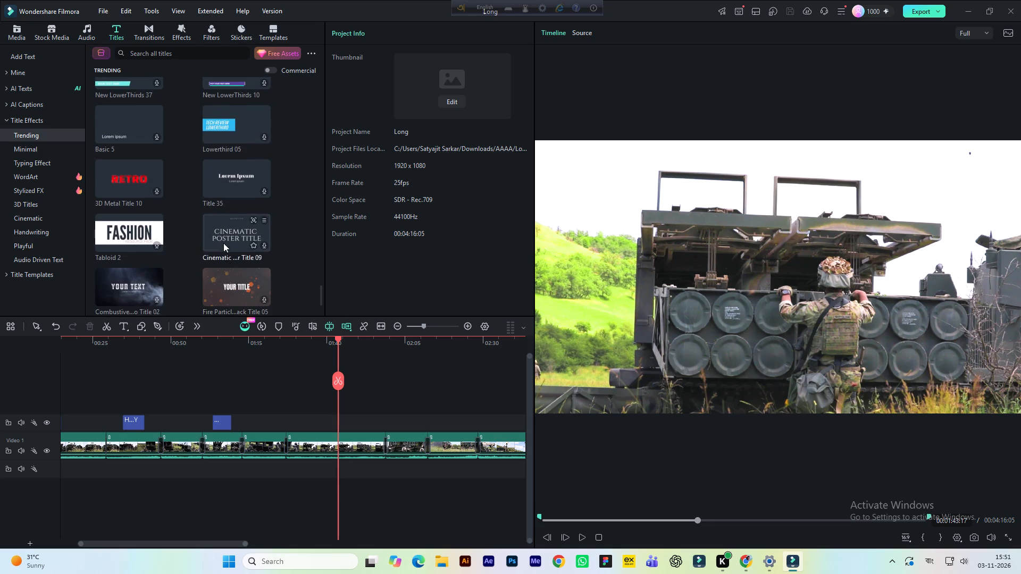
{"action": "scroll", "coordinate": [222, 241], "scroll_direction": "down", "scroll_amount": 2}
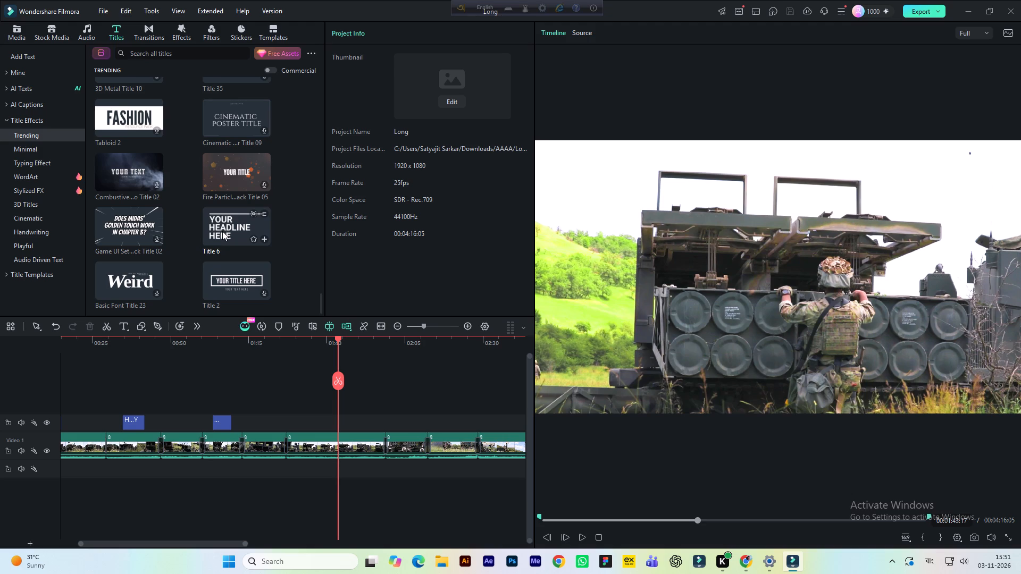
{"action": "left_click", "coordinate": [222, 231]}
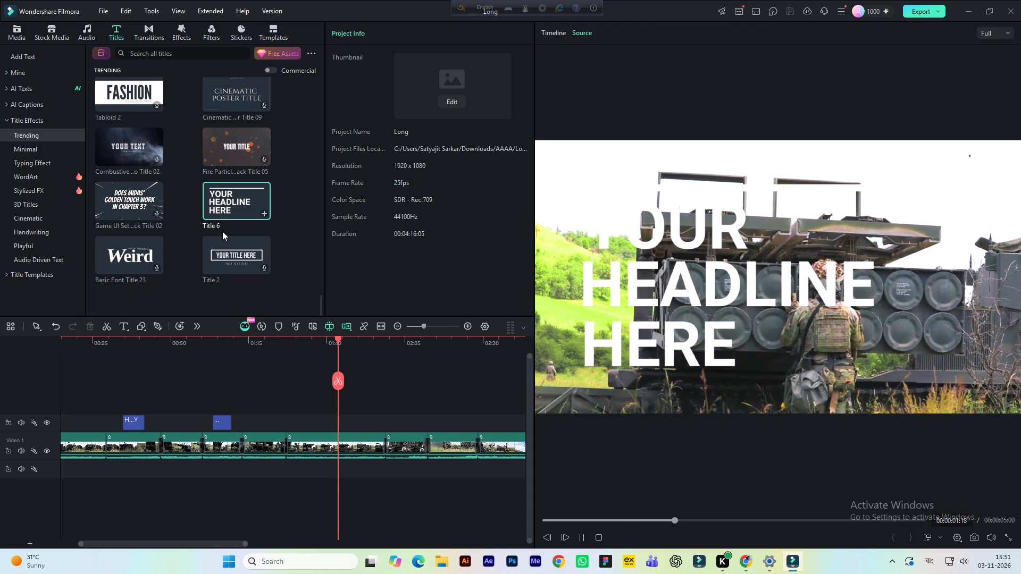
Preview Basic Font Title 08, place it on the title track around 1:40, and extend its start to about 1:38 for roughly 7 seconds.
{"action": "scroll", "coordinate": [222, 231], "scroll_direction": "down", "scroll_amount": 1}
{"action": "scroll", "coordinate": [223, 234], "scroll_direction": "up", "scroll_amount": 3}
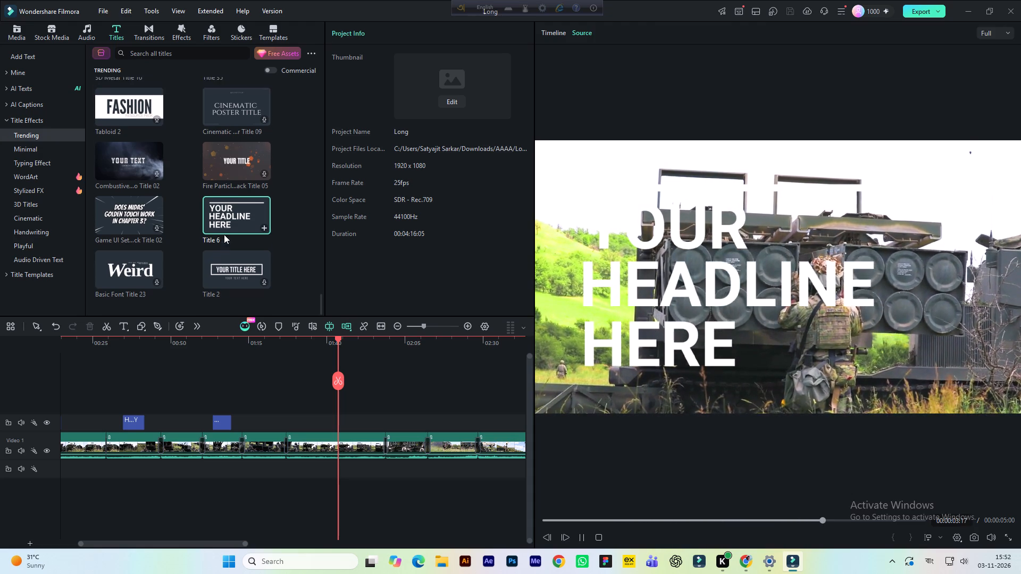
{"action": "scroll", "coordinate": [224, 234], "scroll_direction": "up", "scroll_amount": 15}
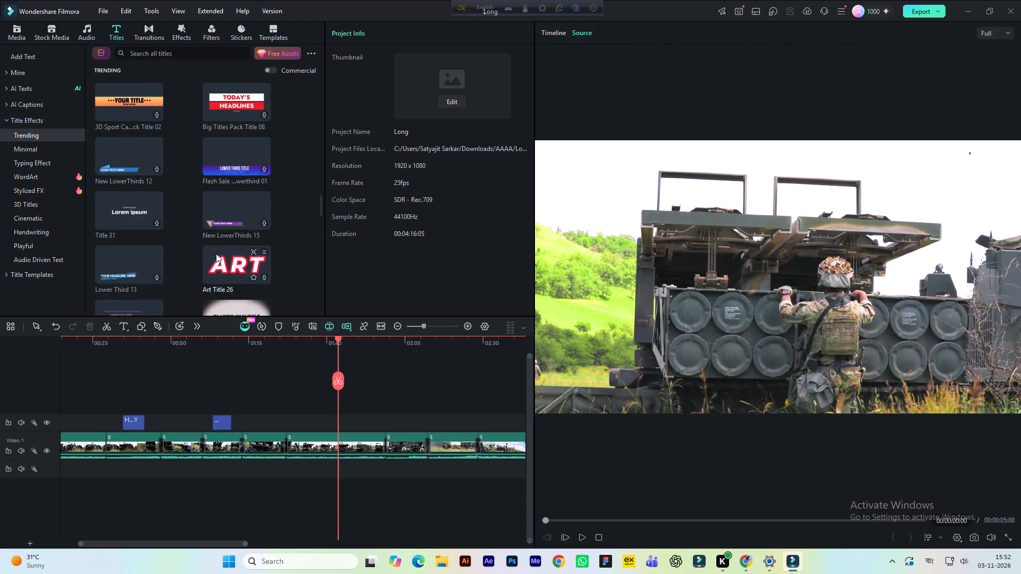
{"action": "scroll", "coordinate": [248, 231], "scroll_direction": "up", "scroll_amount": 9}
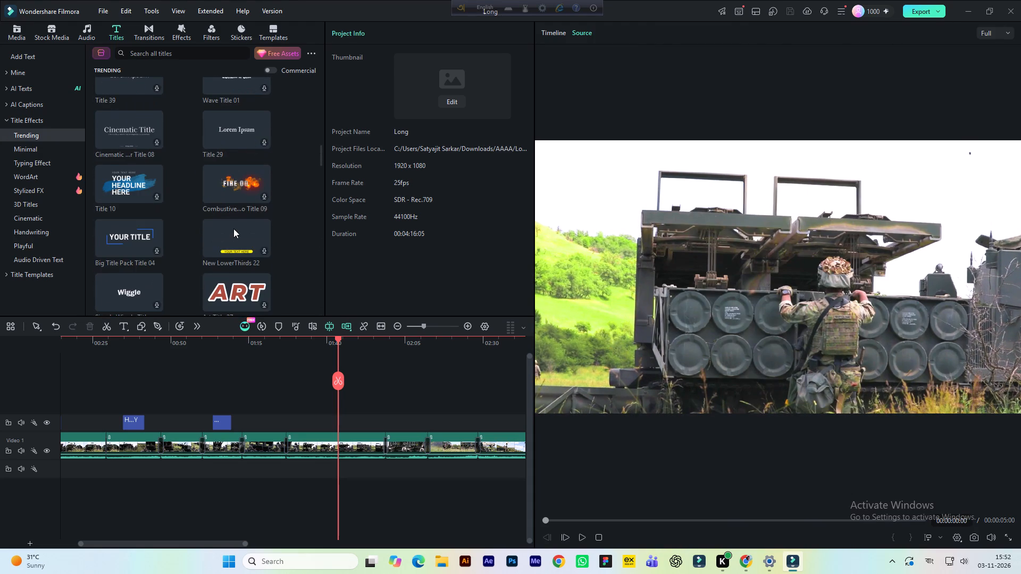
{"action": "scroll", "coordinate": [233, 229], "scroll_direction": "up", "scroll_amount": 2}
{"action": "scroll", "coordinate": [221, 232], "scroll_direction": "down", "scroll_amount": 1}
{"action": "scroll", "coordinate": [219, 234], "scroll_direction": "up", "scroll_amount": 2}
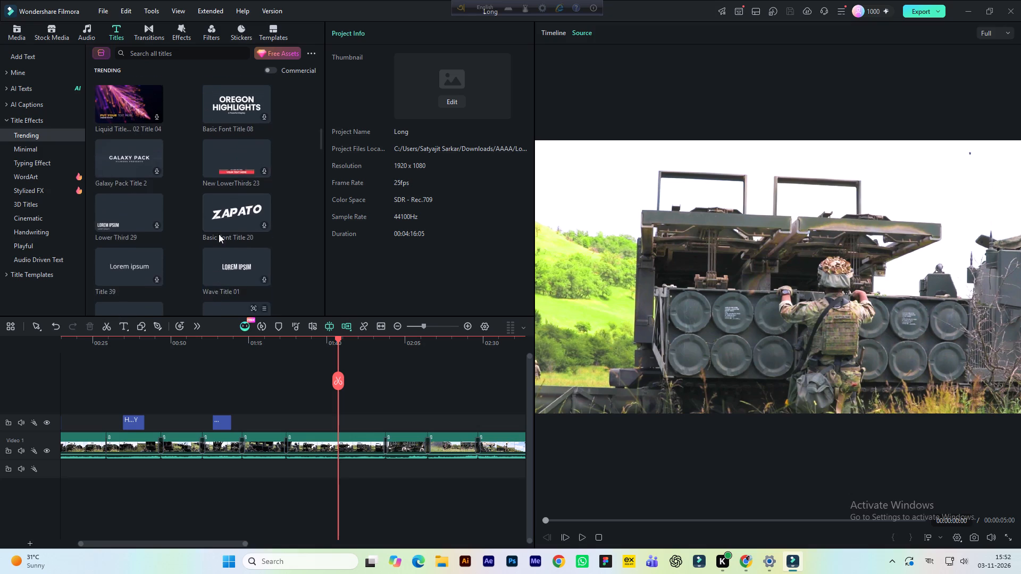
{"action": "scroll", "coordinate": [219, 234], "scroll_direction": "up", "scroll_amount": 1}
{"action": "left_click", "coordinate": [235, 180]}
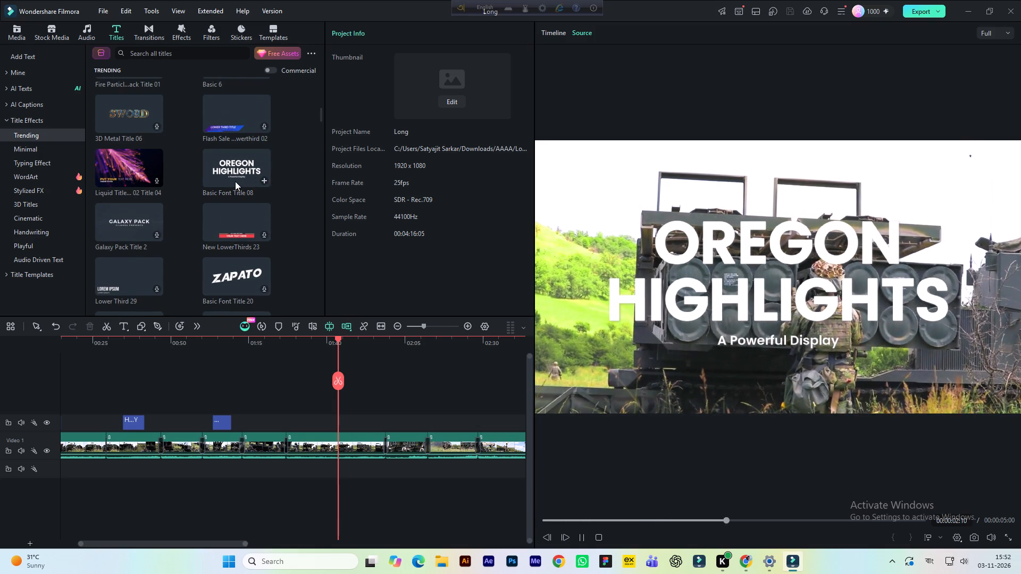
{"action": "left_click_drag", "start_coordinate": [235, 181], "coordinate": [329, 412]}
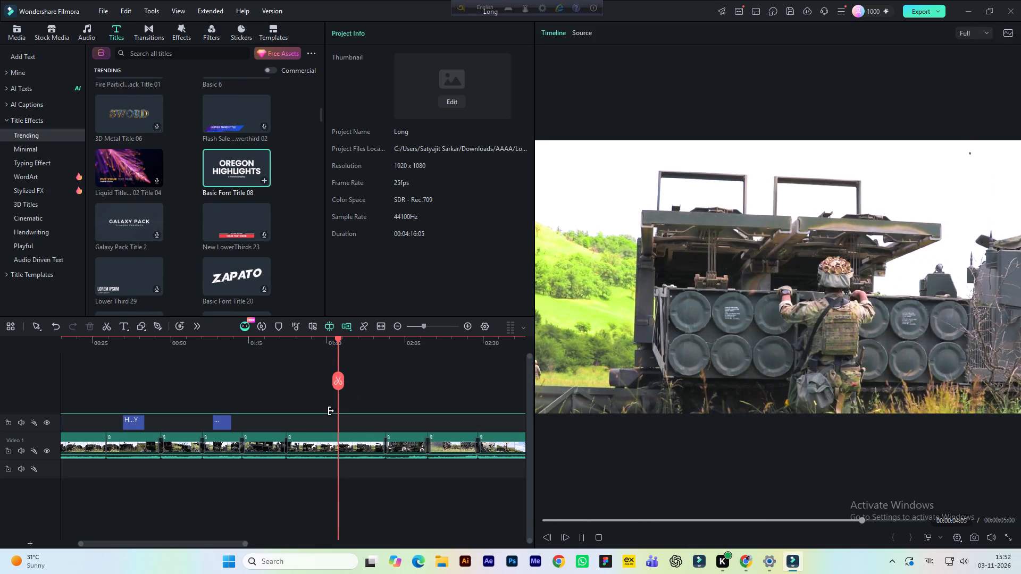
{"action": "left_click_drag", "start_coordinate": [335, 416], "coordinate": [336, 426]}
{"action": "left_click_drag", "start_coordinate": [331, 424], "coordinate": [324, 423]}
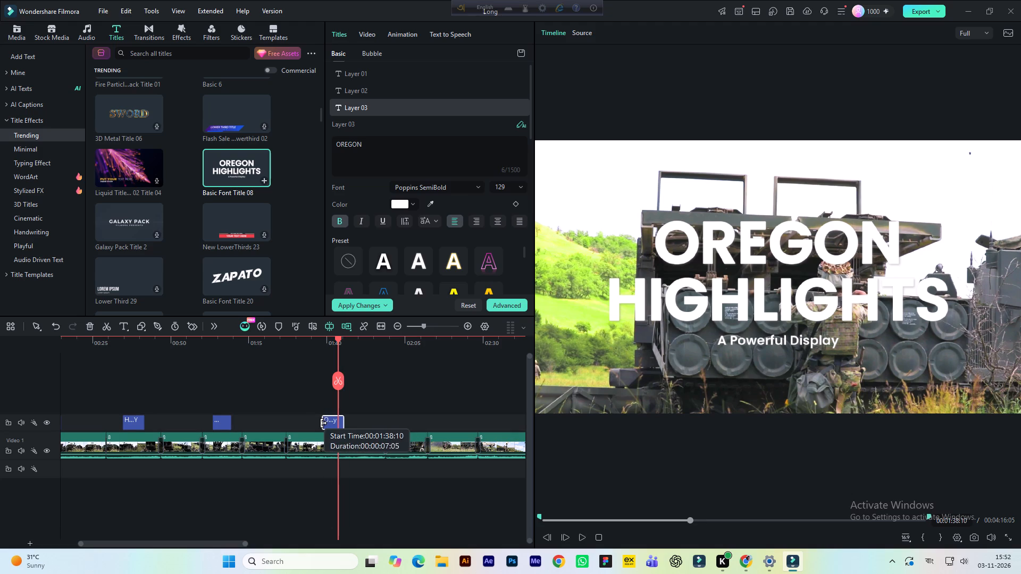
{"action": "left_click_drag", "start_coordinate": [324, 423], "coordinate": [323, 423]}
Play the timeline from about 1:33 to 1:40 to preview the new title, saving the project along the way.
{"action": "left_click", "coordinate": [304, 347]}
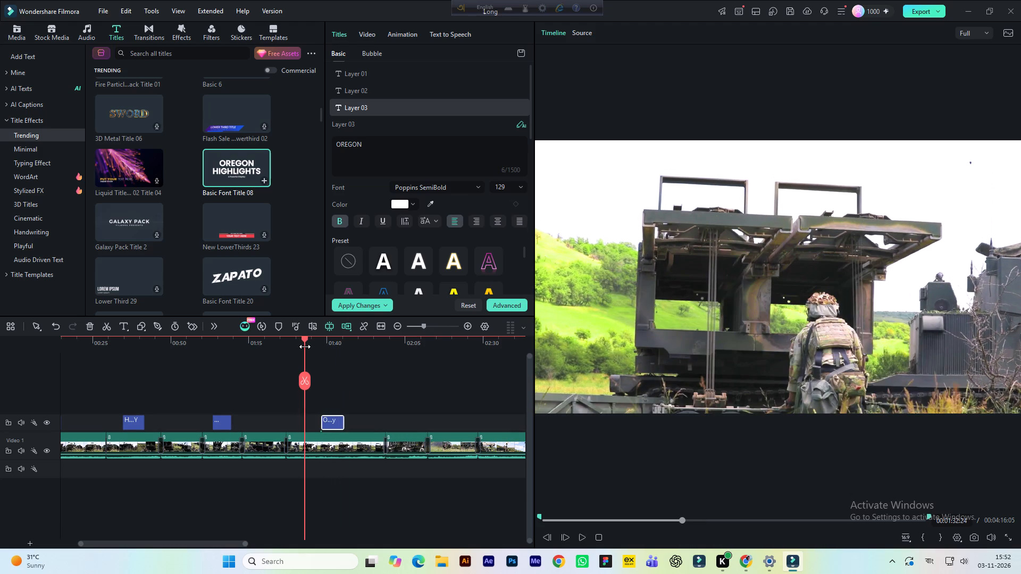
{"action": "key", "text": "space"}
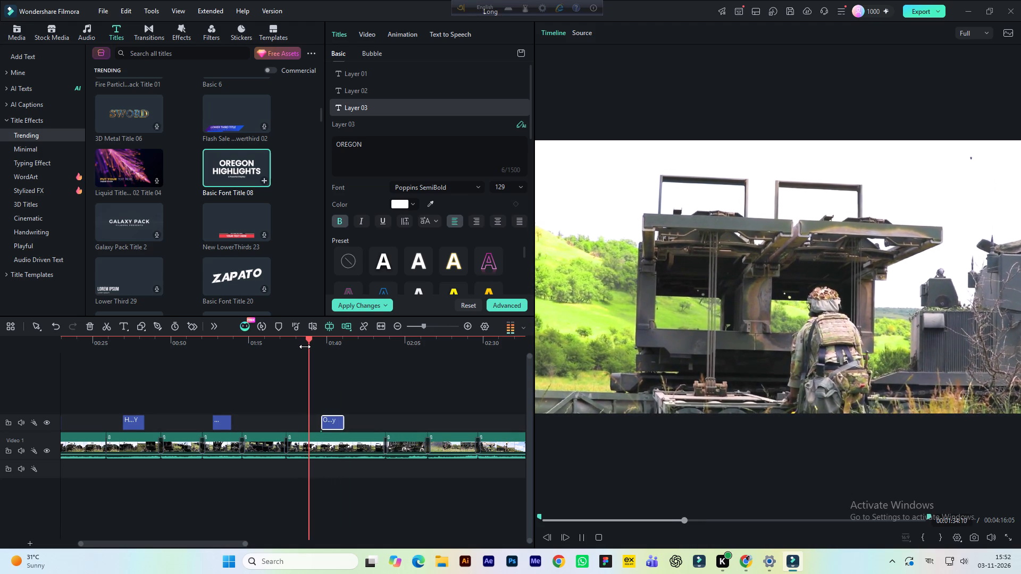
{"action": "key", "text": "space"}
{"action": "key", "text": "ctrl+s"}
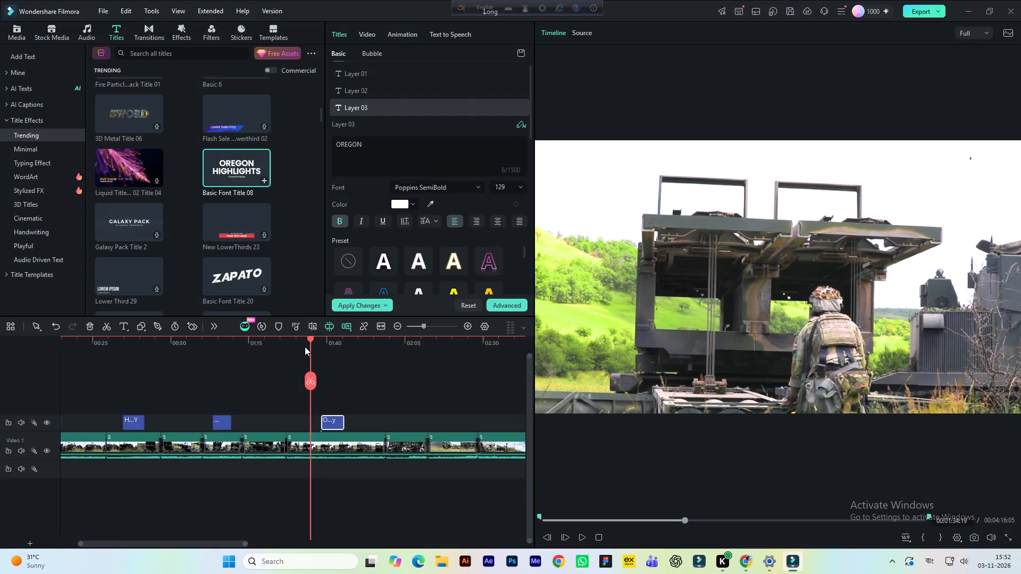
{"action": "key", "text": "space"}
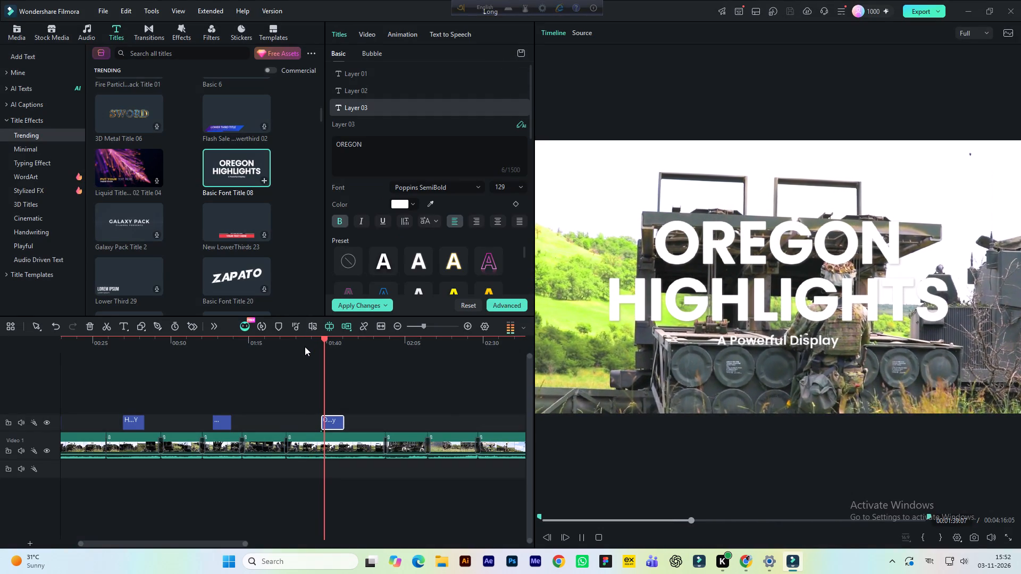
{"action": "key", "text": "space"}
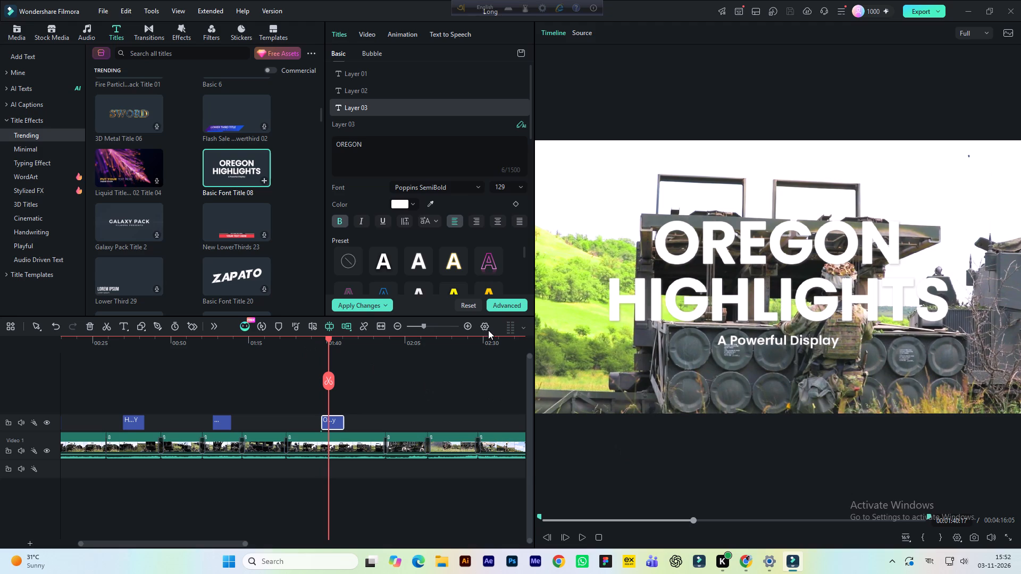
Move the whole title lower in the frame by setting its Y position to -185.
{"action": "left_click", "coordinate": [364, 35]}
{"action": "left_click", "coordinate": [459, 138]}
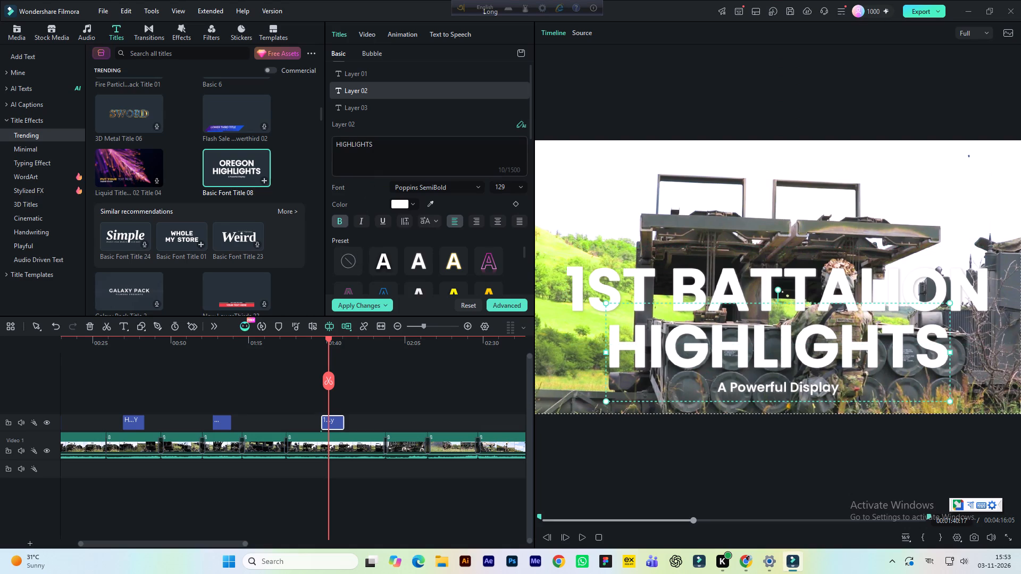
{"action": "left_click_drag", "start_coordinate": [379, 147], "coordinate": [329, 143]}
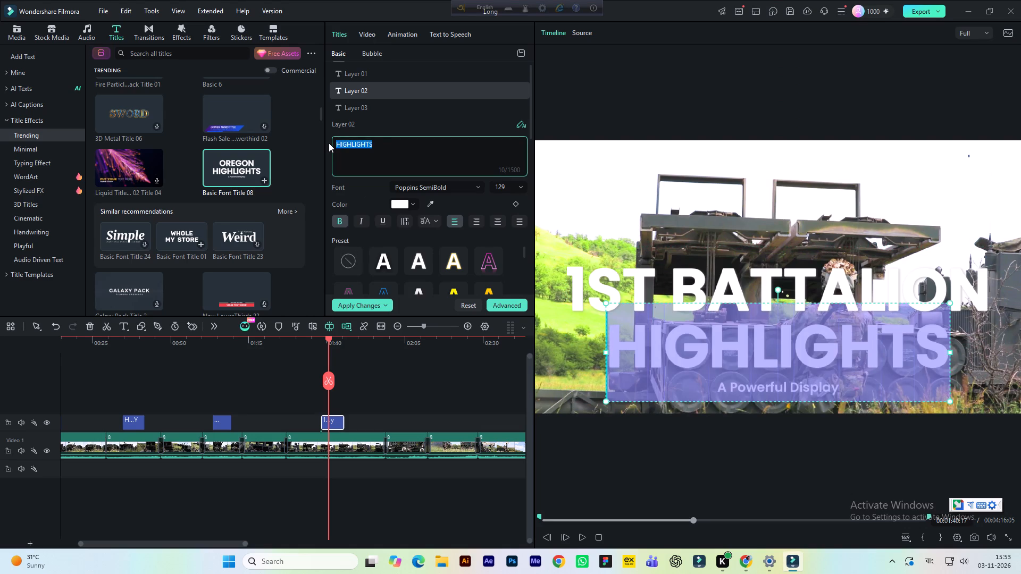
{"action": "key", "text": "ctrl+v"}
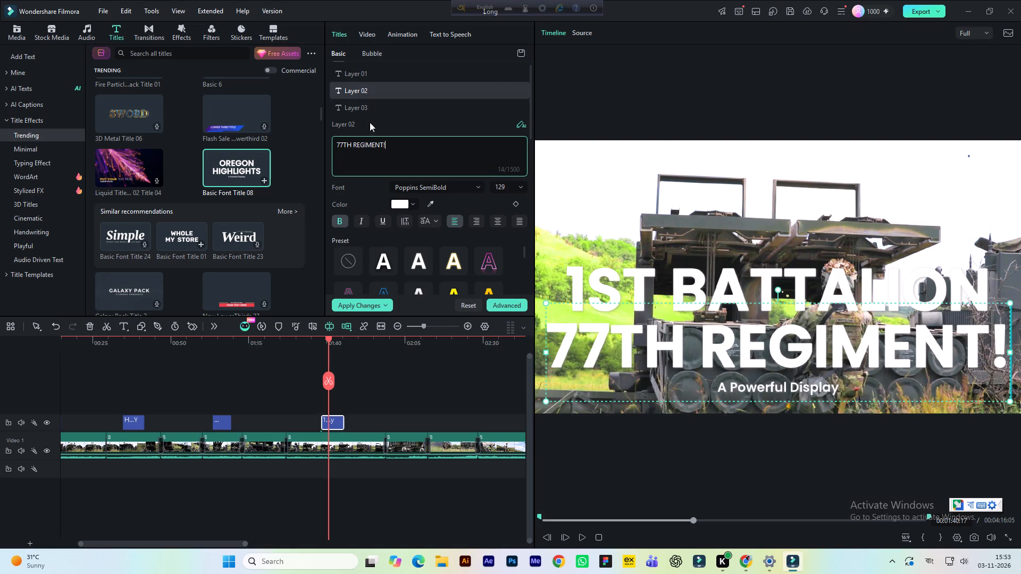
Reduce the 1ST BATTALION line's font size, trying 100 and settling on 110.
{"action": "left_click", "coordinate": [366, 107]}
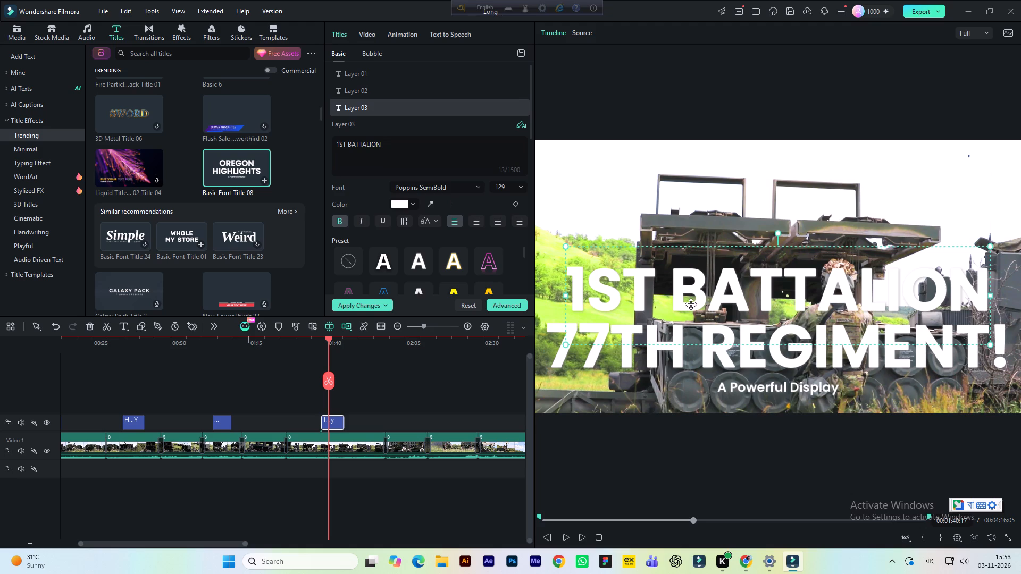
{"action": "left_click", "coordinate": [691, 304]}
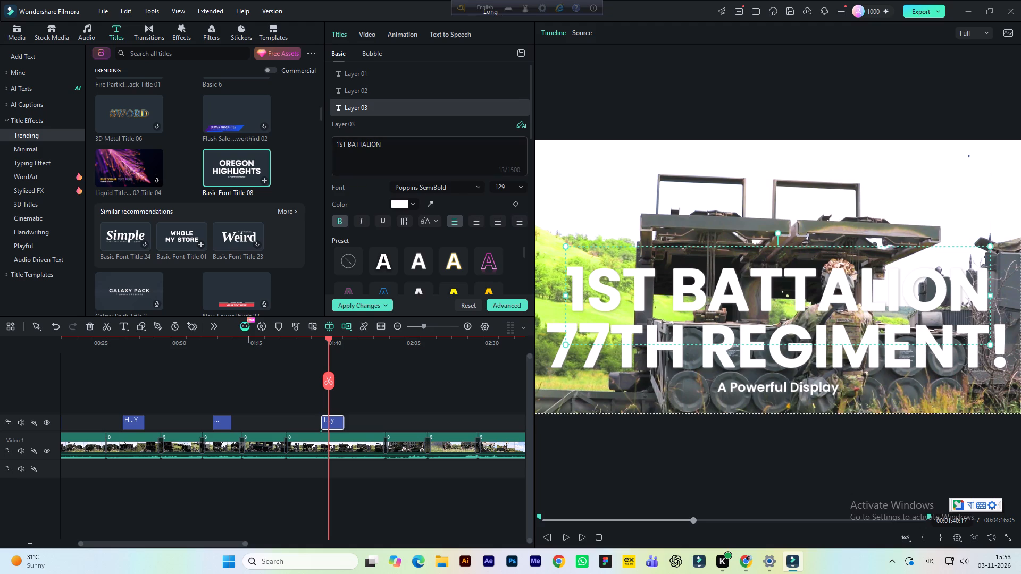
{"action": "left_click_drag", "start_coordinate": [386, 143], "coordinate": [324, 138]}
{"action": "left_click", "coordinate": [507, 188]}
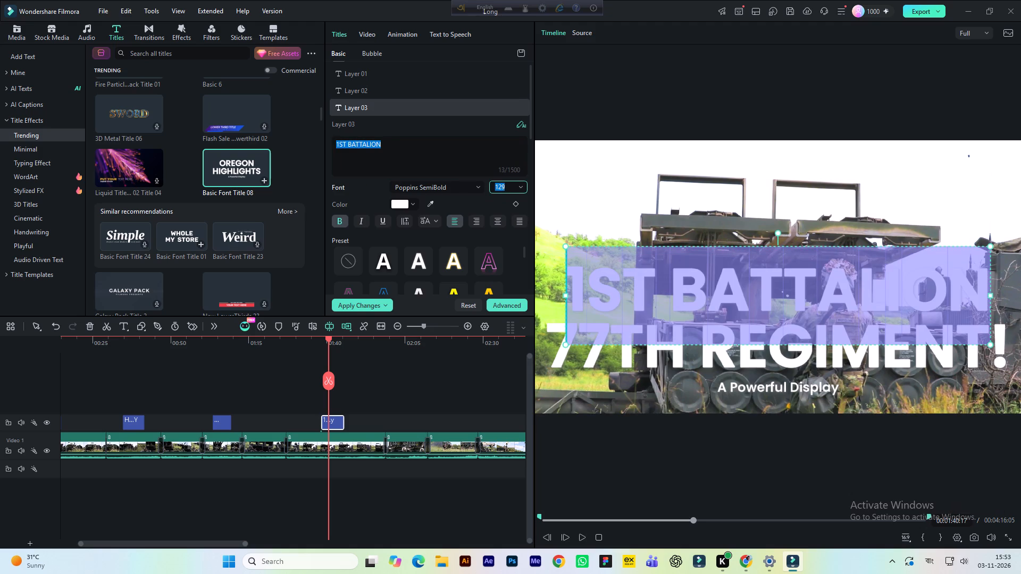
{"action": "type", "text": "100"}
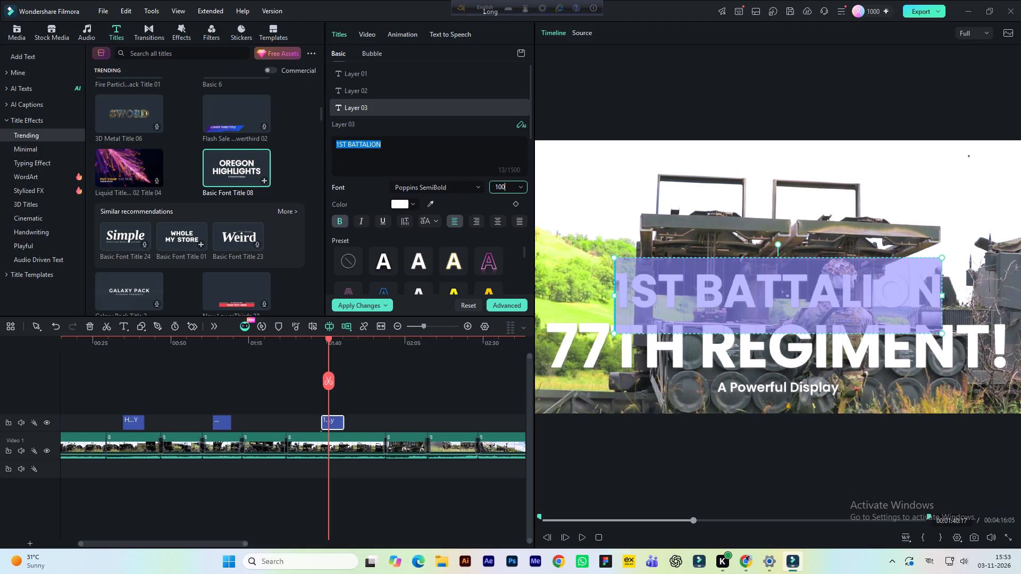
{"action": "left_click_drag", "start_coordinate": [505, 189], "coordinate": [466, 179]}
{"action": "type", "text": "110"}
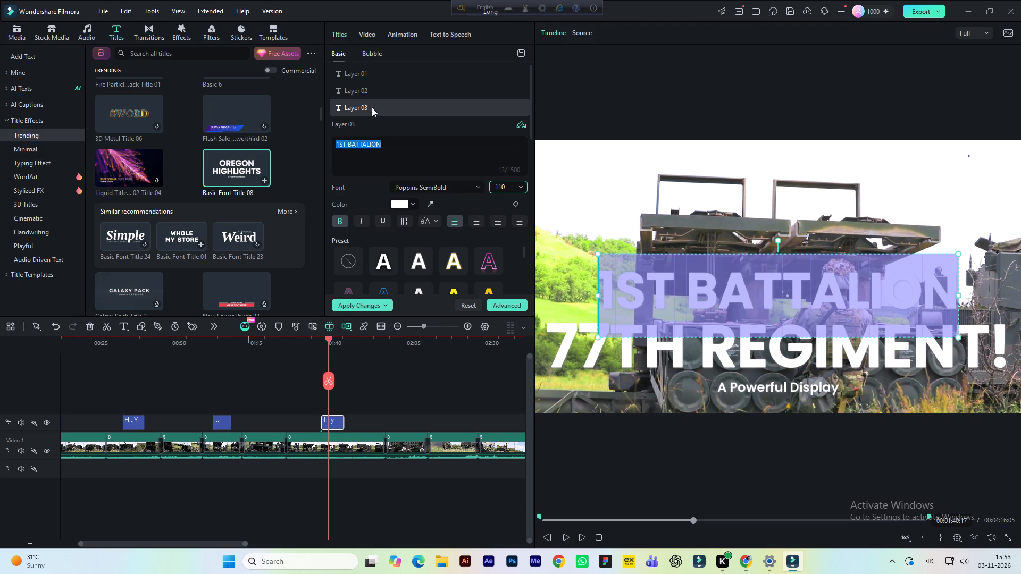
Set the 77TH REGIMENT! line's font size to 110.
{"action": "left_click", "coordinate": [367, 95]}
{"action": "left_click_drag", "start_coordinate": [389, 141], "coordinate": [316, 132]}
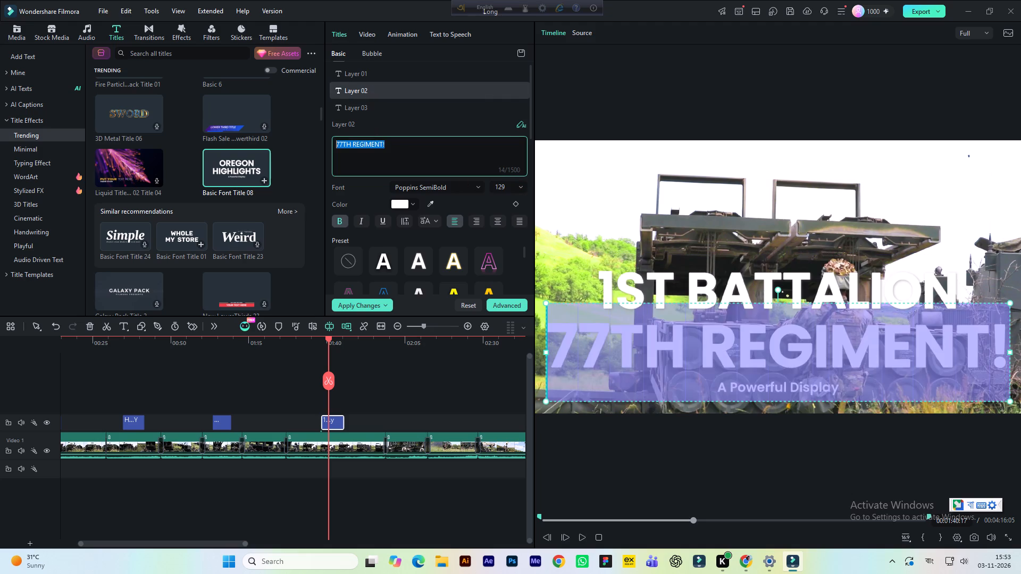
{"action": "left_click_drag", "start_coordinate": [316, 132], "coordinate": [316, 132]}
{"action": "left_click", "coordinate": [506, 189]}
{"action": "type", "text": "110"}
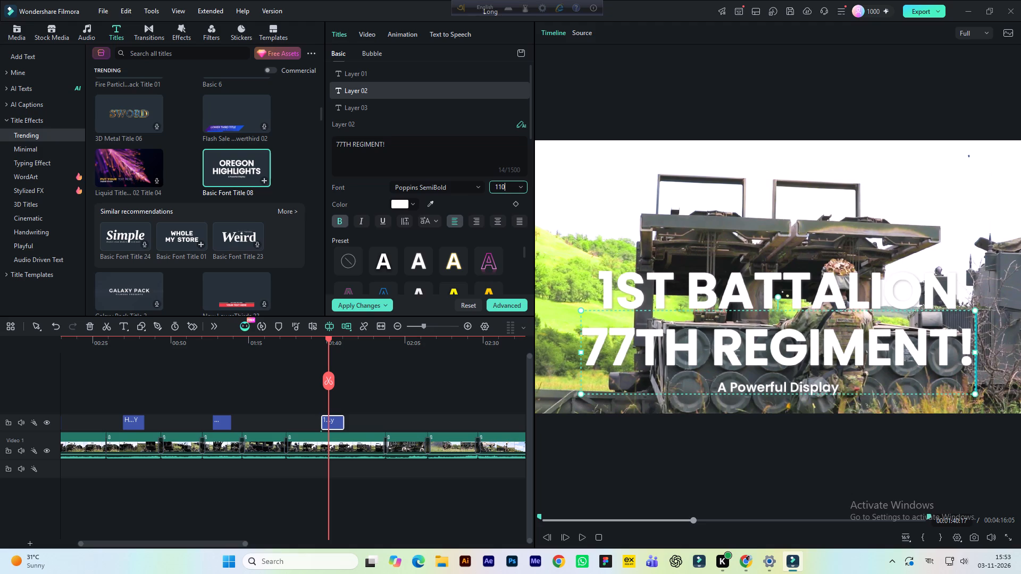
Raise the A Powerful Display line slightly and enlarge it in the preview to font size 31.
{"action": "left_click", "coordinate": [735, 407]}
{"action": "left_click", "coordinate": [739, 392]}
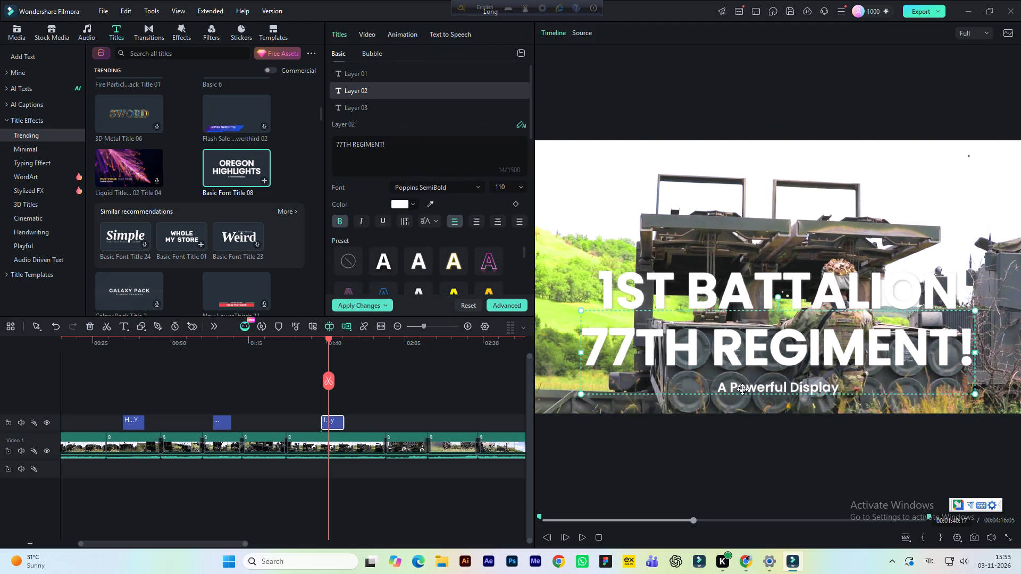
{"action": "left_click", "coordinate": [742, 389]}
{"action": "key", "text": "ctrl+z"}
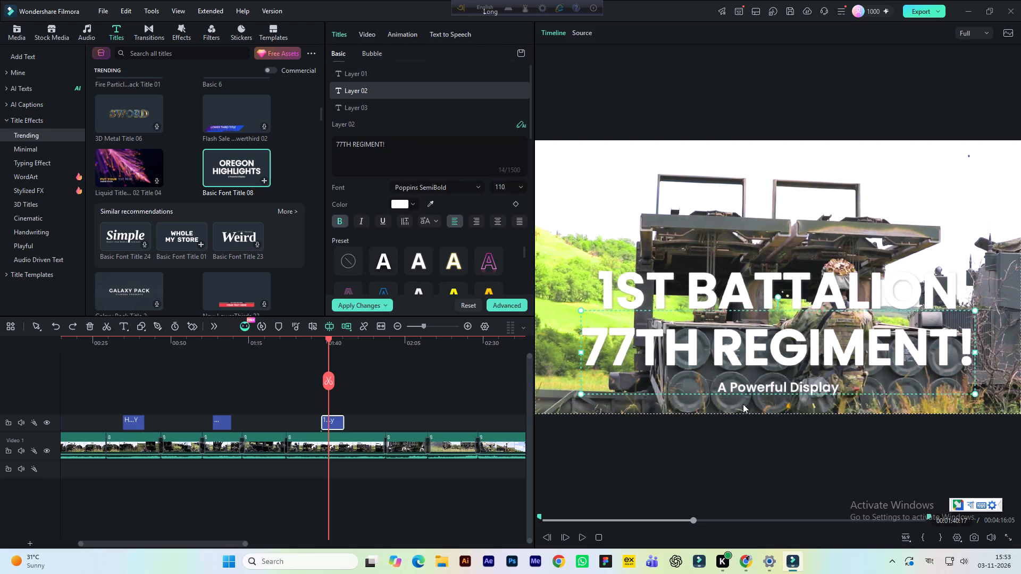
{"action": "left_click", "coordinate": [746, 398]}
{"action": "left_click", "coordinate": [748, 394]}
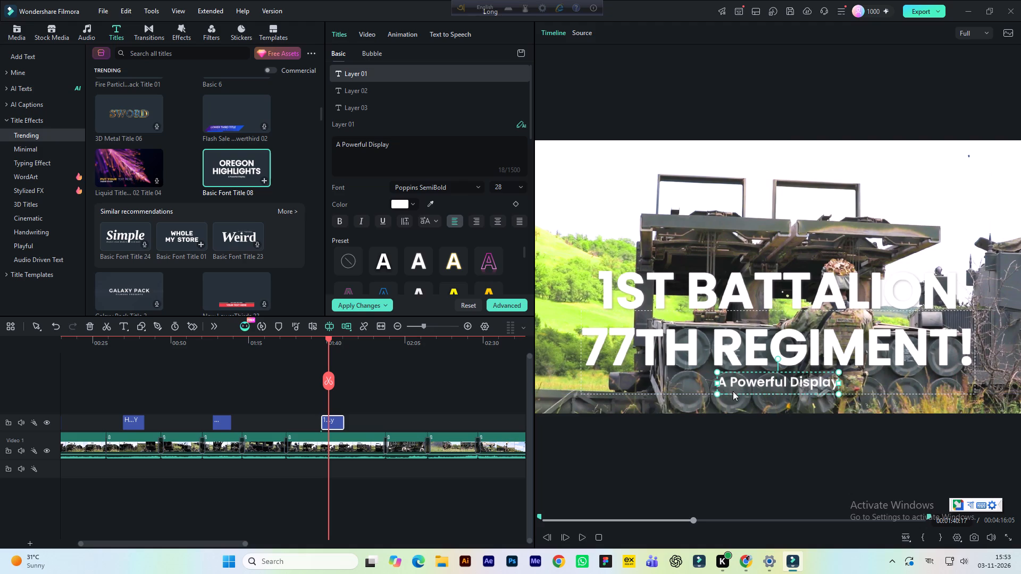
{"action": "left_click_drag", "start_coordinate": [717, 394], "coordinate": [708, 396]}
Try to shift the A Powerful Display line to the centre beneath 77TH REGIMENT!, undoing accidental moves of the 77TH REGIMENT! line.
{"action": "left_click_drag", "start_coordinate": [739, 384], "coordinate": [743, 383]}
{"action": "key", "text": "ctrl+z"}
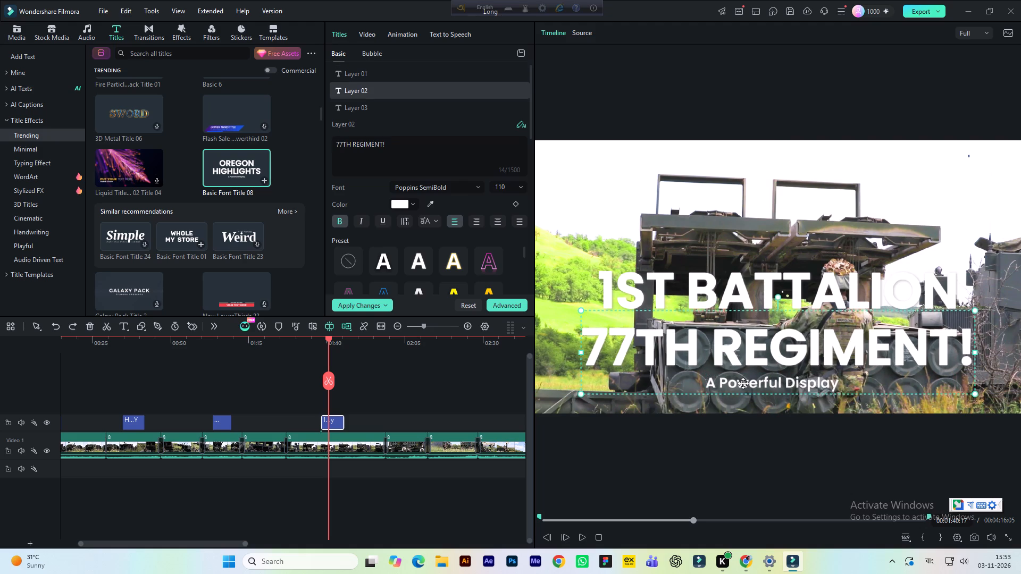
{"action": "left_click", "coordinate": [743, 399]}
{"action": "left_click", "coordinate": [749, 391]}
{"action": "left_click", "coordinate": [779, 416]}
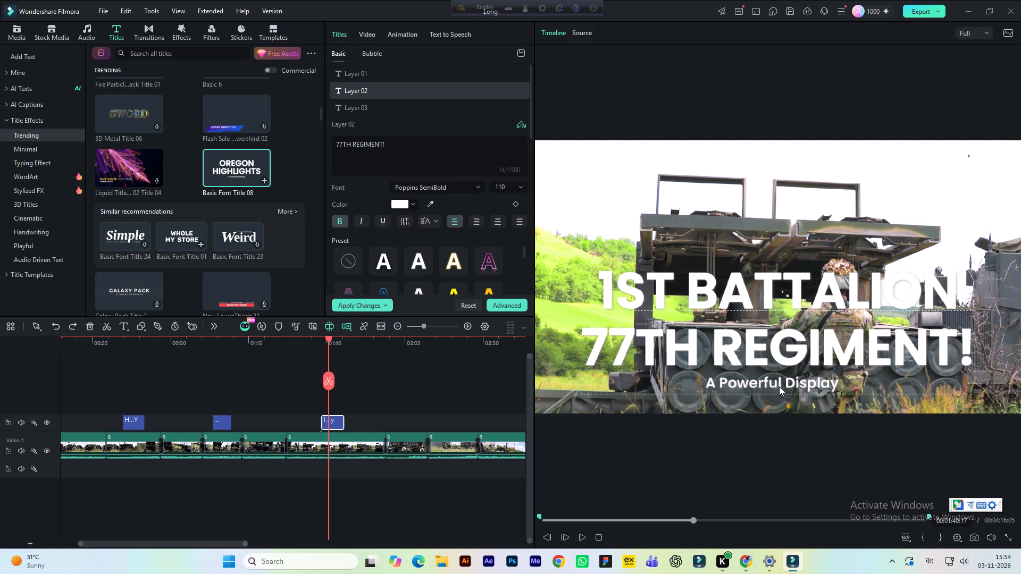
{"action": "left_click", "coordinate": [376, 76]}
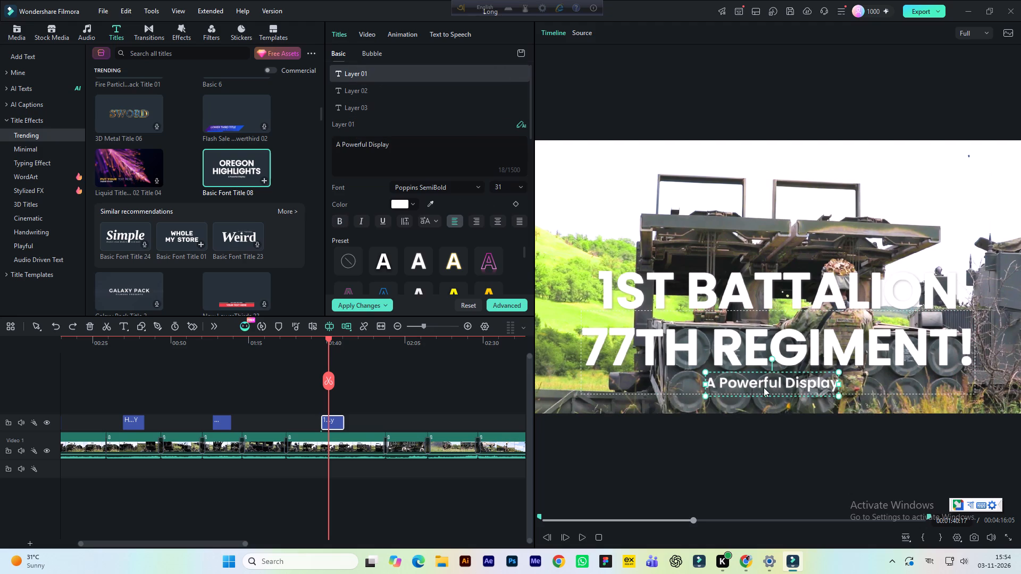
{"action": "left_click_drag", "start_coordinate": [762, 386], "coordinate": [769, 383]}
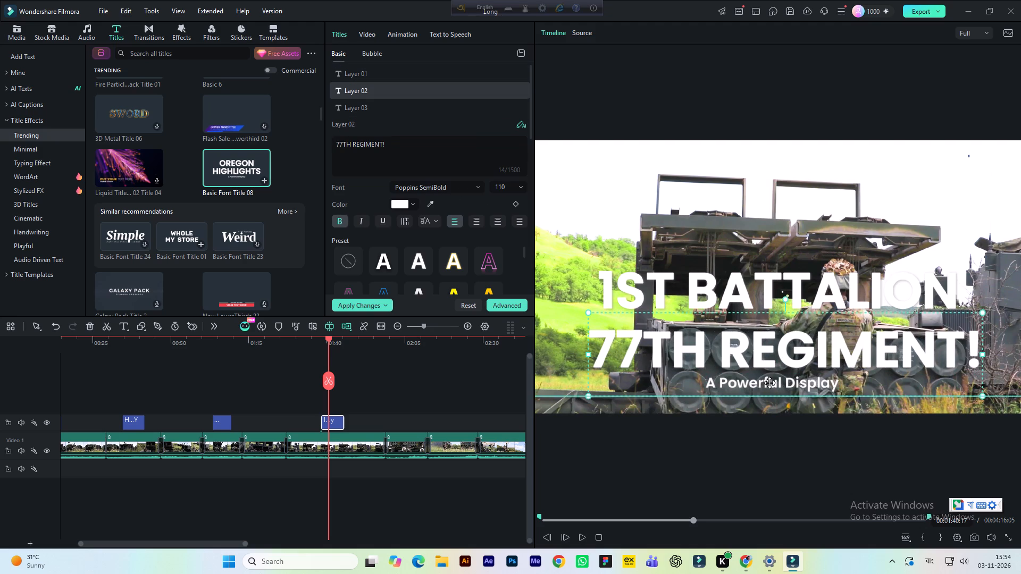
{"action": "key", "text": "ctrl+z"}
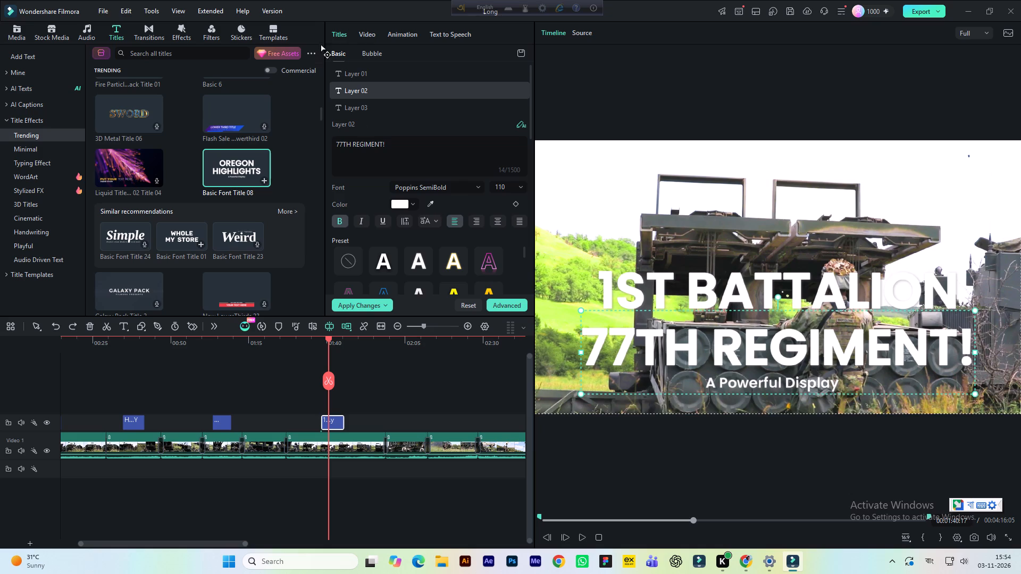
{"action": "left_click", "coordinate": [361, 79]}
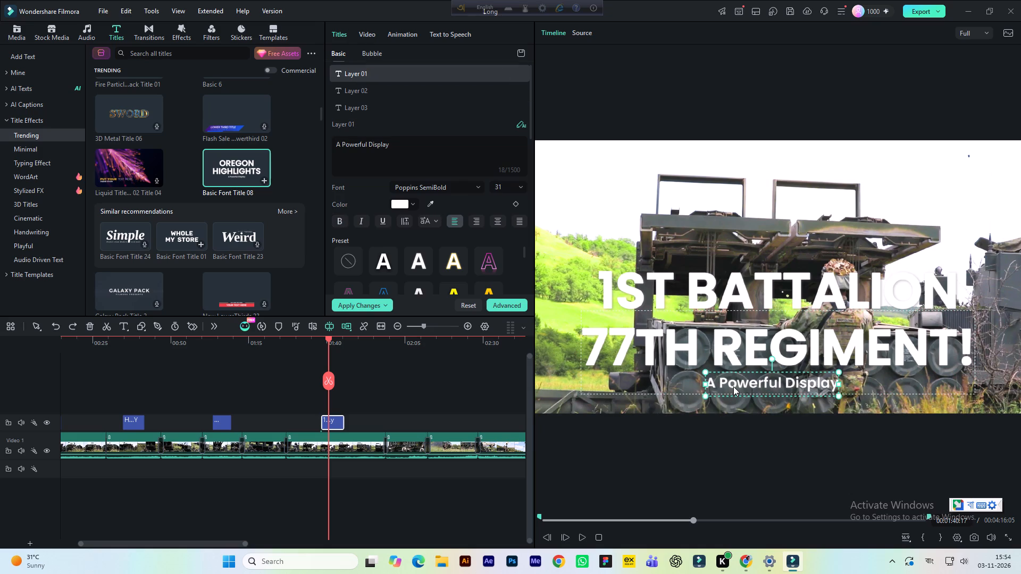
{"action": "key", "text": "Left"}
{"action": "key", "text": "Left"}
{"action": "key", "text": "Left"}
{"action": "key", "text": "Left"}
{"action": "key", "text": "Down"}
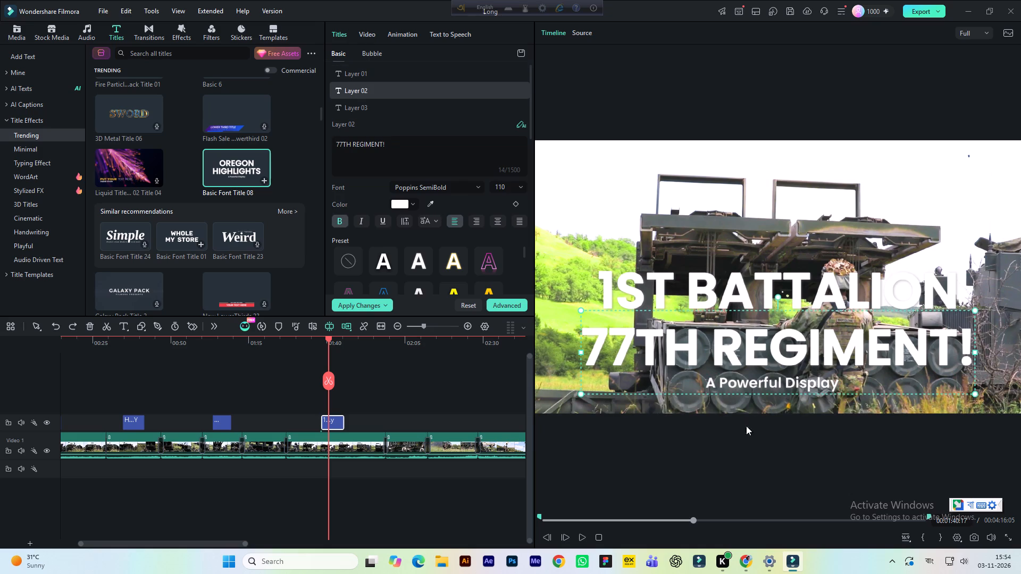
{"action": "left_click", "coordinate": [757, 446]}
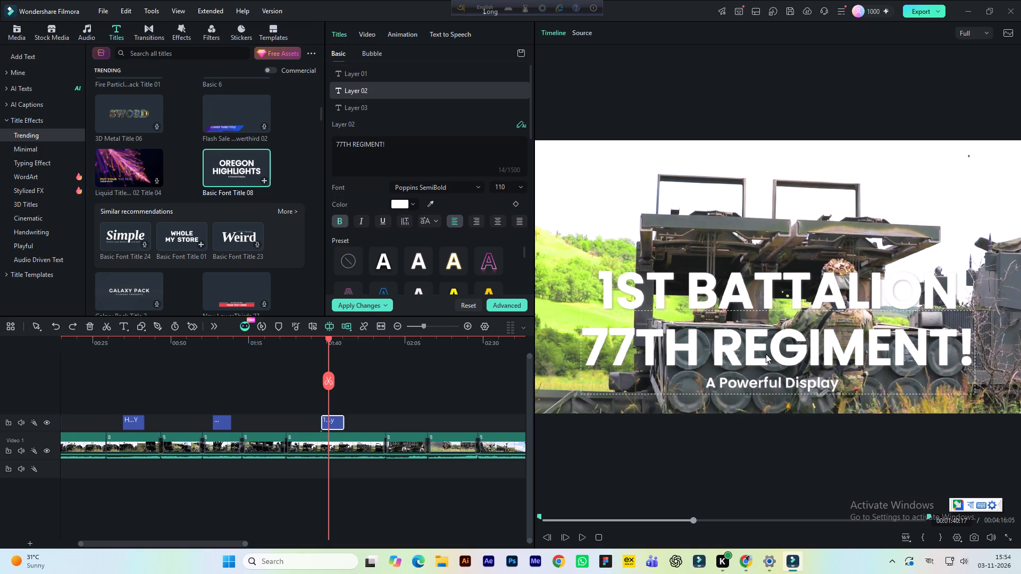
Move 77TH REGIMENT! up clear of the A Powerful Display line, and centre that line horizontally in the frame.
{"action": "left_click", "coordinate": [766, 354]}
{"action": "left_click_drag", "start_coordinate": [765, 356], "coordinate": [765, 327]}
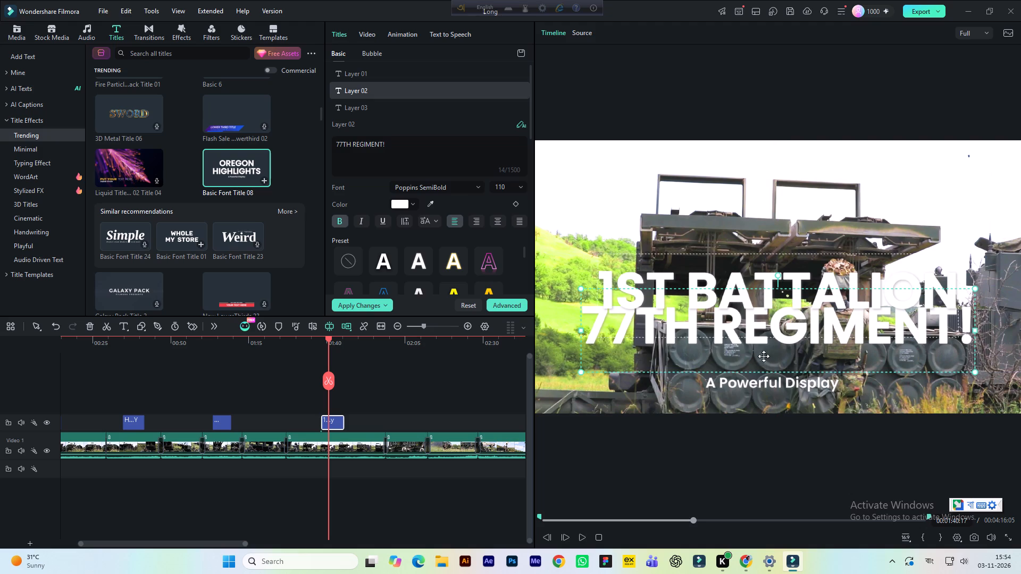
{"action": "left_click", "coordinate": [763, 383]}
{"action": "left_click", "coordinate": [763, 383]}
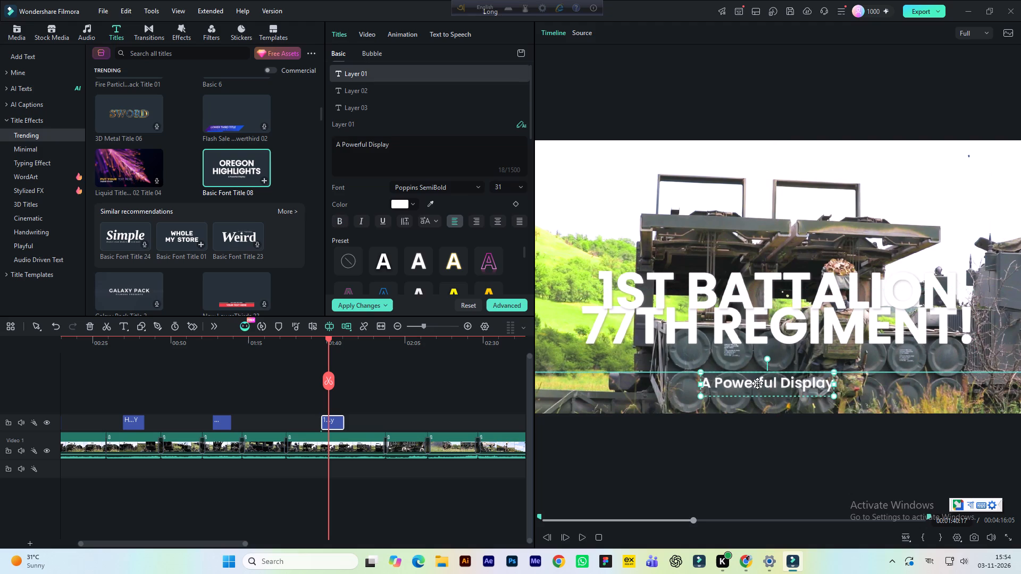
Move 77TH REGIMENT! back down, centred between 1ST BATTALION and the A Powerful Display line.
{"action": "left_click", "coordinate": [765, 338]}
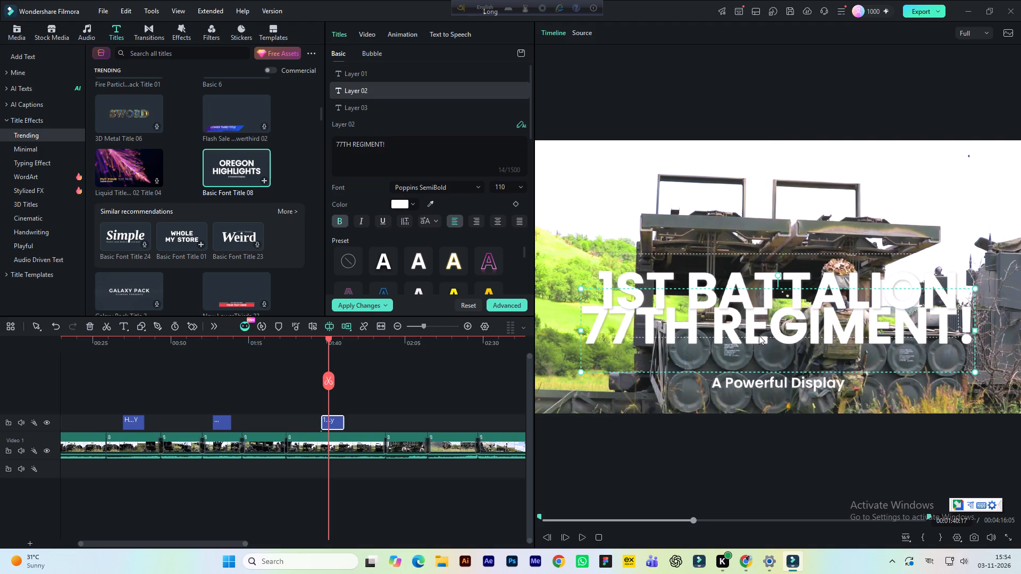
{"action": "left_click", "coordinate": [759, 335]}
{"action": "key", "text": "ctrl+z"}
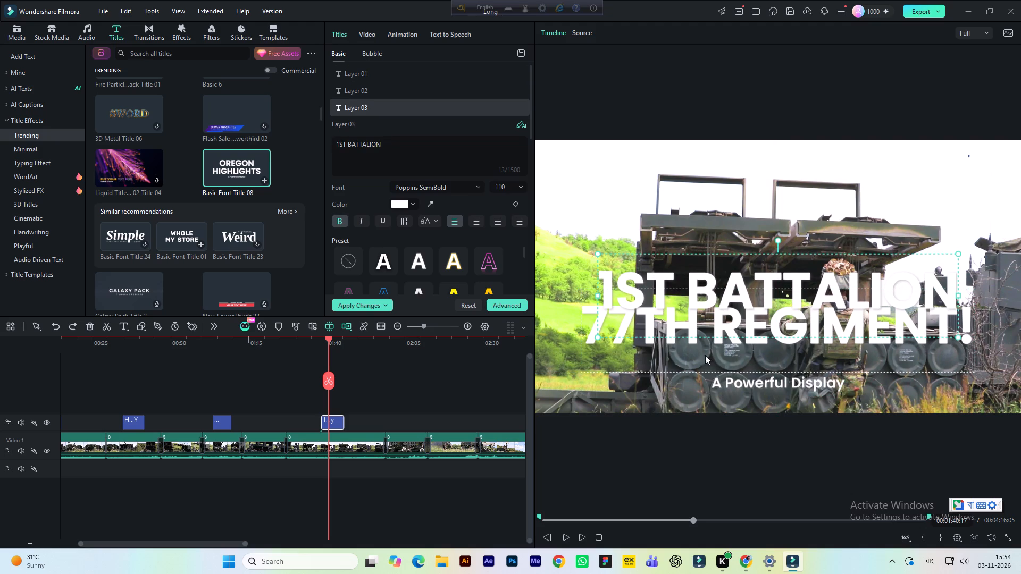
{"action": "left_click", "coordinate": [578, 334]}
{"action": "left_click", "coordinate": [589, 340]}
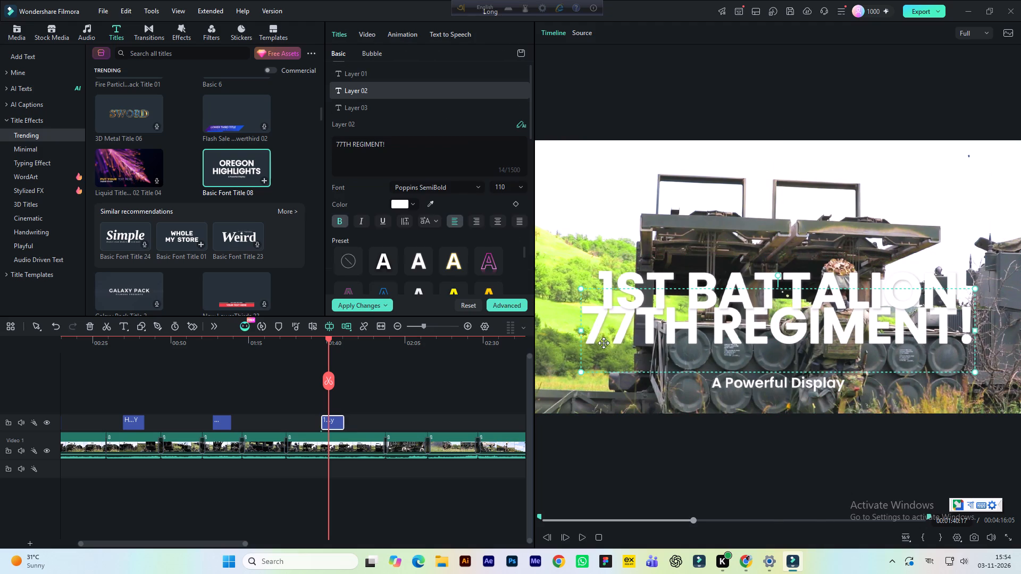
{"action": "left_click_drag", "start_coordinate": [734, 353], "coordinate": [735, 365]}
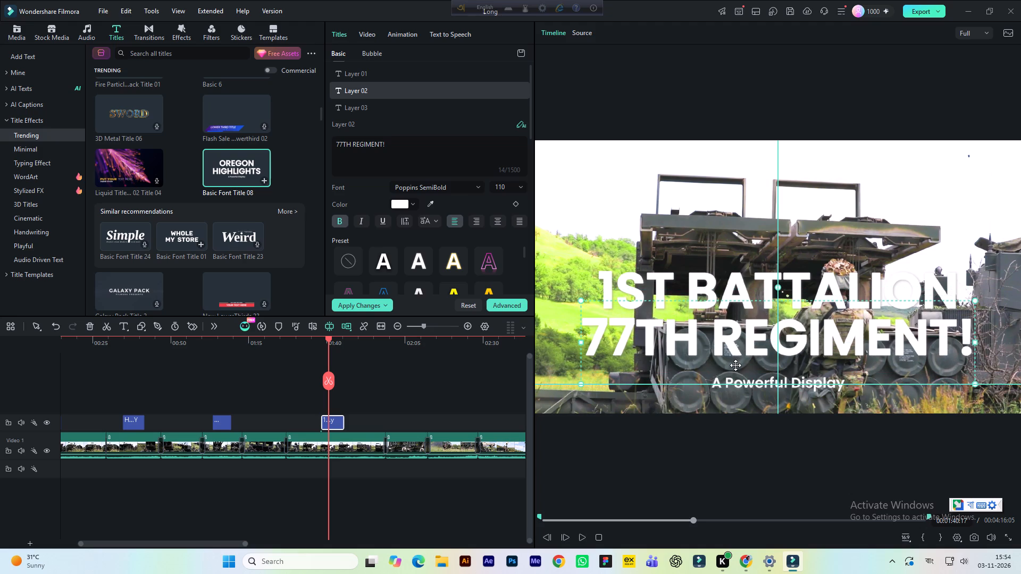
{"action": "left_click_drag", "start_coordinate": [735, 365], "coordinate": [732, 366]}
{"action": "left_click_drag", "start_coordinate": [732, 366], "coordinate": [734, 372]}
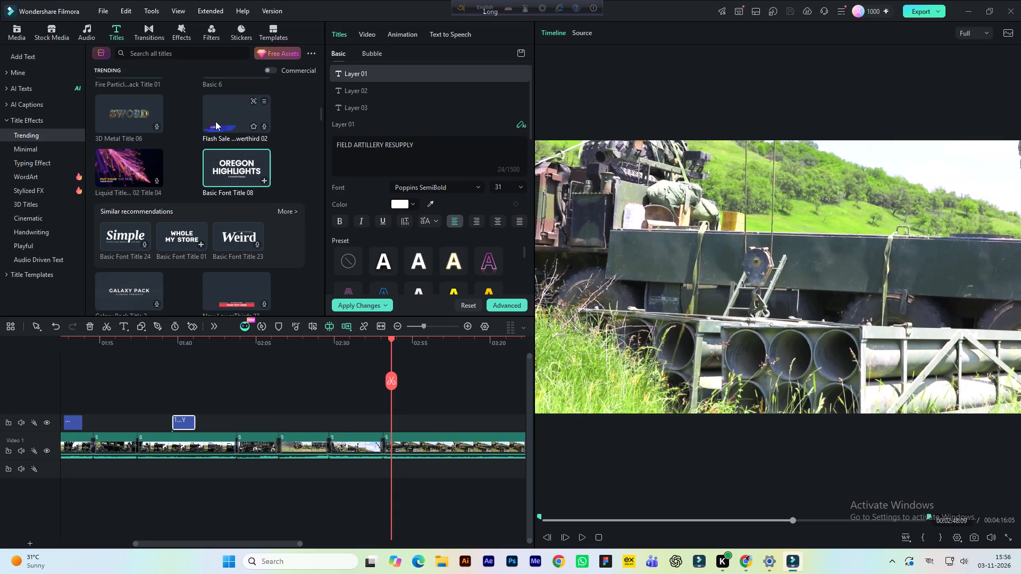
Find and preview the boxed Title 2 effect among the Trending titles, and place it on the title track at about 02:48.
{"action": "scroll", "coordinate": [216, 121], "scroll_direction": "down", "scroll_amount": 2}
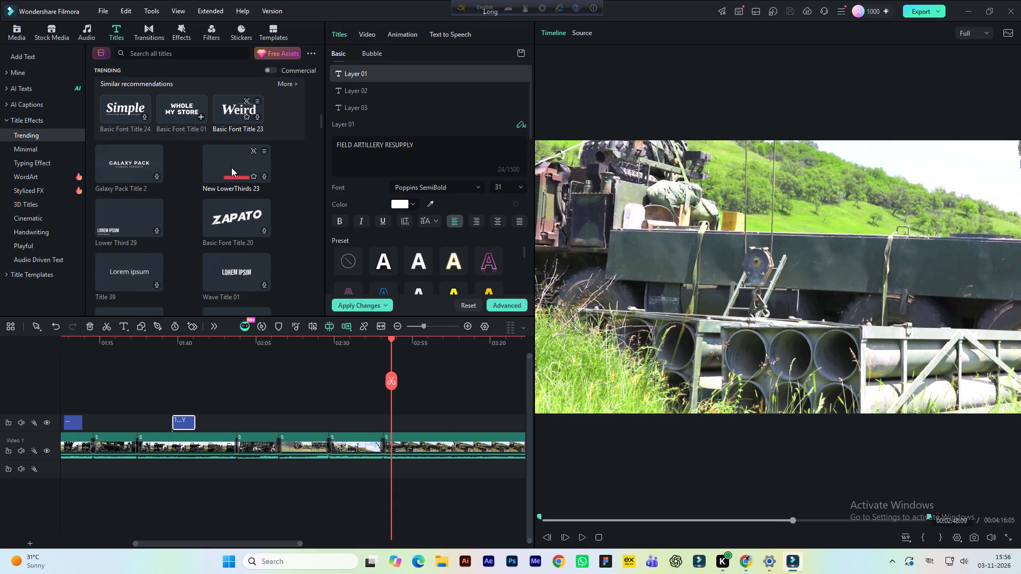
{"action": "scroll", "coordinate": [237, 175], "scroll_direction": "down", "scroll_amount": 4}
{"action": "scroll", "coordinate": [229, 217], "scroll_direction": "down", "scroll_amount": 3}
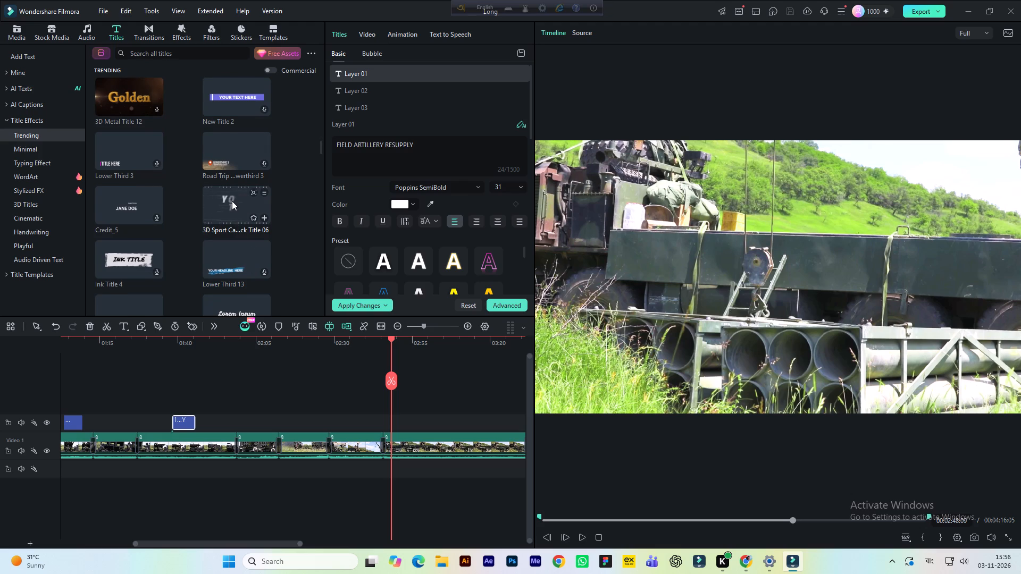
{"action": "scroll", "coordinate": [232, 201], "scroll_direction": "down", "scroll_amount": 6}
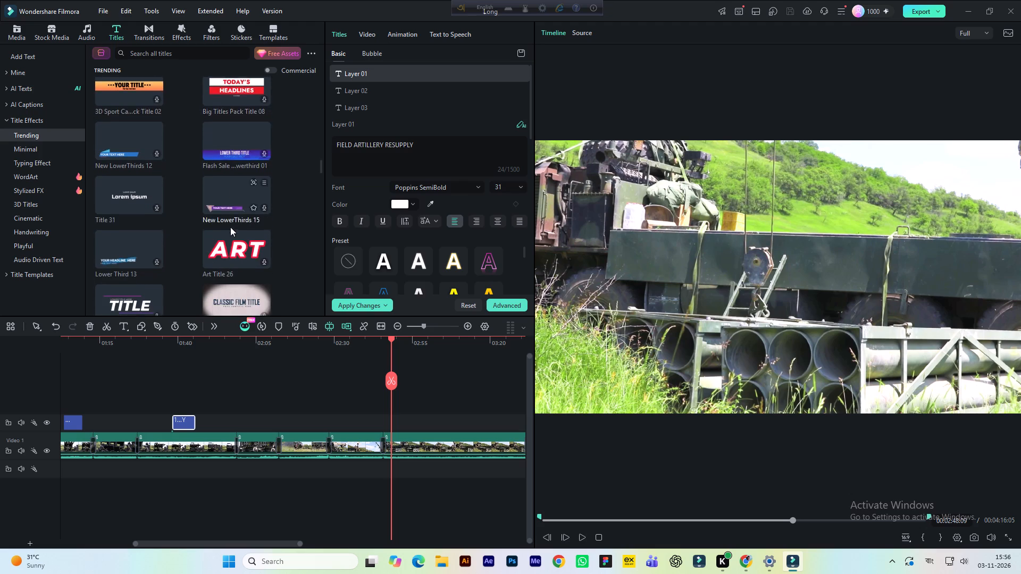
{"action": "scroll", "coordinate": [230, 228], "scroll_direction": "down", "scroll_amount": 4}
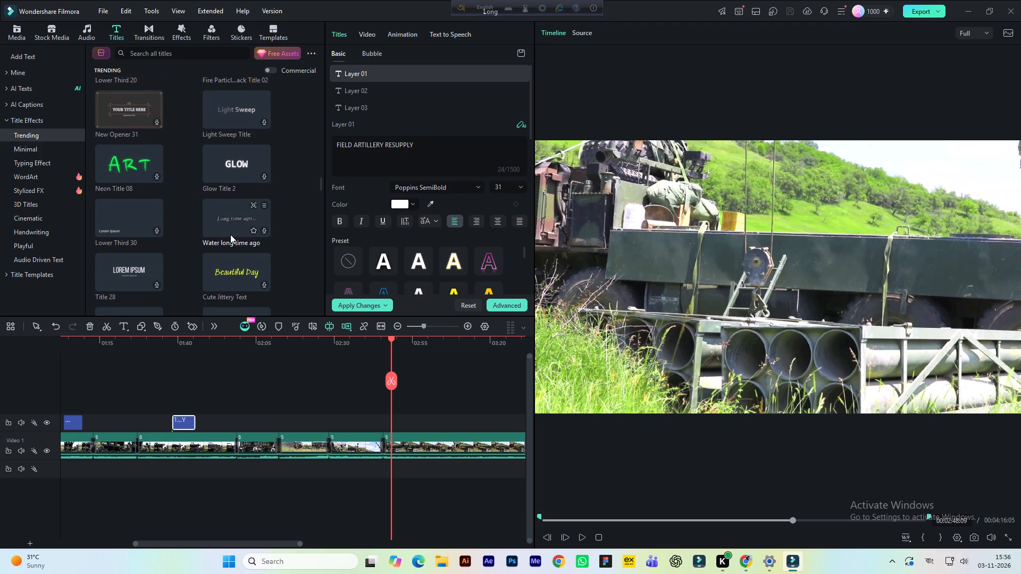
{"action": "scroll", "coordinate": [230, 234], "scroll_direction": "down", "scroll_amount": 5}
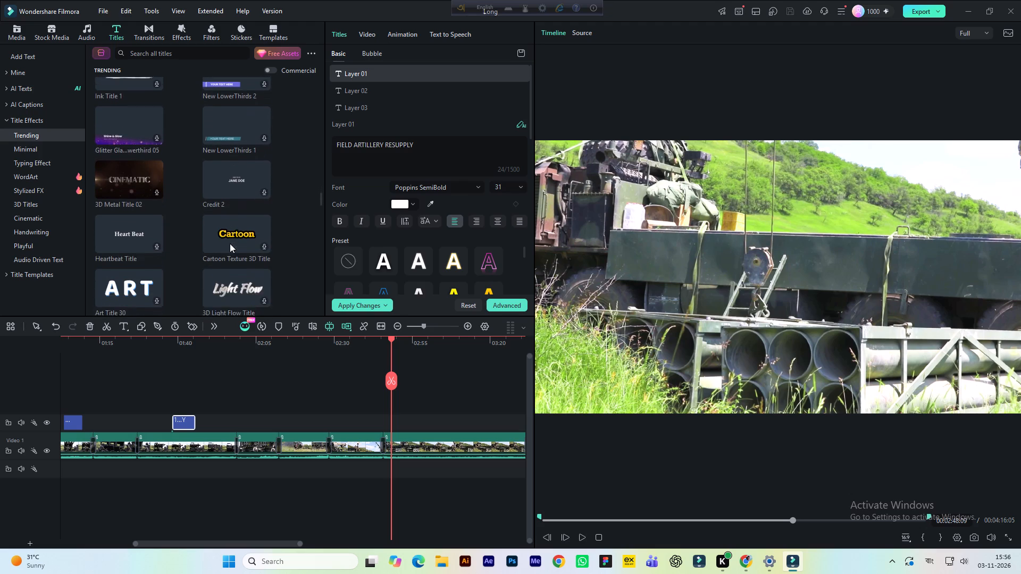
{"action": "scroll", "coordinate": [230, 244], "scroll_direction": "down", "scroll_amount": 5}
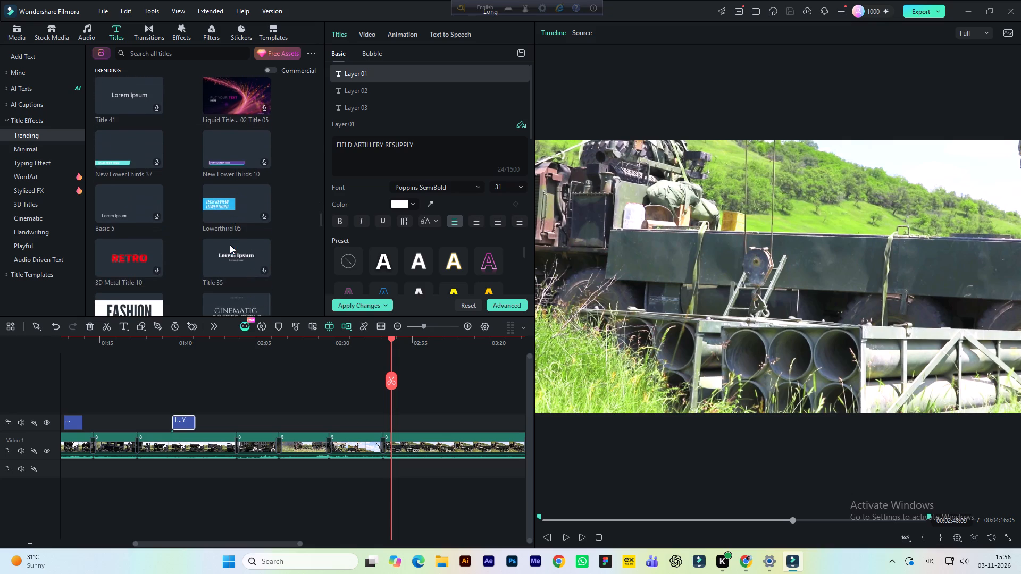
{"action": "scroll", "coordinate": [230, 244], "scroll_direction": "down", "scroll_amount": 4}
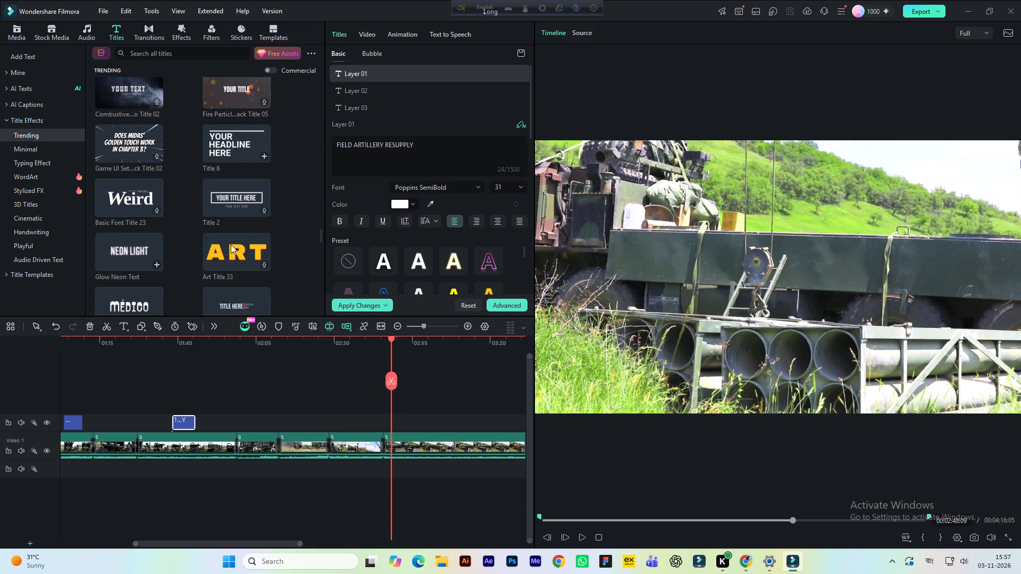
{"action": "left_click", "coordinate": [237, 197]}
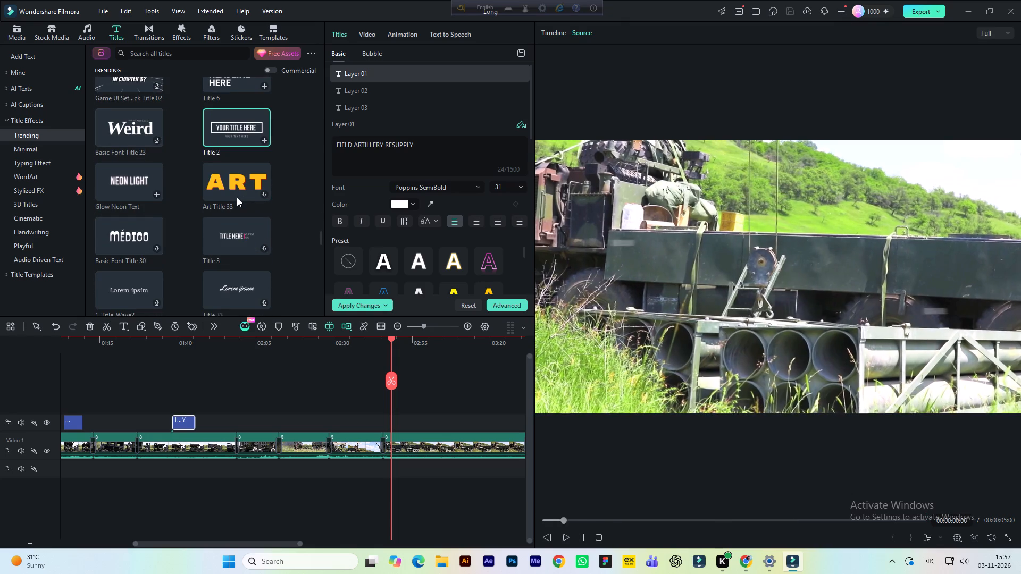
{"action": "key", "text": "space"}
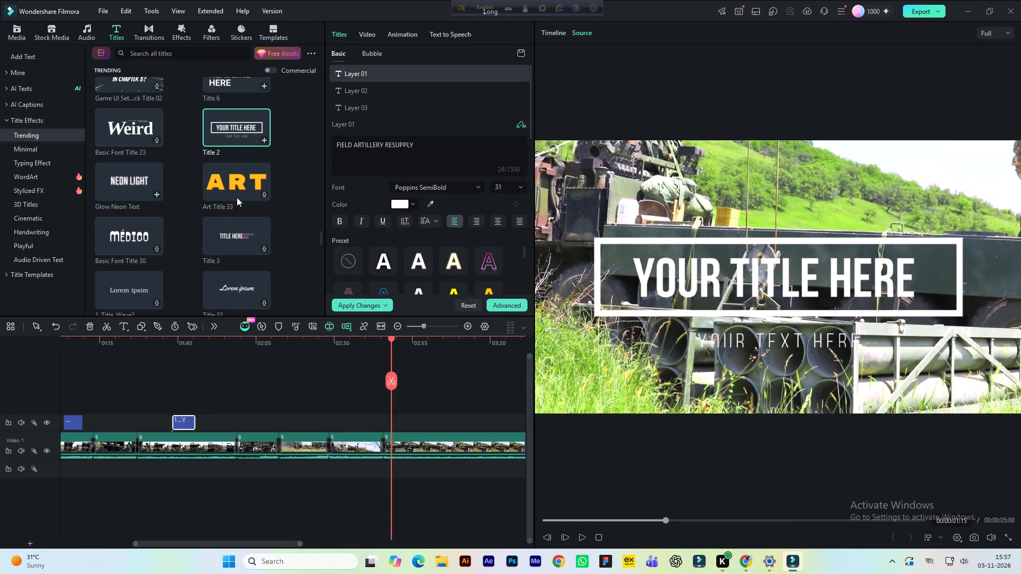
{"action": "left_click_drag", "start_coordinate": [233, 133], "coordinate": [381, 407]}
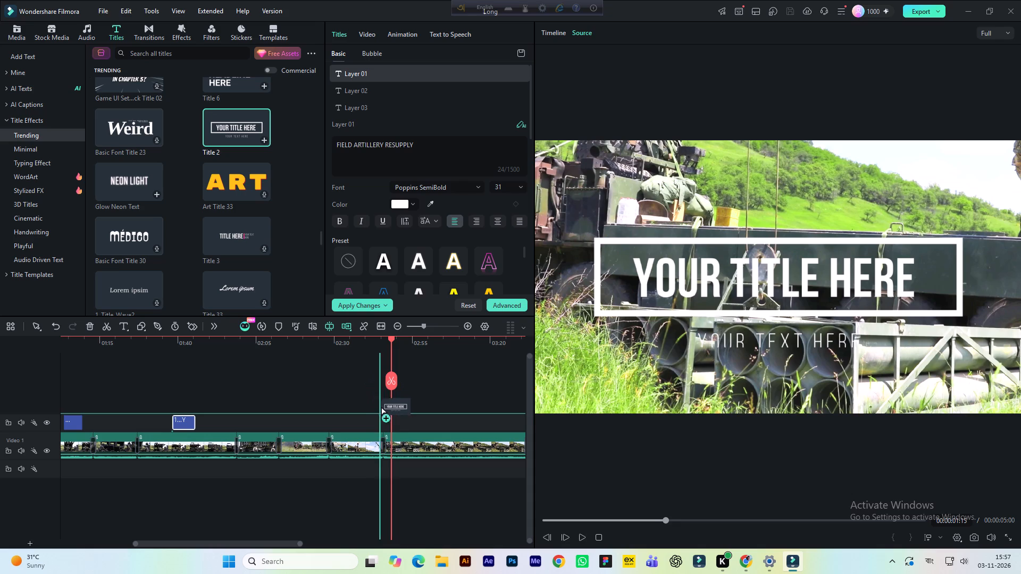
{"action": "left_click_drag", "start_coordinate": [381, 407], "coordinate": [391, 417]}
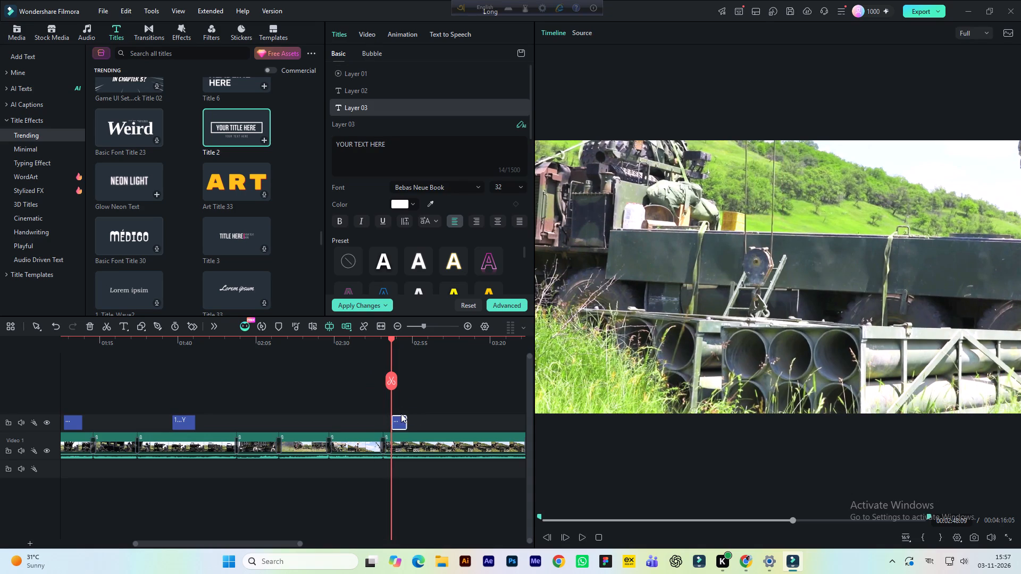
Scale the Title 2 overlay to 51% and reposition it to X -518, Y 393 in the frame.
{"action": "key", "text": "space"}
{"action": "key", "text": "space"}
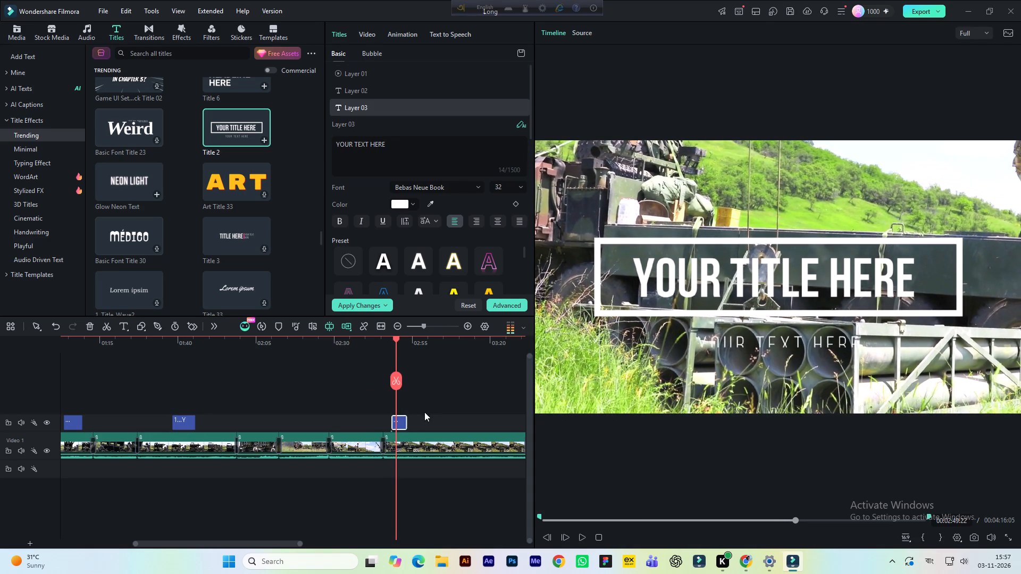
{"action": "left_click", "coordinate": [366, 36]}
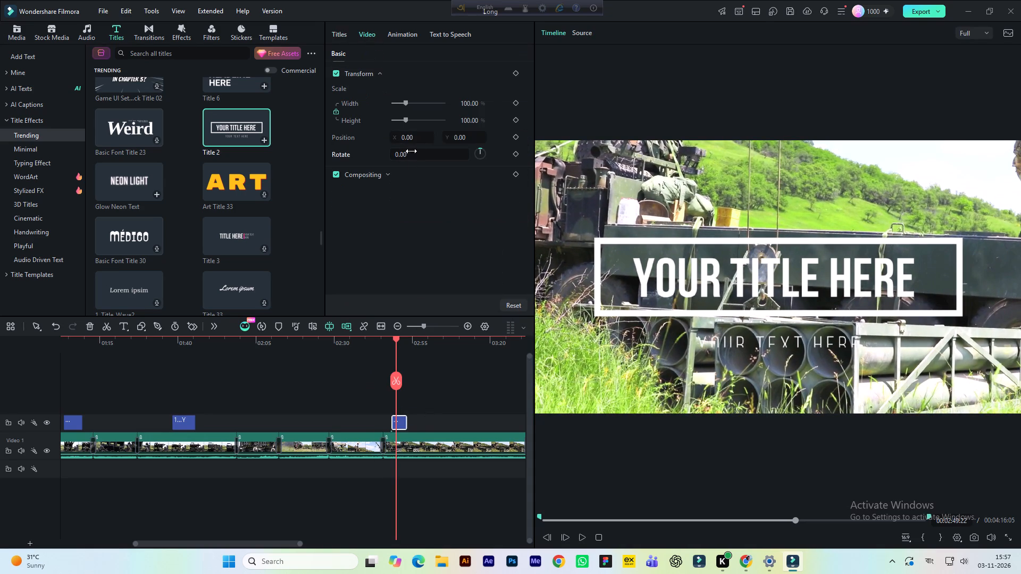
{"action": "left_click", "coordinate": [466, 106]}
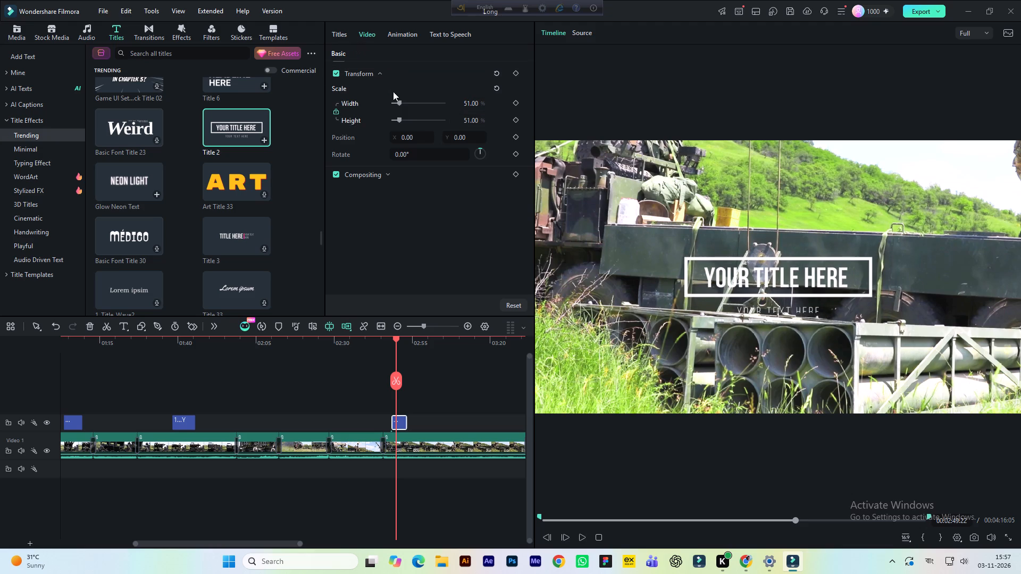
{"action": "left_click", "coordinate": [448, 137]}
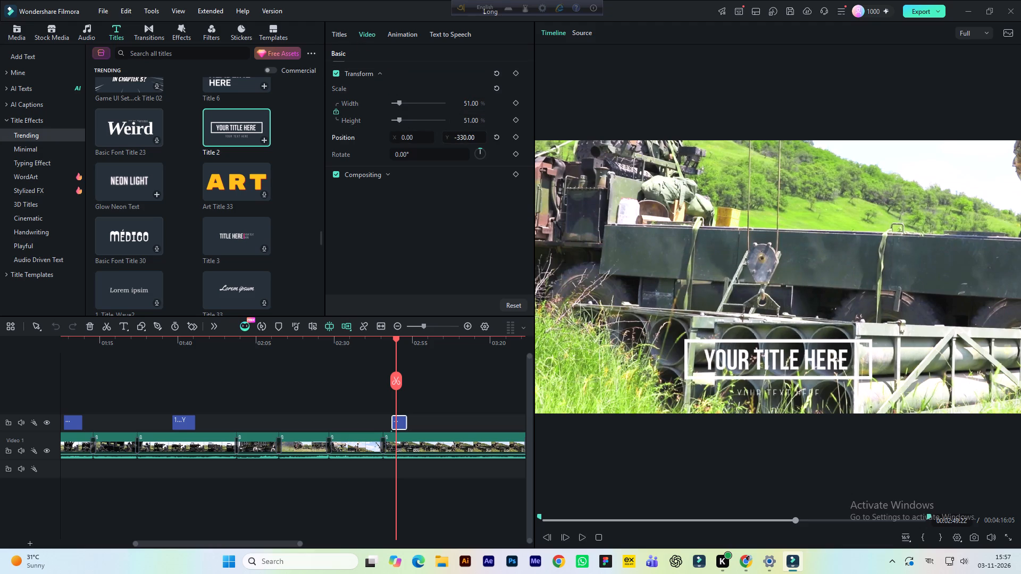
{"action": "left_click", "coordinate": [405, 137]}
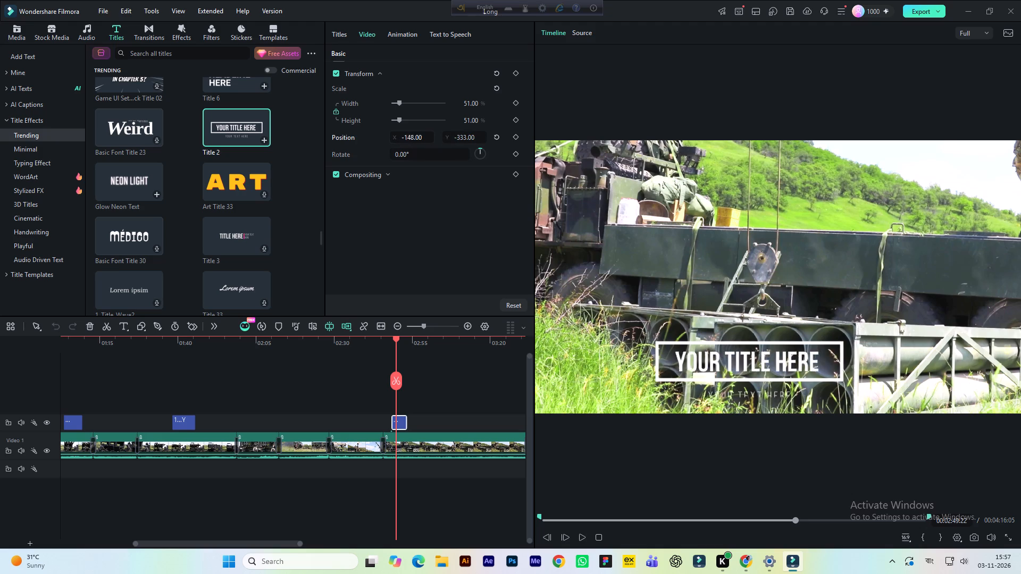
{"action": "left_click", "coordinate": [414, 137]}
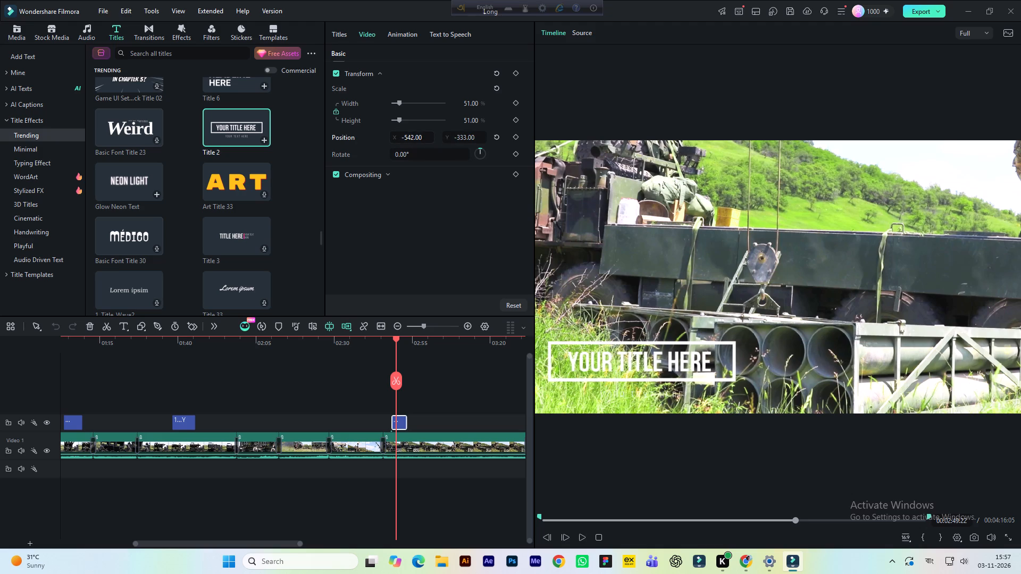
{"action": "left_click", "coordinate": [463, 137]}
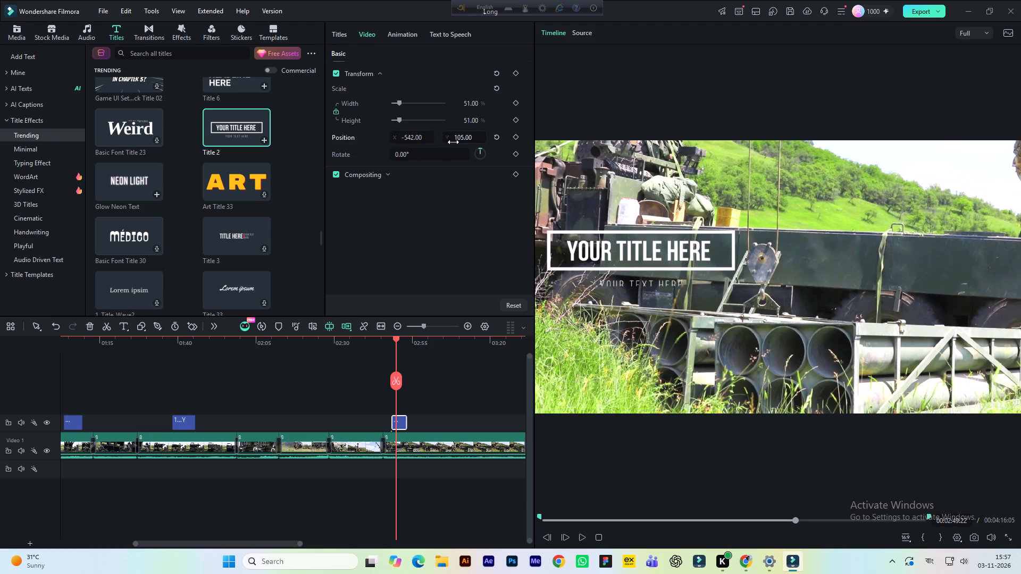
{"action": "left_click", "coordinate": [464, 137]}
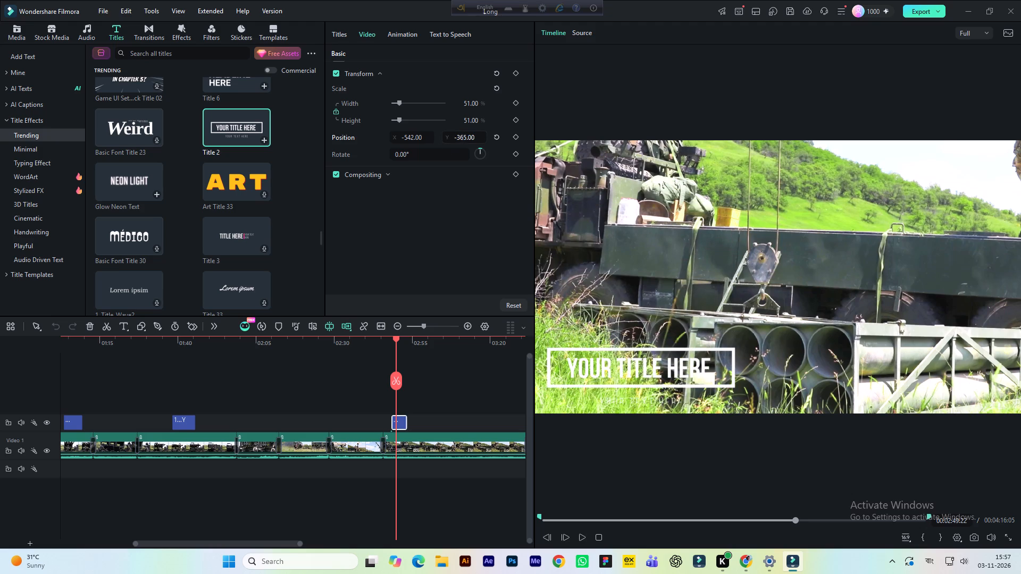
{"action": "left_click", "coordinate": [411, 139]}
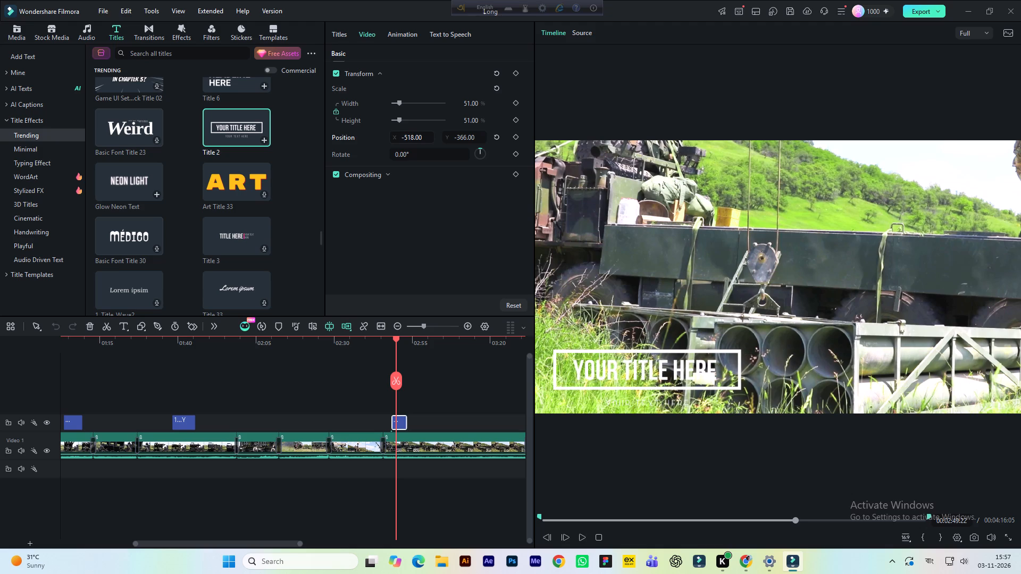
{"action": "left_click", "coordinate": [473, 140]}
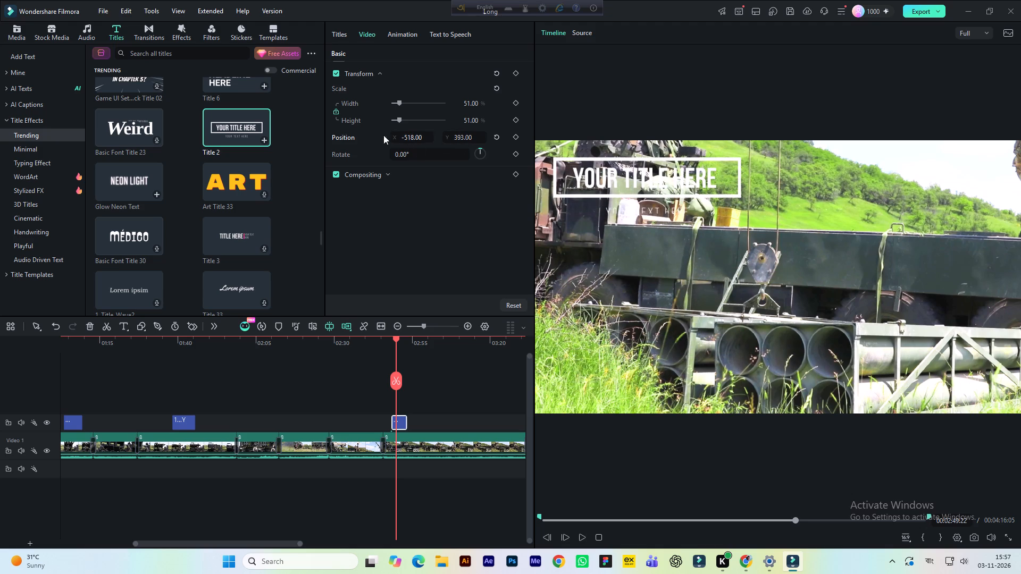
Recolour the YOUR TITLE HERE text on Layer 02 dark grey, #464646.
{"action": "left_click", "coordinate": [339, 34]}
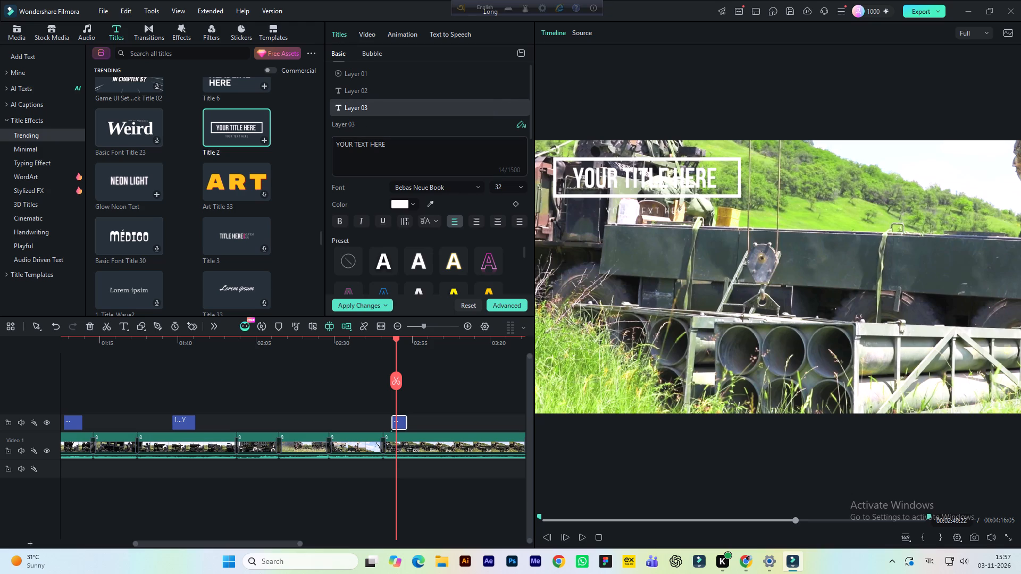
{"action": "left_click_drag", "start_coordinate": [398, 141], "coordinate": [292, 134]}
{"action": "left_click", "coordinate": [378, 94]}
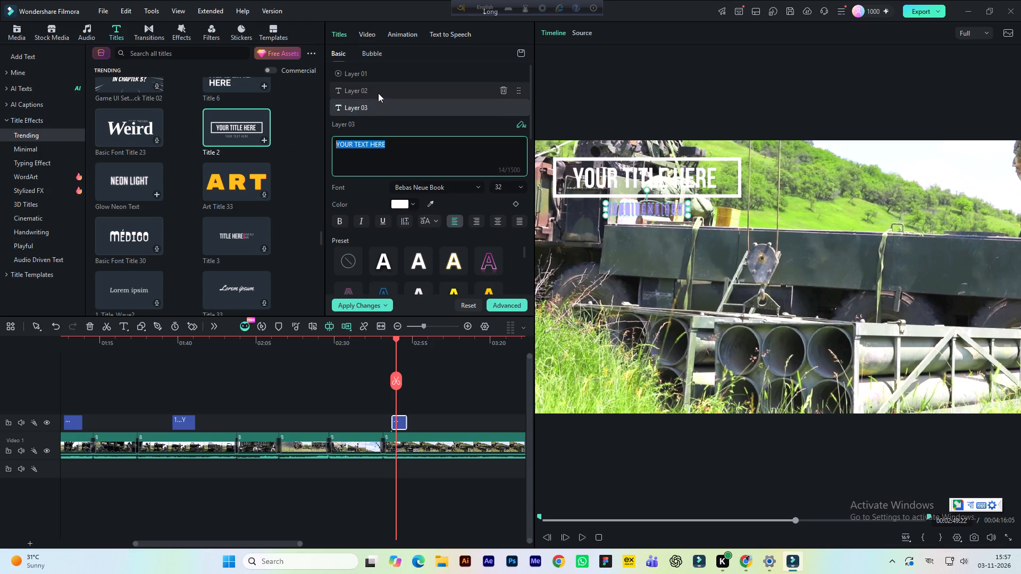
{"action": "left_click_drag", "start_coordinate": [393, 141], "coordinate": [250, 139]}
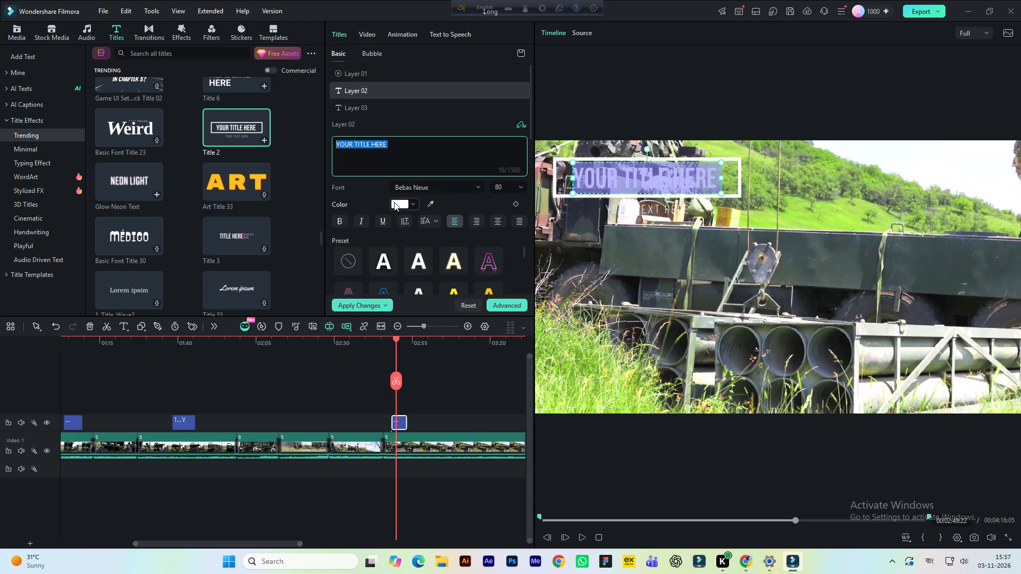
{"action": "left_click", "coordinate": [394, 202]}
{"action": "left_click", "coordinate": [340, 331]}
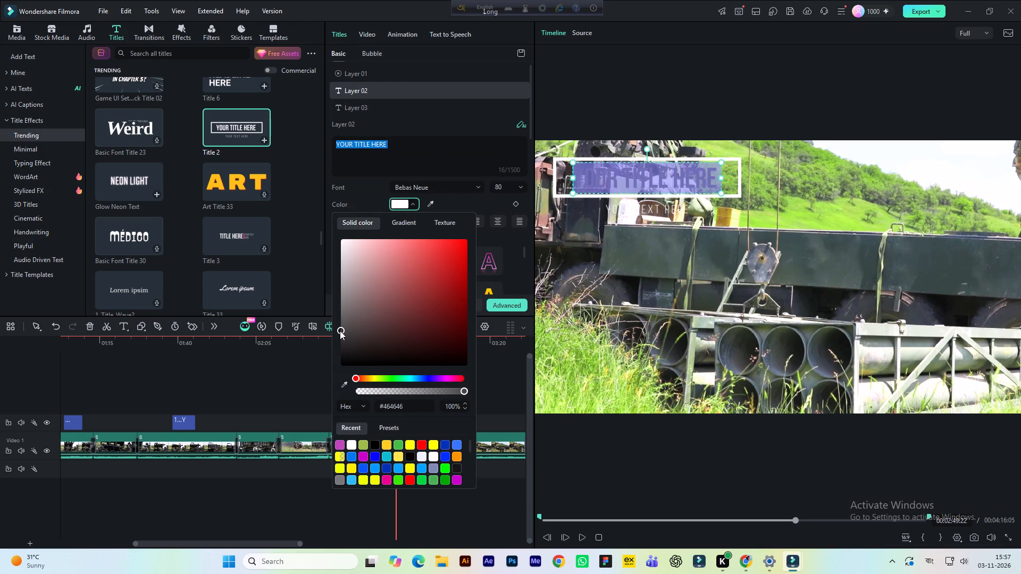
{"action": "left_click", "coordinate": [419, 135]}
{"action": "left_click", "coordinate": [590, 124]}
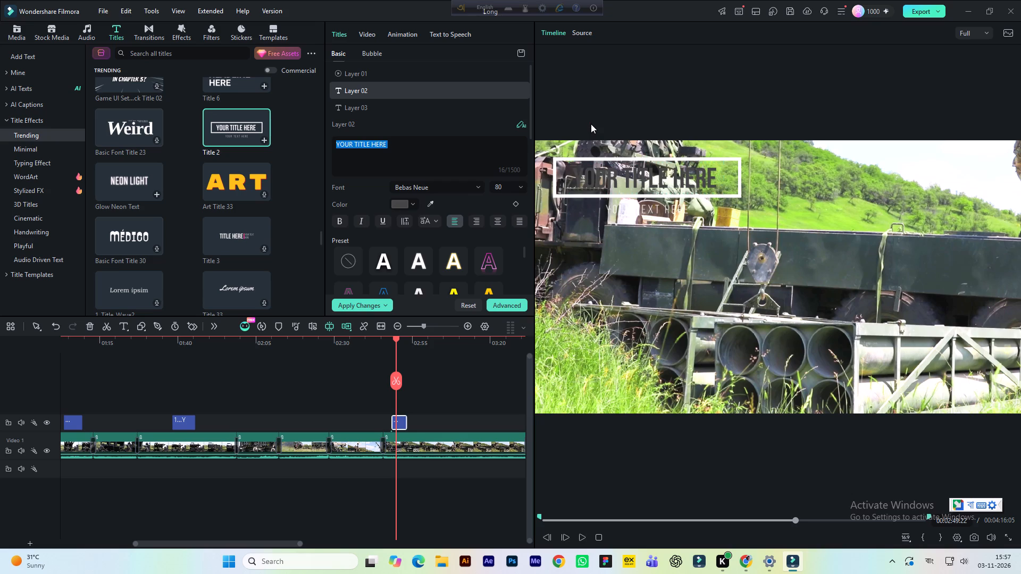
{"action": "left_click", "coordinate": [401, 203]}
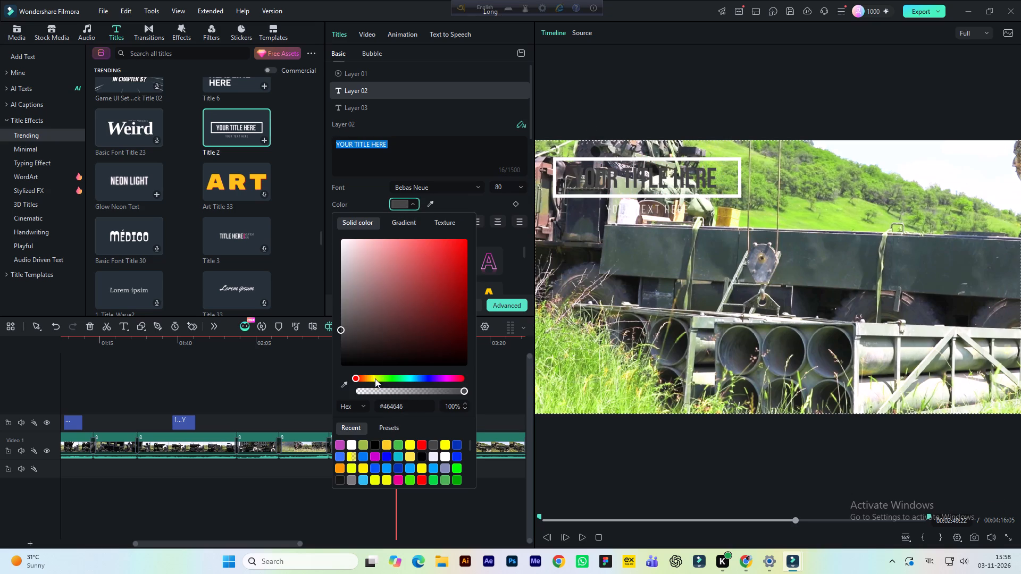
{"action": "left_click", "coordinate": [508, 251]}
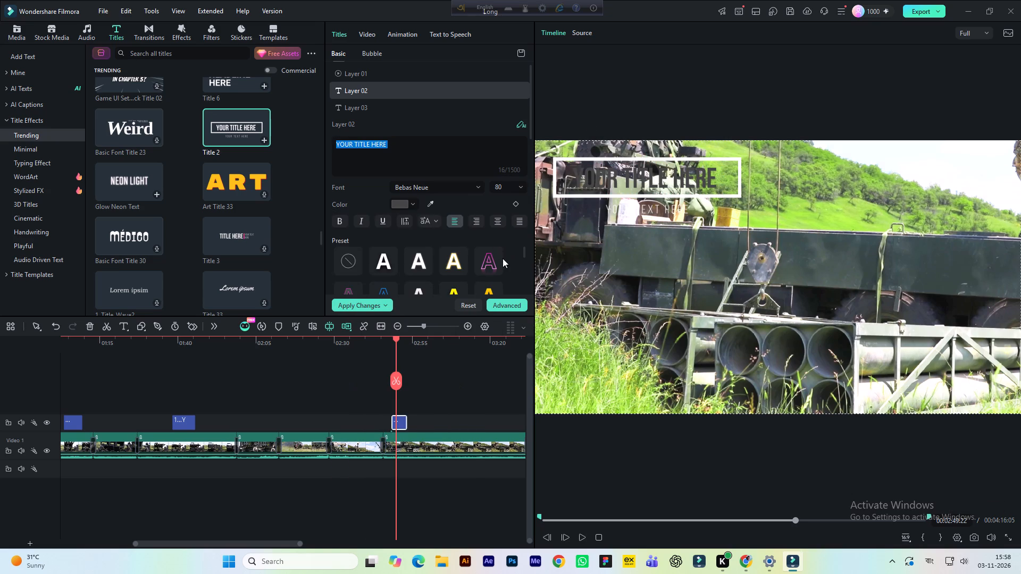
Apply the yellow dark-outlined text preset to the YOUR TITLE HERE line on Layer 02.
{"action": "scroll", "coordinate": [503, 258], "scroll_direction": "down", "scroll_amount": 1}
{"action": "left_click", "coordinate": [451, 269]}
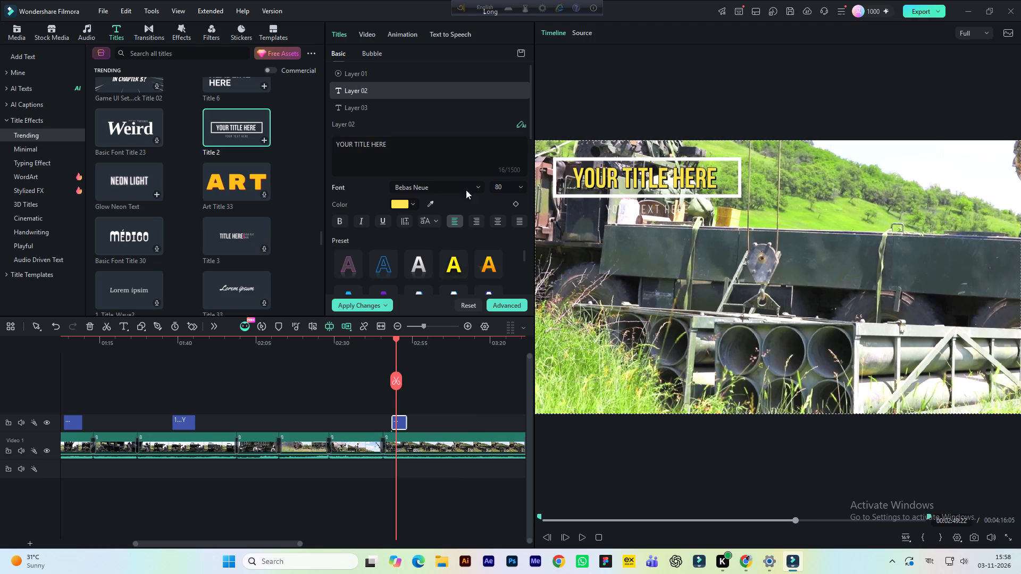
Apply the same yellow dark-outlined preset to the YOUR TEXT HERE line on Layer 03, comparing it with the other presets.
{"action": "left_click", "coordinate": [375, 109]}
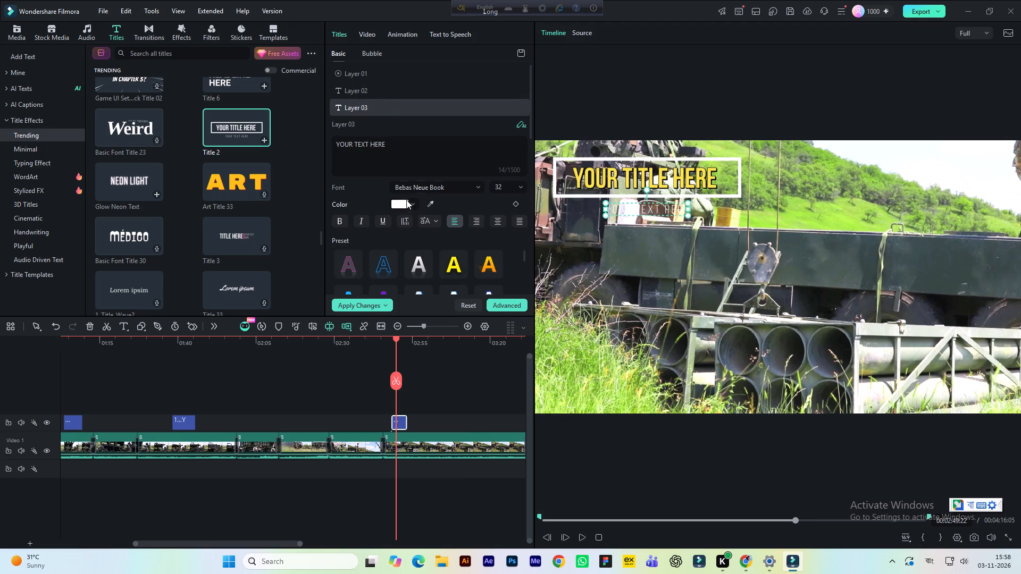
{"action": "left_click", "coordinate": [455, 261]}
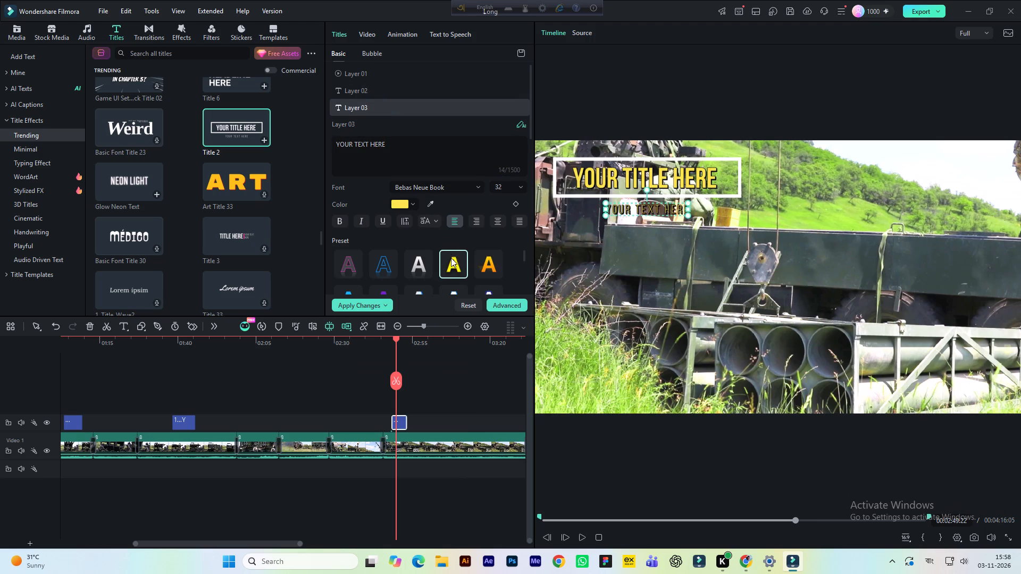
{"action": "scroll", "coordinate": [455, 255], "scroll_direction": "down", "scroll_amount": 1}
{"action": "scroll", "coordinate": [461, 259], "scroll_direction": "up", "scroll_amount": 2}
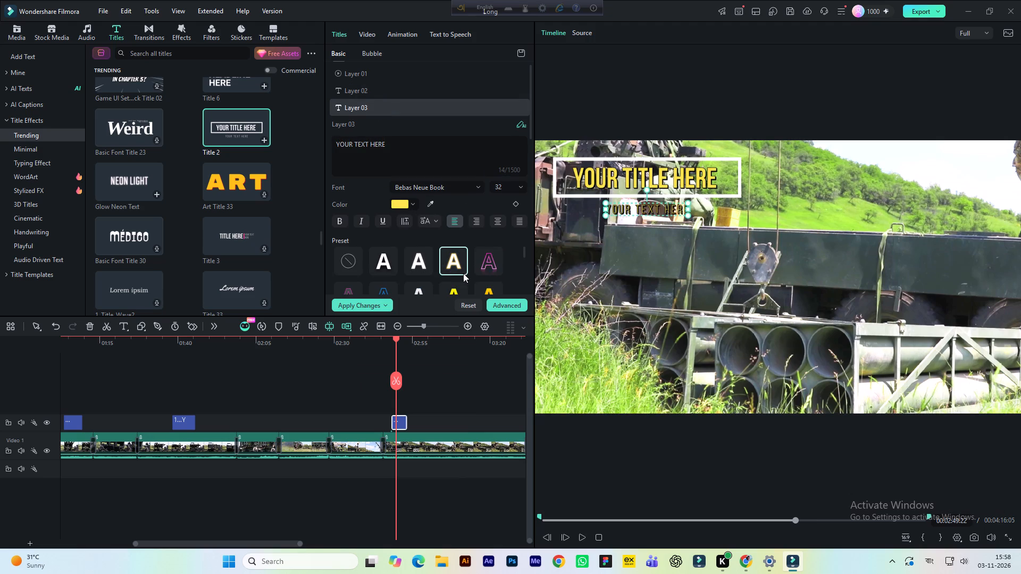
{"action": "scroll", "coordinate": [463, 274], "scroll_direction": "down", "scroll_amount": 1}
{"action": "left_click", "coordinate": [448, 261]}
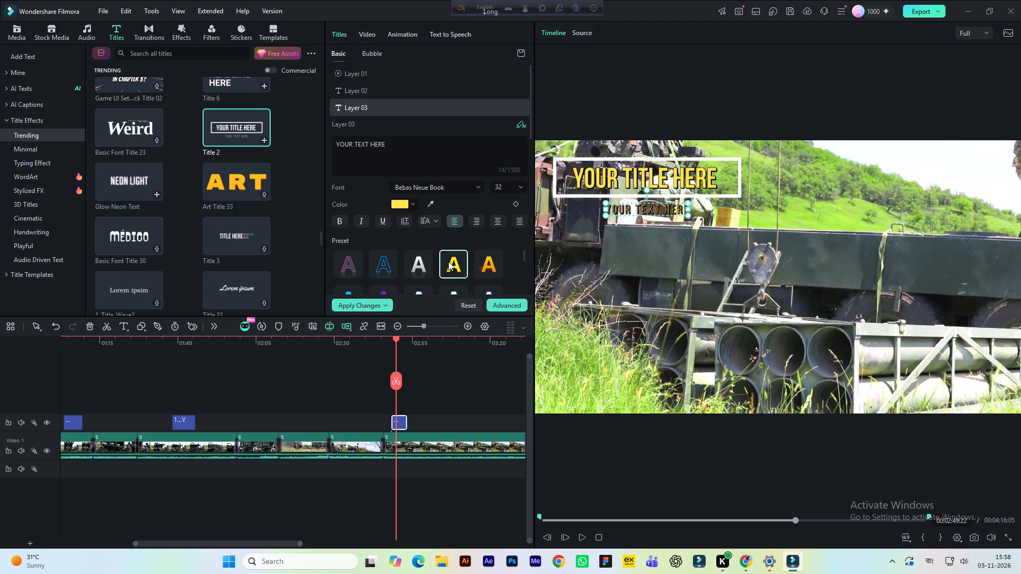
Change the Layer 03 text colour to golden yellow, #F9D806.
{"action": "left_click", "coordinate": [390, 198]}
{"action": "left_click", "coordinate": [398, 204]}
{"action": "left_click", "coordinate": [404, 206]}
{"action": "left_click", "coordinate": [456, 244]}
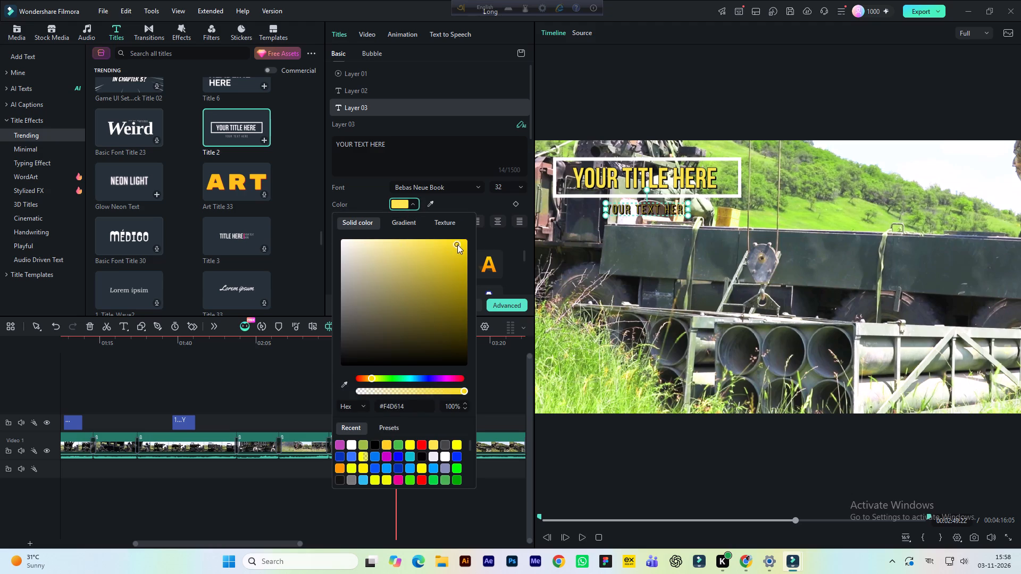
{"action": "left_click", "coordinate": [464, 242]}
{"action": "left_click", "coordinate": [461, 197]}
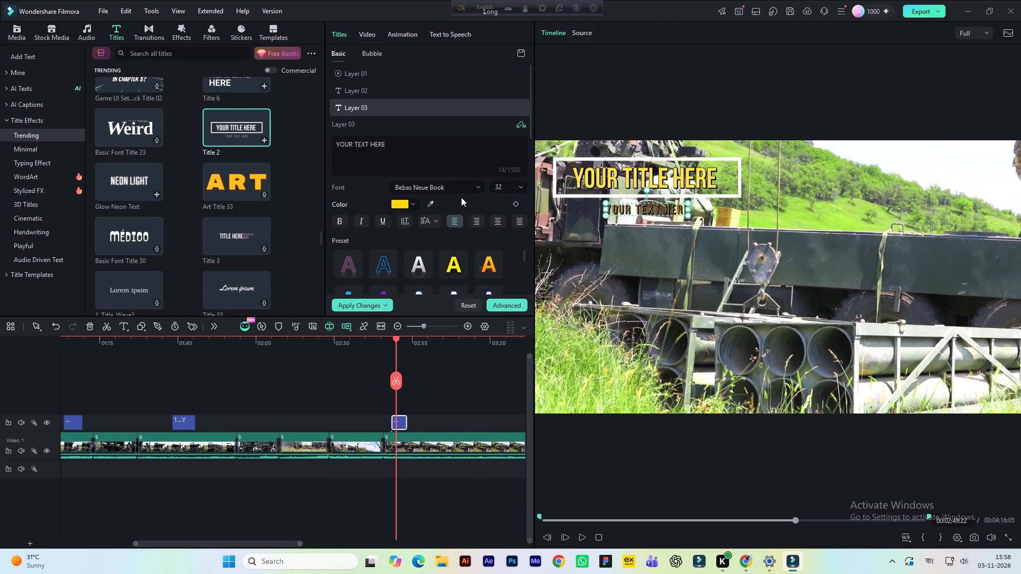
Set the YOUR TEXT HERE text on Layer 03 to the recently used bright yellow, #FDFD0A.
{"action": "left_click_drag", "start_coordinate": [398, 142], "coordinate": [305, 148]}
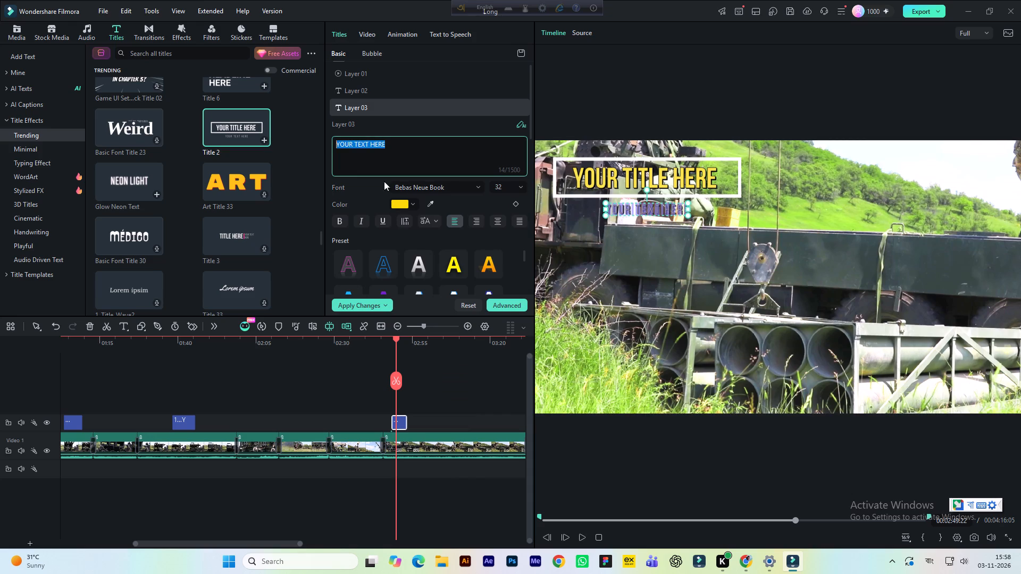
{"action": "left_click", "coordinate": [399, 204]}
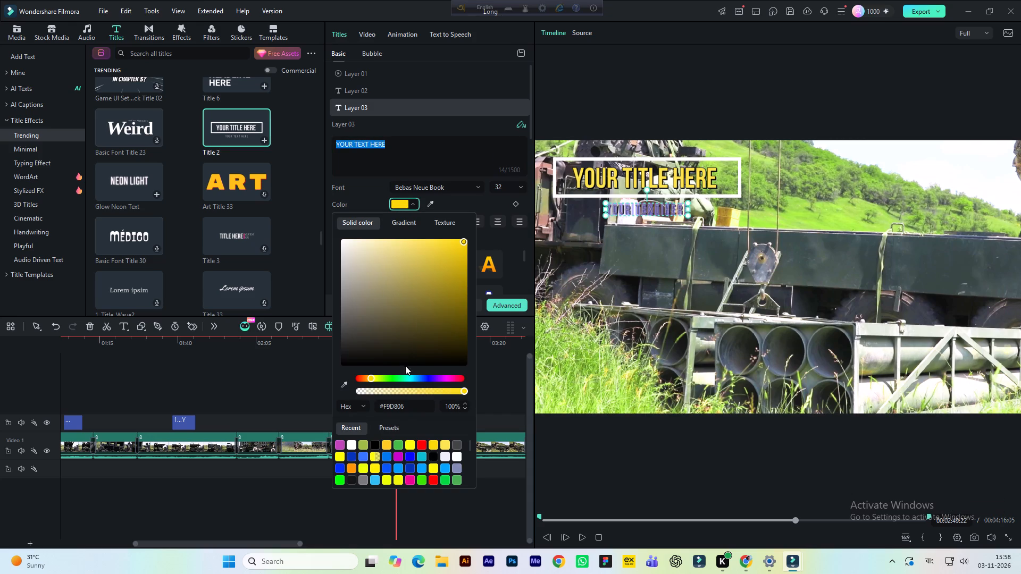
{"action": "left_click", "coordinate": [409, 444]}
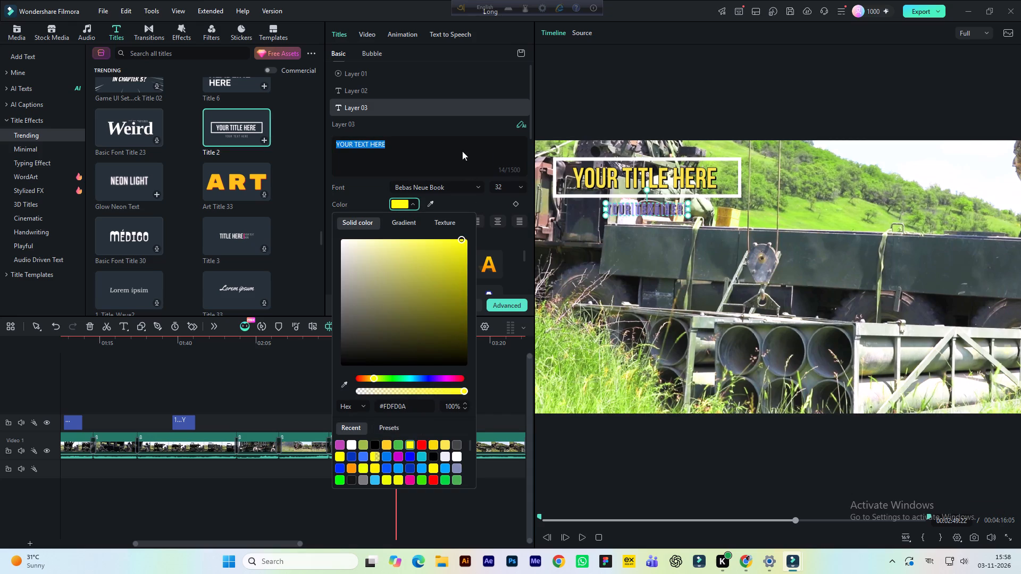
{"action": "left_click", "coordinate": [462, 150]}
{"action": "left_click", "coordinate": [599, 126]}
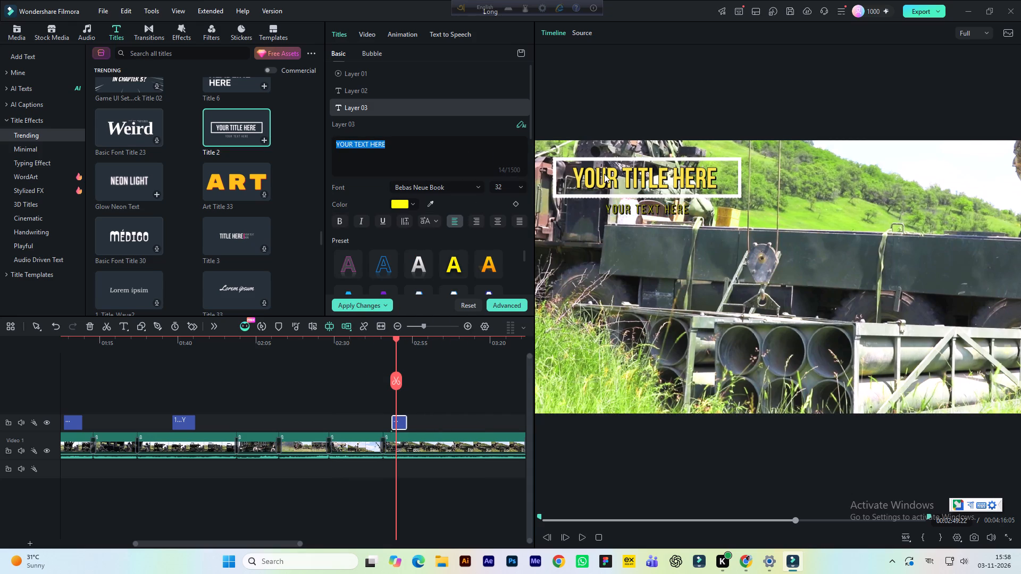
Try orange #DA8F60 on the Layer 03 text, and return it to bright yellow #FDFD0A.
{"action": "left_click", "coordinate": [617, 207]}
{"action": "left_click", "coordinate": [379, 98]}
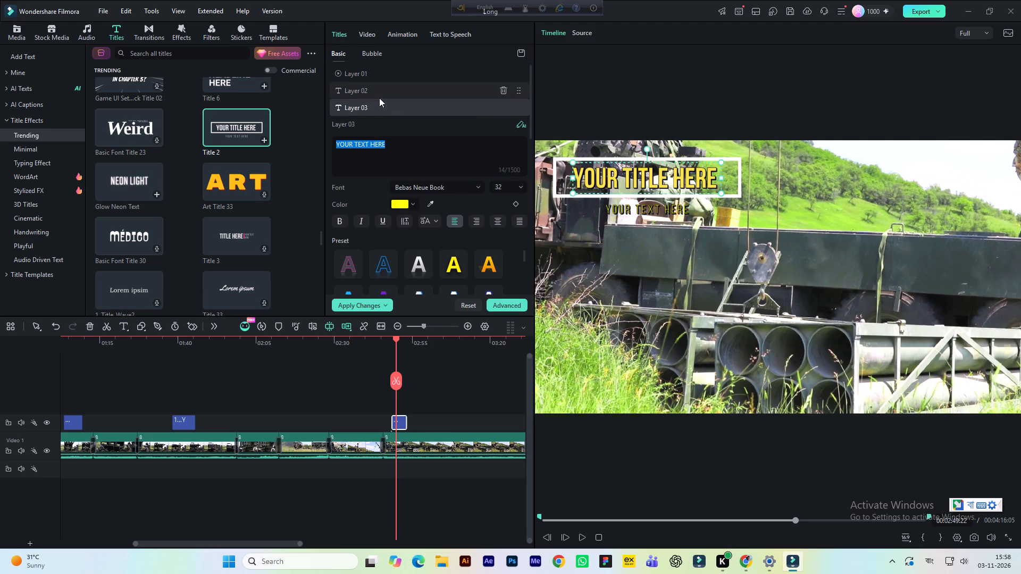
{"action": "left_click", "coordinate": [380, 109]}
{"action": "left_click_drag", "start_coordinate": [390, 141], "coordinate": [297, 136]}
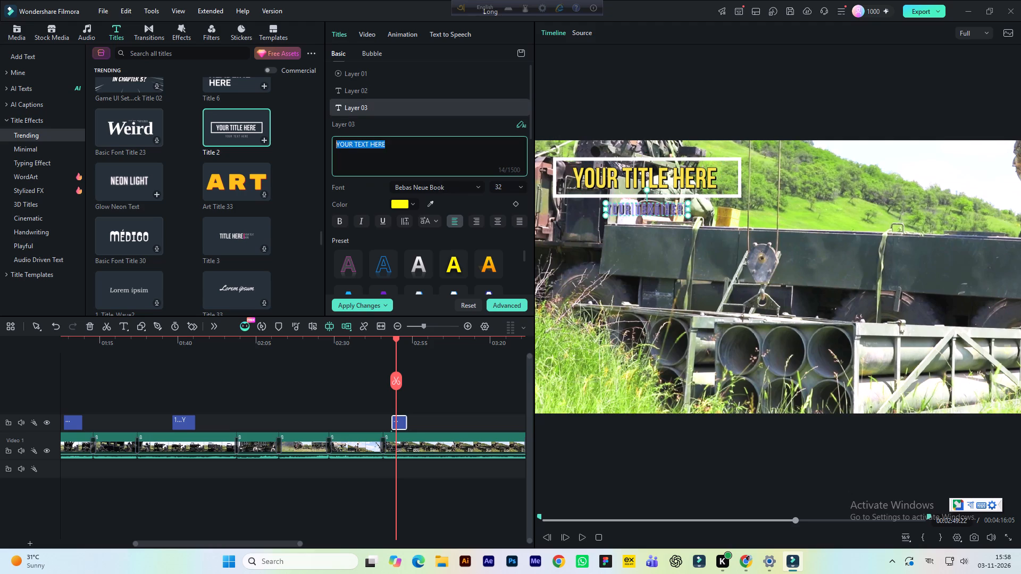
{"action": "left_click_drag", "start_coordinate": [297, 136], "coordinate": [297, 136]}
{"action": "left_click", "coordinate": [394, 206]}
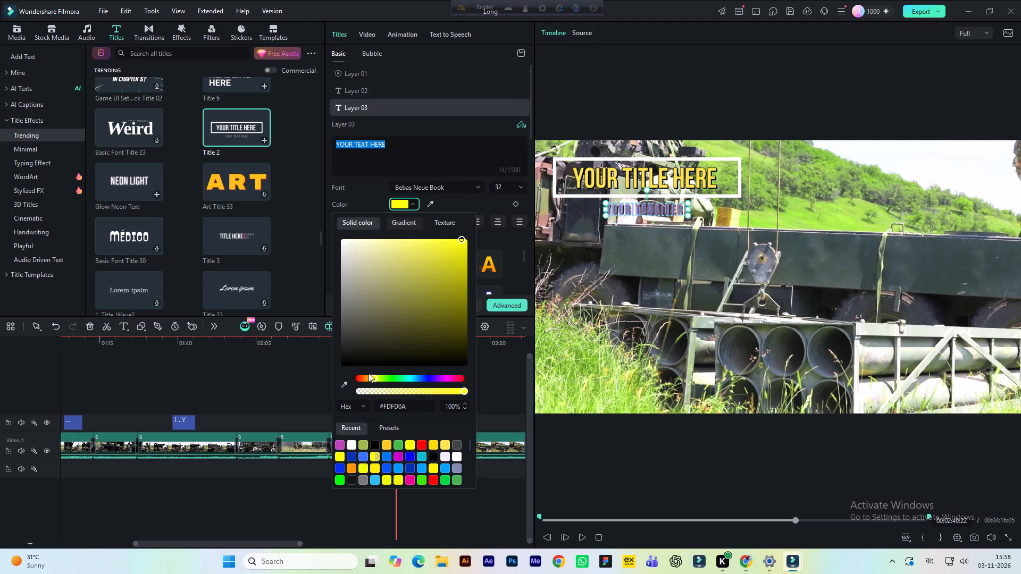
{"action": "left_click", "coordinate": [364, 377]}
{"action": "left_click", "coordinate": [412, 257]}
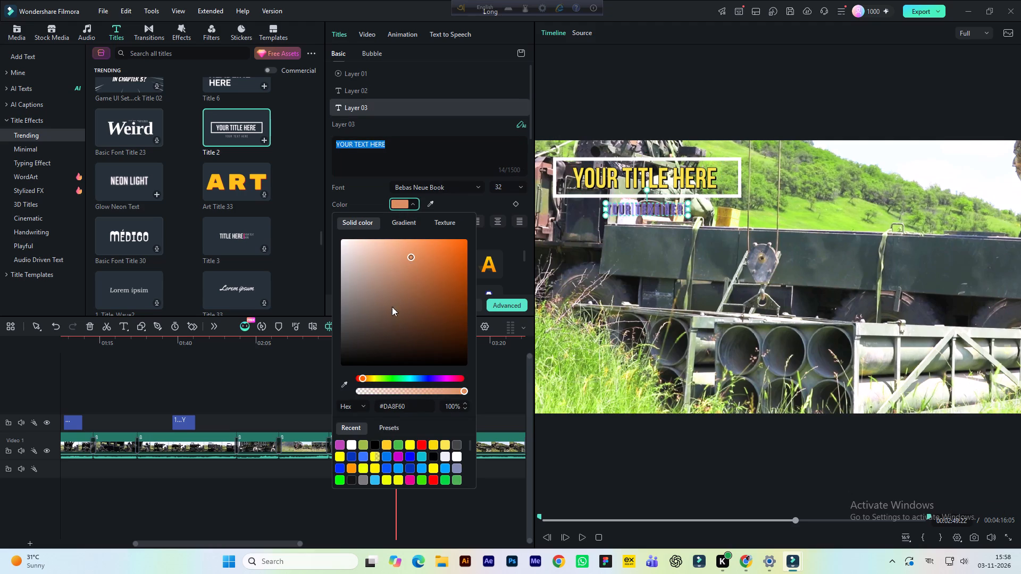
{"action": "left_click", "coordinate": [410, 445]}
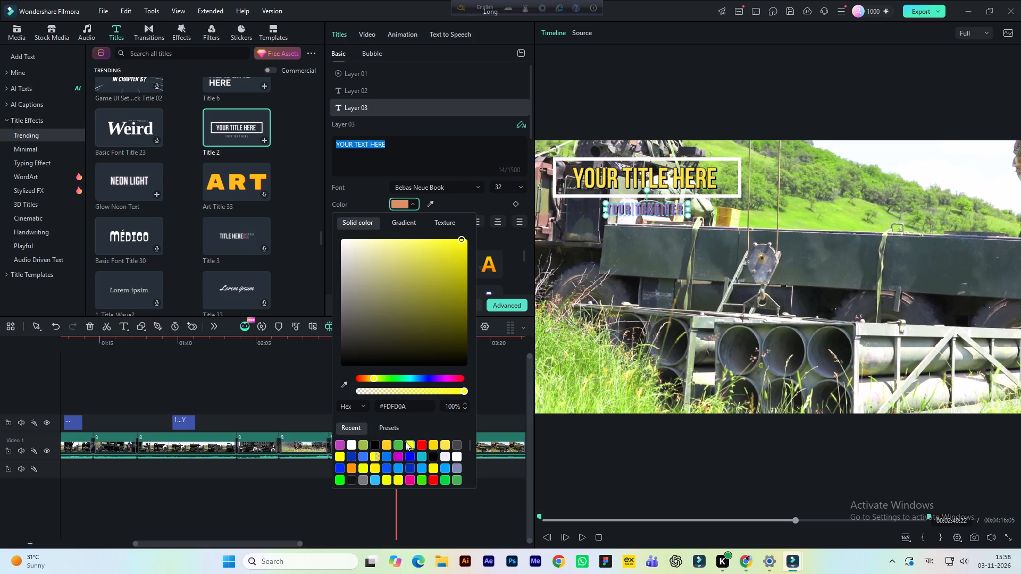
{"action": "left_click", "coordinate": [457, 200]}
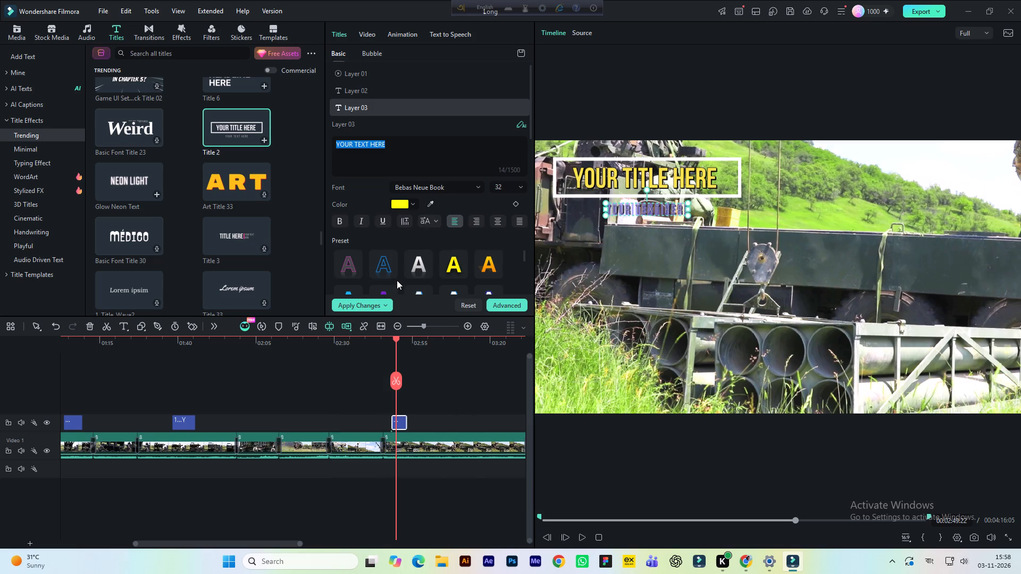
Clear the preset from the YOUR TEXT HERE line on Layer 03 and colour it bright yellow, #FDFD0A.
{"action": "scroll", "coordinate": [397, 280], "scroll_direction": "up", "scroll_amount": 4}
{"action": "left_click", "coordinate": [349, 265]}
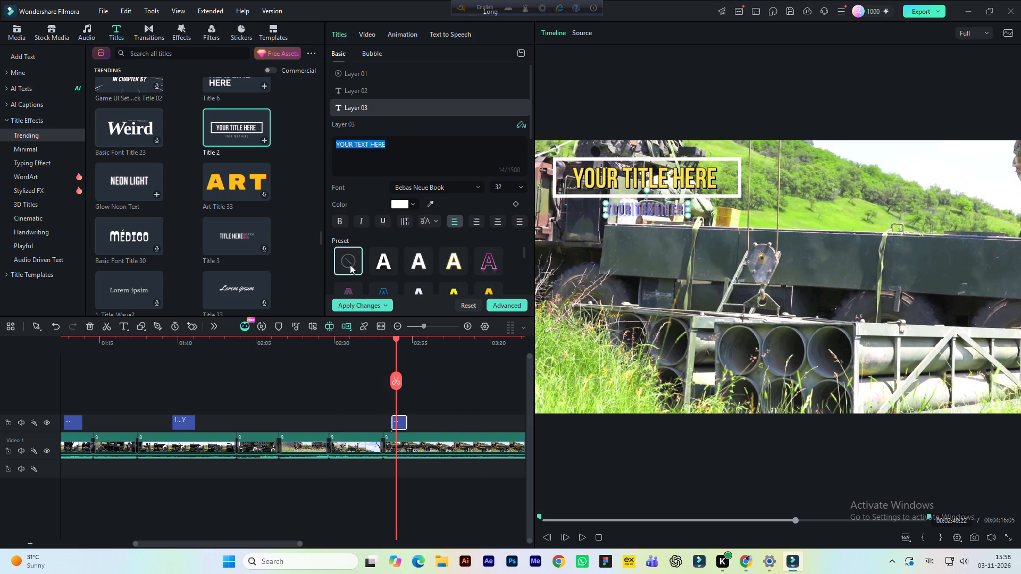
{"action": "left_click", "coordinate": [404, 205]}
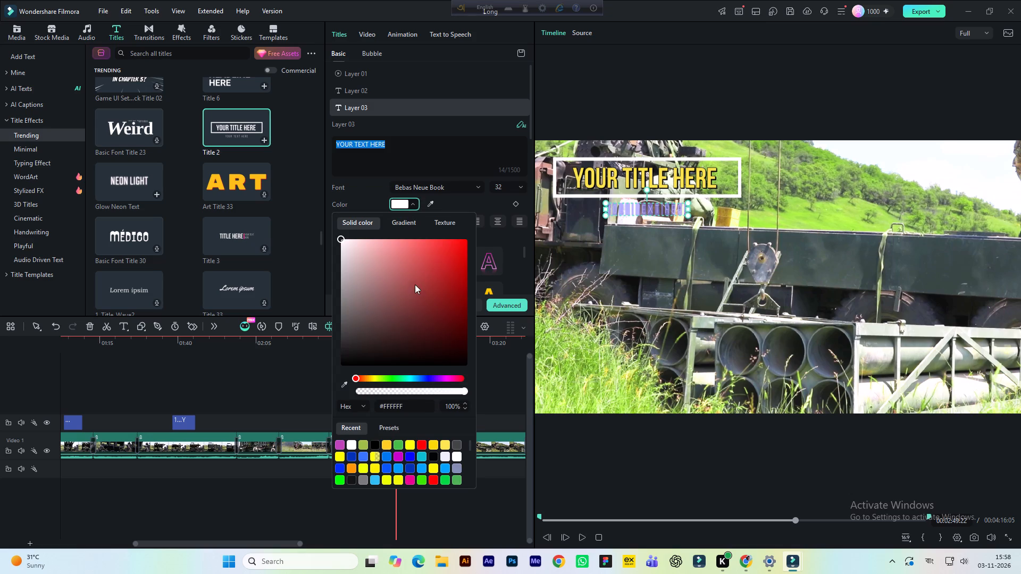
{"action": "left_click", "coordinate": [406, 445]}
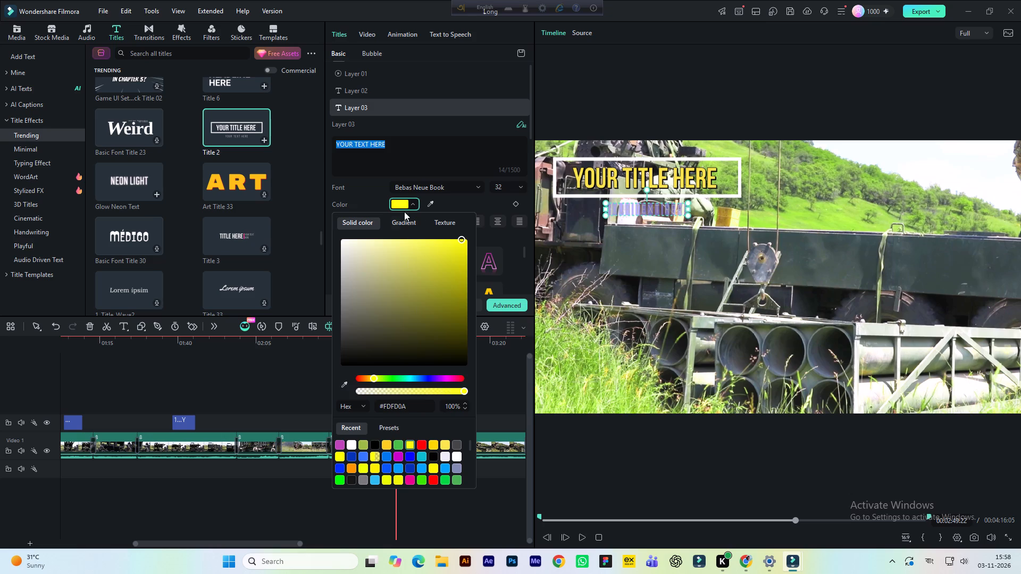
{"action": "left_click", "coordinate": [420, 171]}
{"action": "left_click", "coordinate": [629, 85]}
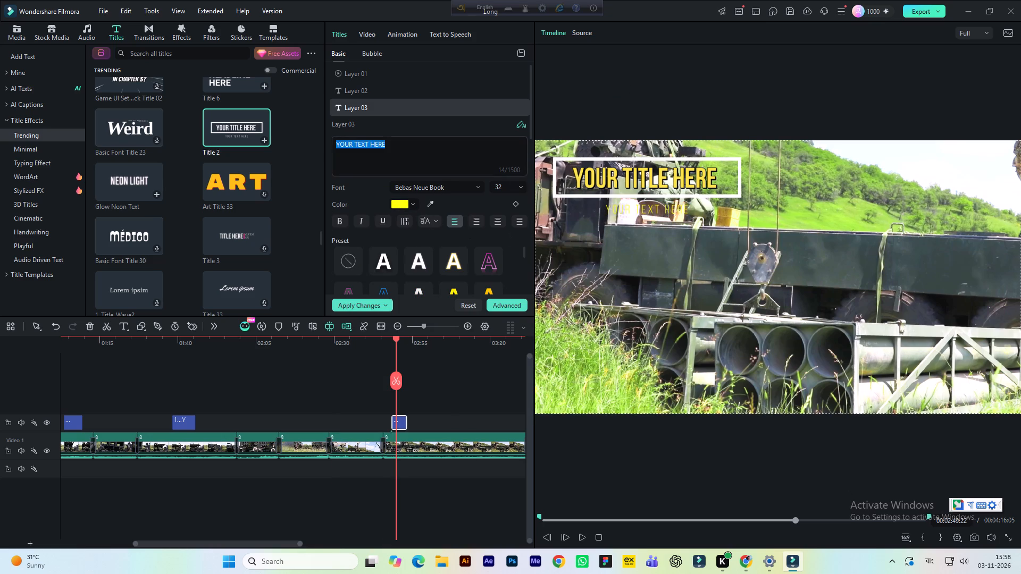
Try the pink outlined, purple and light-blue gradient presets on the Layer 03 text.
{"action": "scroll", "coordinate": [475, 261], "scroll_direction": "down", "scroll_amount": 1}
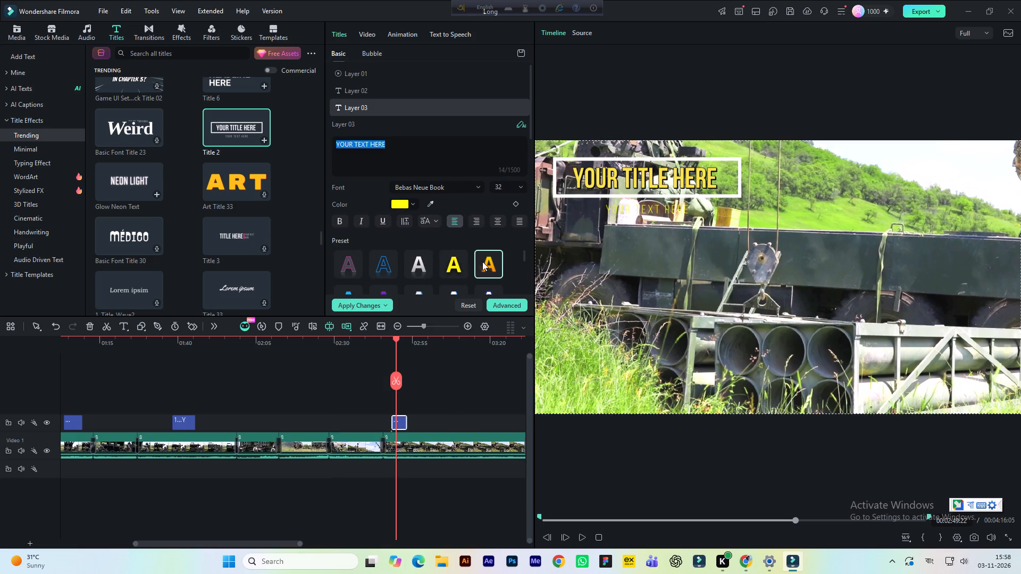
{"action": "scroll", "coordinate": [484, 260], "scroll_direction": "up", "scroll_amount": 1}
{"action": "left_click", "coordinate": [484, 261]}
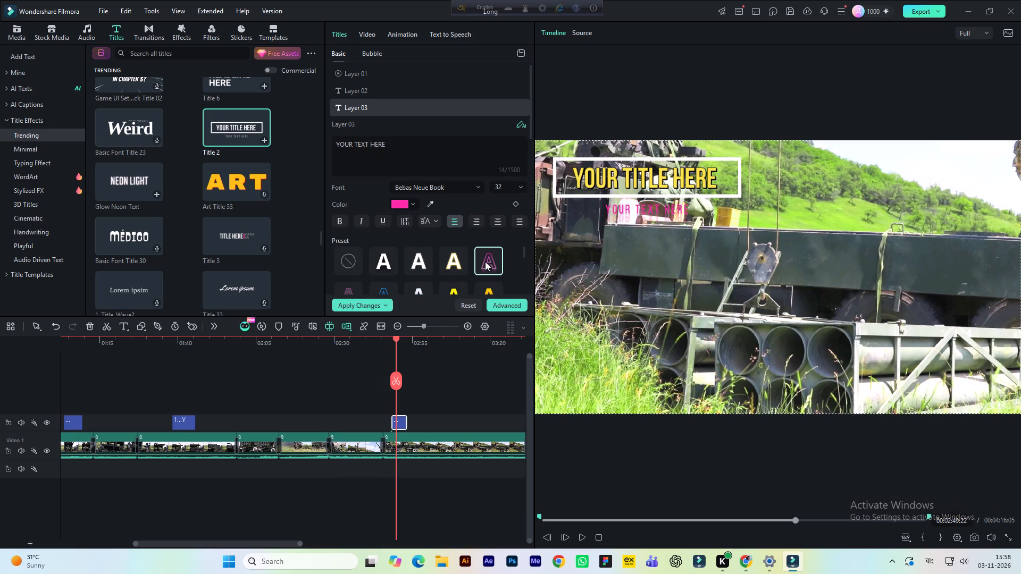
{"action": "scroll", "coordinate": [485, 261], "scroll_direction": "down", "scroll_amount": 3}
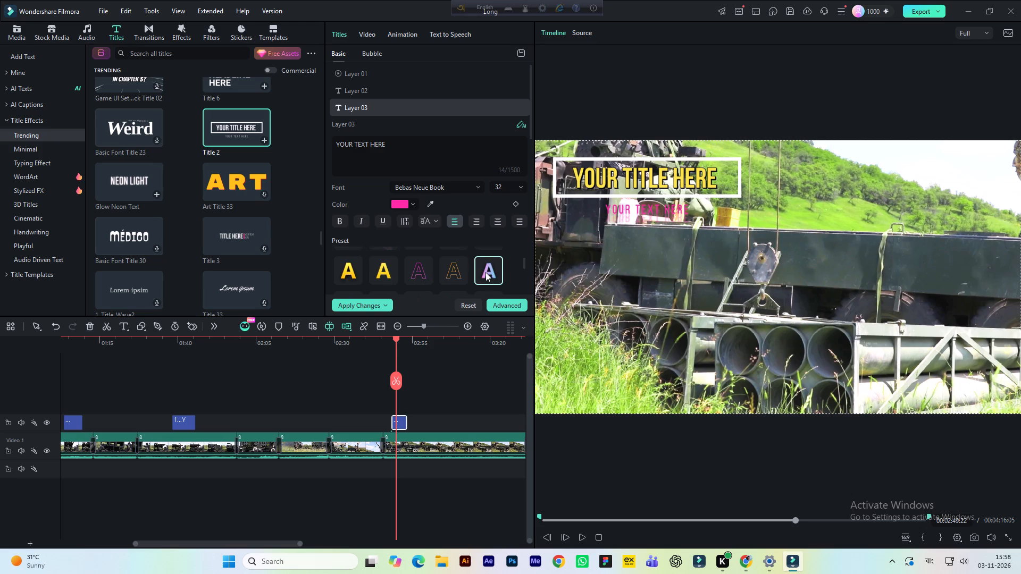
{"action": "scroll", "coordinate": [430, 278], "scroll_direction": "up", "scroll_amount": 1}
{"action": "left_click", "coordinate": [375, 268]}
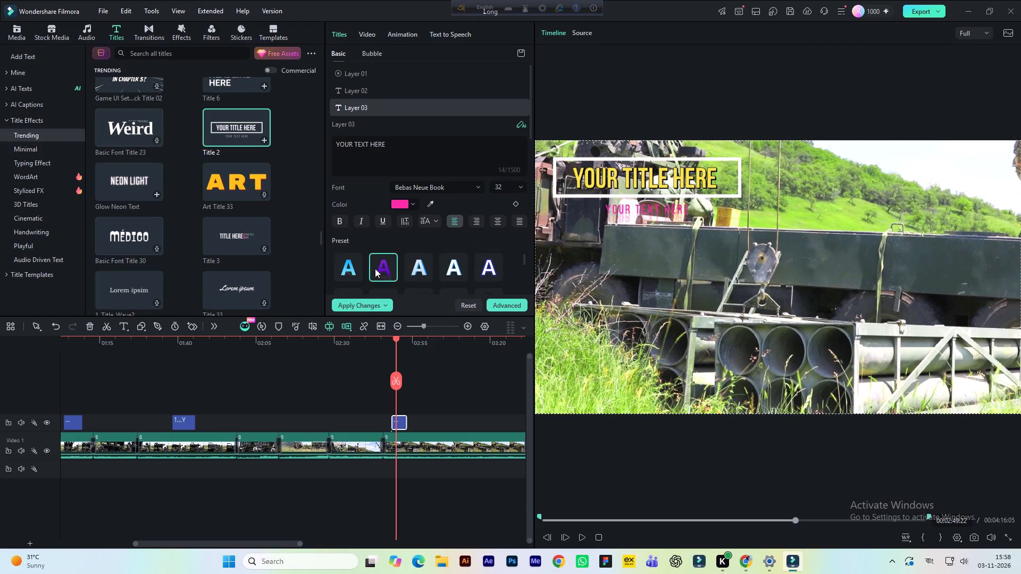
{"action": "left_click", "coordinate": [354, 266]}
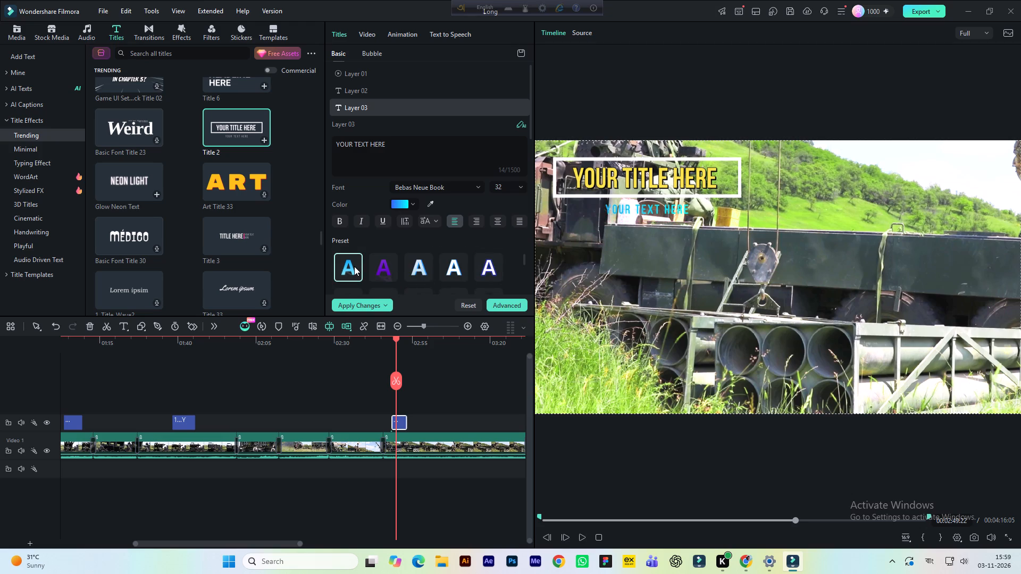
Apply the blue preset with the light glowing outline to the YOUR TEXT HERE line on Layer 03.
{"action": "scroll", "coordinate": [372, 266], "scroll_direction": "down", "scroll_amount": 2}
{"action": "left_click", "coordinate": [495, 276]}
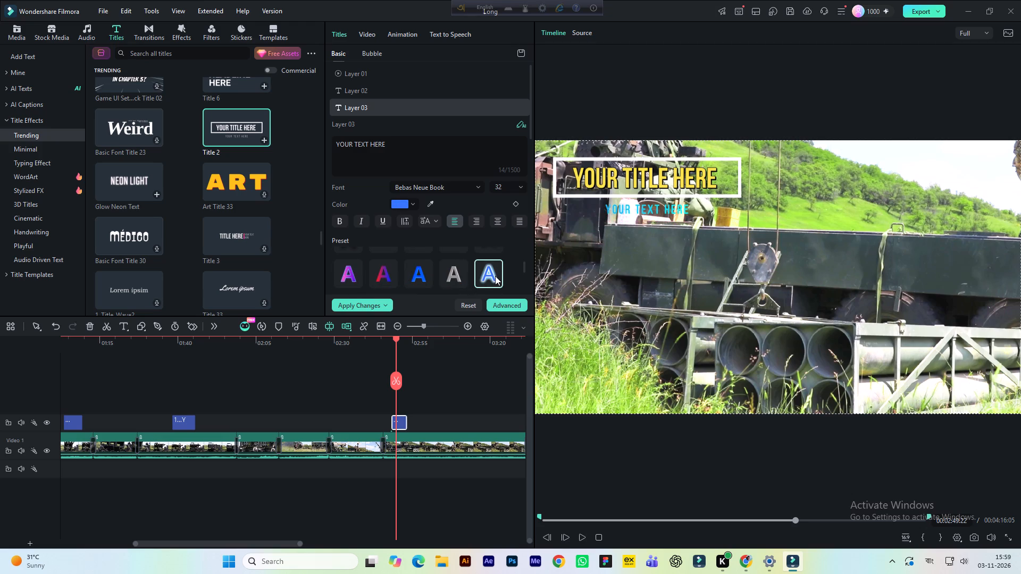
{"action": "left_click", "coordinate": [431, 143]}
{"action": "left_click", "coordinate": [579, 112]}
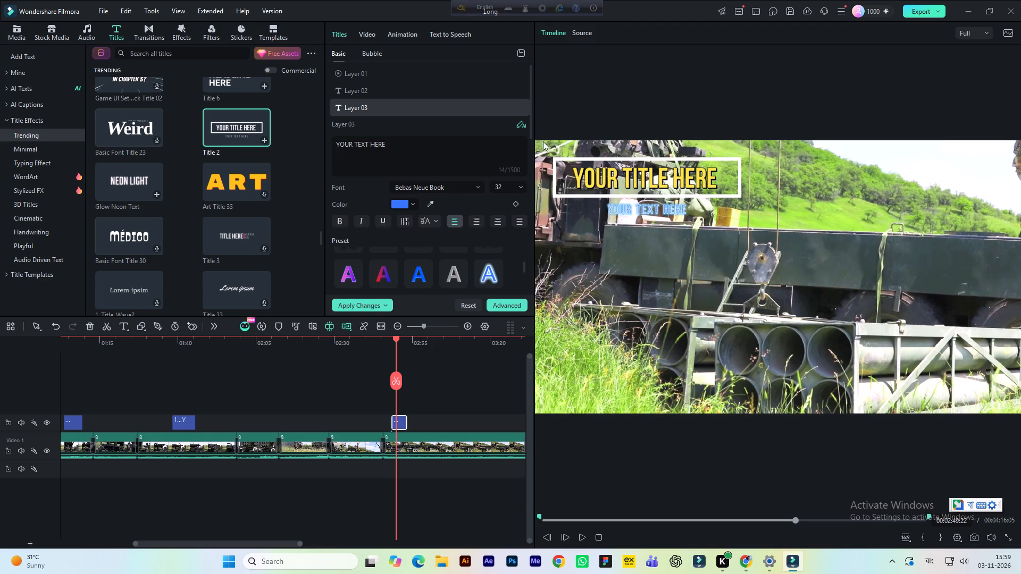
Save the project.
{"action": "key", "text": "ctrl+s"}
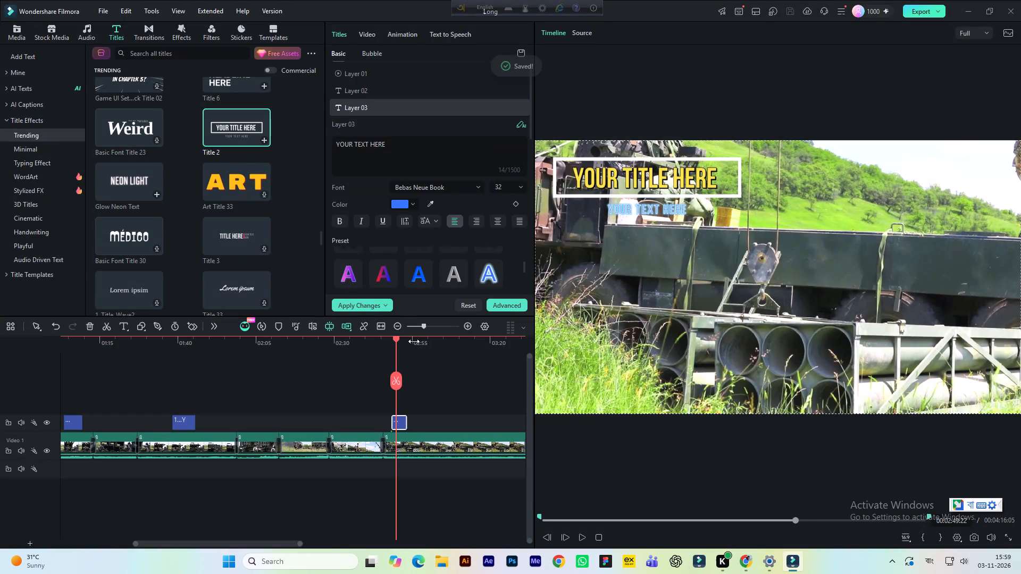
Play the video from about 02:43 into the Title 2 overlay to preview its styling.
{"action": "key", "text": "space"}
{"action": "left_click", "coordinate": [377, 344]}
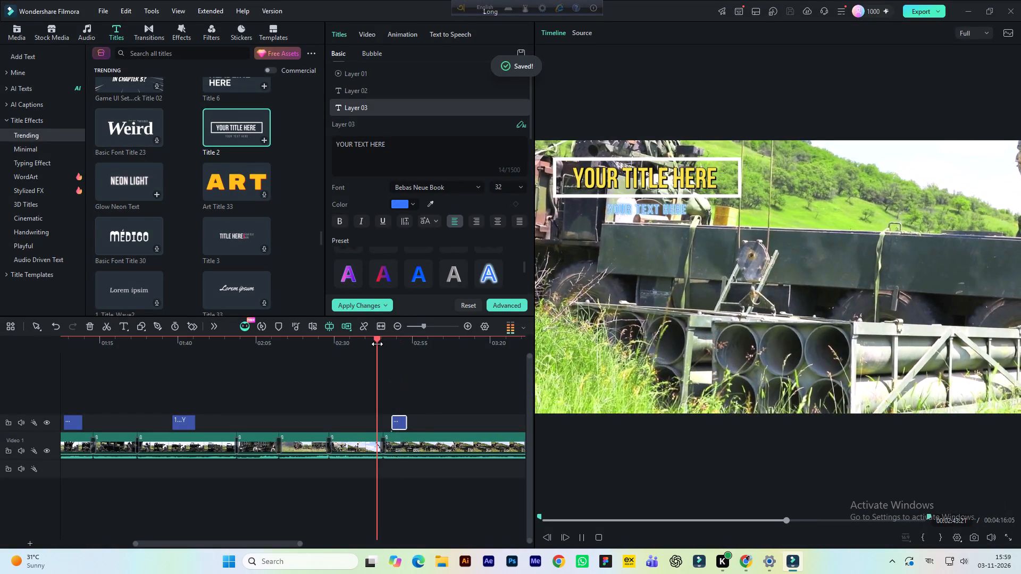
{"action": "key", "text": "space"}
{"action": "key", "text": "space"}
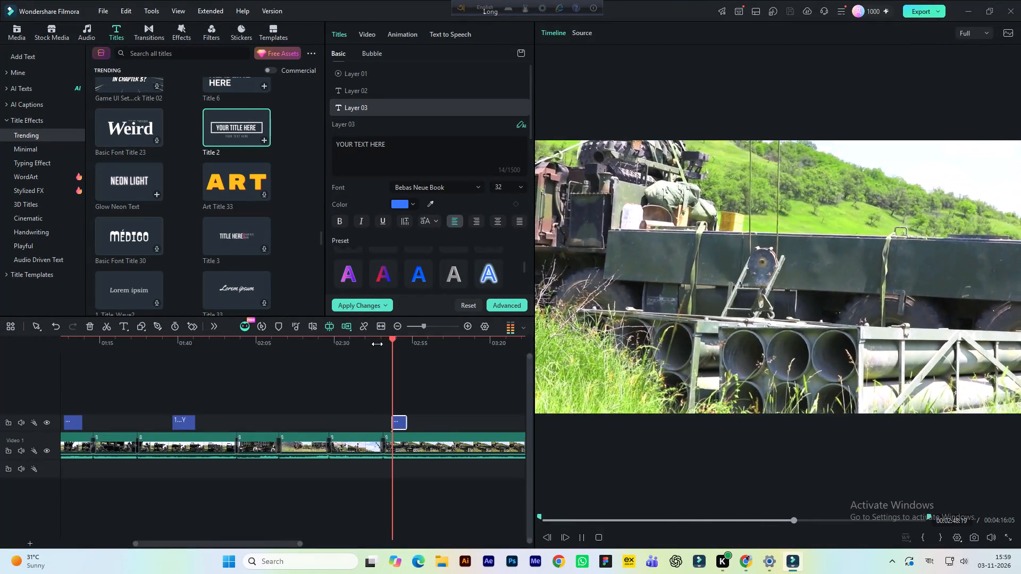
{"action": "key", "text": "space"}
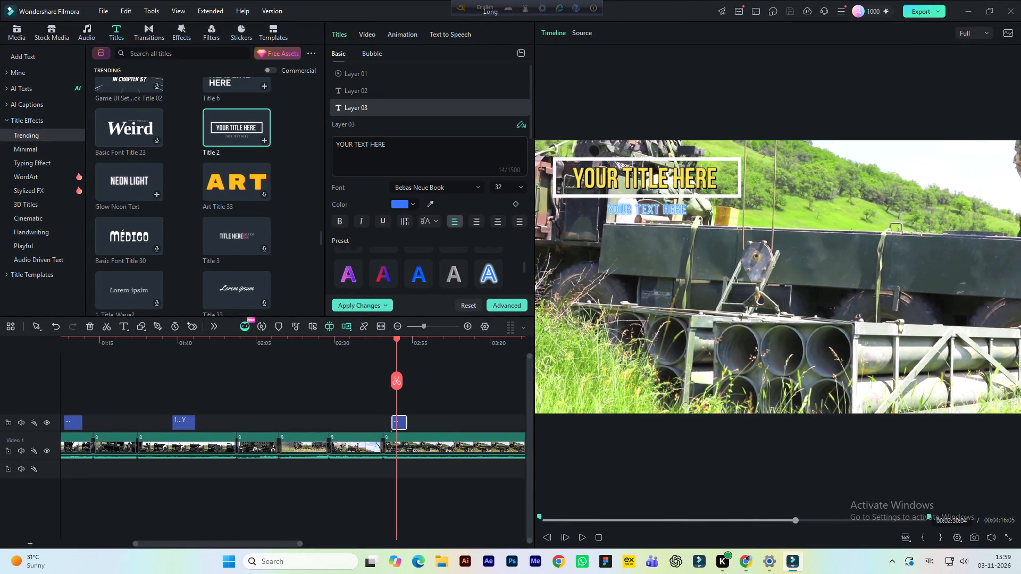
Replace the YOUR TITLE HERE text on Layer 02 with the copied line NATO ALLIED DEFENSE POWER!
{"action": "left_click_drag", "start_coordinate": [398, 139], "coordinate": [313, 137]}
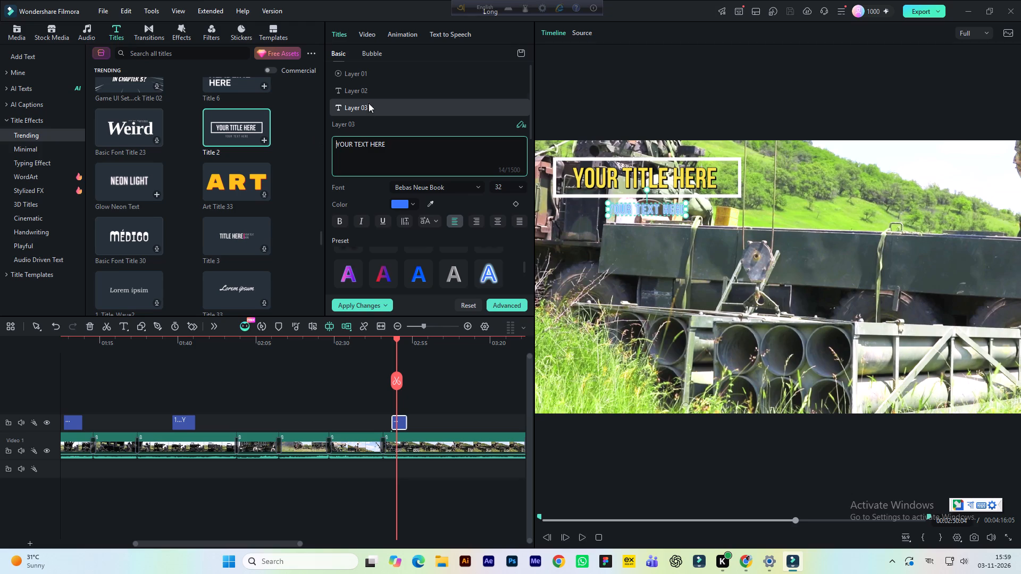
{"action": "left_click", "coordinate": [373, 86]}
{"action": "left_click_drag", "start_coordinate": [394, 143], "coordinate": [314, 139]}
{"action": "key", "text": "ctrl+v"}
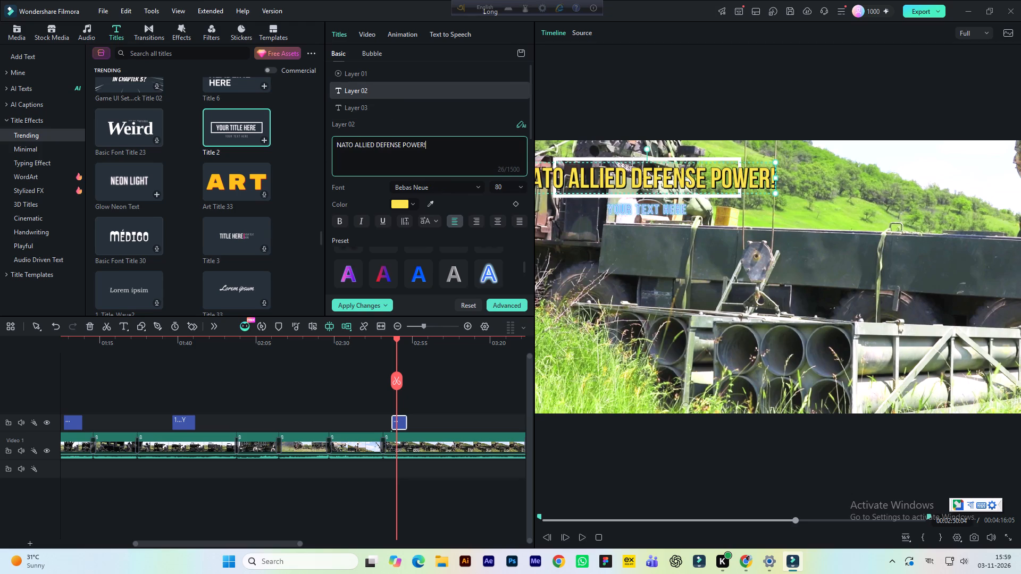
Widen the white Layer 01 frame so its sides extend just beyond the NATO ALLIED DEFENSE POWER! text.
{"action": "left_click", "coordinate": [590, 158]}
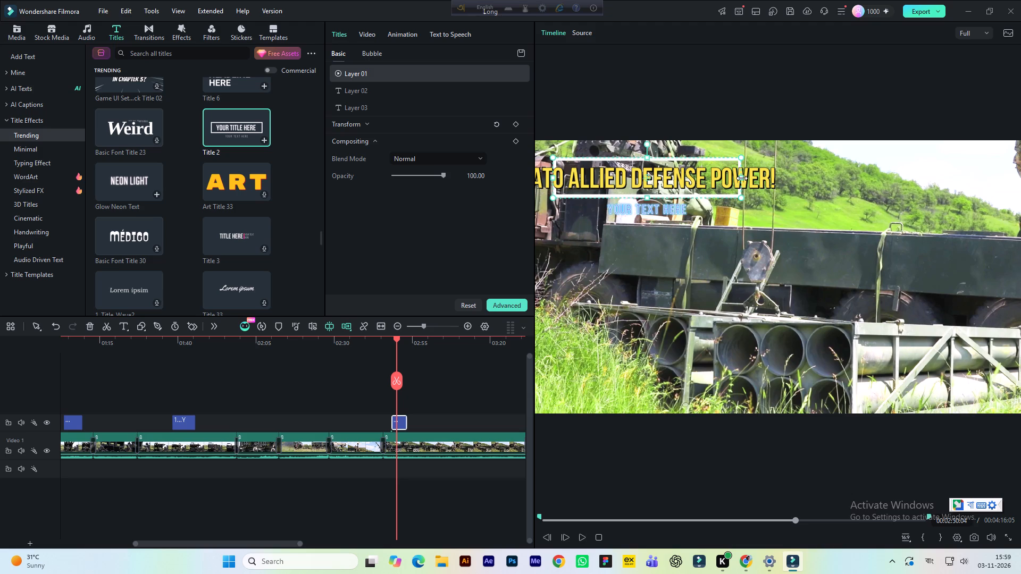
{"action": "left_click_drag", "start_coordinate": [742, 178], "coordinate": [777, 178]}
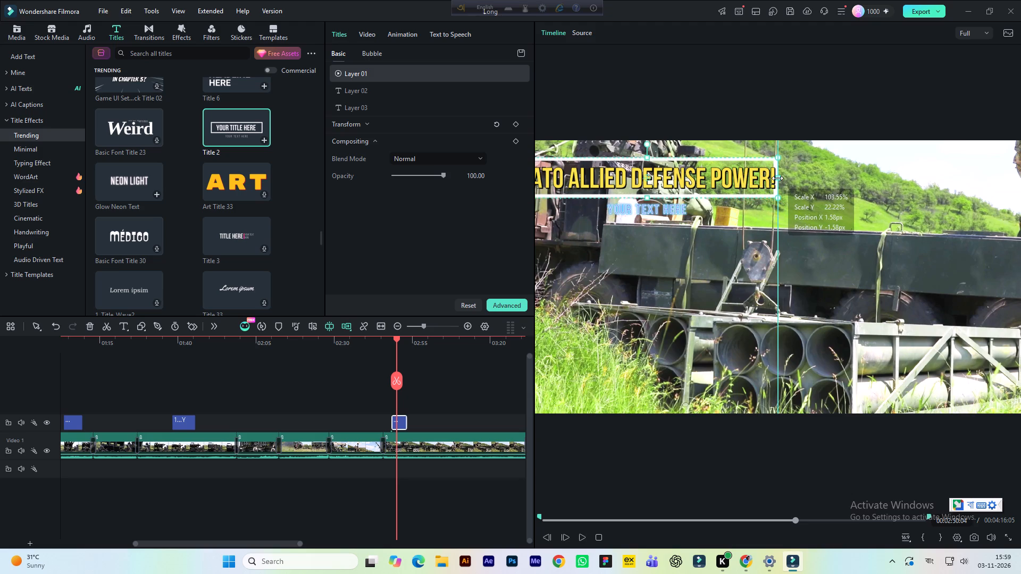
{"action": "left_click_drag", "start_coordinate": [777, 178], "coordinate": [784, 179]}
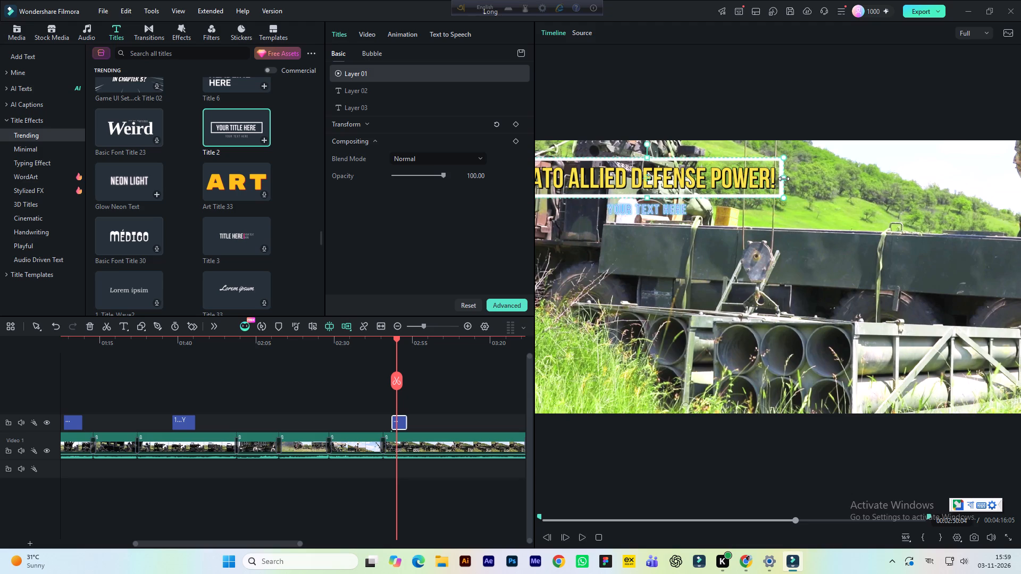
Shift the whole title overlay horizontally into the frame, setting its X position to -408.
{"action": "left_click", "coordinate": [375, 43]}
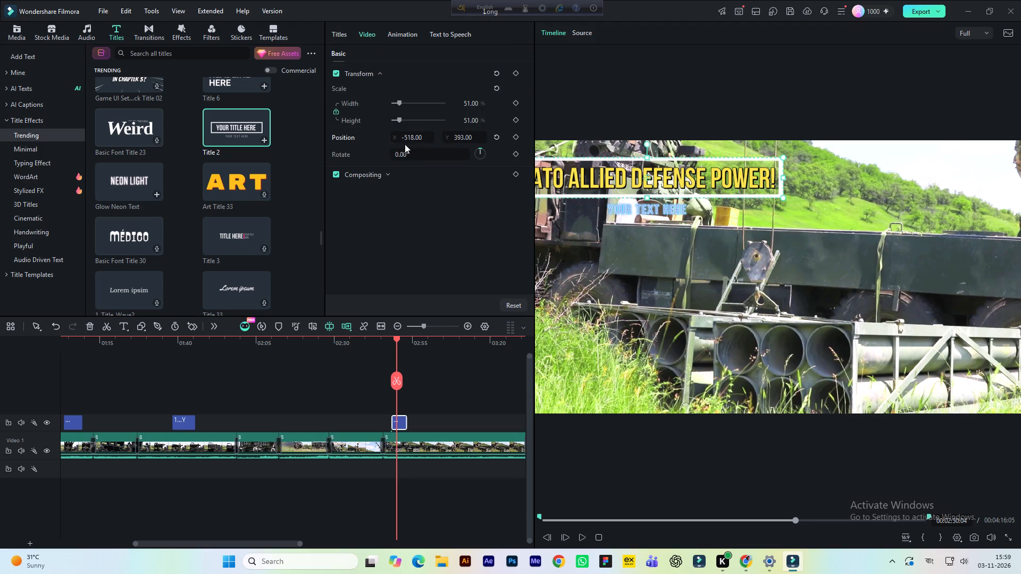
{"action": "left_click", "coordinate": [407, 138]}
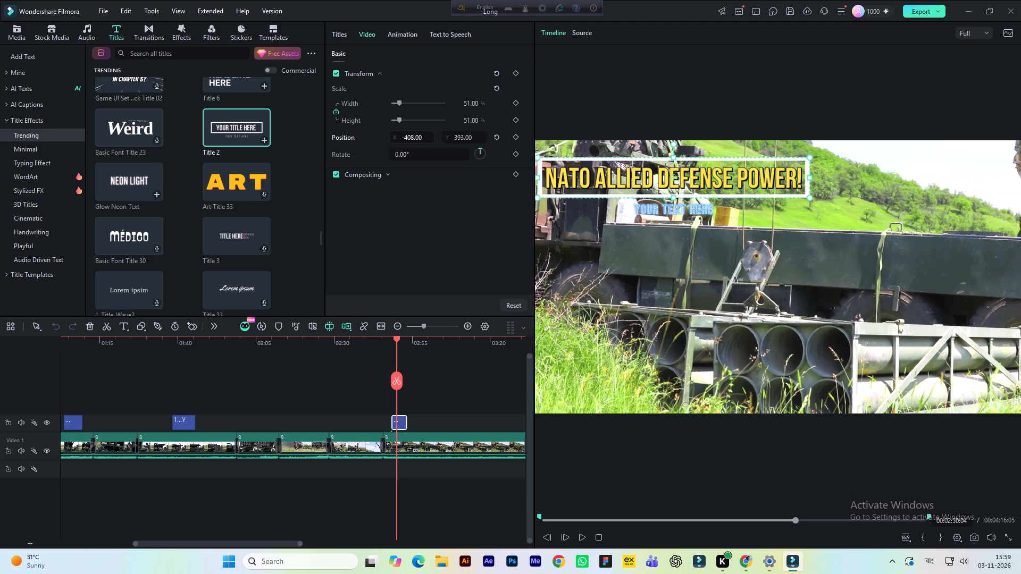
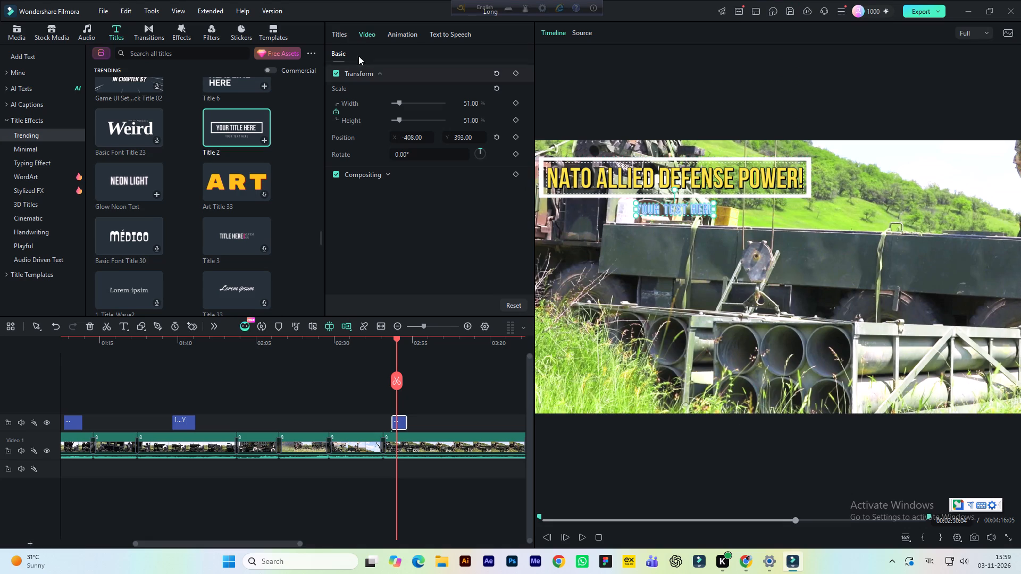
{"action": "left_click", "coordinate": [339, 38]}
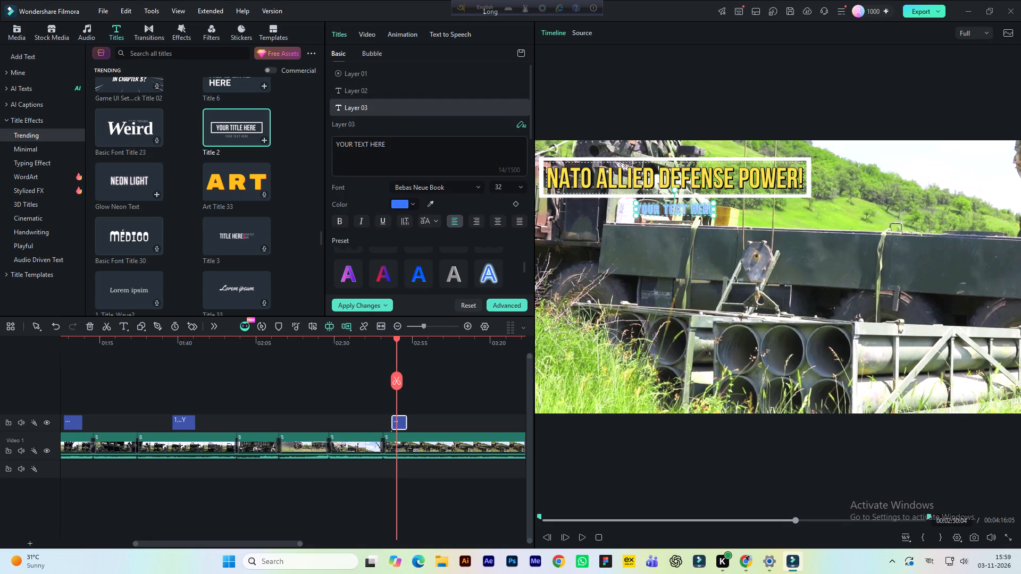
{"action": "left_click_drag", "start_coordinate": [388, 143], "coordinate": [315, 138]}
{"action": "key", "text": "ctrl+v"}
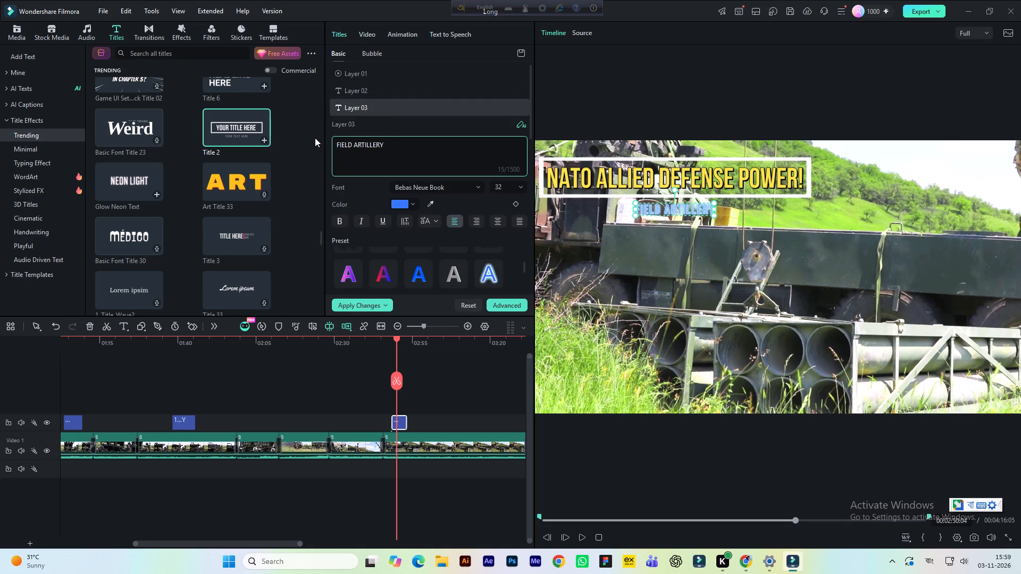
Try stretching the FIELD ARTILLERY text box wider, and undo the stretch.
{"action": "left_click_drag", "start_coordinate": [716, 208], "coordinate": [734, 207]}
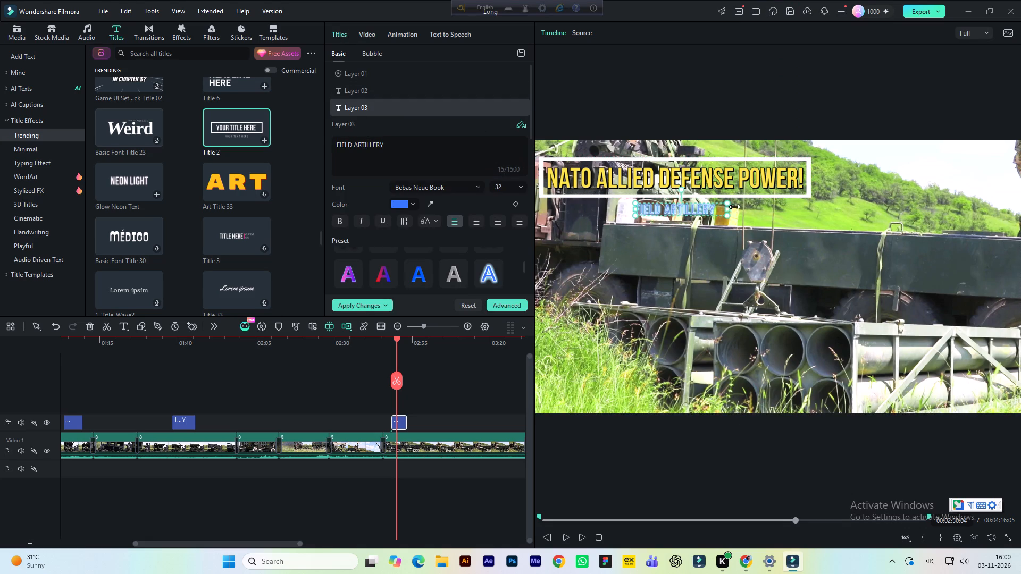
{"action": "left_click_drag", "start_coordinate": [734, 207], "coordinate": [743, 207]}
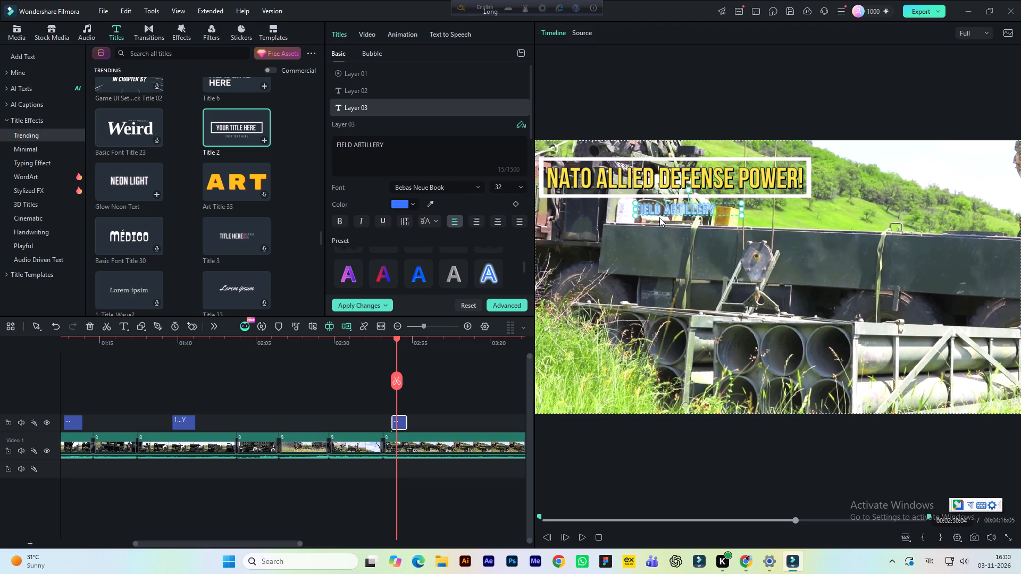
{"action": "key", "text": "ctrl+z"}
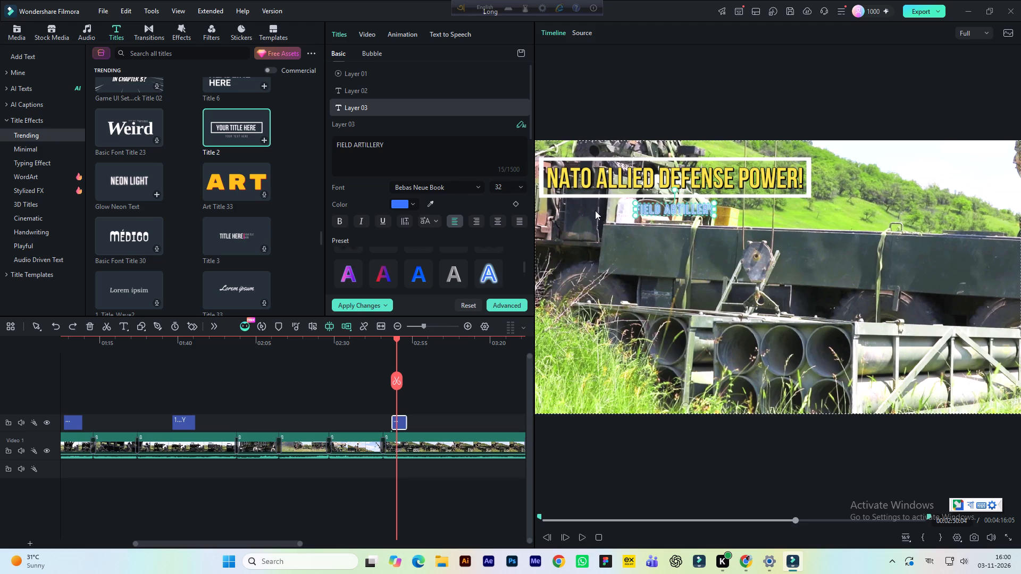
Enlarge the FIELD ARTILLERY subtitle to font size 37 and save the project.
{"action": "left_click_drag", "start_coordinate": [635, 216], "coordinate": [633, 216]}
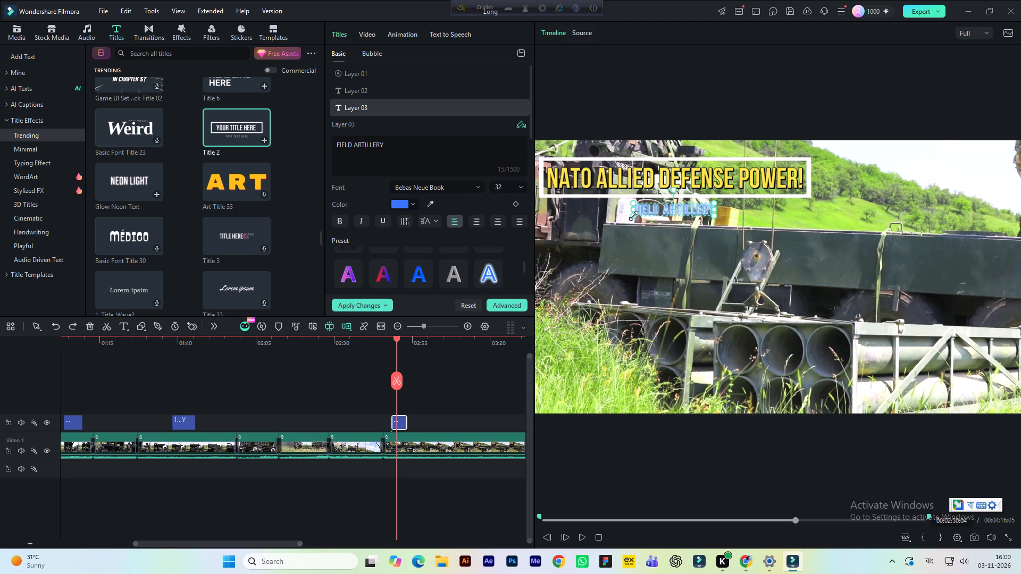
{"action": "left_click_drag", "start_coordinate": [633, 216], "coordinate": [628, 218]}
{"action": "left_click", "coordinate": [649, 212]}
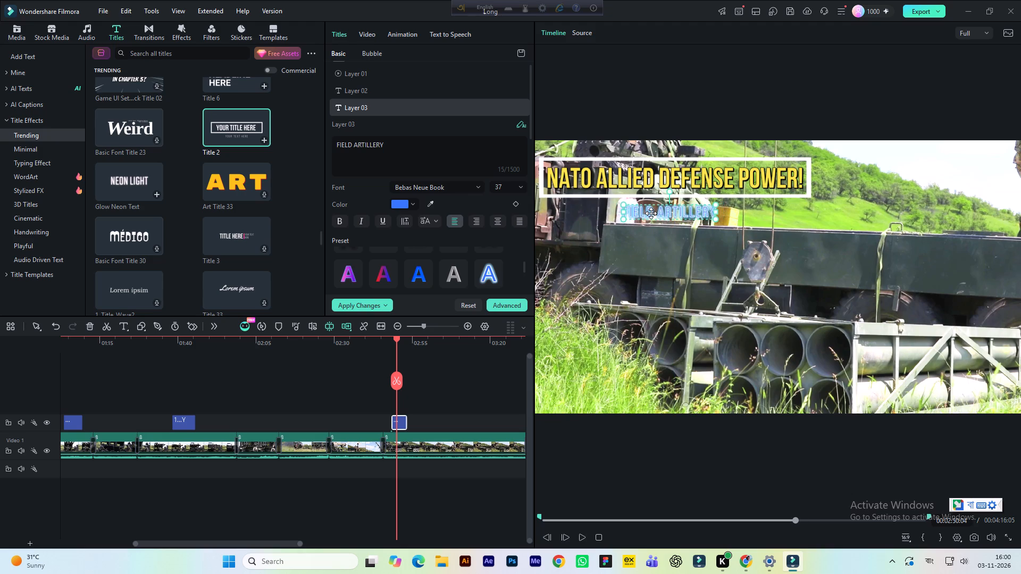
{"action": "left_click", "coordinate": [641, 104]}
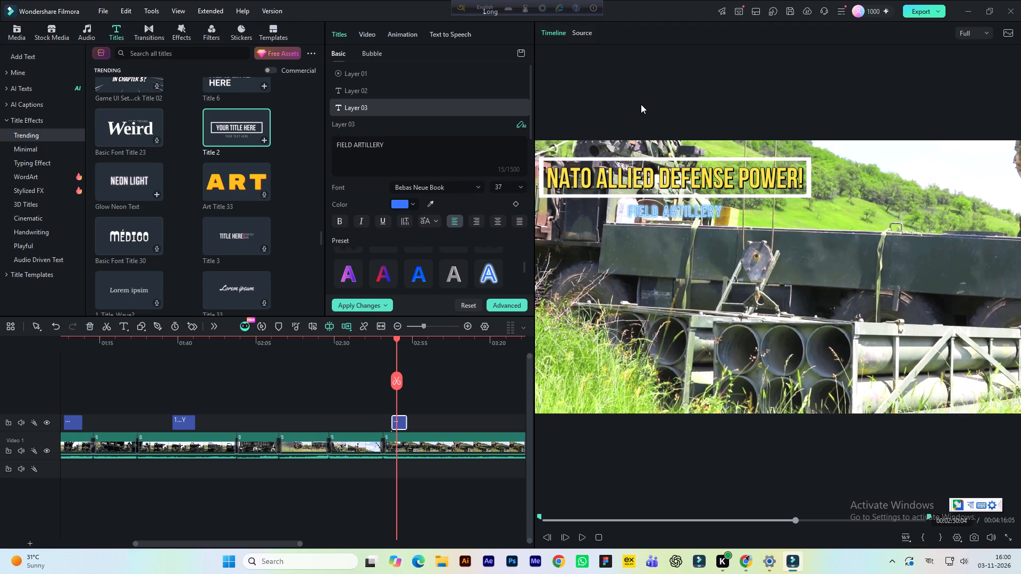
{"action": "key", "text": "ctrl+s"}
{"action": "key", "text": "ctrl+s"}
Play the video from about 02:46 to preview the NATO ALLIED DEFENSE POWER! title with its subtitle.
{"action": "left_click", "coordinate": [384, 355]}
{"action": "left_click", "coordinate": [386, 345]}
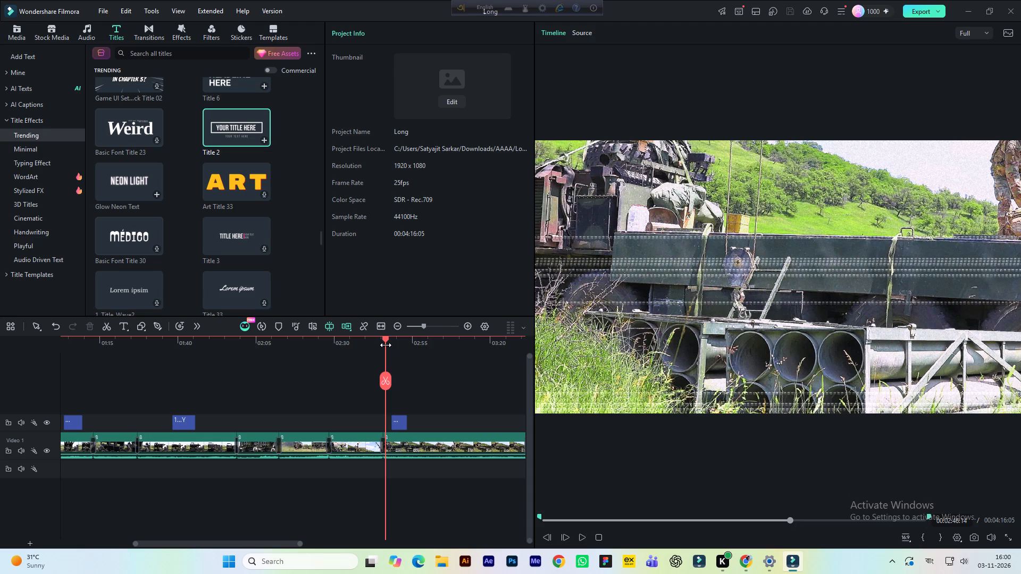
{"action": "key", "text": "space"}
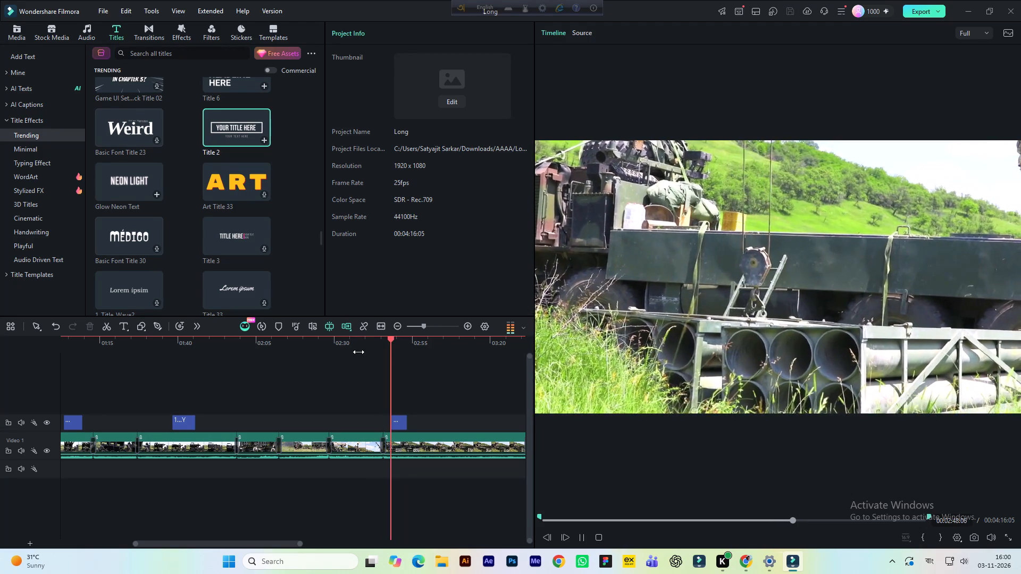
{"action": "key", "text": "space"}
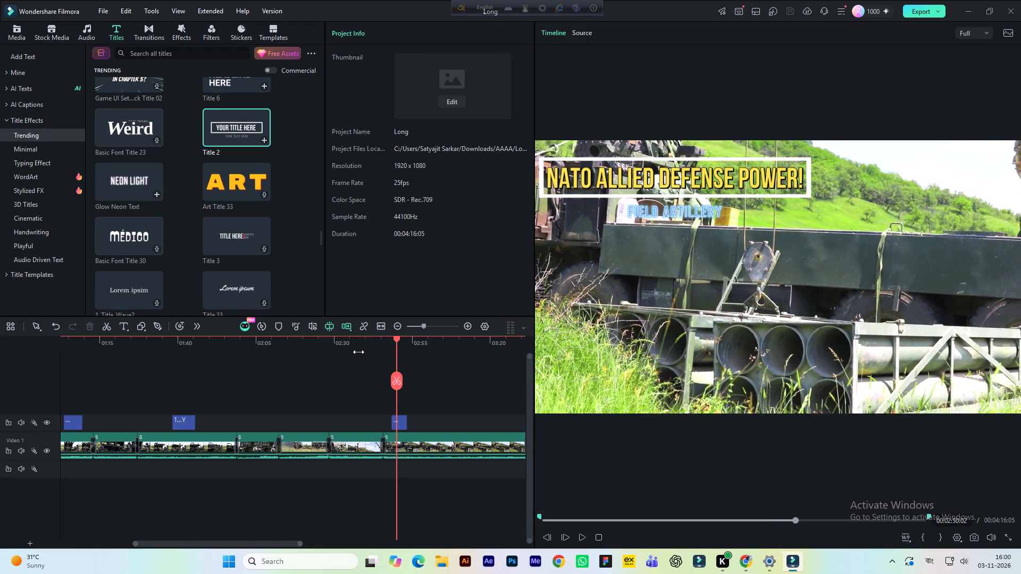
{"action": "key", "text": "space"}
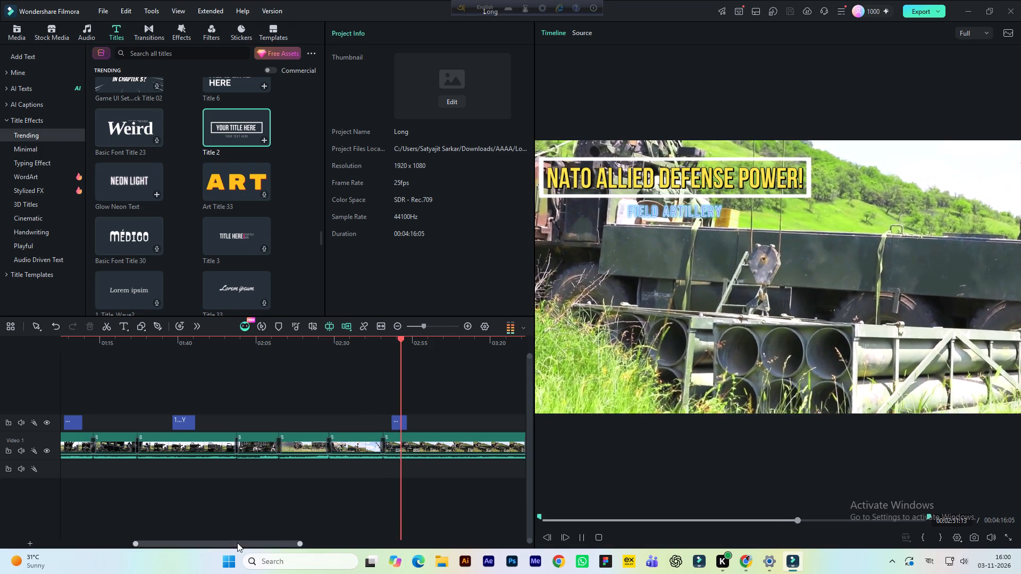
Preview the Title 3 template and add it to the existing title track above the footage, starting at about 03:51.
{"action": "left_click_drag", "start_coordinate": [237, 543], "coordinate": [339, 564]}
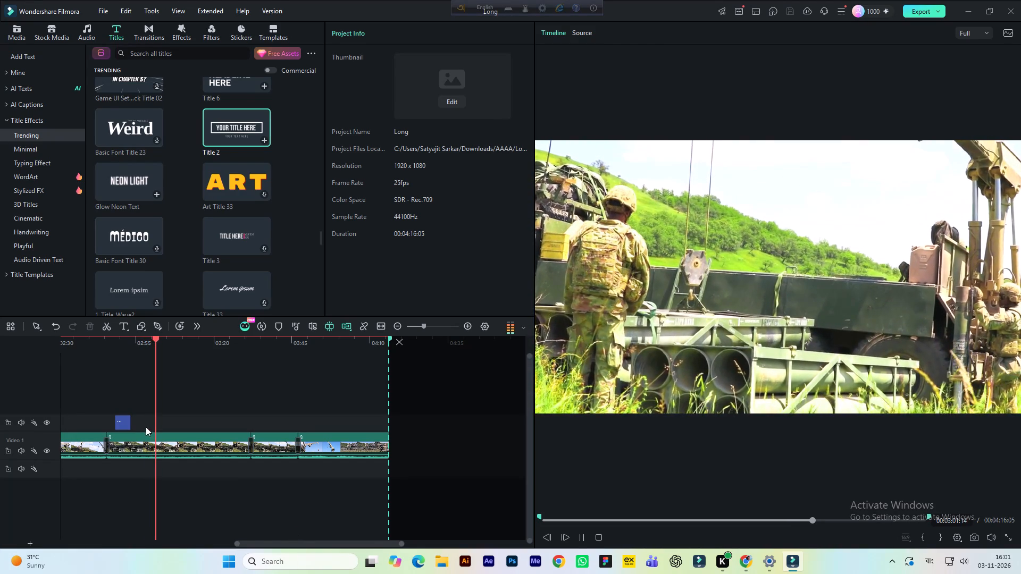
{"action": "left_click", "coordinate": [195, 346]}
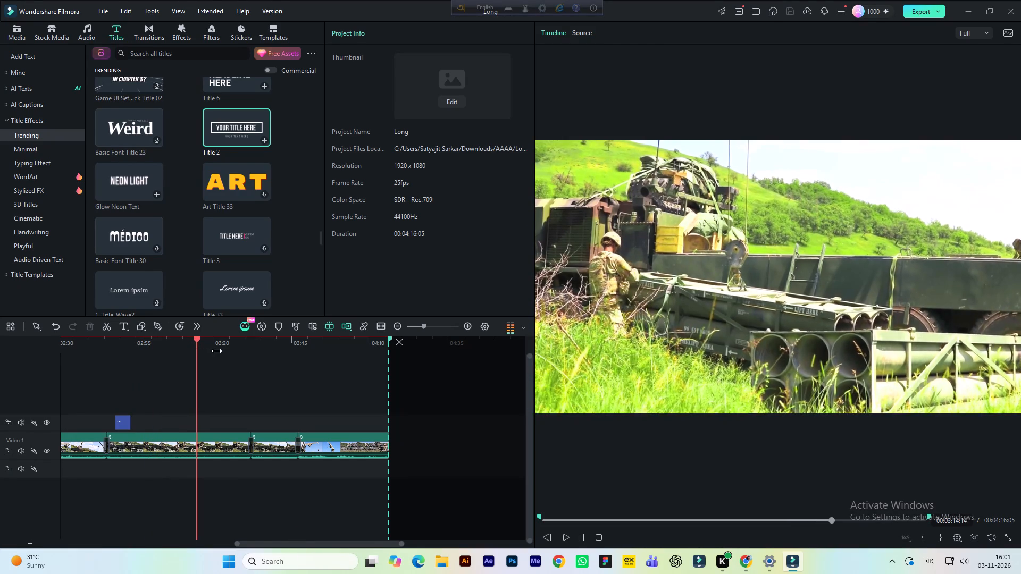
{"action": "left_click", "coordinate": [223, 351]}
{"action": "left_click", "coordinate": [245, 348]}
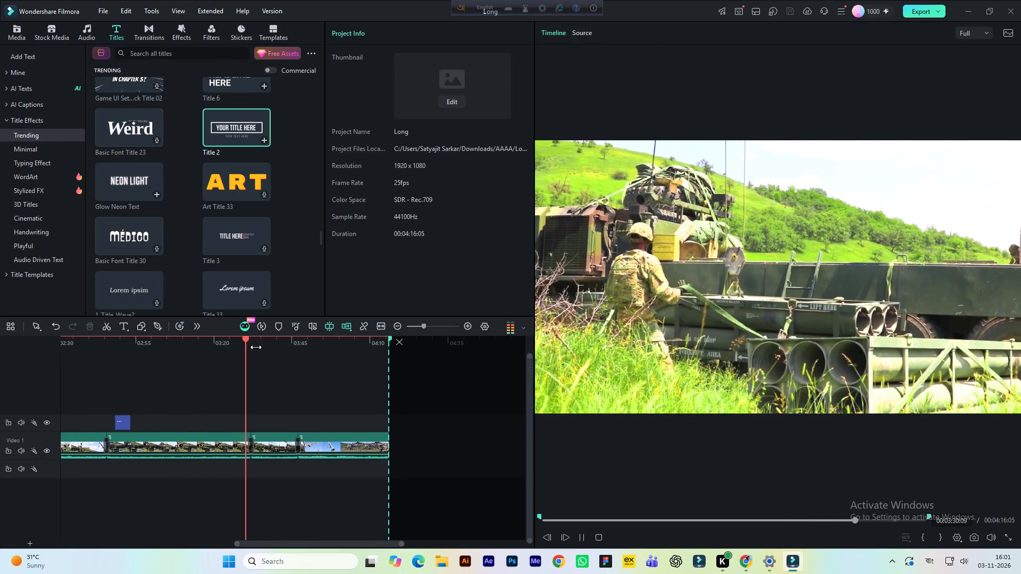
{"action": "left_click", "coordinate": [280, 349]}
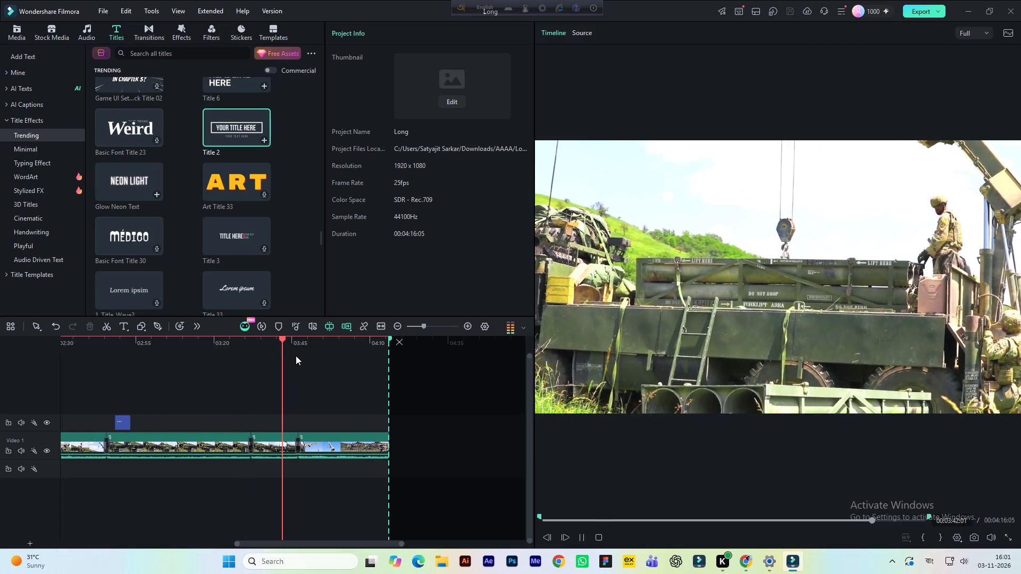
{"action": "left_click", "coordinate": [323, 347]}
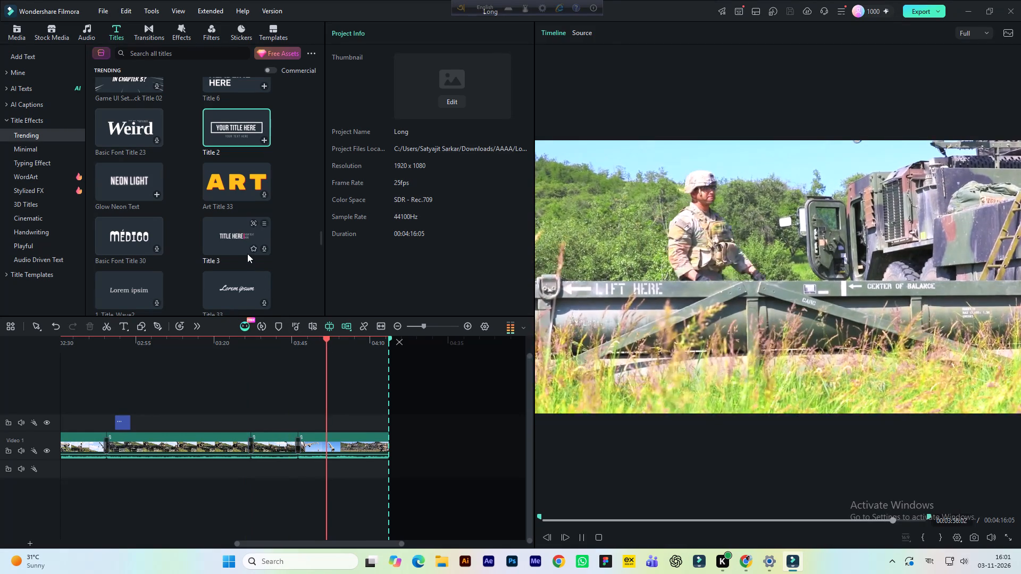
{"action": "key", "text": "space"}
{"action": "left_click", "coordinate": [233, 235]}
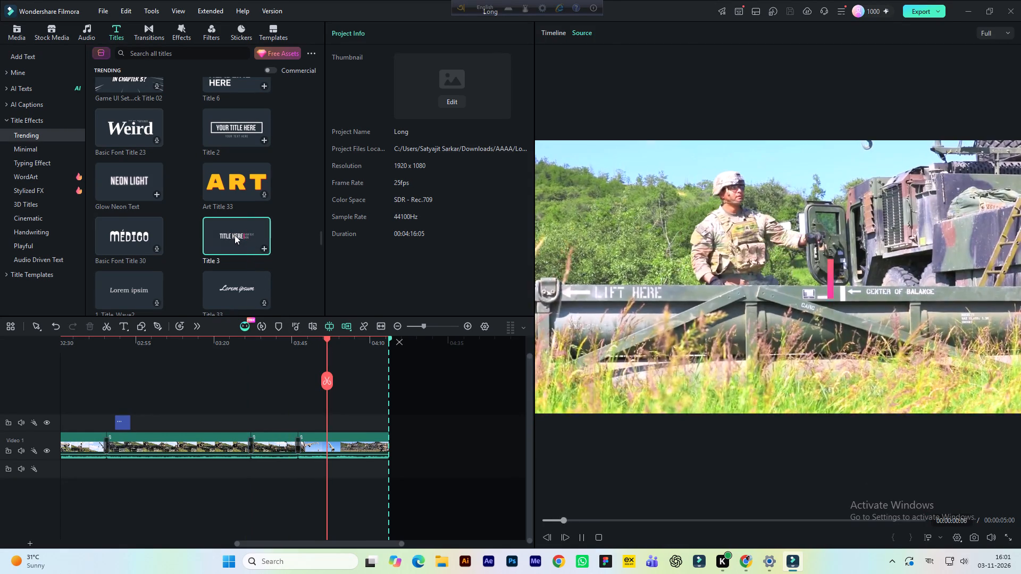
{"action": "key", "text": "space"}
{"action": "left_click_drag", "start_coordinate": [237, 235], "coordinate": [241, 244]}
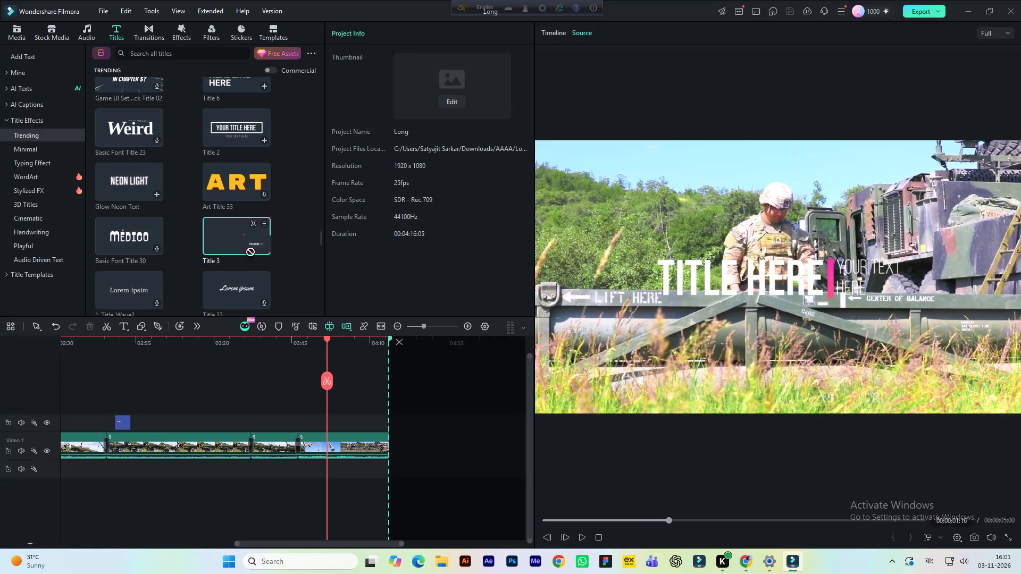
{"action": "left_click_drag", "start_coordinate": [241, 244], "coordinate": [309, 412]}
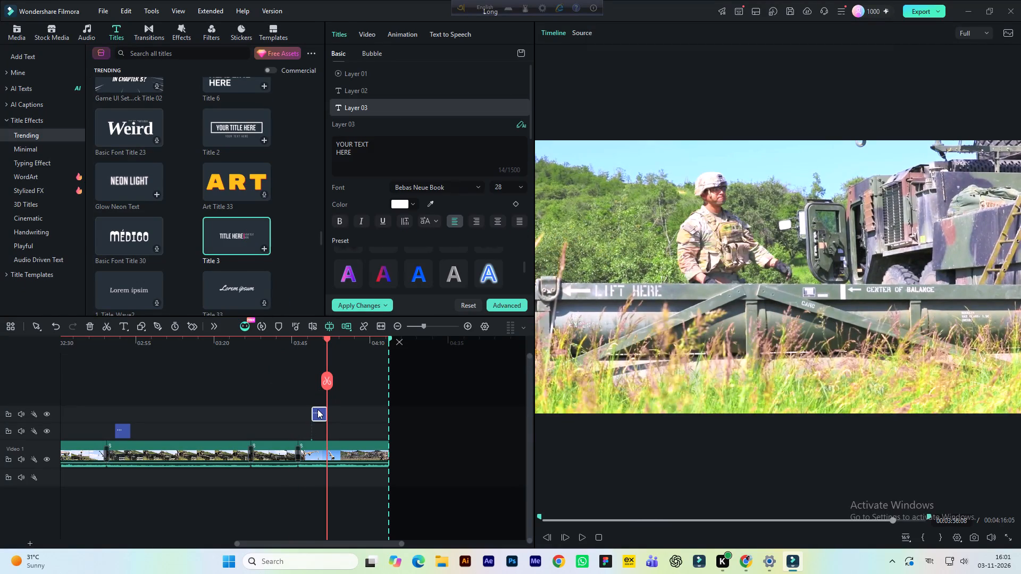
{"action": "left_click_drag", "start_coordinate": [317, 411], "coordinate": [317, 425]}
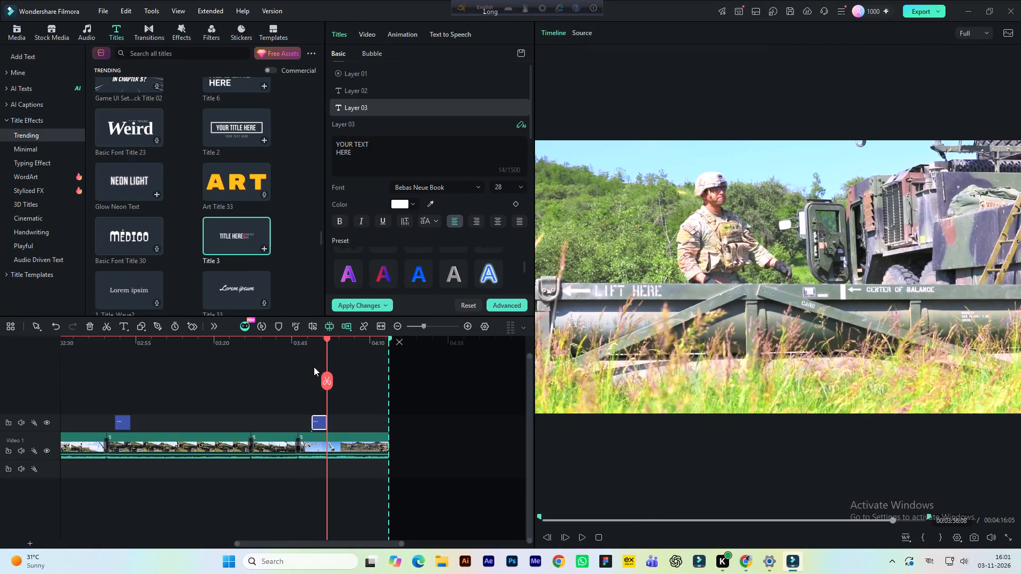
Move the Title 3 clip earlier on its track so it starts at about 03:37, over the soldier loading the truck.
{"action": "left_click", "coordinate": [294, 342]}
{"action": "key", "text": "space"}
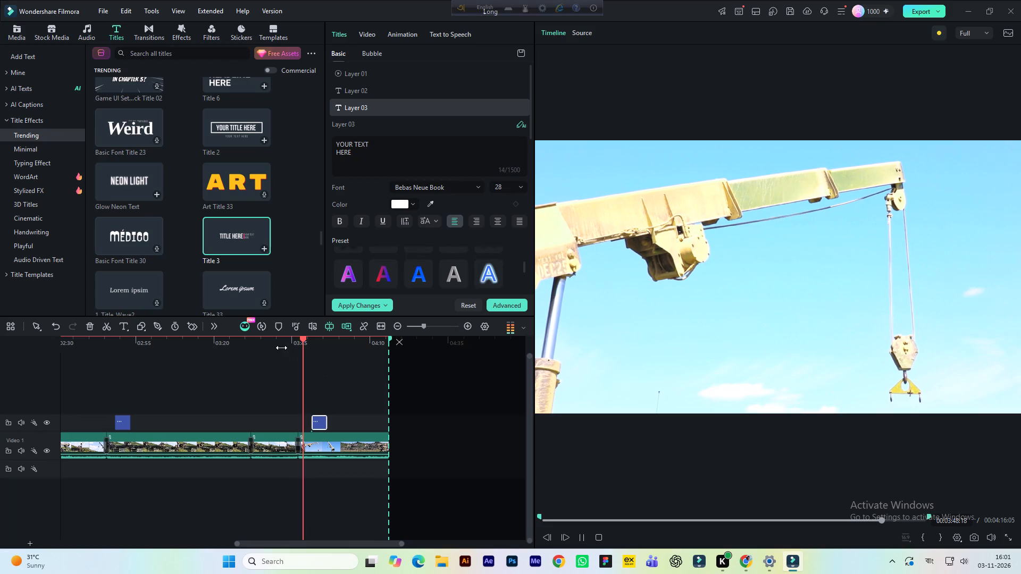
{"action": "left_click", "coordinate": [276, 345]}
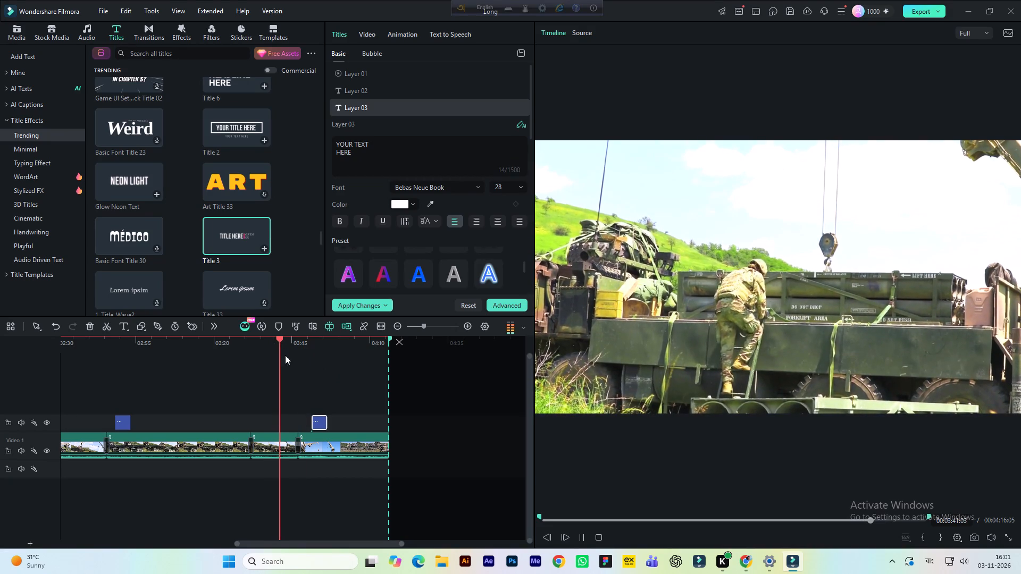
{"action": "key", "text": "space"}
{"action": "left_click", "coordinate": [320, 350]}
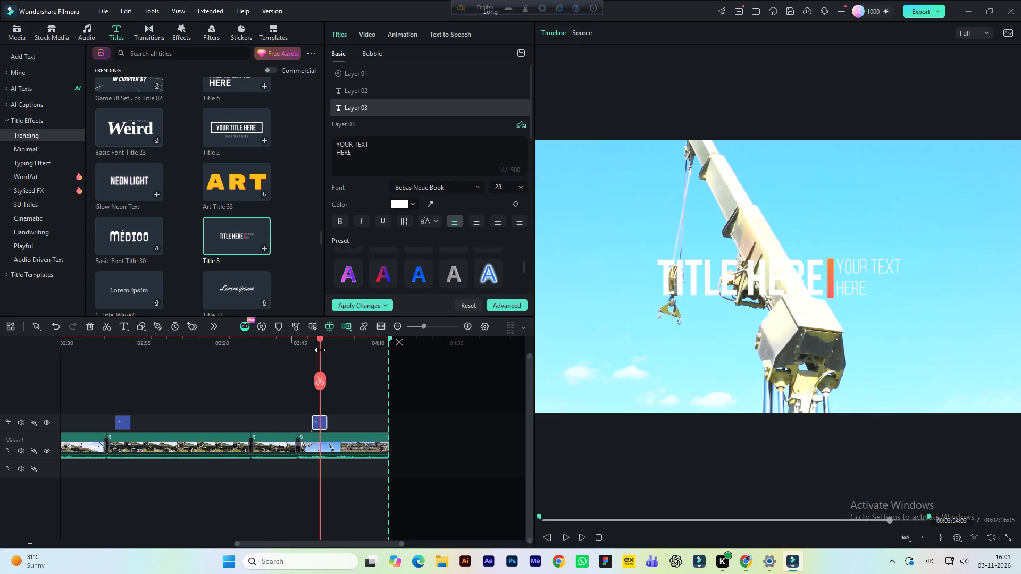
{"action": "key", "text": "space"}
{"action": "key", "text": "space"}
{"action": "left_click", "coordinate": [271, 349]}
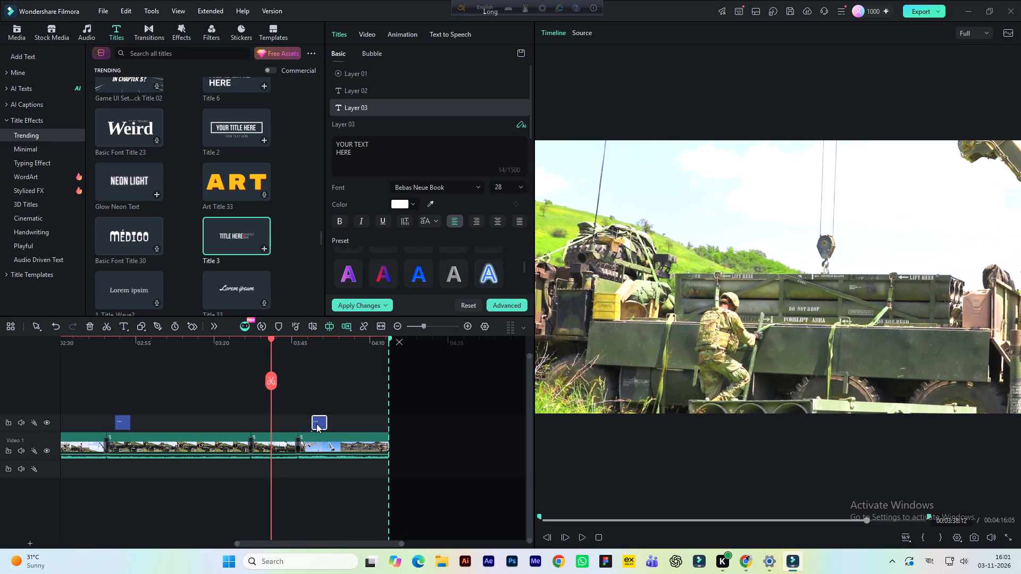
{"action": "left_click_drag", "start_coordinate": [317, 423], "coordinate": [272, 421]}
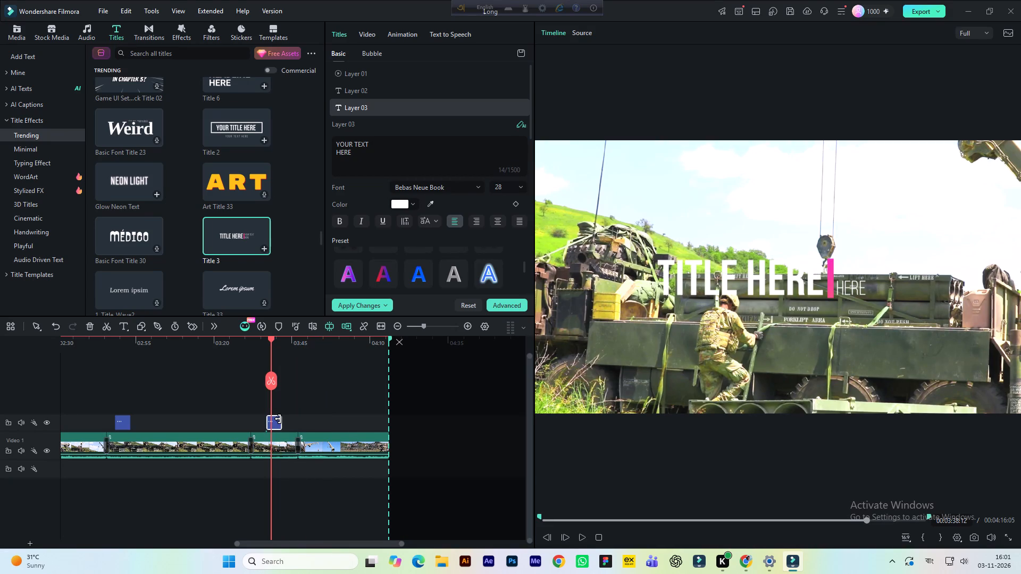
Extend the end of the Title 3 clip to about 03:44 and briefly preview it.
{"action": "left_click_drag", "start_coordinate": [278, 419], "coordinate": [286, 418]}
{"action": "key", "text": "space"}
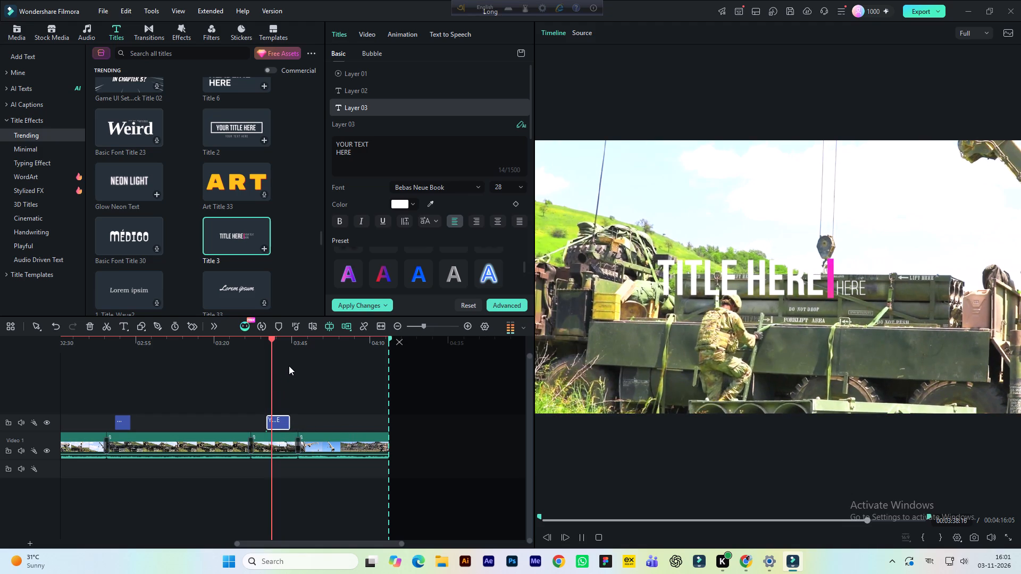
{"action": "key", "text": "space"}
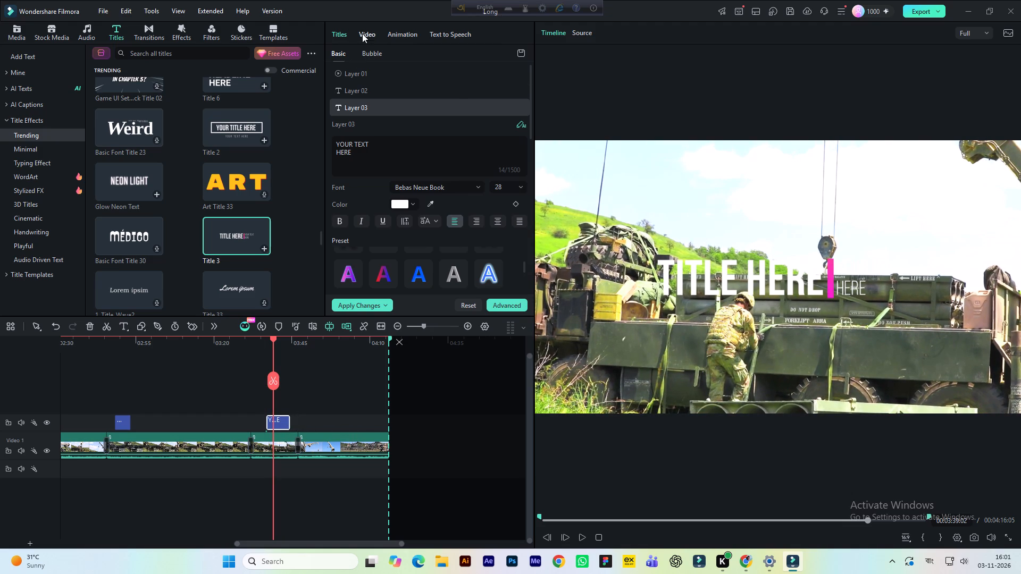
Lower the whole Title 3 overlay in the frame by setting its Y position to -253.
{"action": "left_click", "coordinate": [362, 33]}
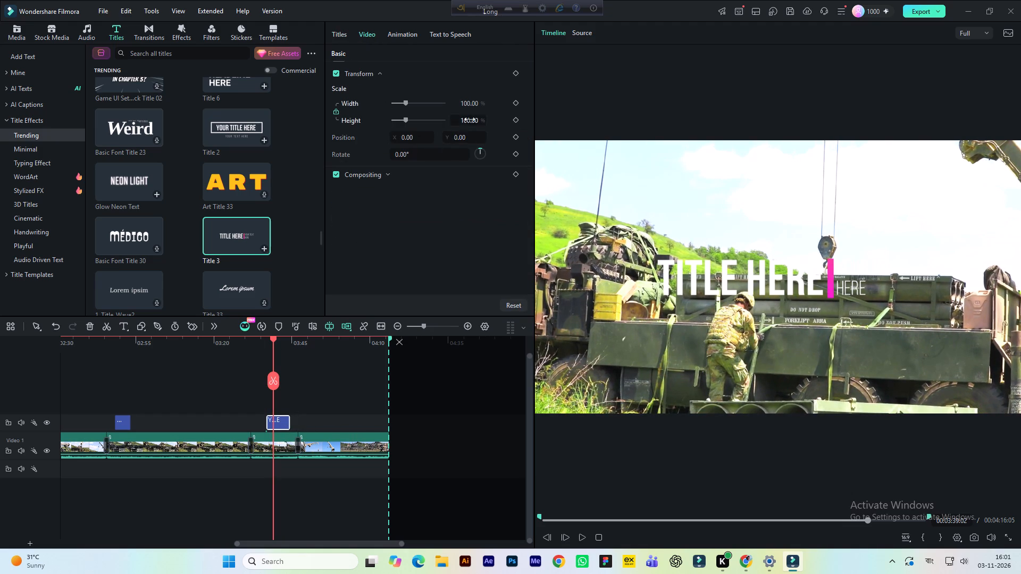
{"action": "left_click", "coordinate": [462, 138]}
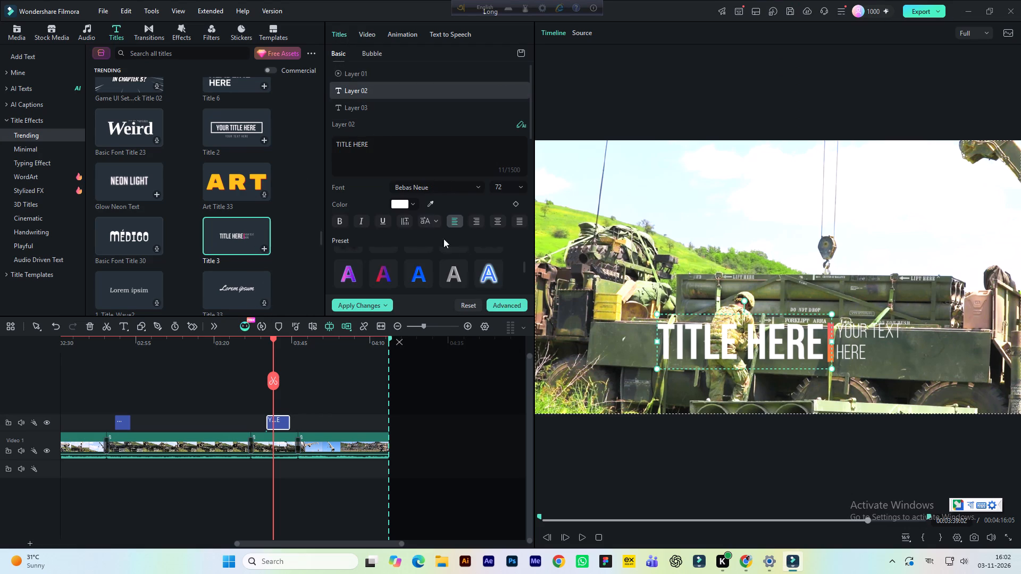
{"action": "left_click_drag", "start_coordinate": [372, 145], "coordinate": [329, 141]}
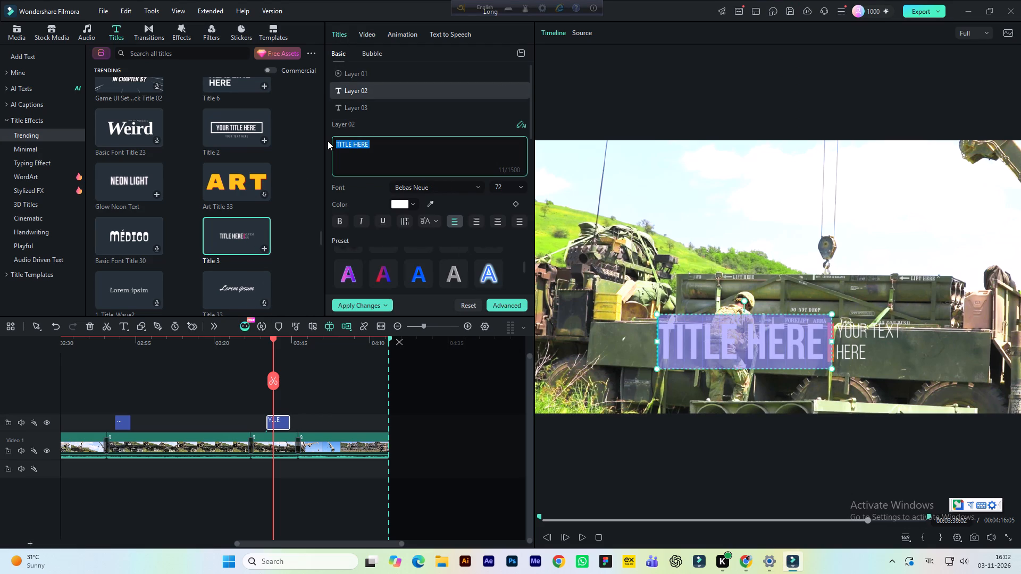
{"action": "key", "text": "ctrl+v"}
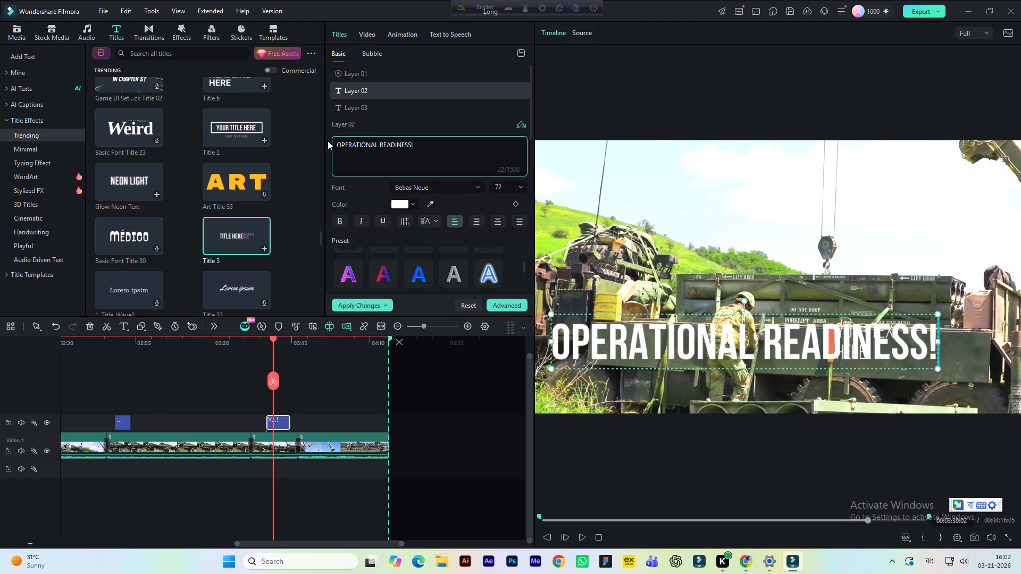
{"action": "left_click", "coordinate": [380, 147]}
{"action": "key", "text": "Return"}
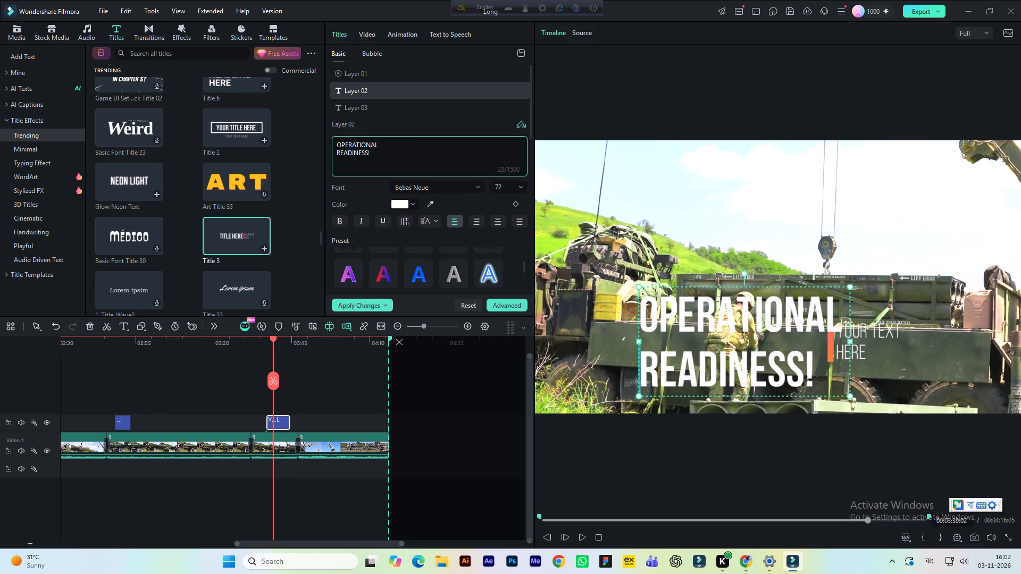
Nudge the OPERATIONAL READINESS! text left until it clears the vertical accent bar beside the subtitle.
{"action": "left_click", "coordinate": [650, 223]}
{"action": "left_click", "coordinate": [680, 326]}
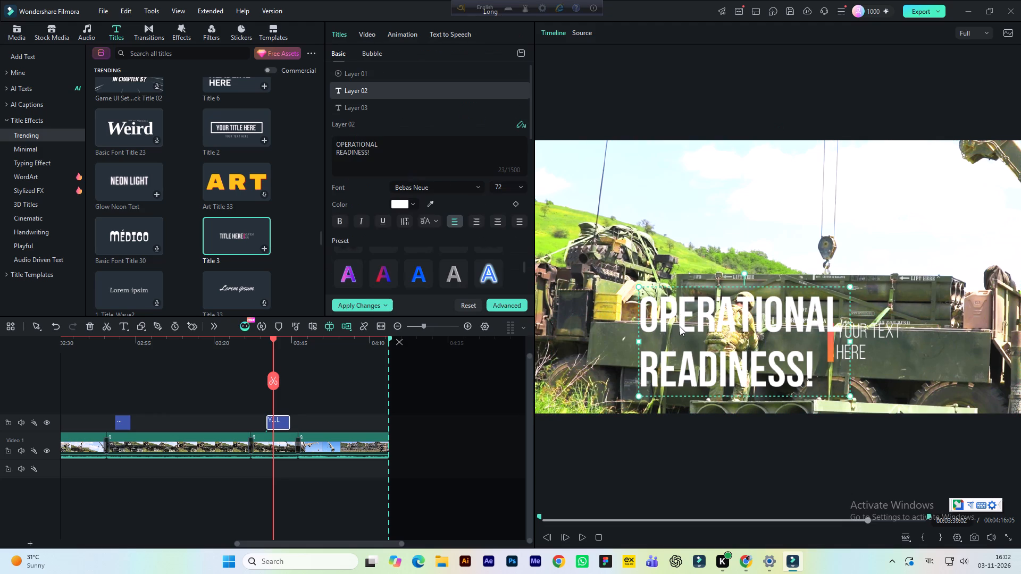
{"action": "key", "text": "Left"}
{"action": "key", "text": "Left"}
{"action": "key", "text": "Left"}
{"action": "key", "text": "Left"}
{"action": "key", "text": "Left"}
{"action": "key", "text": "Left"}
{"action": "key", "text": "Left"}
{"action": "key", "text": "Left"}
{"action": "key", "text": "Left"}
{"action": "key", "text": "Left"}
{"action": "key", "text": "Left"}
{"action": "key", "text": "Left"}
{"action": "key", "text": "Left"}
{"action": "key", "text": "Left"}
{"action": "key", "text": "Left"}
{"action": "key", "text": "Left"}
{"action": "key", "text": "Left"}
{"action": "key", "text": "Left"}
{"action": "key", "text": "Left"}
{"action": "key", "text": "Left"}
{"action": "key", "text": "Left"}
{"action": "key", "text": "Left"}
{"action": "key", "text": "Left"}
{"action": "key", "text": "Left"}
{"action": "key", "text": "Left"}
{"action": "key", "text": "Left"}
{"action": "key", "text": "Left"}
{"action": "key", "text": "Left"}
{"action": "key", "text": "Left"}
{"action": "key", "text": "Left"}
{"action": "key", "text": "Left"}
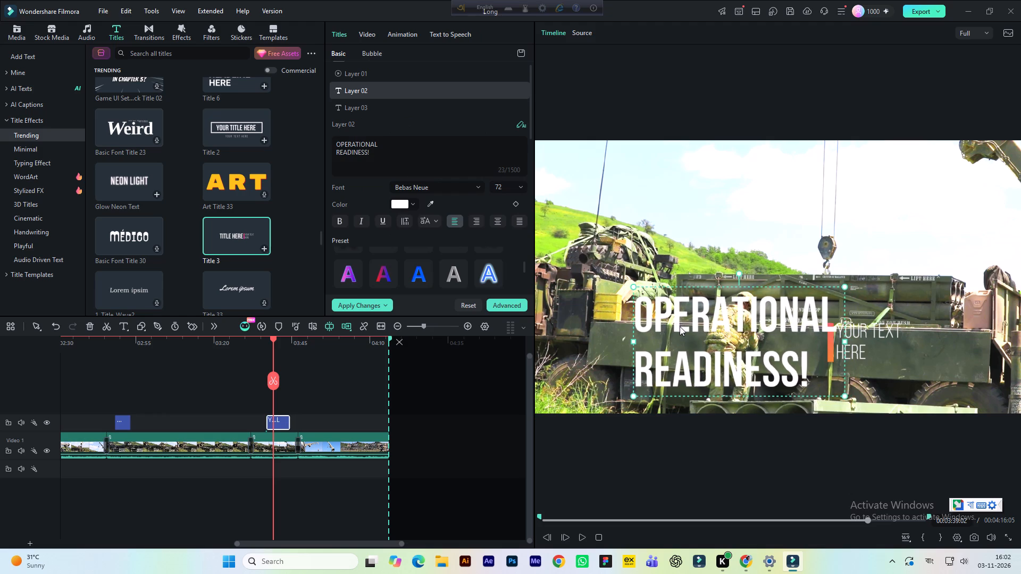
{"action": "key", "text": "Left"}
{"action": "key", "text": "Left"}
{"action": "key", "text": "Left"}
{"action": "key", "text": "Left"}
{"action": "key", "text": "Left"}
{"action": "key", "text": "Left"}
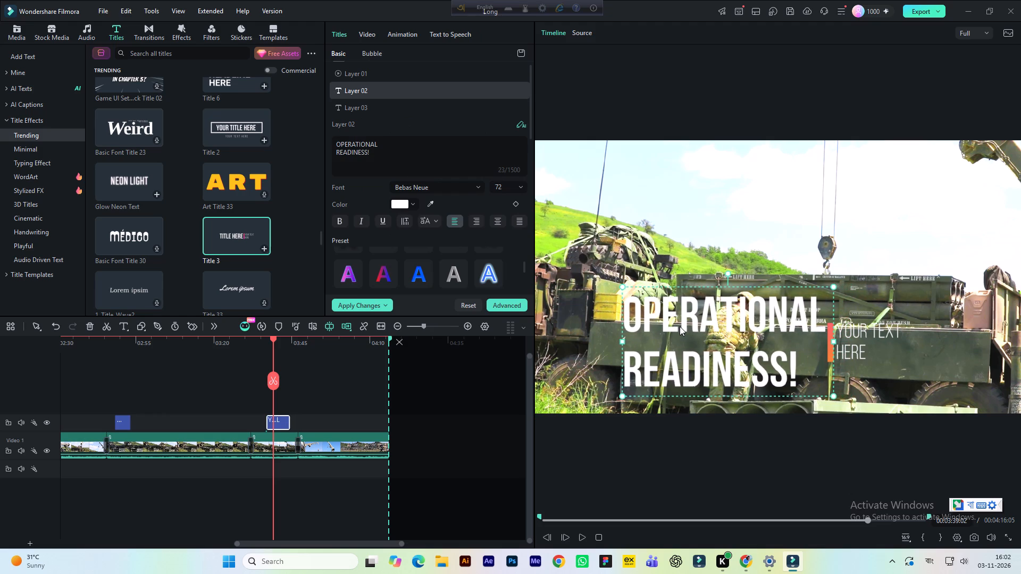
{"action": "key", "text": "Left"}
{"action": "key", "text": "Left"}
{"action": "key", "text": "Left"}
{"action": "key", "text": "Left"}
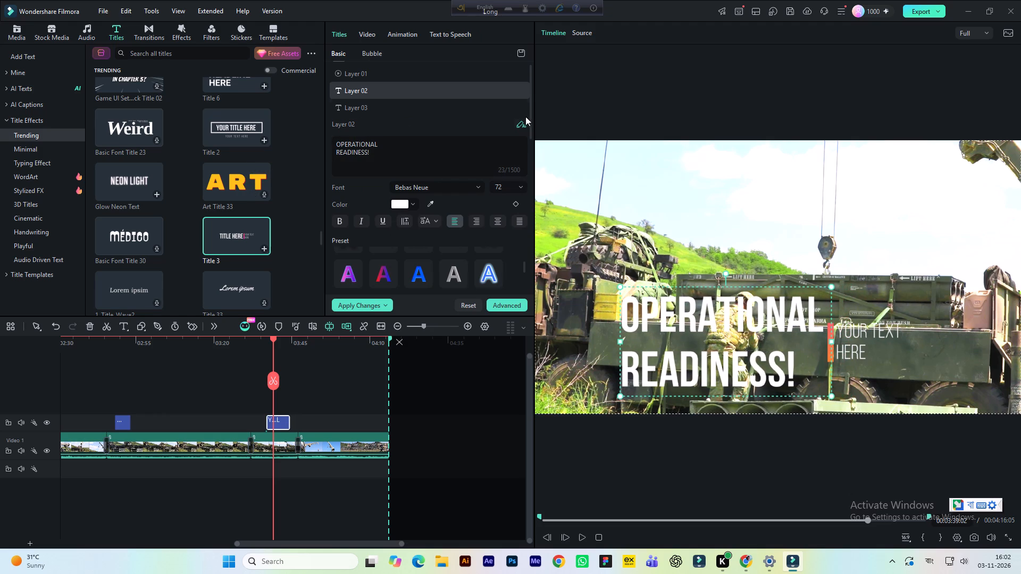
Tighten the two-line OPERATIONAL READINESS! text by setting its line height to -26.
{"action": "left_click_drag", "start_coordinate": [530, 109], "coordinate": [523, 179]}
{"action": "left_click", "coordinate": [402, 214]}
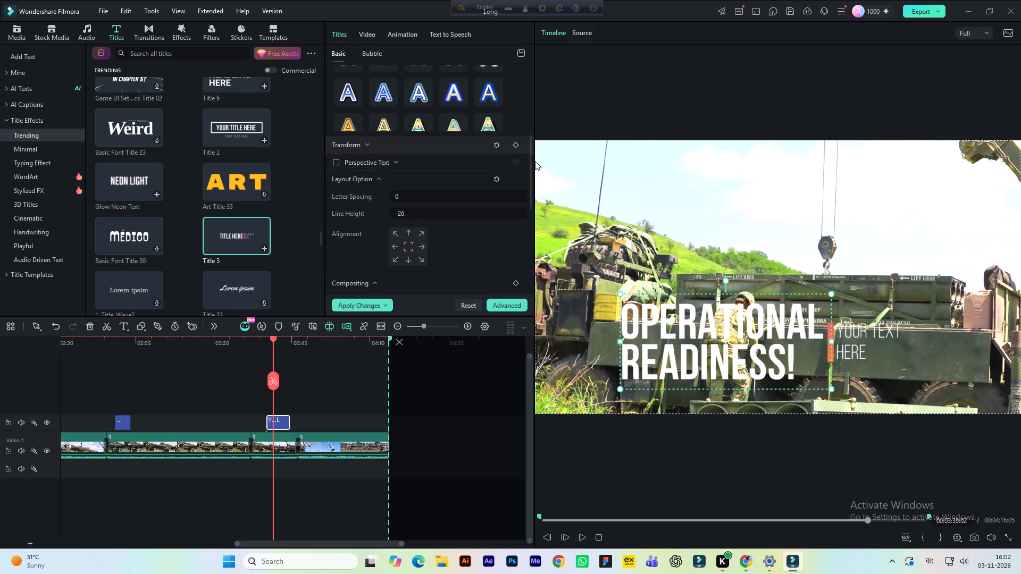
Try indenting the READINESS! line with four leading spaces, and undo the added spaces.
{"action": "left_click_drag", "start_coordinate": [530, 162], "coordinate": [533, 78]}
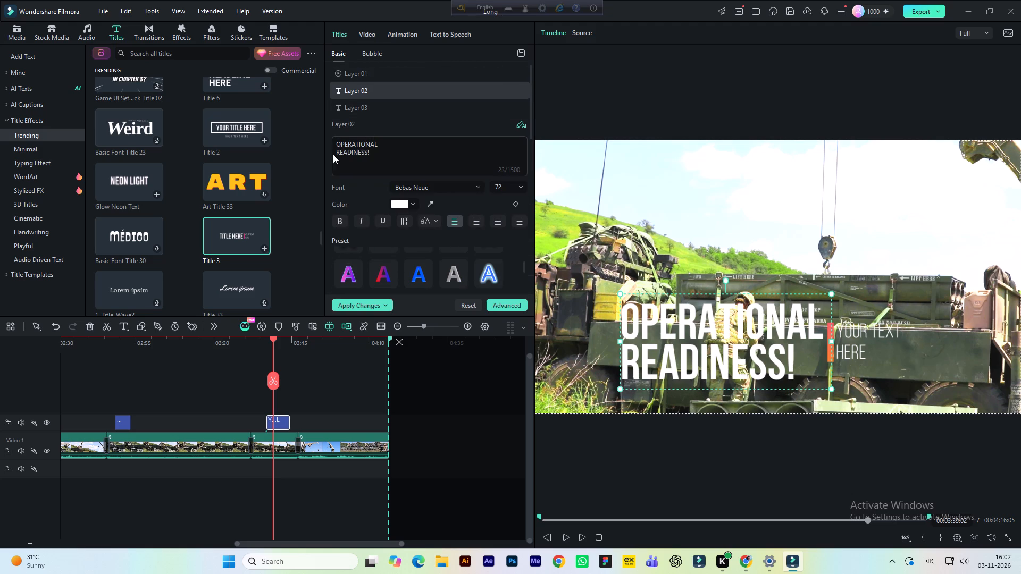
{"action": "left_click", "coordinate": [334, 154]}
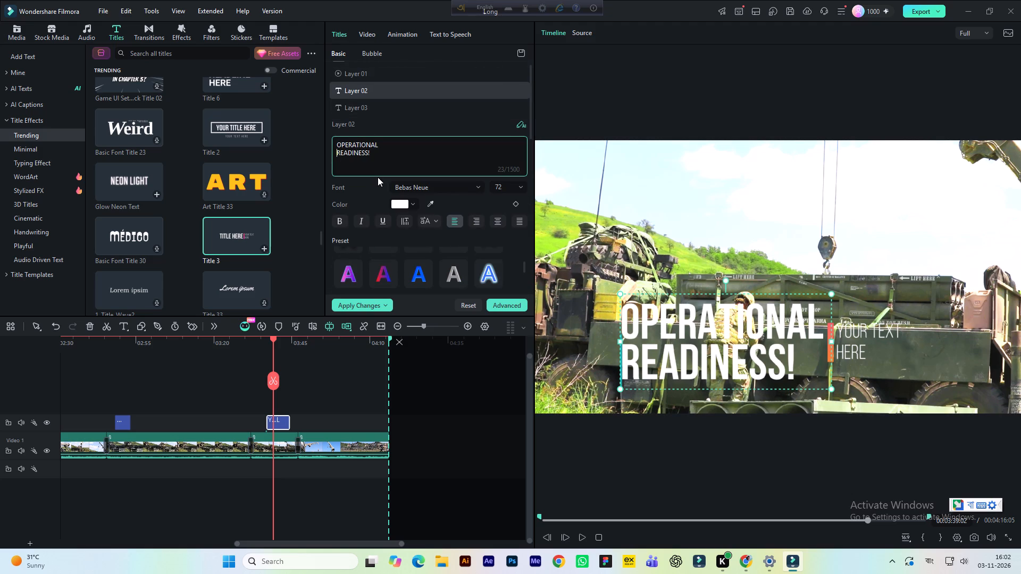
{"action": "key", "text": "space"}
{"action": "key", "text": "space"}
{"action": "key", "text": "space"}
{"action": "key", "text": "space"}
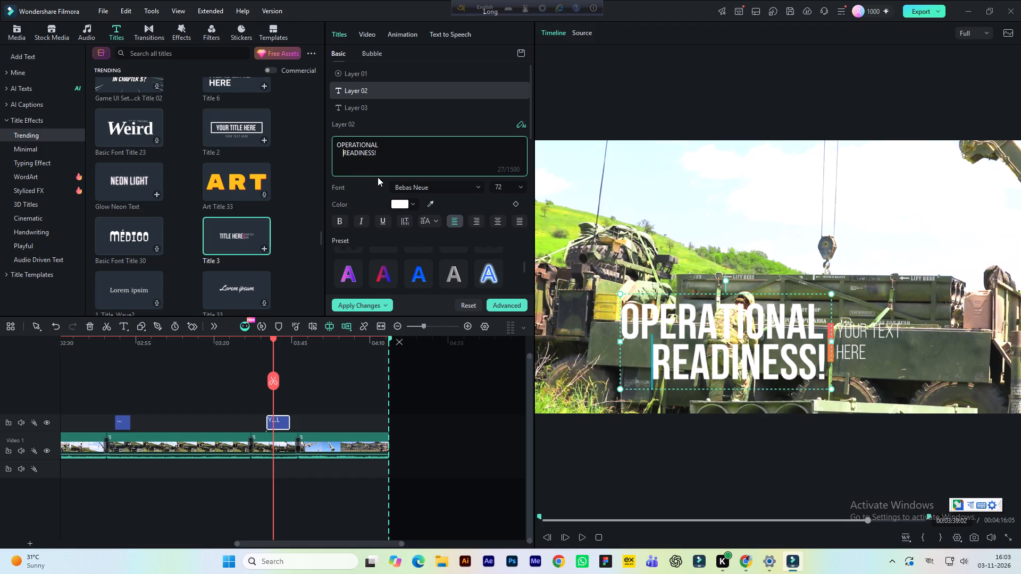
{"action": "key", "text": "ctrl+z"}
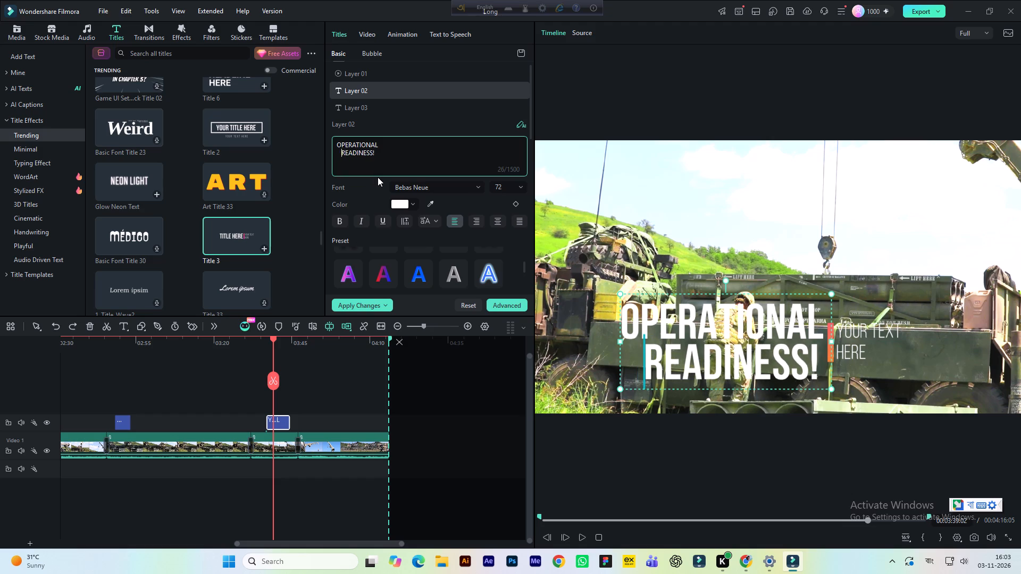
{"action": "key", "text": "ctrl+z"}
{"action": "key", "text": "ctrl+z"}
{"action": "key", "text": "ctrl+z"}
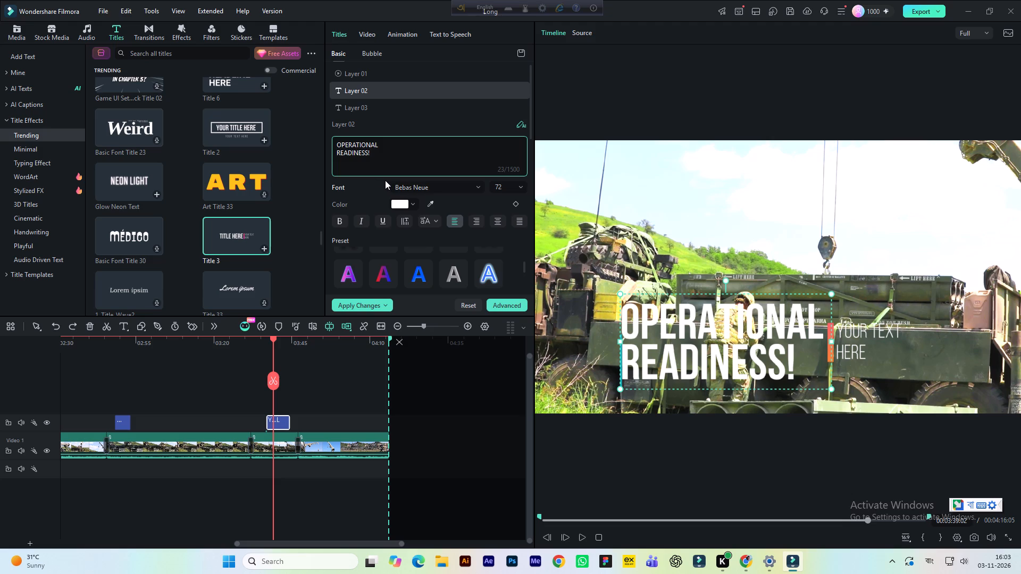
Nudge the OPERATIONAL READINESS! text slightly further left to widen its gap from the accent bar.
{"action": "left_click", "coordinate": [615, 132]}
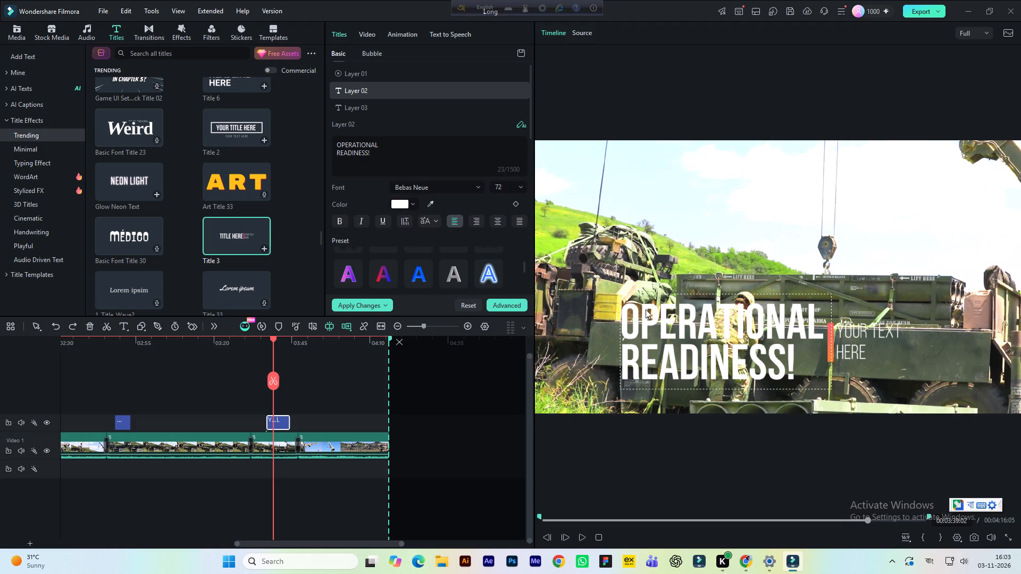
{"action": "left_click", "coordinate": [646, 315]}
{"action": "key", "text": "Left"}
{"action": "key", "text": "Left"}
{"action": "key", "text": "Left"}
{"action": "key", "text": "Left"}
{"action": "key", "text": "Left"}
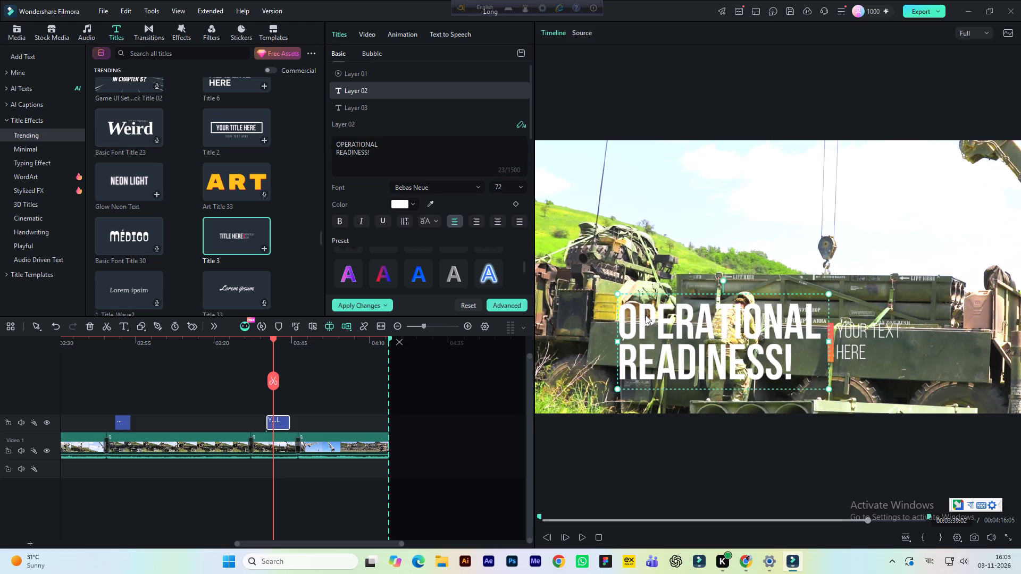
{"action": "key", "text": "Left"}
{"action": "key", "text": "Left"}
{"action": "key", "text": "Left"}
{"action": "key", "text": "Left"}
{"action": "key", "text": "Left"}
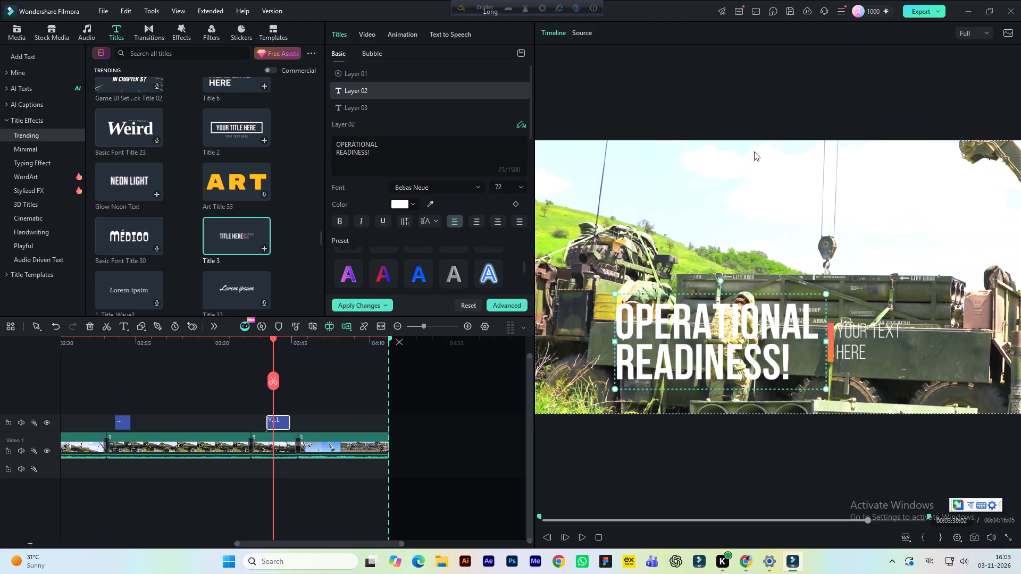
Stretch the vertical accent bar taller and shift it slightly left and down to suit the two-line title.
{"action": "left_click", "coordinate": [764, 126]}
{"action": "left_click", "coordinate": [831, 336]}
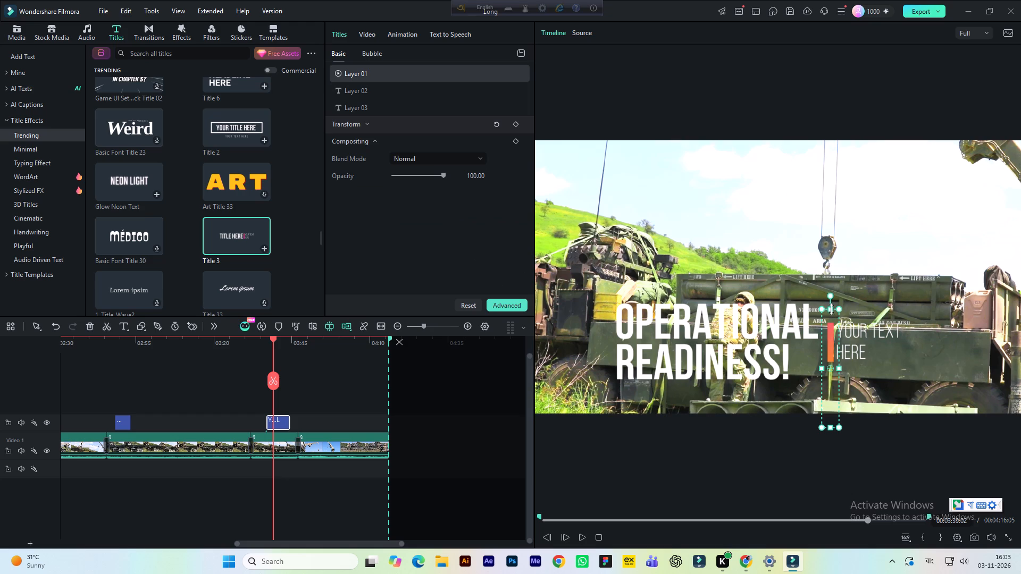
{"action": "left_click_drag", "start_coordinate": [831, 307], "coordinate": [830, 265]}
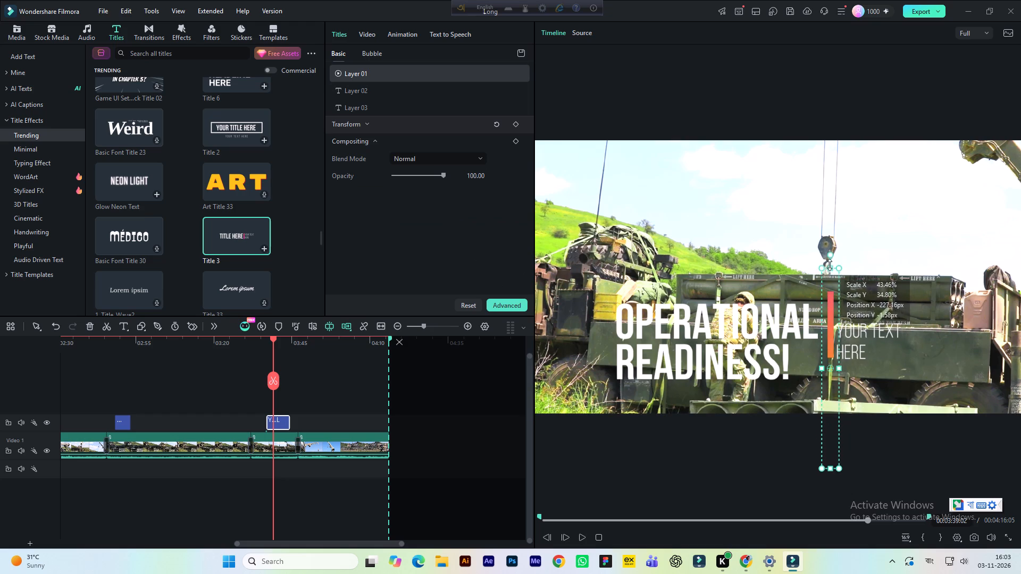
{"action": "left_click_drag", "start_coordinate": [830, 265], "coordinate": [830, 264]}
{"action": "left_click_drag", "start_coordinate": [832, 312], "coordinate": [832, 318]}
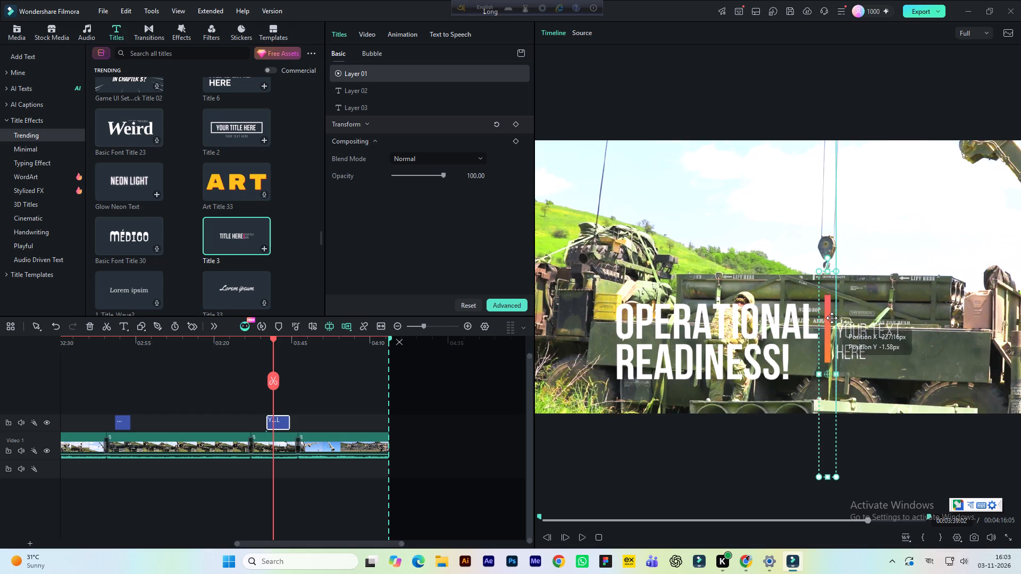
{"action": "left_click_drag", "start_coordinate": [832, 318], "coordinate": [832, 324]}
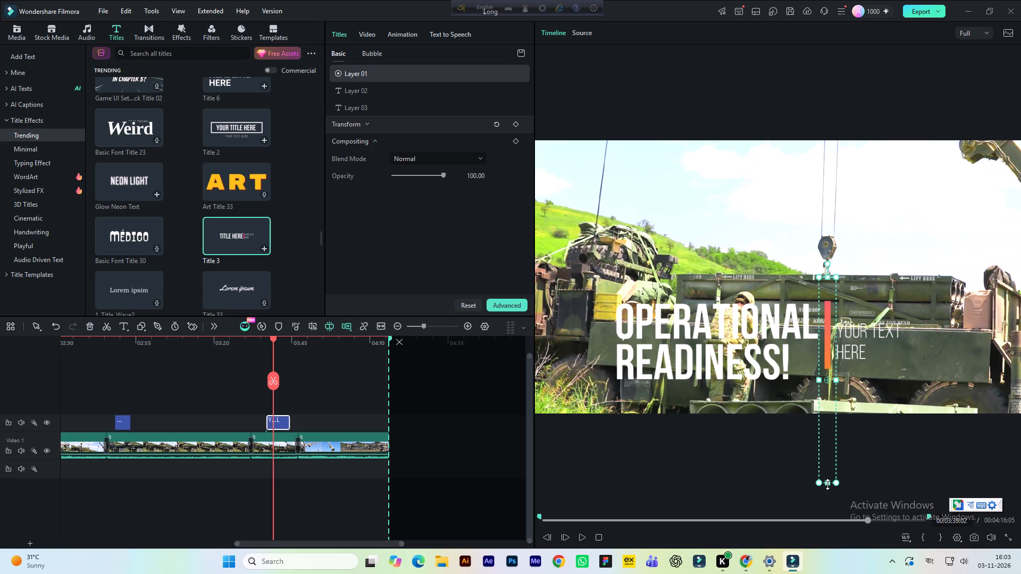
{"action": "left_click_drag", "start_coordinate": [827, 484], "coordinate": [827, 491]}
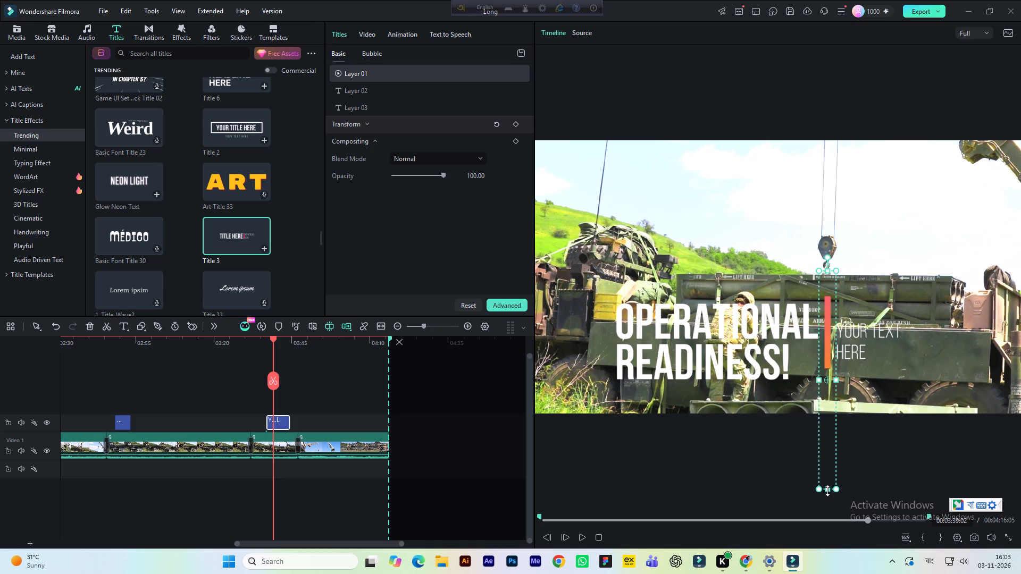
{"action": "left_click_drag", "start_coordinate": [827, 491], "coordinate": [828, 490]}
Nudge the accent bar down and left so it sits between the two-line title and the YOUR TEXT HERE subtitle.
{"action": "key", "text": "Down"}
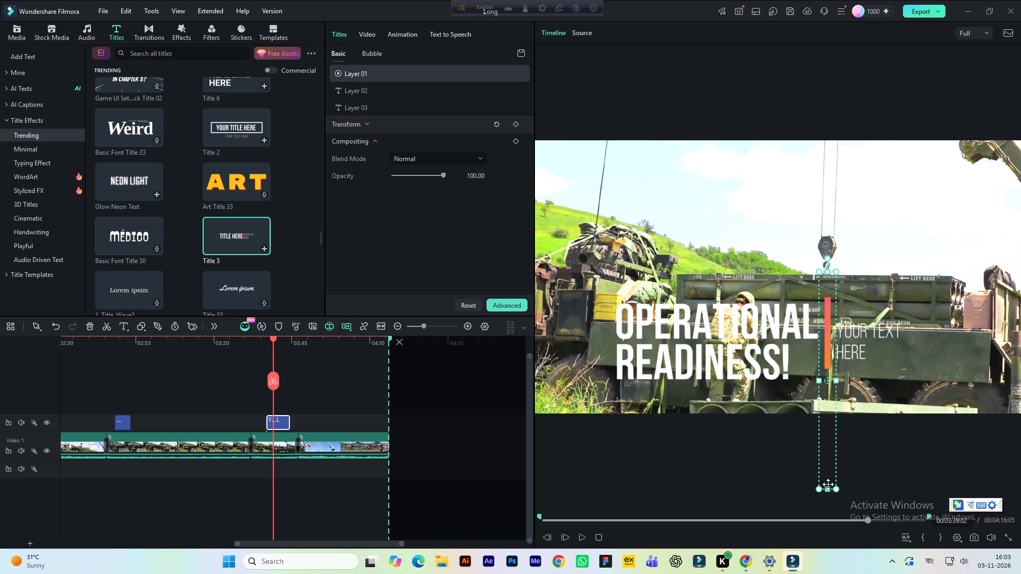
{"action": "key", "text": "Down"}
{"action": "key", "text": "Down"}
{"action": "key", "text": "Down"}
{"action": "key", "text": "Down"}
{"action": "key", "text": "Down"}
{"action": "key", "text": "Down"}
{"action": "key", "text": "Down"}
{"action": "key", "text": "Down"}
{"action": "key", "text": "Down"}
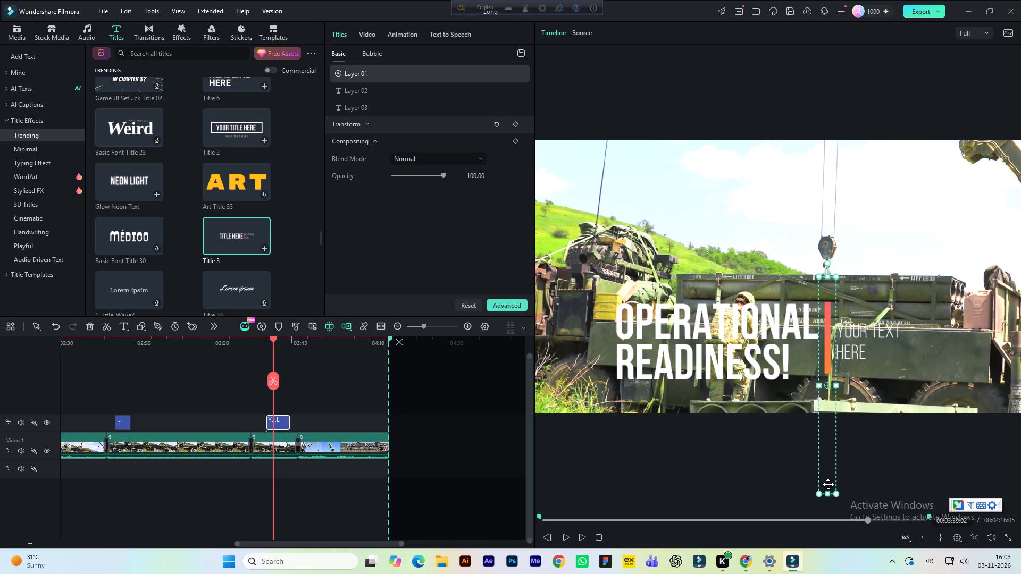
{"action": "key", "text": "Left"}
{"action": "key", "text": "Left"}
{"action": "key", "text": "Left"}
{"action": "key", "text": "Left"}
{"action": "key", "text": "Left"}
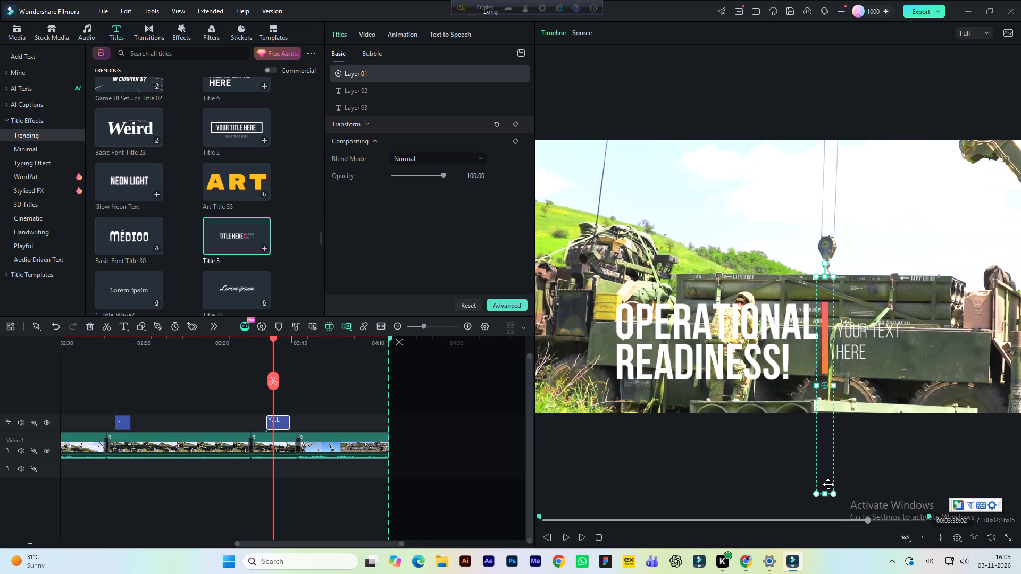
Enlarge the YOUR TEXT HERE subtitle to font size 32 and nudge it slightly upward beside the accent bar.
{"action": "left_click", "coordinate": [857, 358]}
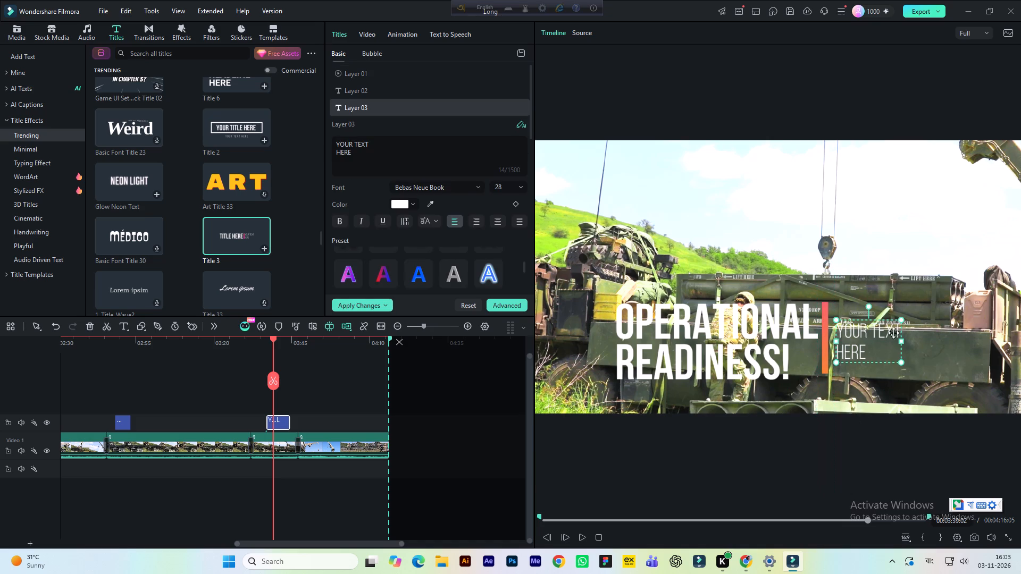
{"action": "left_click_drag", "start_coordinate": [900, 320], "coordinate": [910, 317]}
{"action": "left_click", "coordinate": [866, 330]}
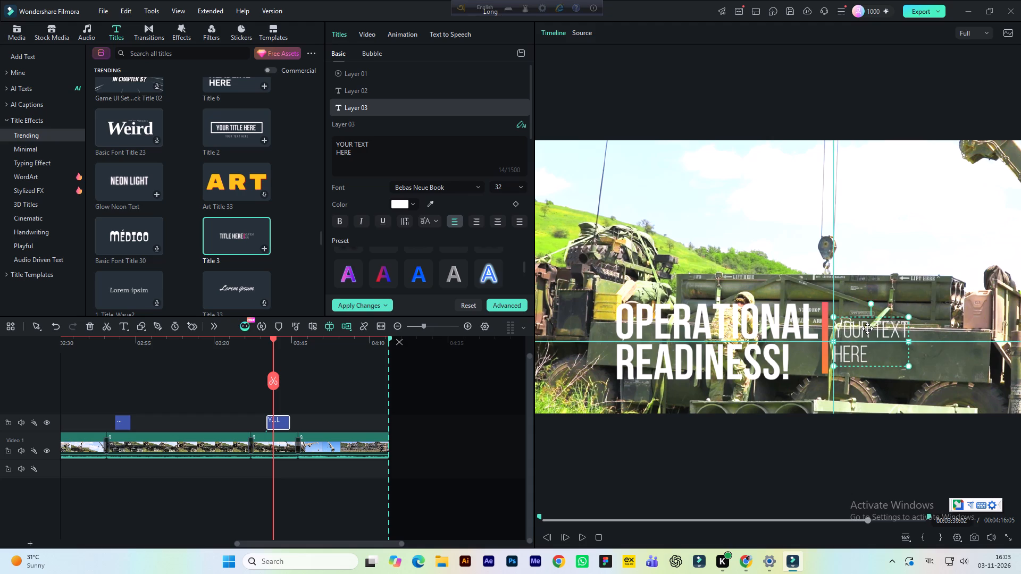
{"action": "key", "text": "Up"}
{"action": "key", "text": "Up"}
{"action": "key", "text": "Up"}
{"action": "key", "text": "Up"}
{"action": "key", "text": "Up"}
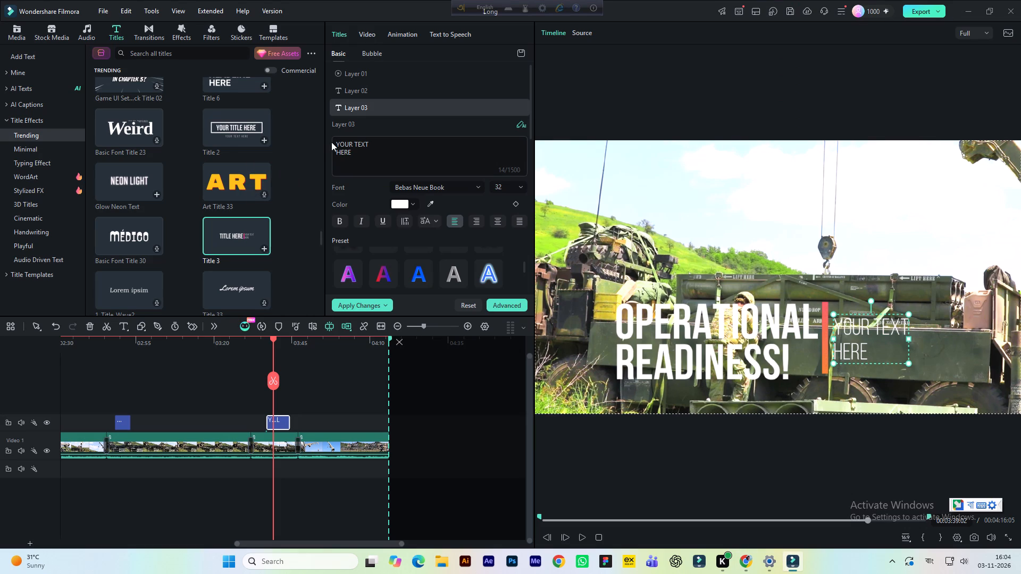
{"action": "left_click_drag", "start_coordinate": [336, 142], "coordinate": [354, 158]}
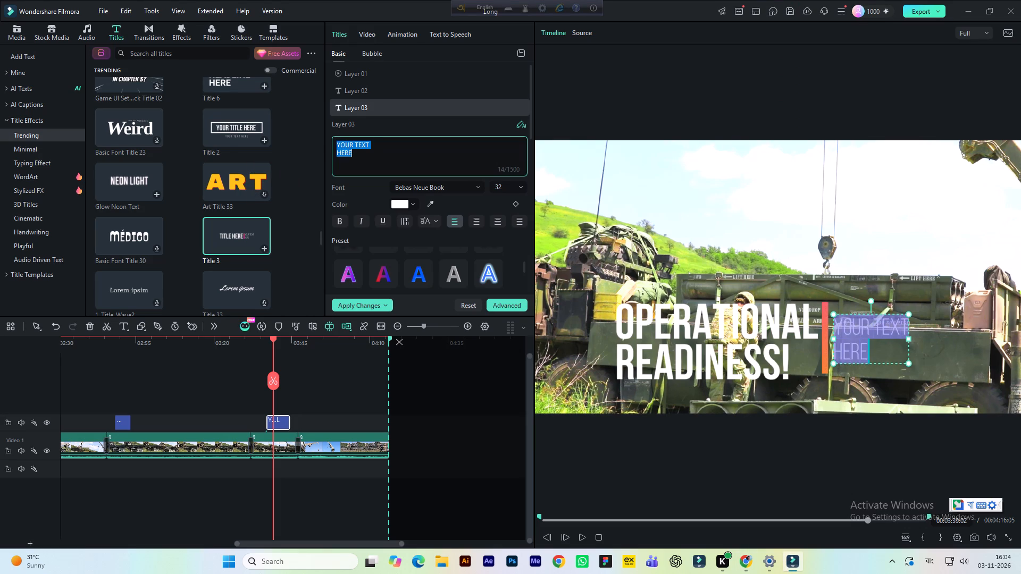
{"action": "key", "text": "ctrl+v"}
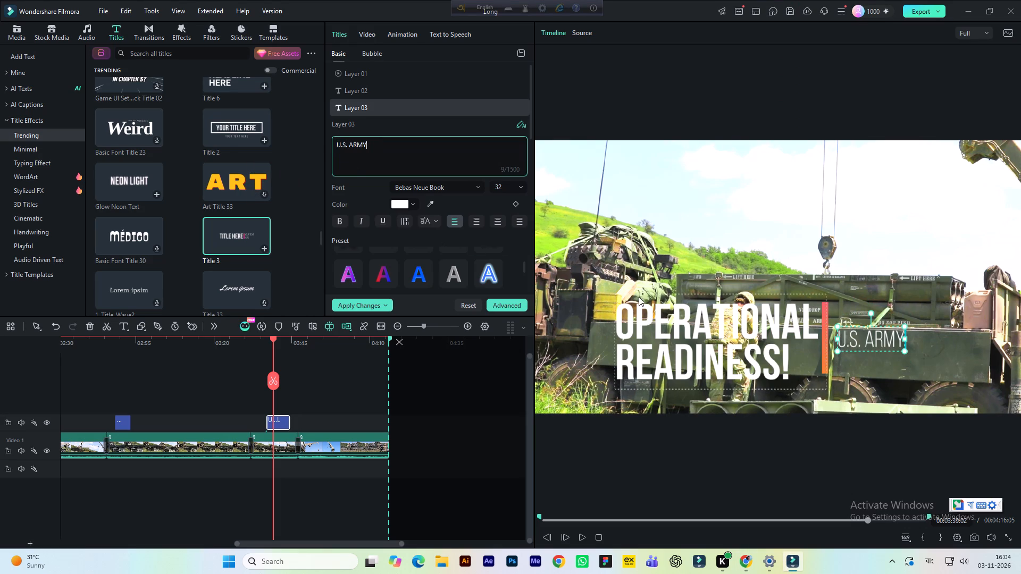
{"action": "left_click", "coordinate": [815, 127]}
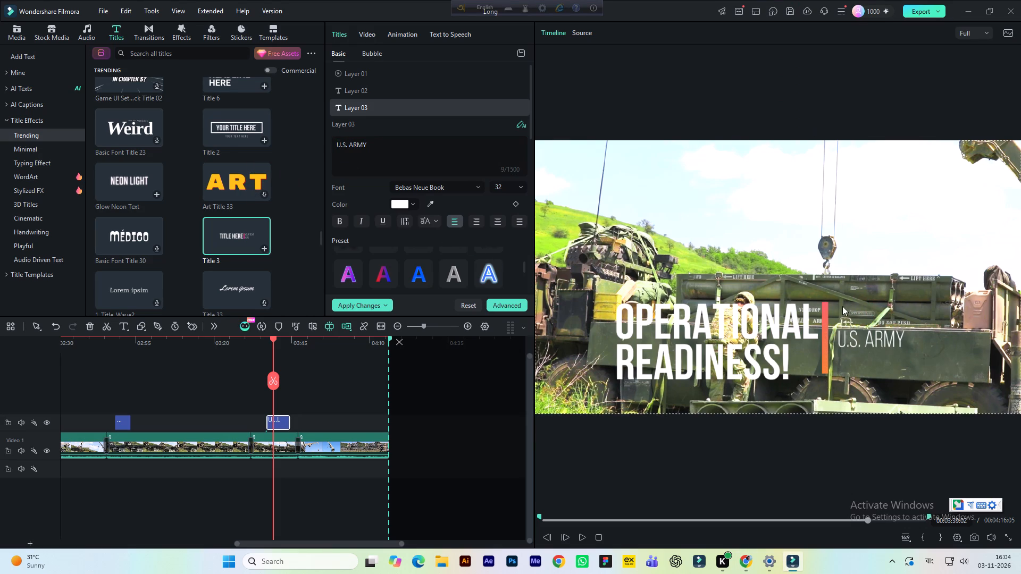
Shift the U.S. ARMY subtitle slightly left and up, closer to the accent bar.
{"action": "left_click", "coordinate": [844, 340]}
{"action": "left_click", "coordinate": [847, 341]}
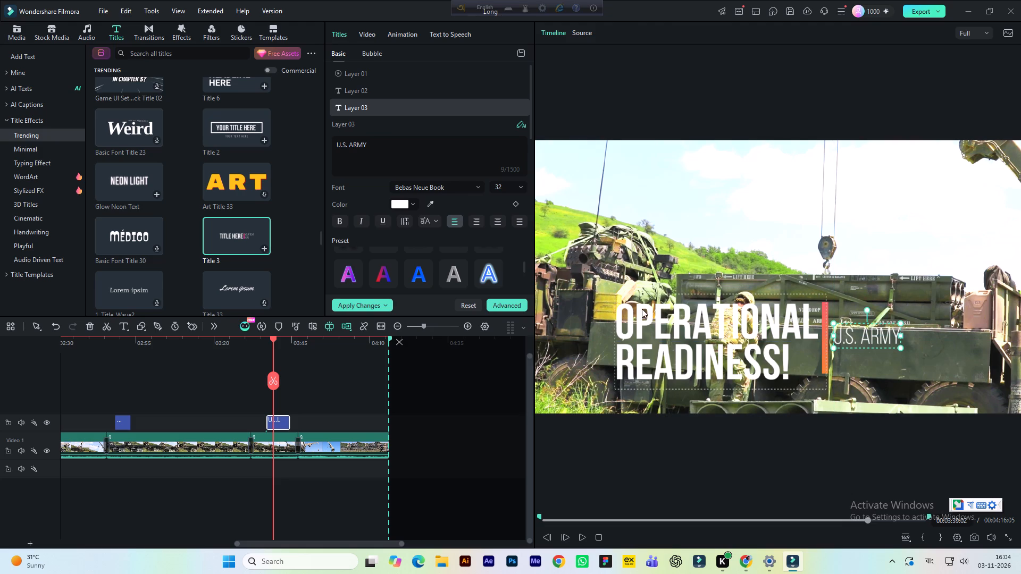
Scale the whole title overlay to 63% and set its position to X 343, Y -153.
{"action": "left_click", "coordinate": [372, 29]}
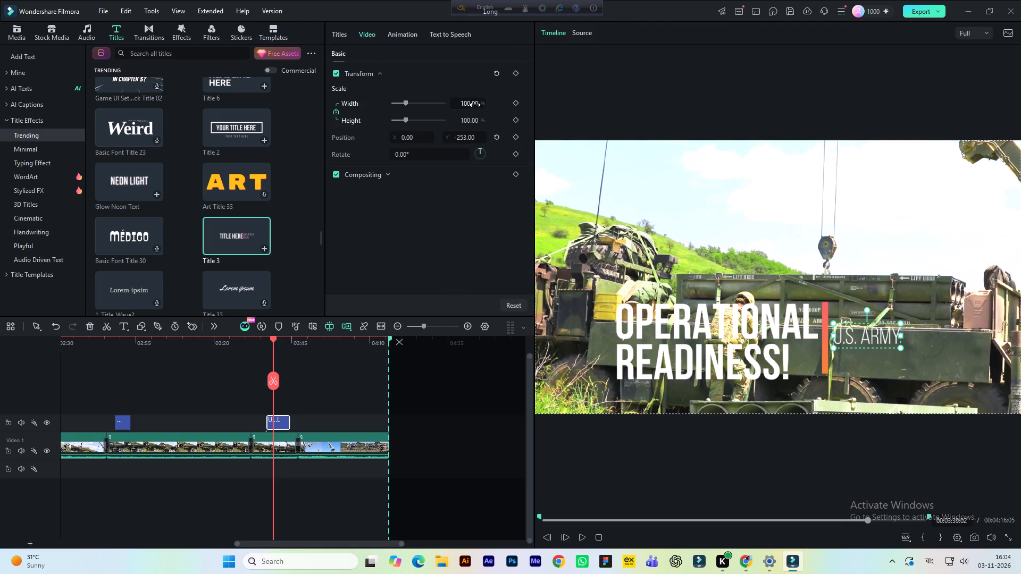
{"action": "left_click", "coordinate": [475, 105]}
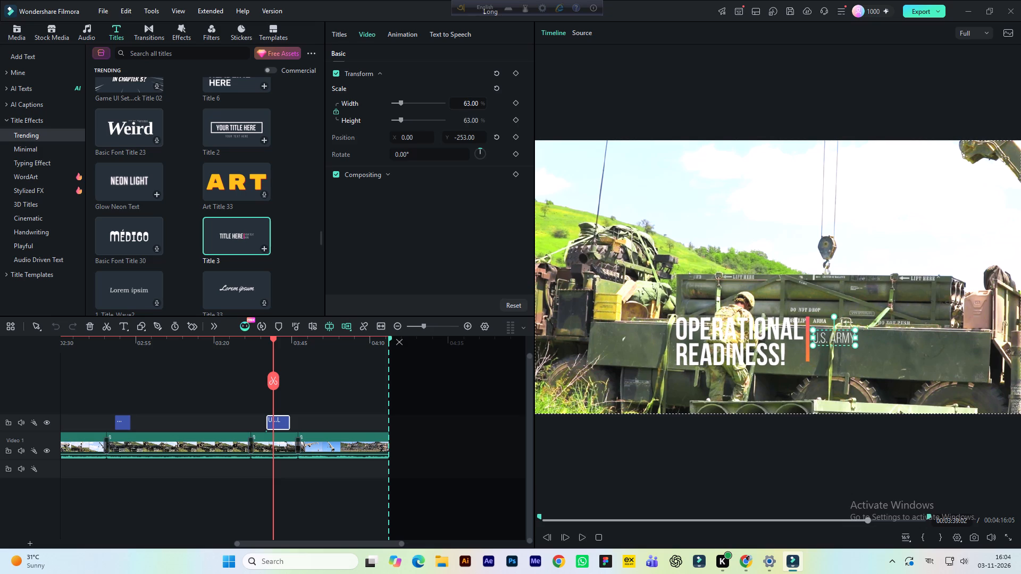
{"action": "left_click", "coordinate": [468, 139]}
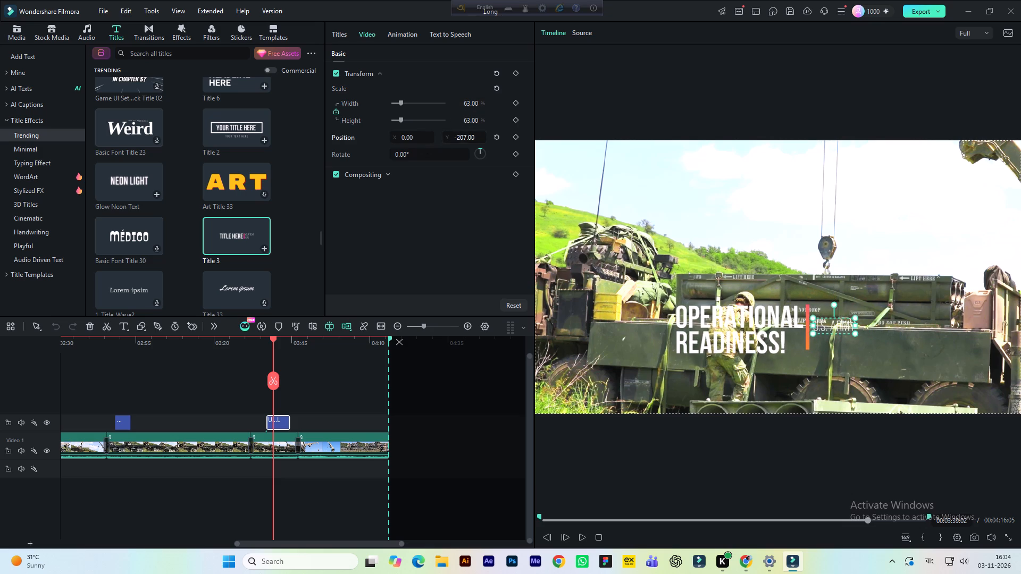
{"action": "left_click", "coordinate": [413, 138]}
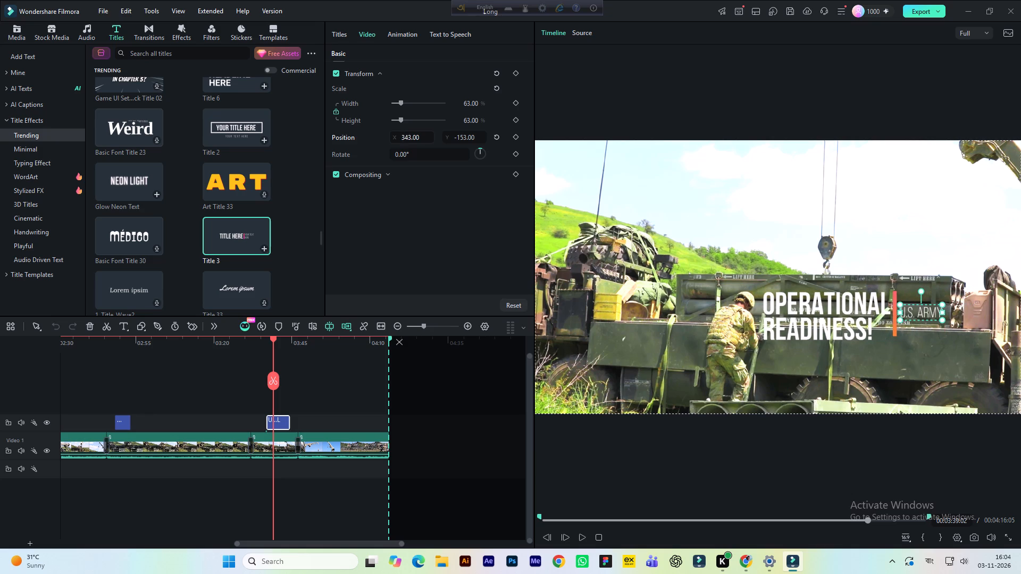
Play the video from about 03:34 to check how the OPERATIONAL READINESS! title animates in.
{"action": "left_click", "coordinate": [257, 343]}
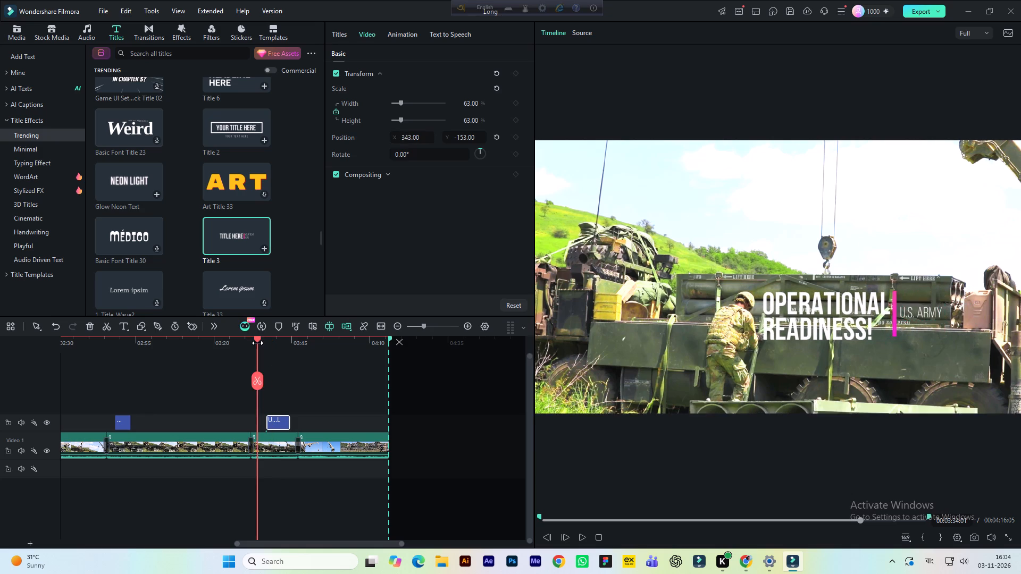
{"action": "key", "text": "space"}
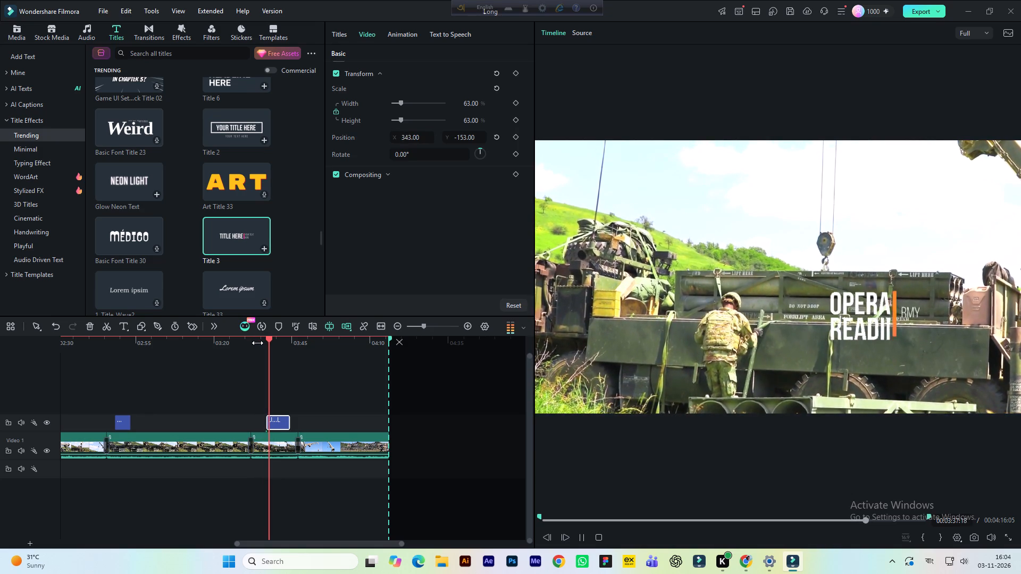
{"action": "key", "text": "space"}
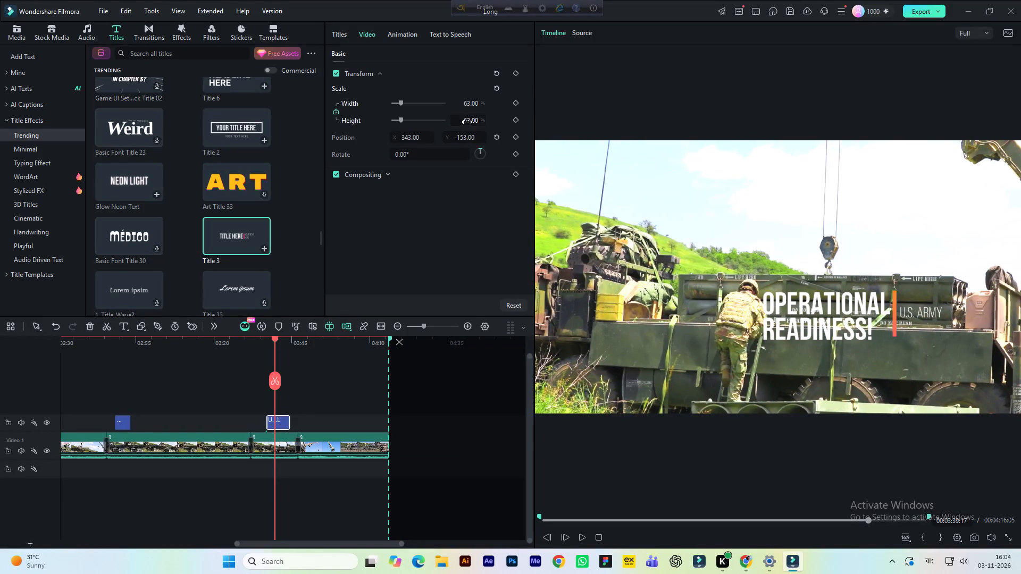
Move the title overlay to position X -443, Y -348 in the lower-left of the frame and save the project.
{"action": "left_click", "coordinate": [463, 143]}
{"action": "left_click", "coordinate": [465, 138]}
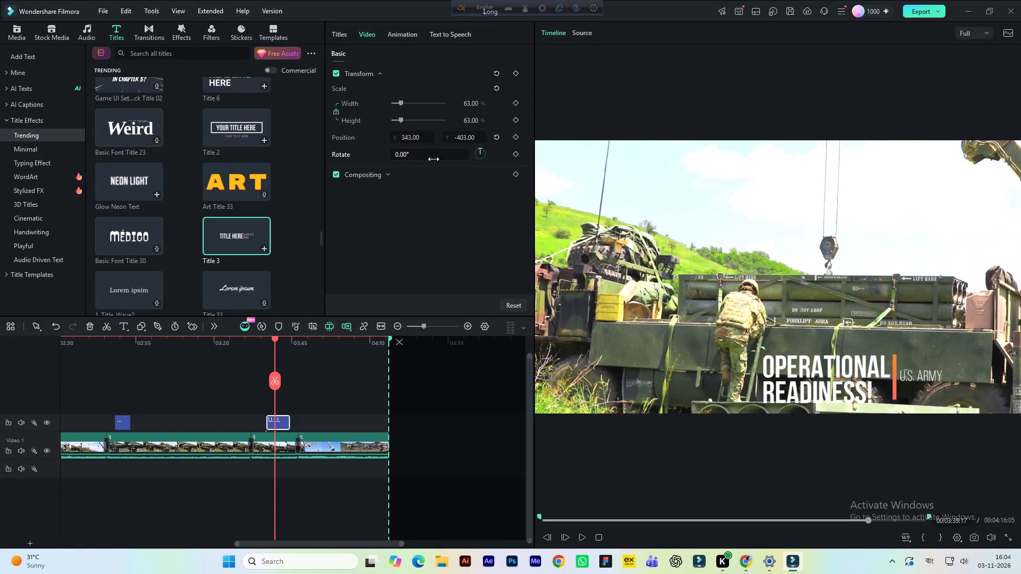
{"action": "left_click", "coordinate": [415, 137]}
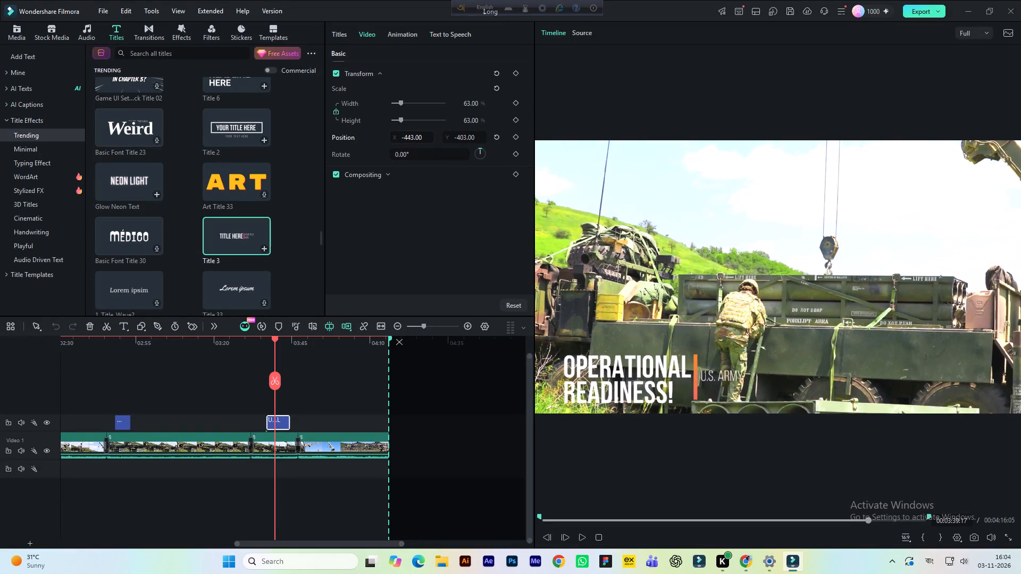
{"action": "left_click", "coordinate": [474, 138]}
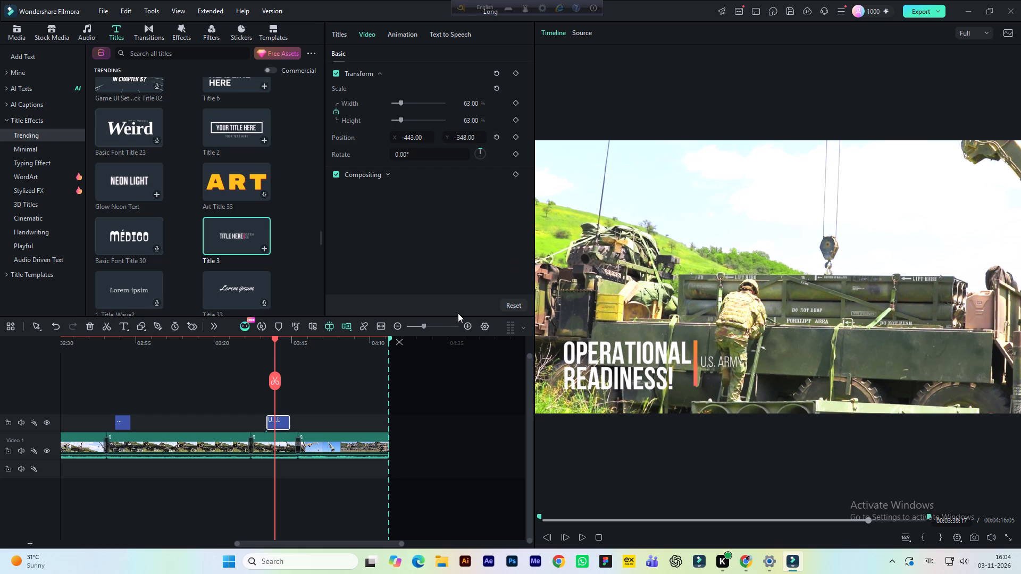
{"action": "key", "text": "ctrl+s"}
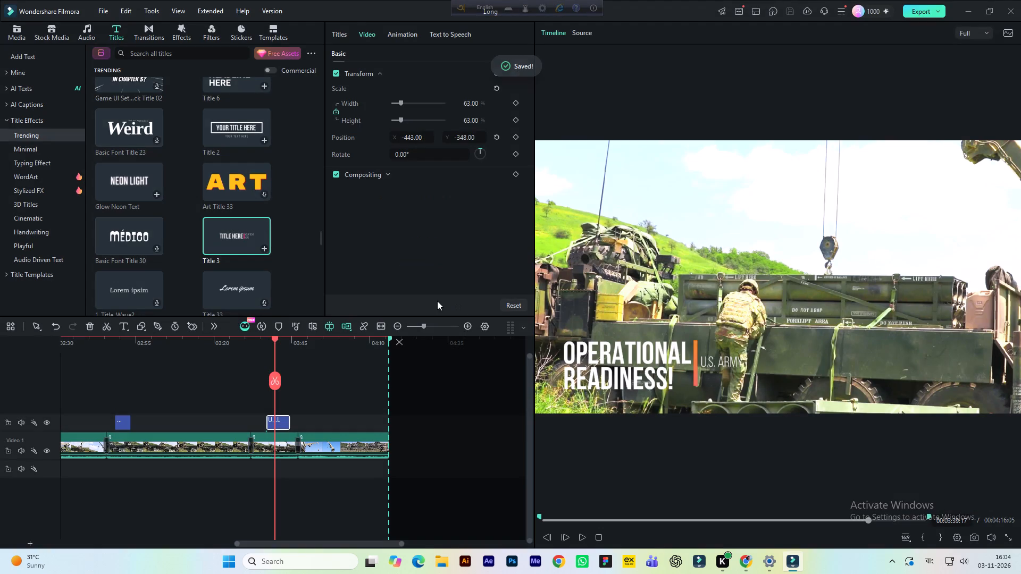
Set the title overlay's scale to 75% and its position to X -412, Y -309, and save the project.
{"action": "left_click", "coordinate": [467, 103]}
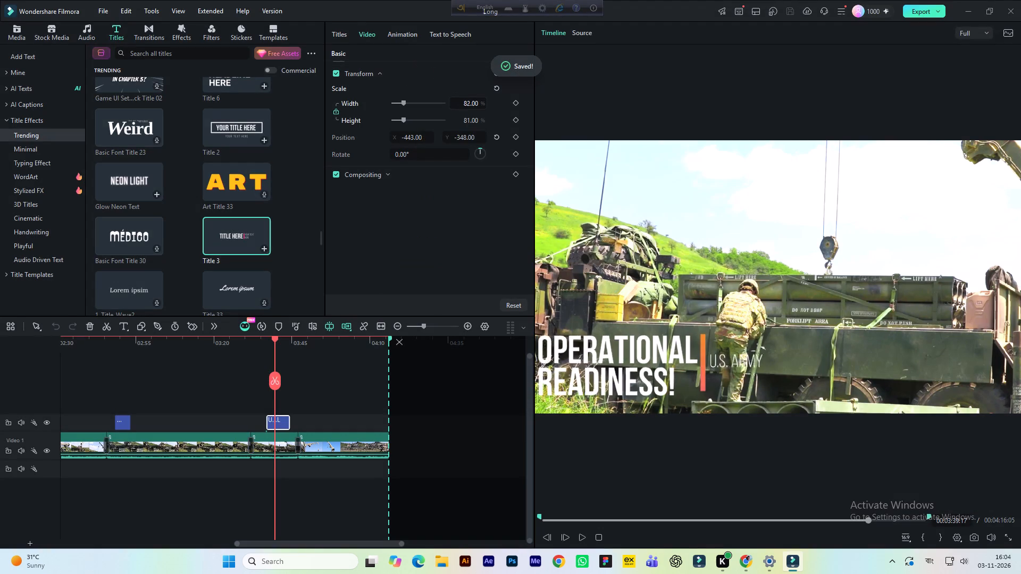
{"action": "left_click", "coordinate": [403, 139]}
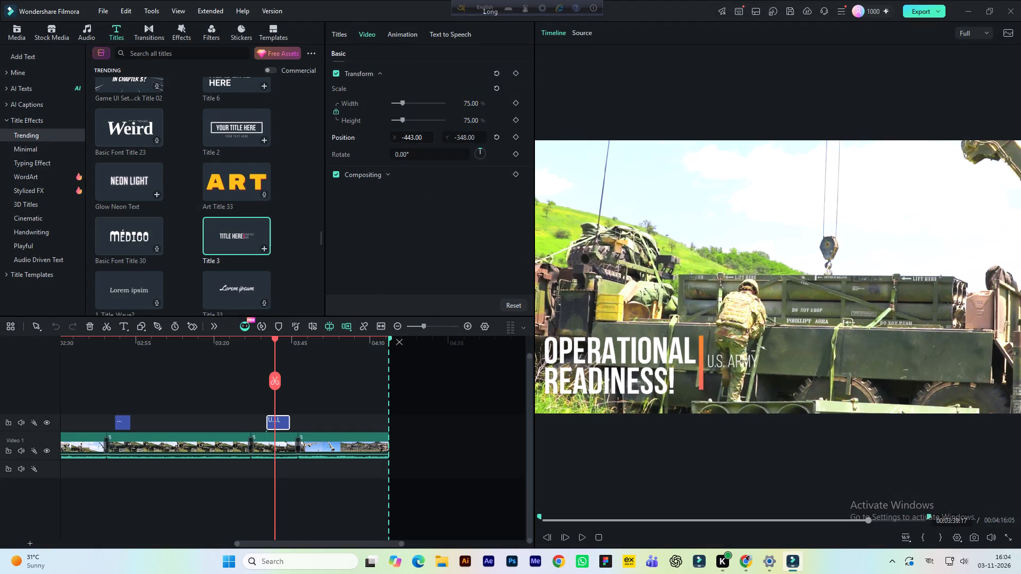
{"action": "left_click", "coordinate": [457, 140]}
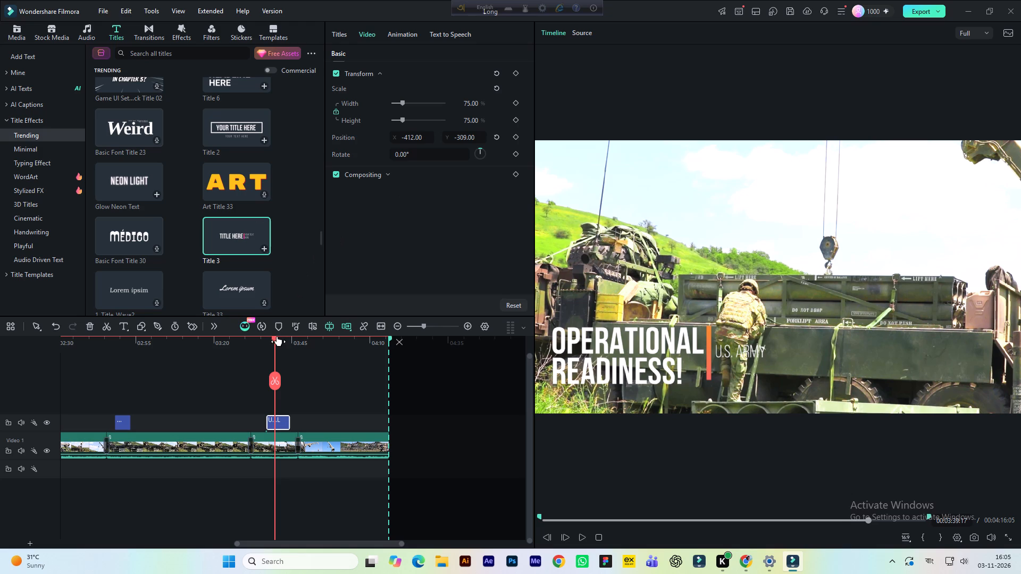
{"action": "key", "text": "ctrl+s"}
Play the video from just before the OPERATIONAL READINESS! title to the end to review it.
{"action": "left_click", "coordinate": [254, 342]}
{"action": "key", "text": "space"}
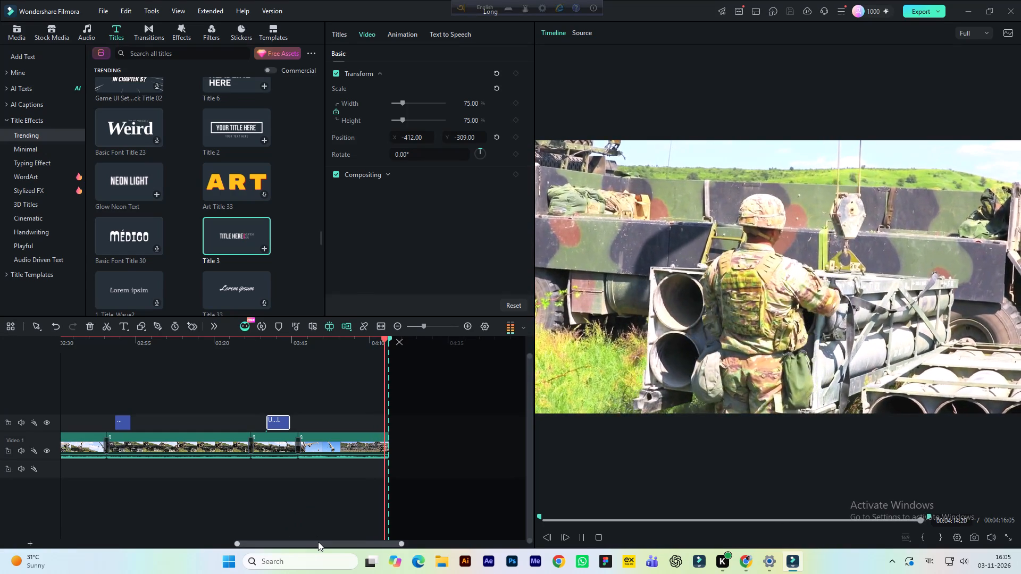
Move the playhead back to about 01:32 on the timeline and save the project.
{"action": "left_click_drag", "start_coordinate": [318, 542], "coordinate": [279, 538]}
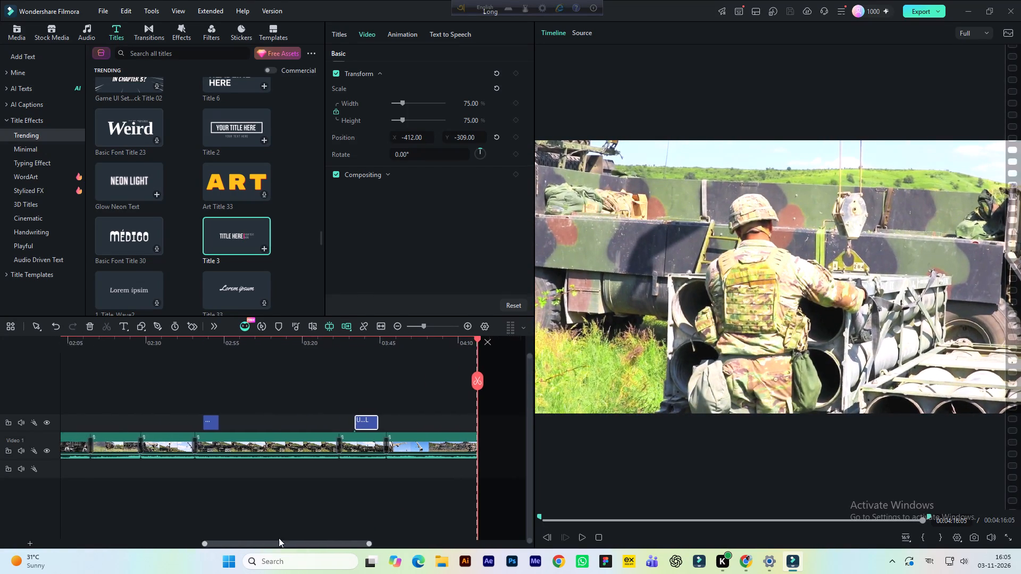
{"action": "left_click_drag", "start_coordinate": [279, 538], "coordinate": [141, 512]}
{"action": "left_click_drag", "start_coordinate": [248, 342], "coordinate": [190, 351]}
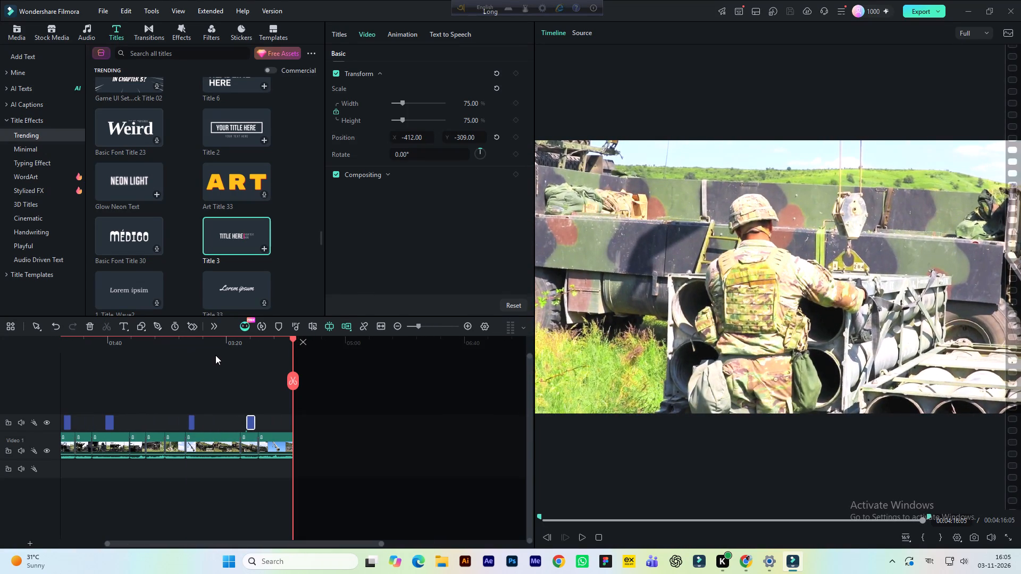
{"action": "left_click_drag", "start_coordinate": [221, 544], "coordinate": [98, 528]}
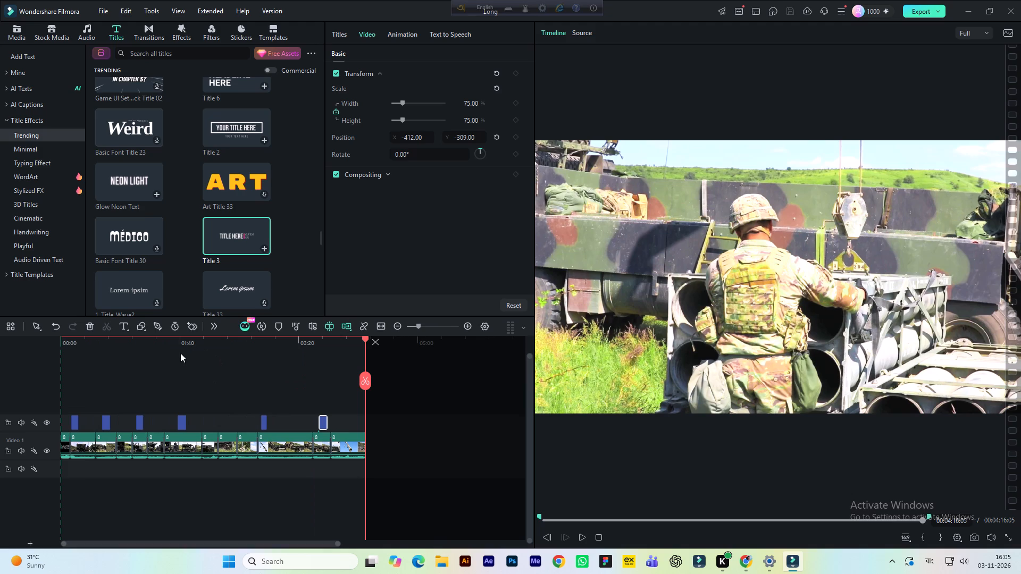
{"action": "left_click", "coordinate": [171, 345]}
{"action": "key", "text": "ctrl+s"}
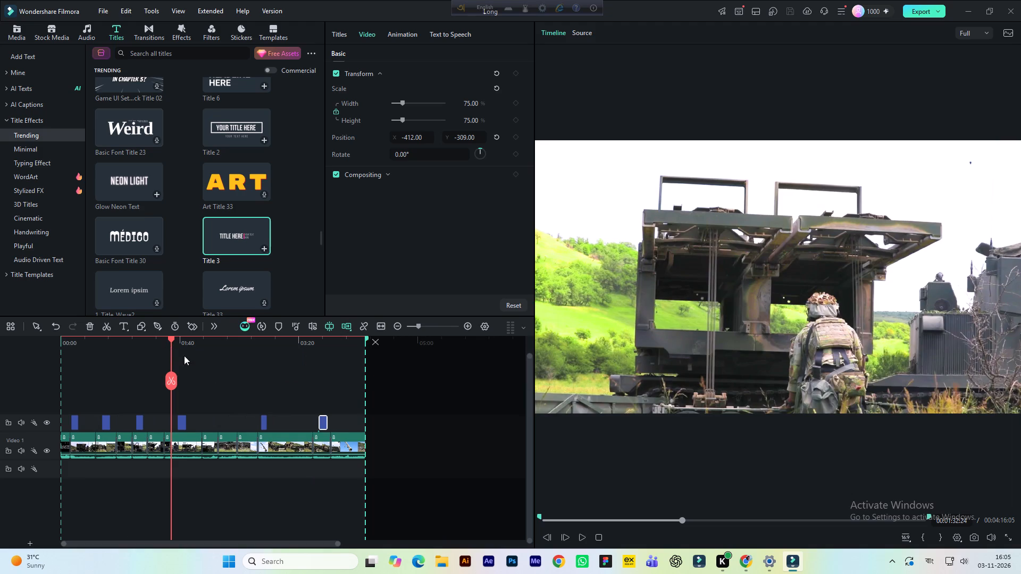
{"action": "scroll", "coordinate": [622, 327], "scroll_direction": "down", "scroll_amount": 1, "text": "ctrl"}
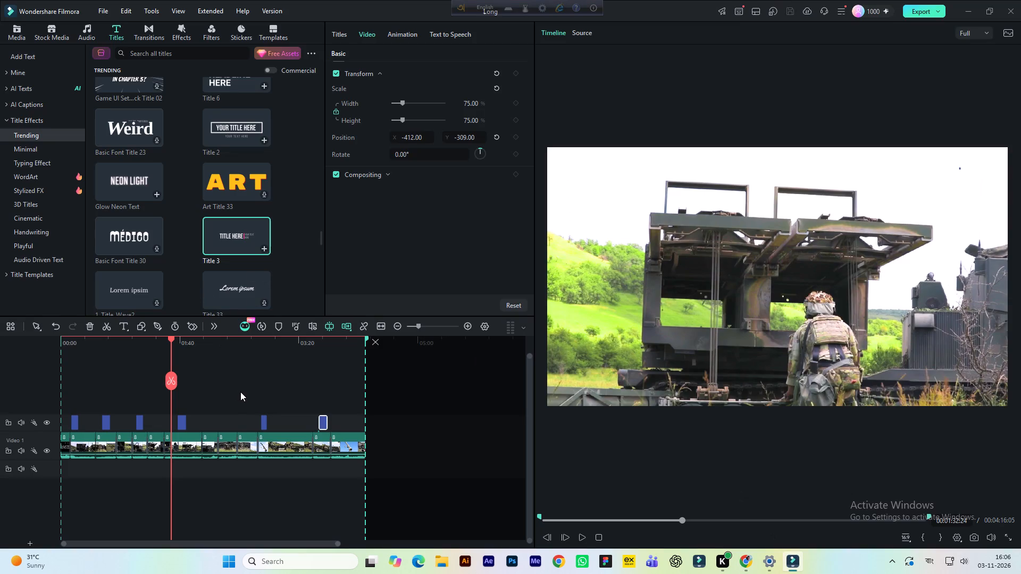
{"action": "key", "text": "ctrl+e"}
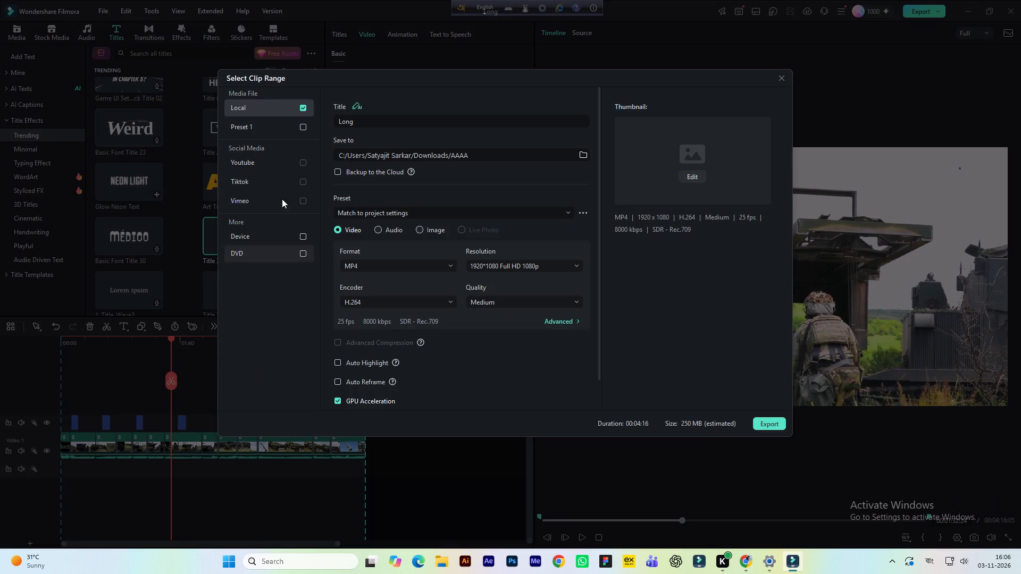
{"action": "left_click_drag", "start_coordinate": [357, 122], "coordinate": [337, 125]}
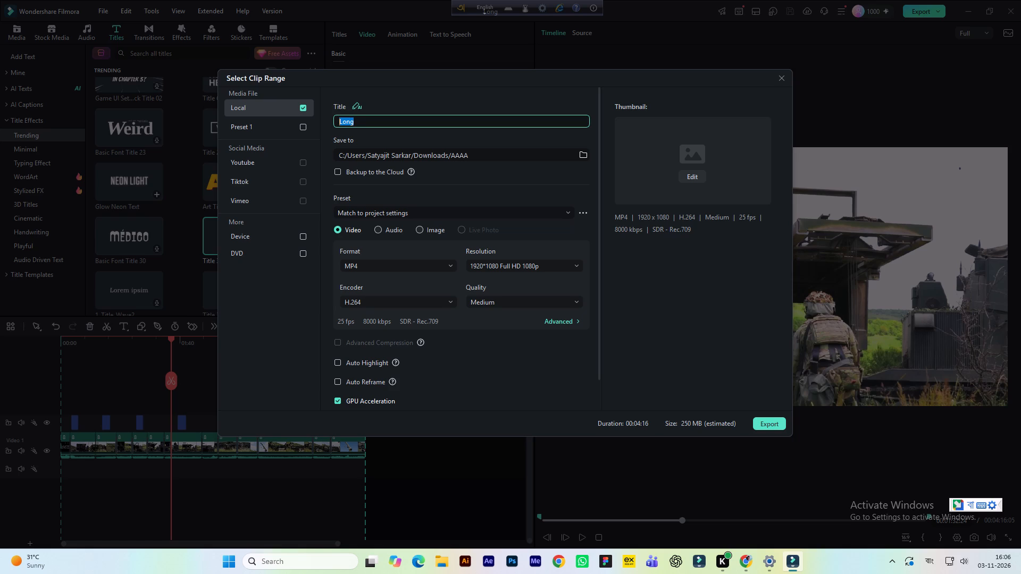
{"action": "key", "text": "ctrl+v"}
Set the export quality to High and start exporting the video as a local file.
{"action": "left_click", "coordinate": [514, 305]}
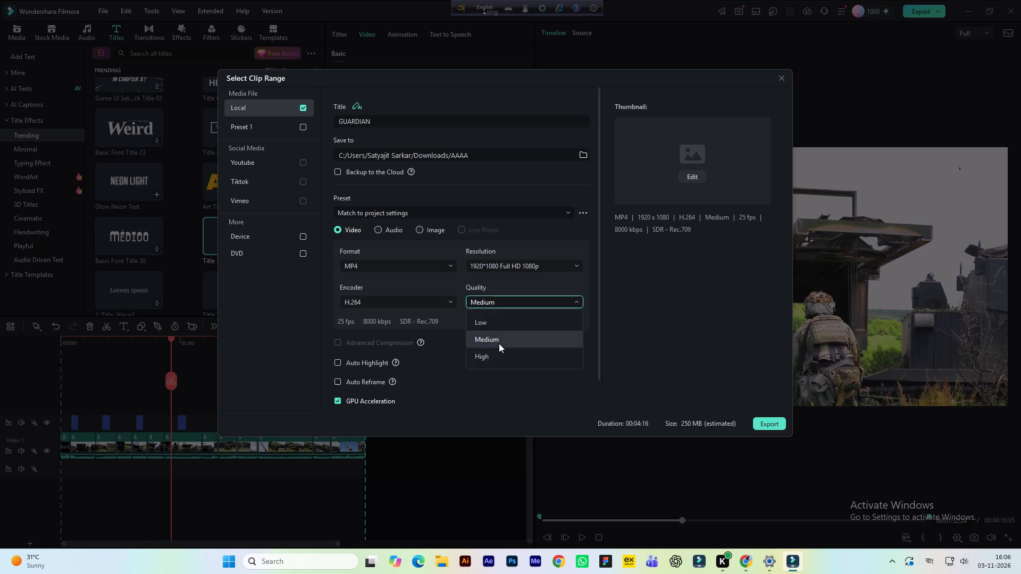
{"action": "left_click", "coordinate": [494, 354]}
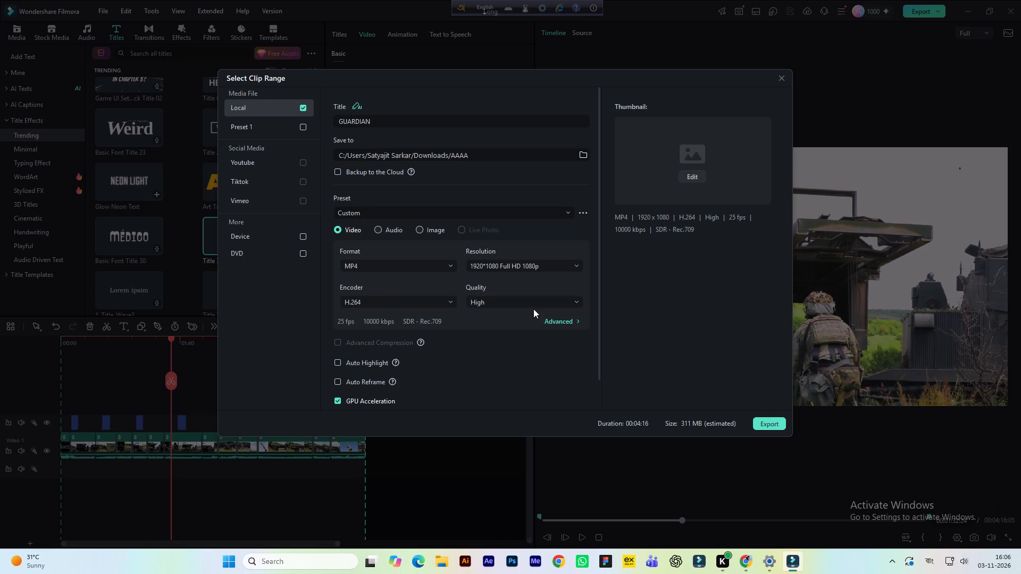
{"action": "left_click", "coordinate": [774, 427]}
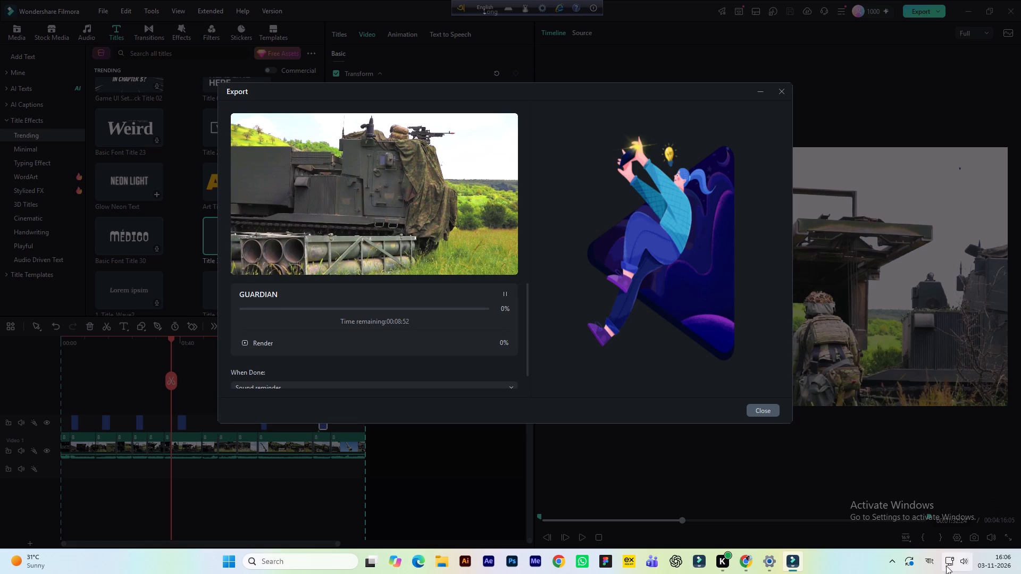
Switch the system keyboard layout to English (India).
{"action": "left_click", "coordinate": [928, 561]}
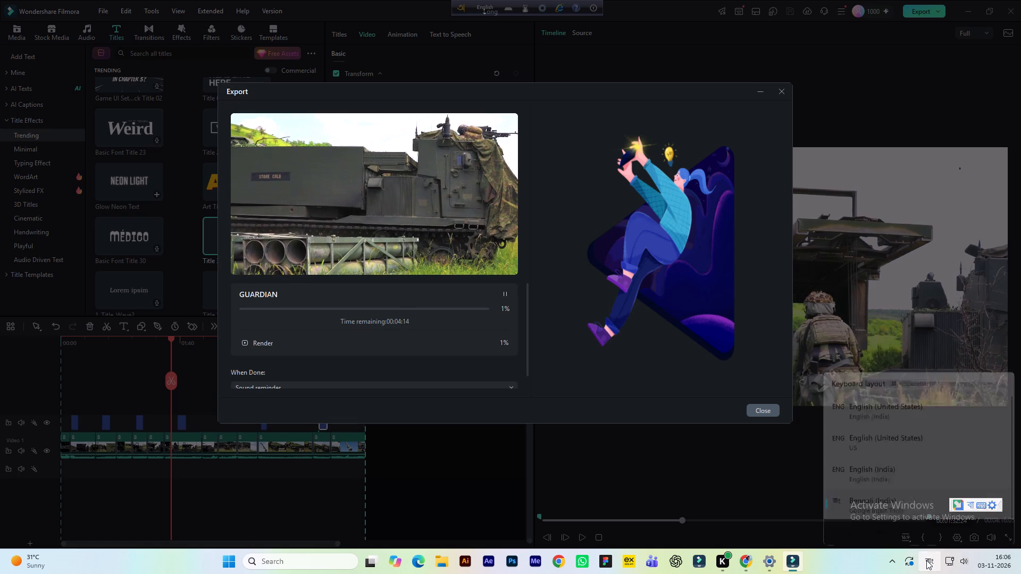
{"action": "left_click", "coordinate": [885, 471]}
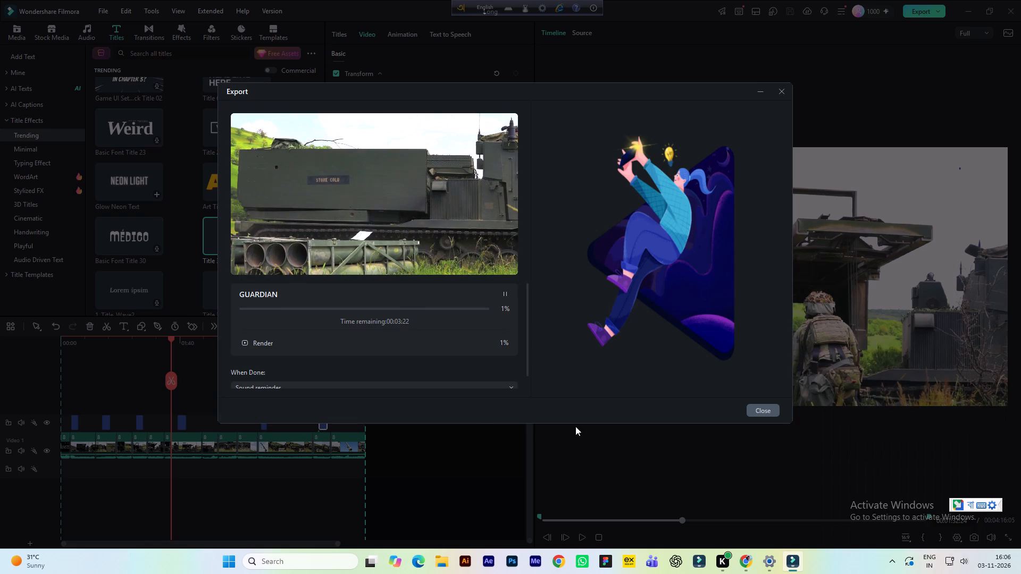